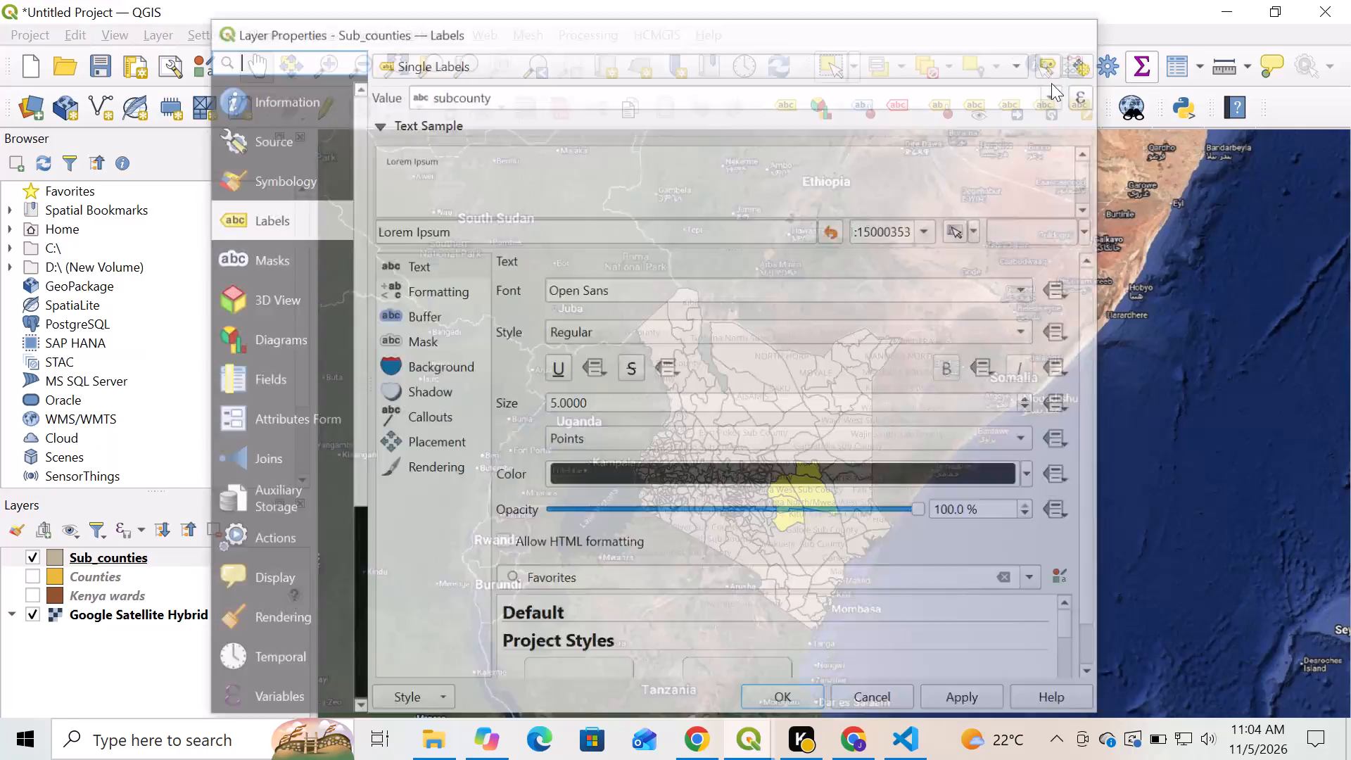
Hide the Sub_counties layer, and show the Counties layer after moving it to the top of the layer order.
scroll(822, 473, up, 2)
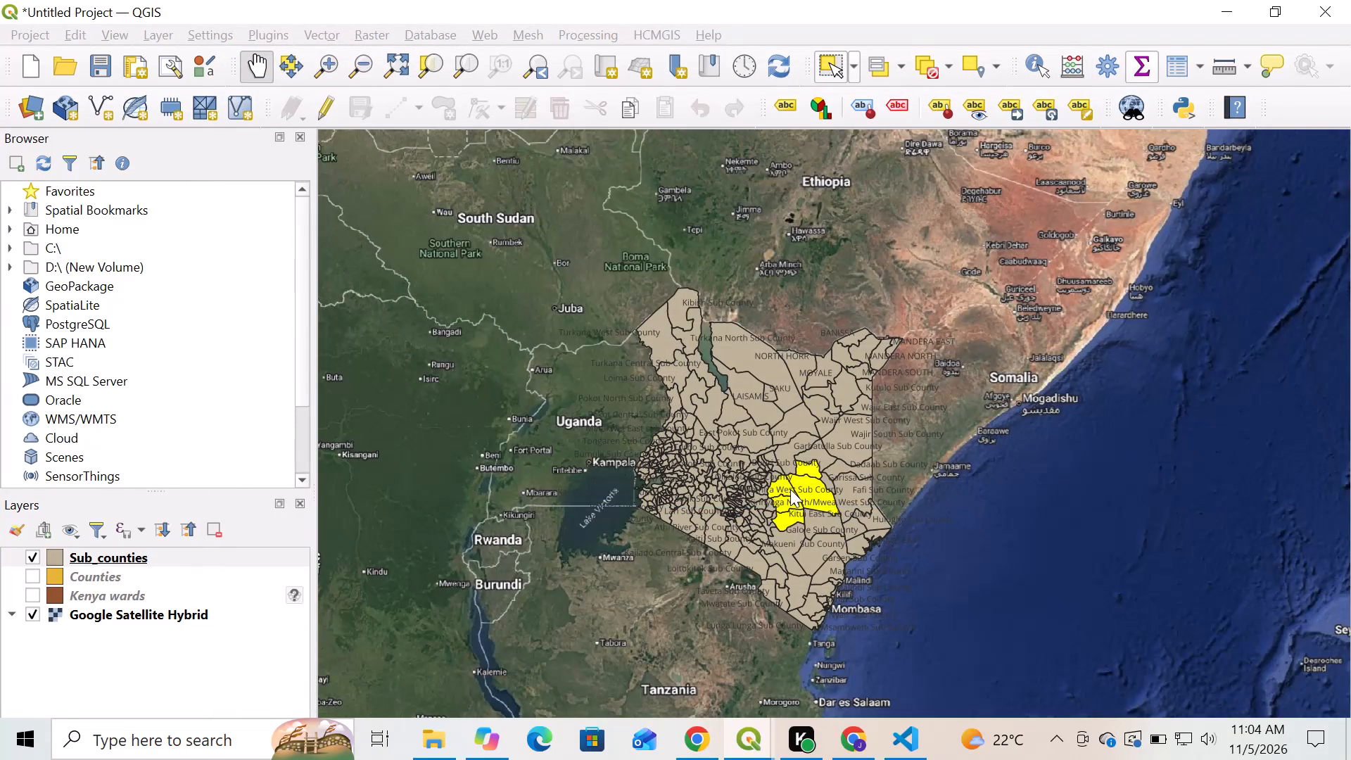
scroll(792, 495, up, 2)
scroll(804, 483, down, 2)
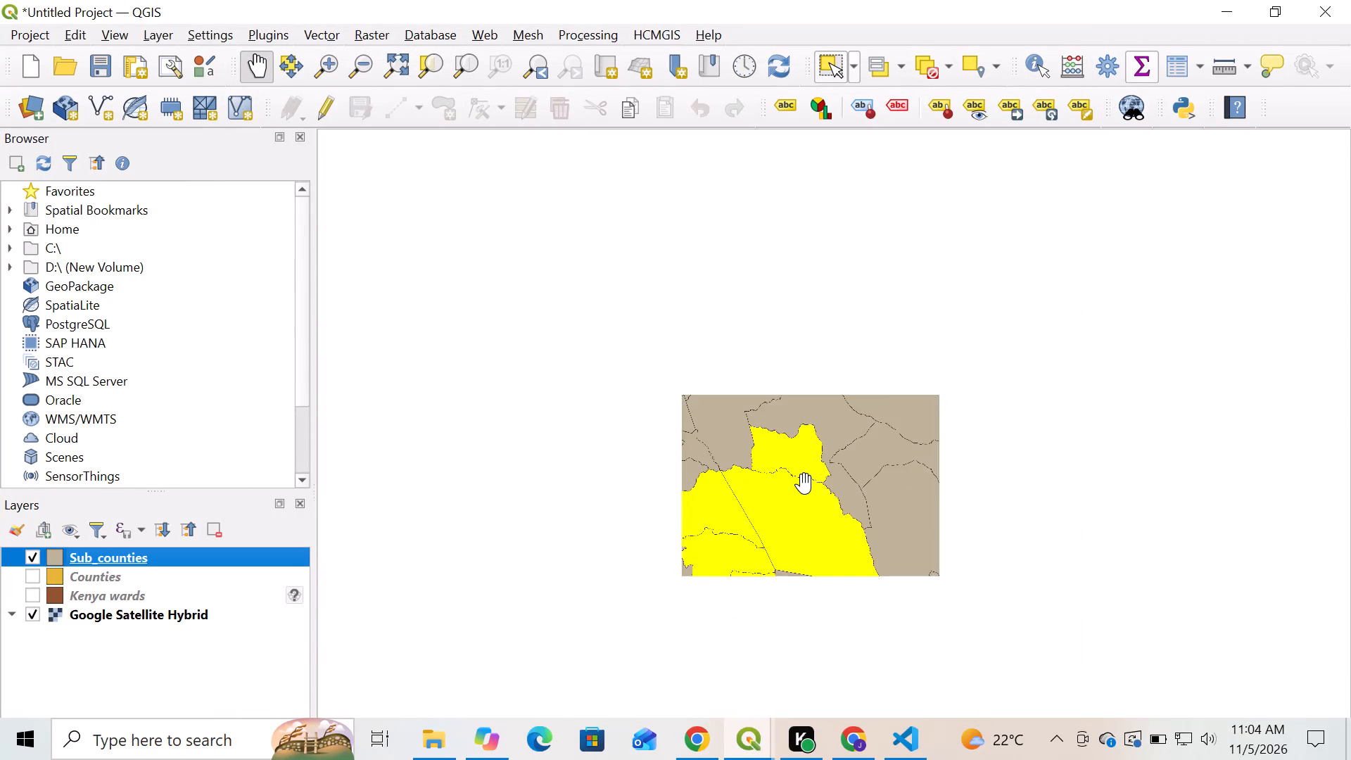
click(32, 554)
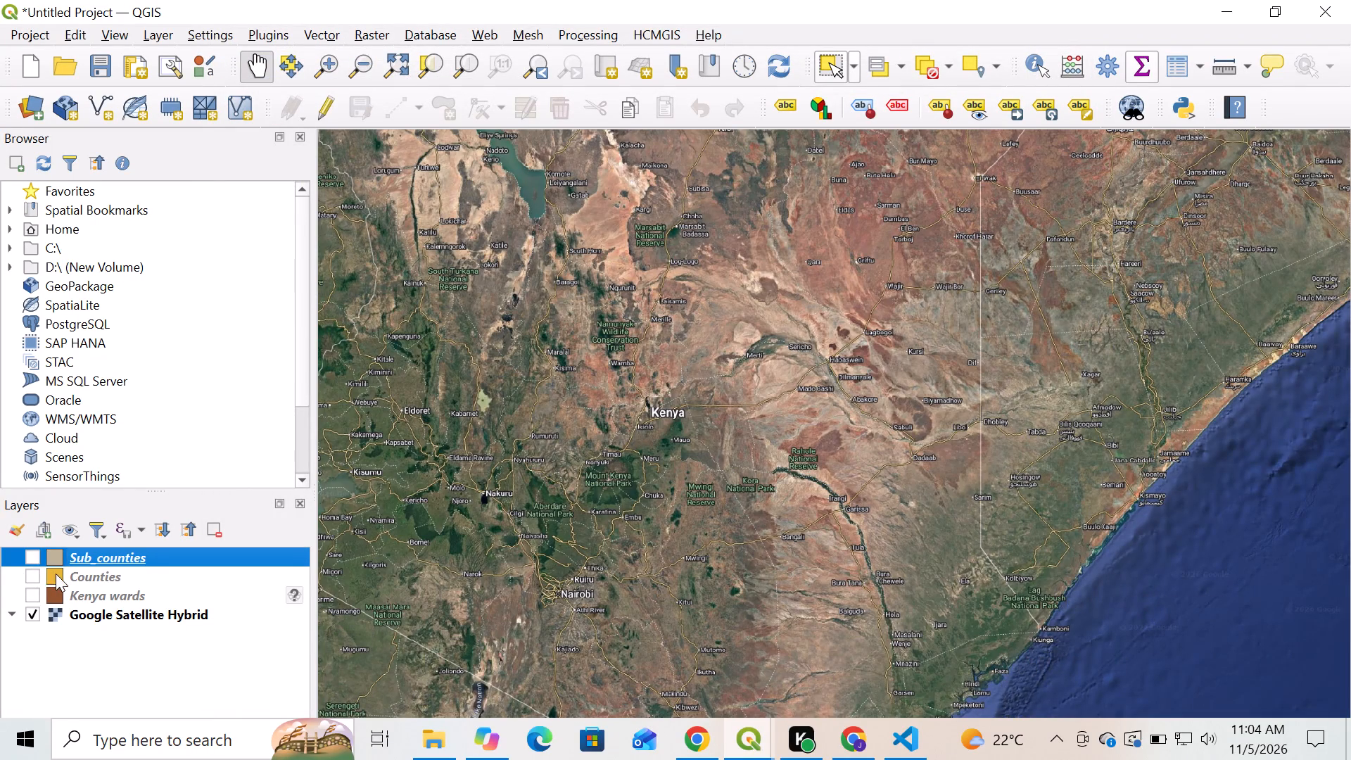
drag(68, 577, 54, 554)
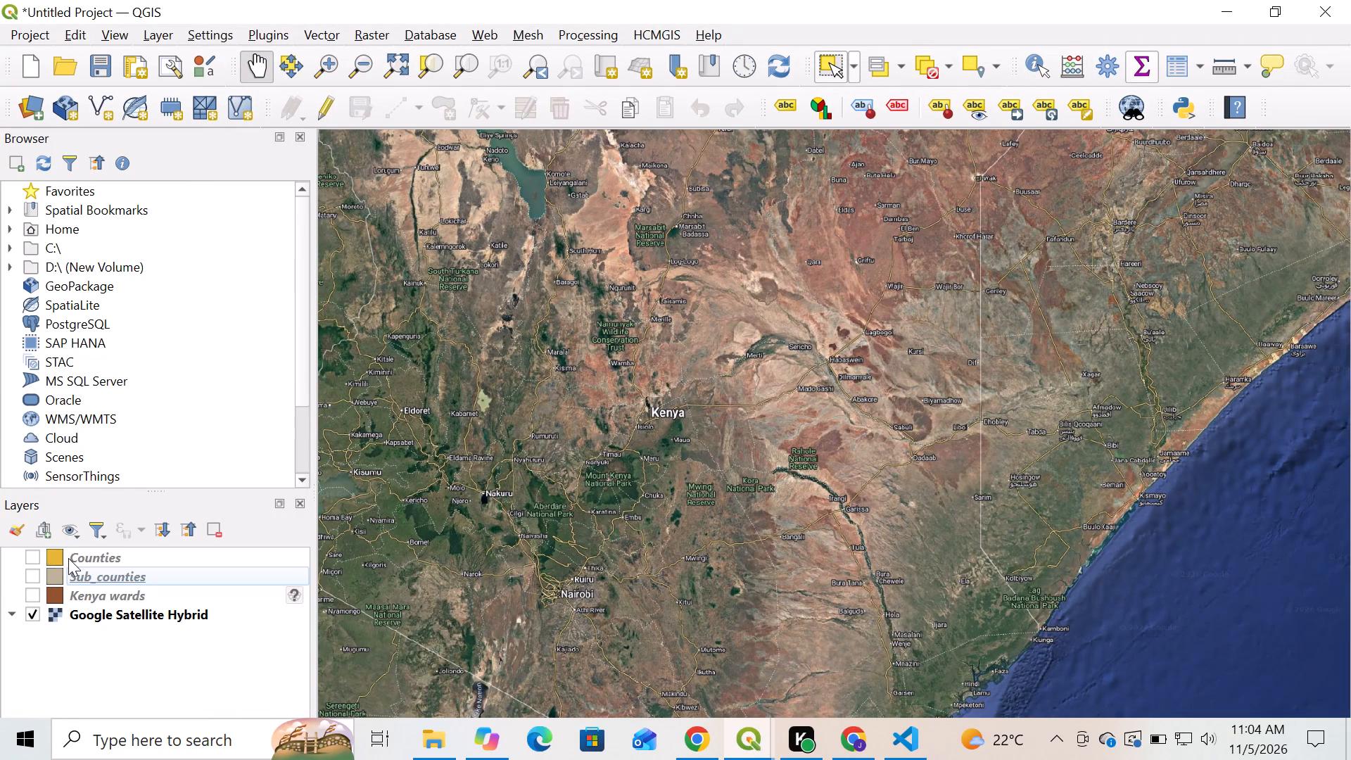
click(68, 558)
click(31, 557)
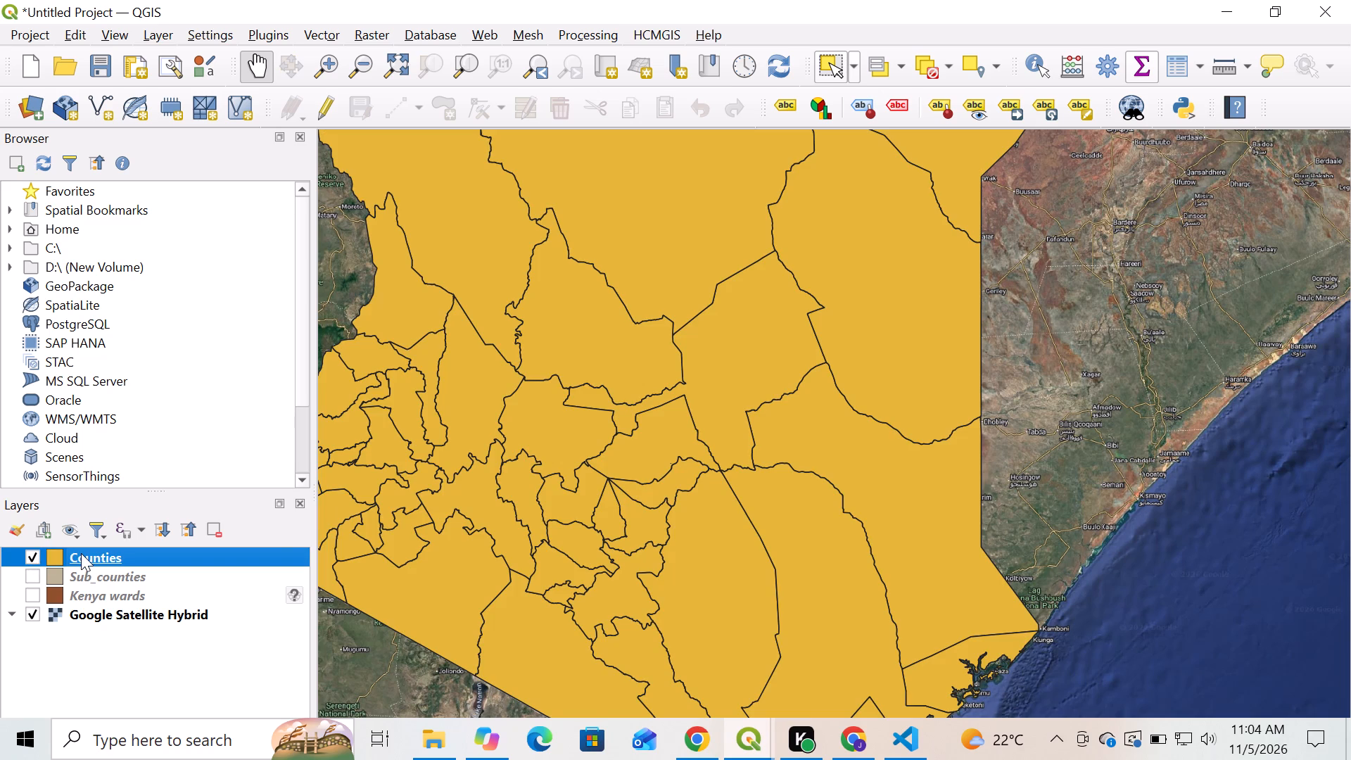
Style the Counties layer's simple fill with fill style No Brush and a stroke width of 0.46 mm.
right_click(81, 555)
click(112, 552)
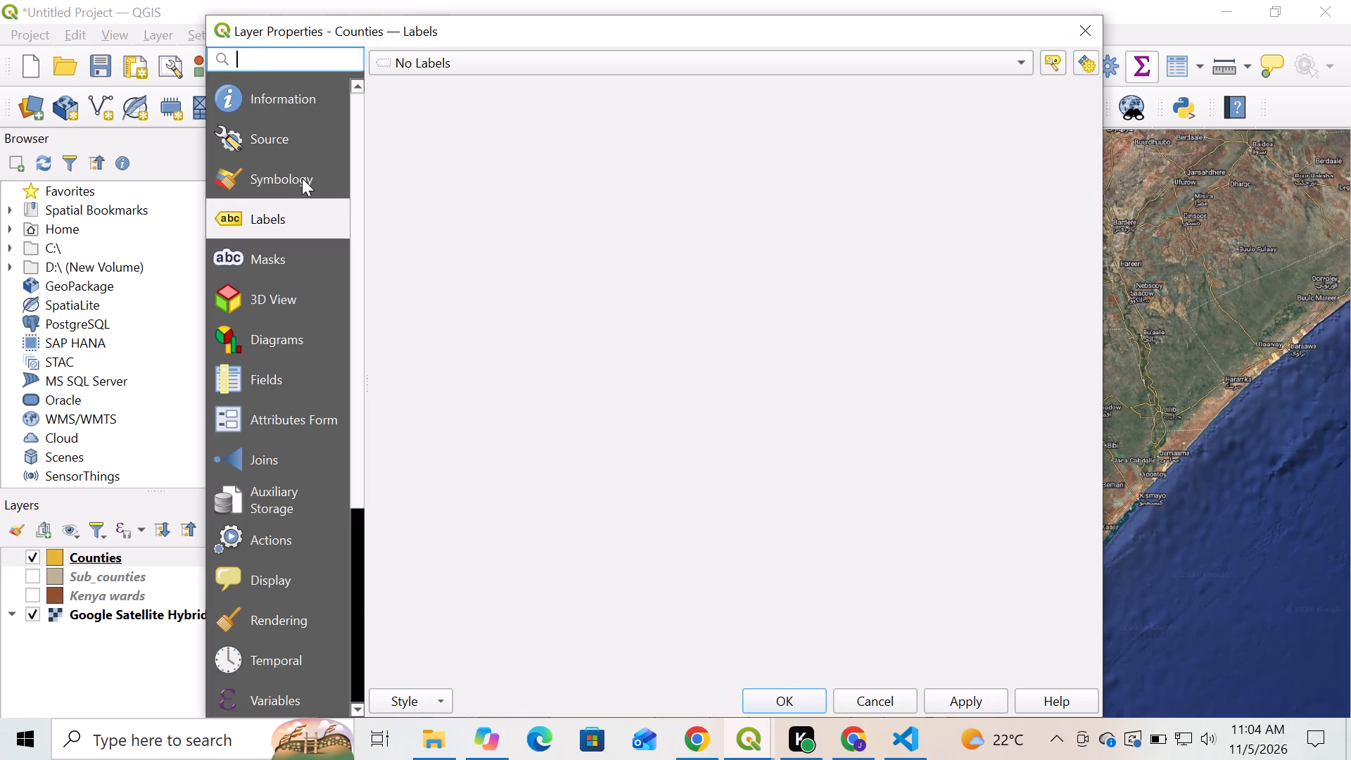
click(302, 179)
click(655, 112)
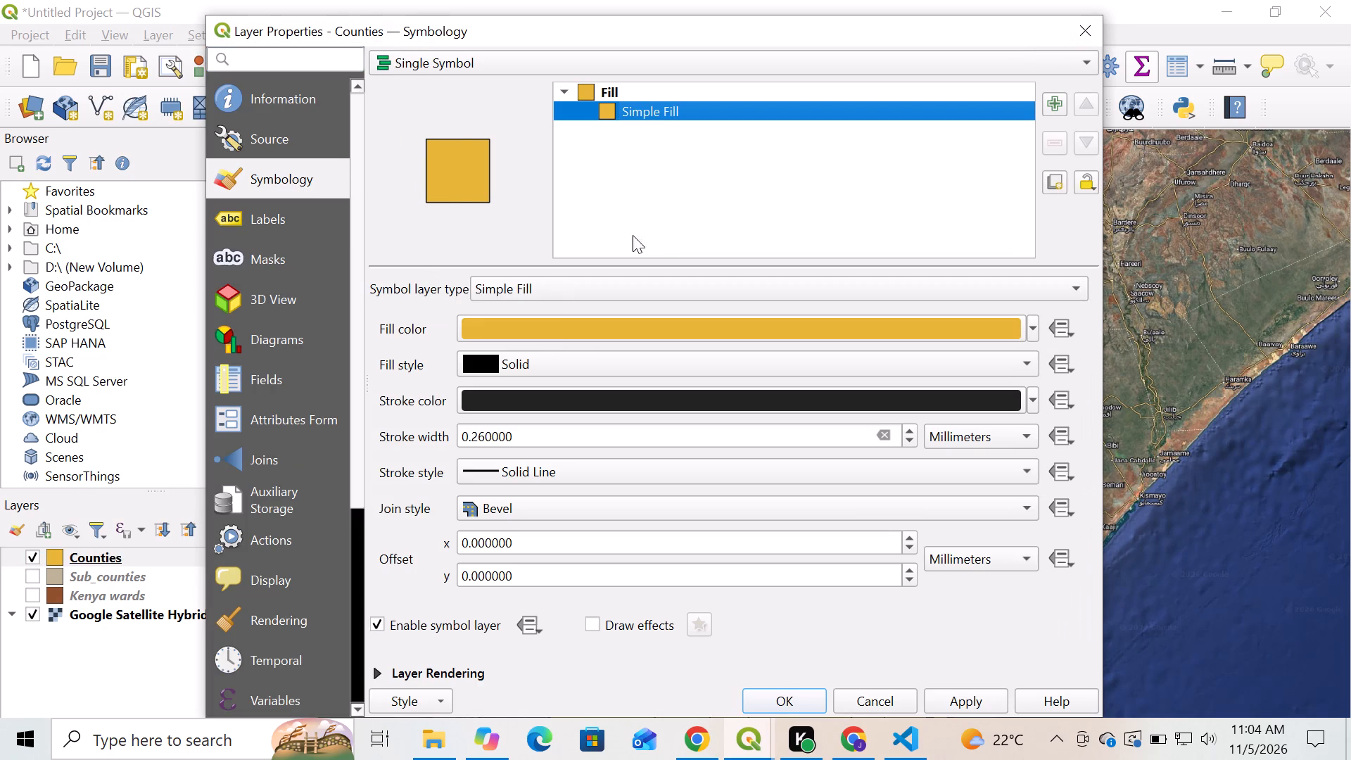
click(553, 355)
click(529, 395)
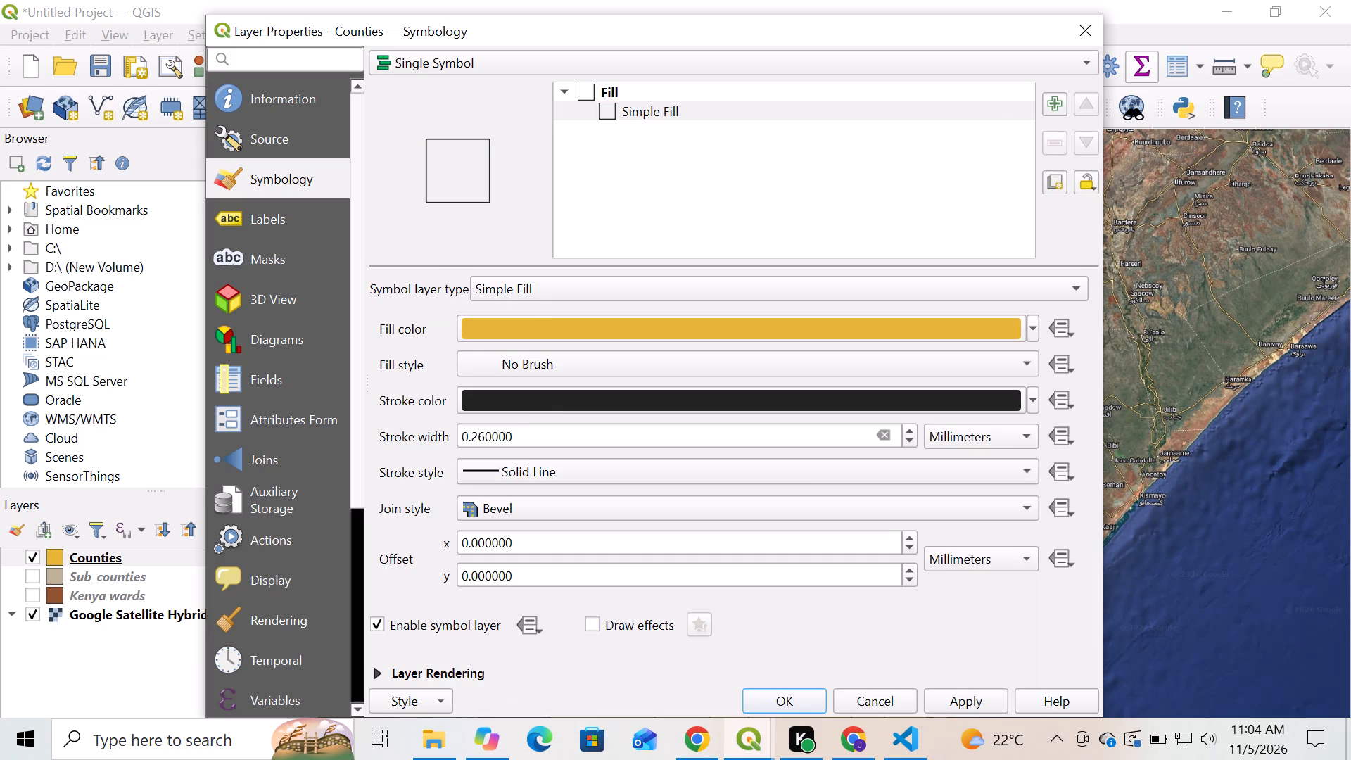
double_click(909, 427)
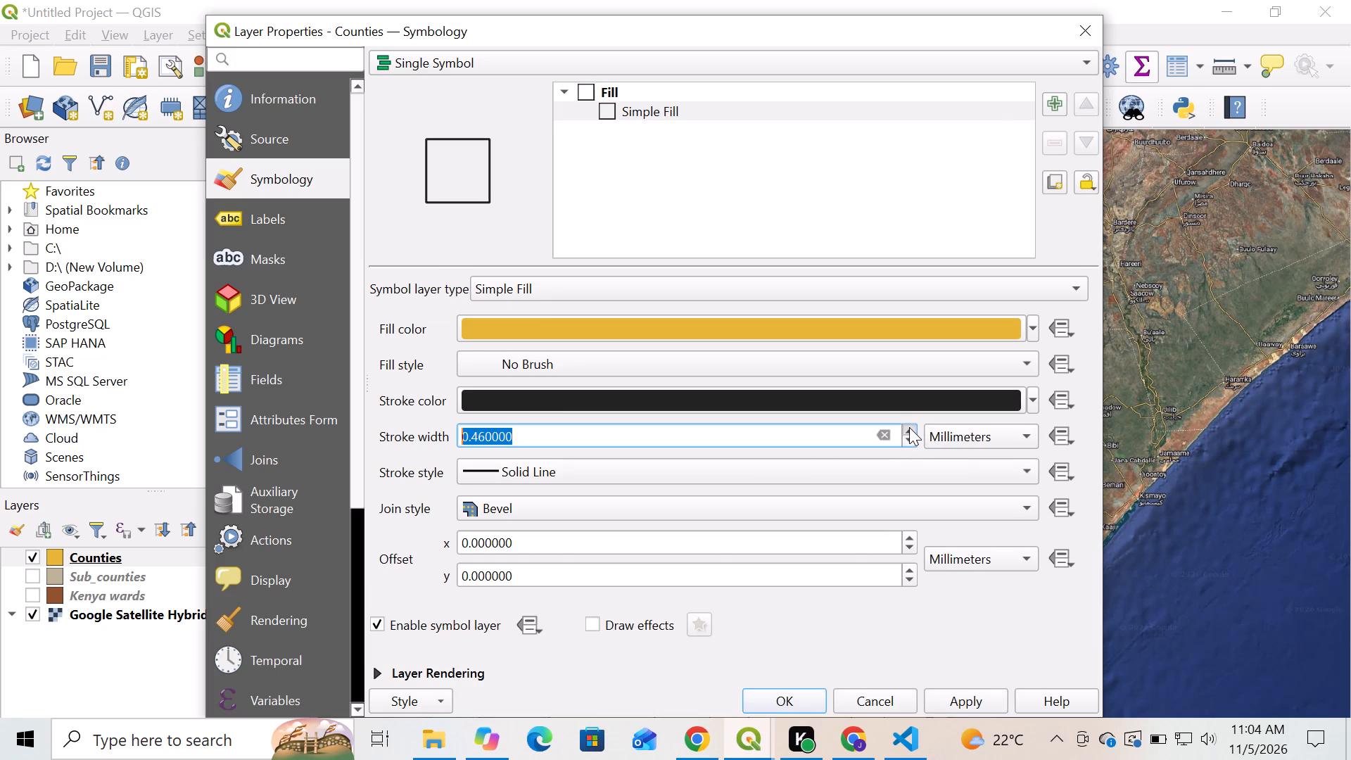
click(975, 705)
click(820, 697)
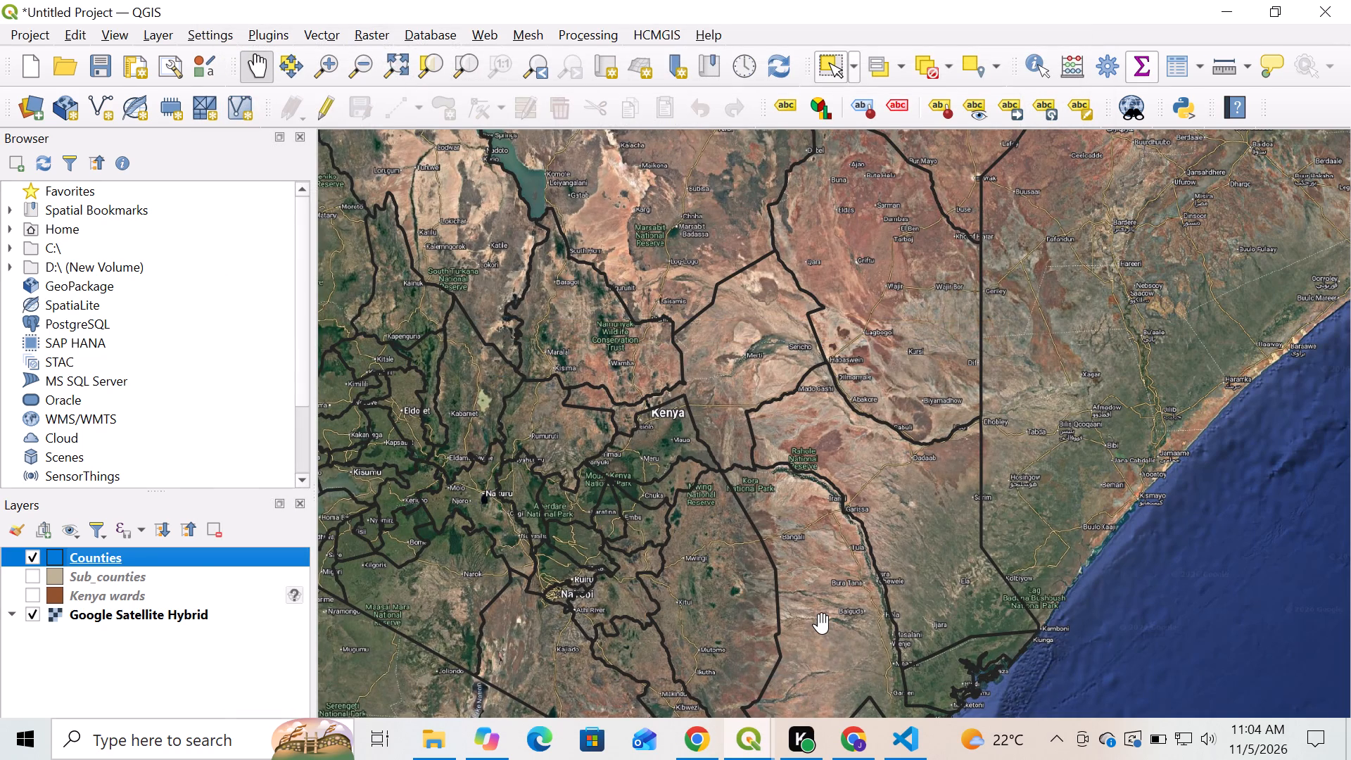
Make the Sub_counties layer visible again and hide the Counties layer.
scroll(641, 330, down, 1)
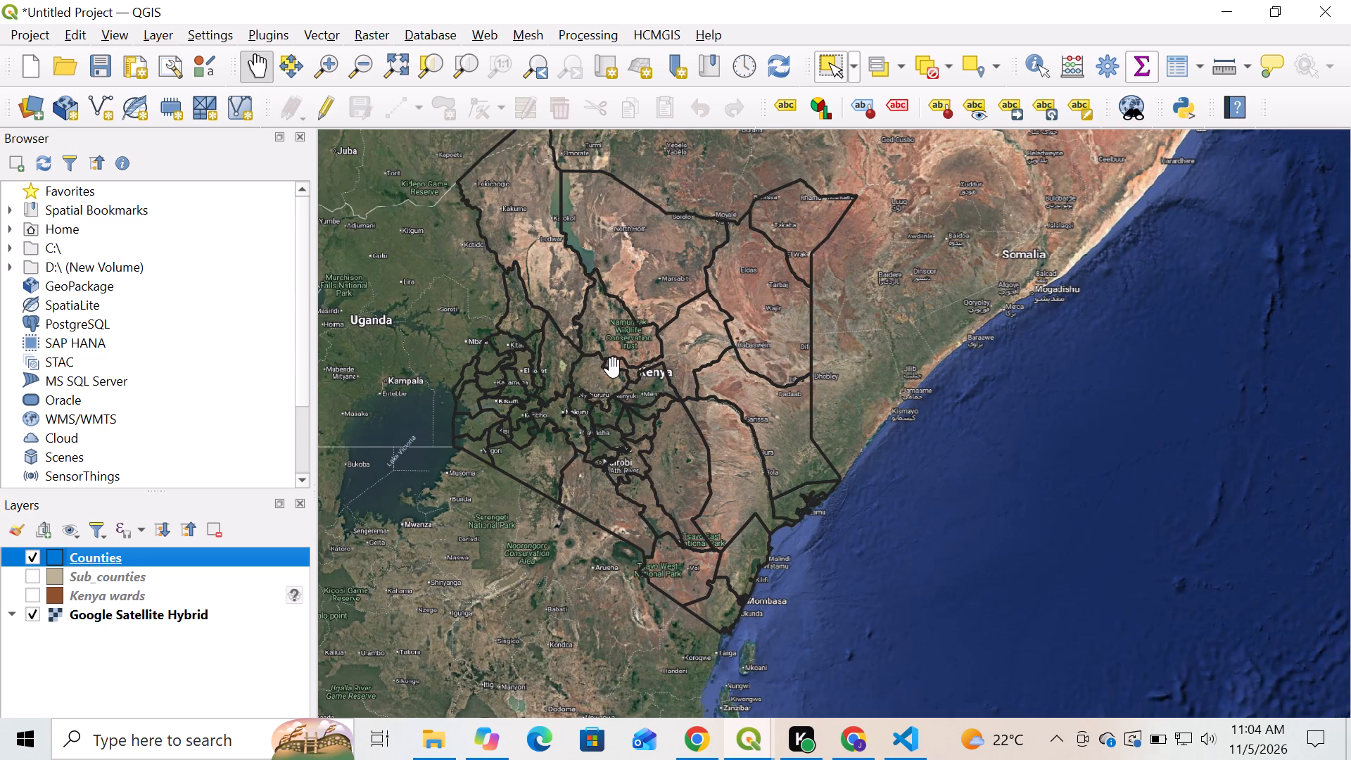
drag(651, 383, 681, 439)
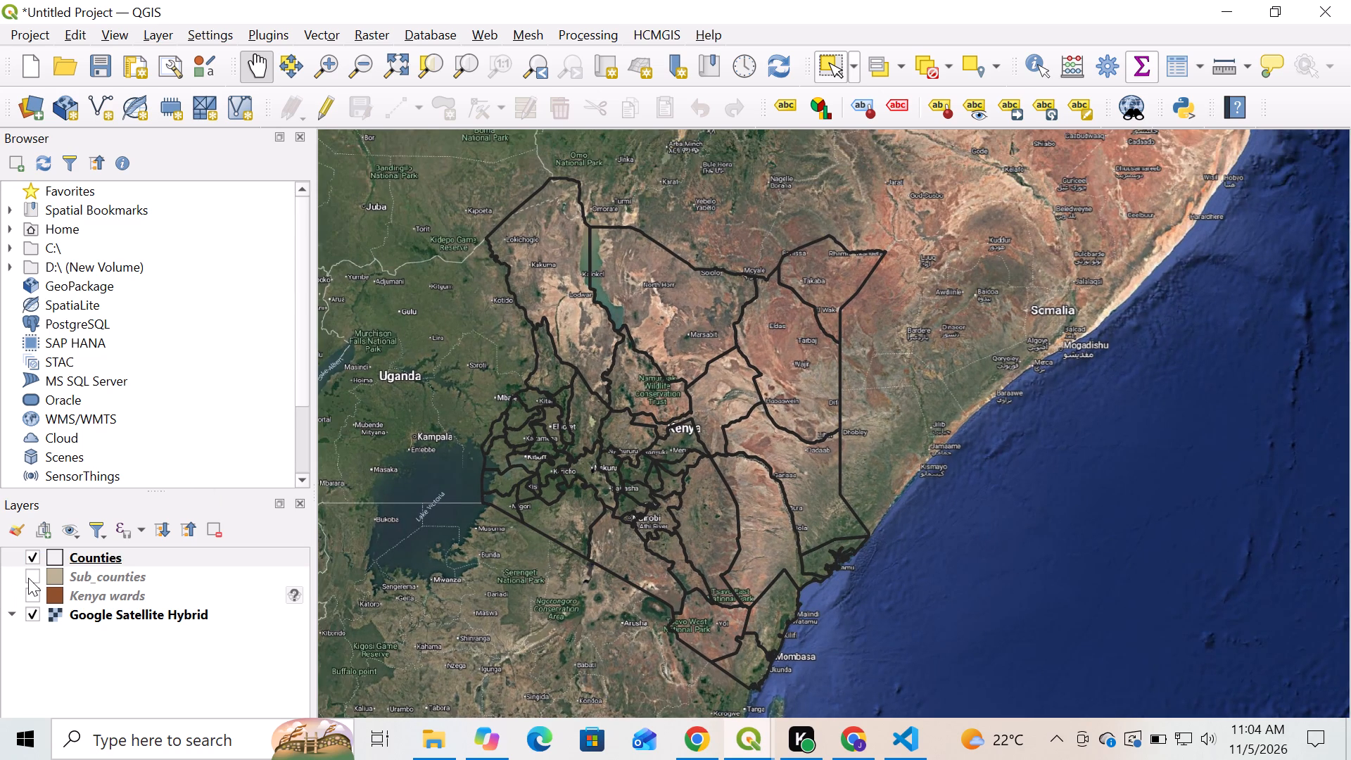
click(28, 578)
click(28, 550)
click(82, 574)
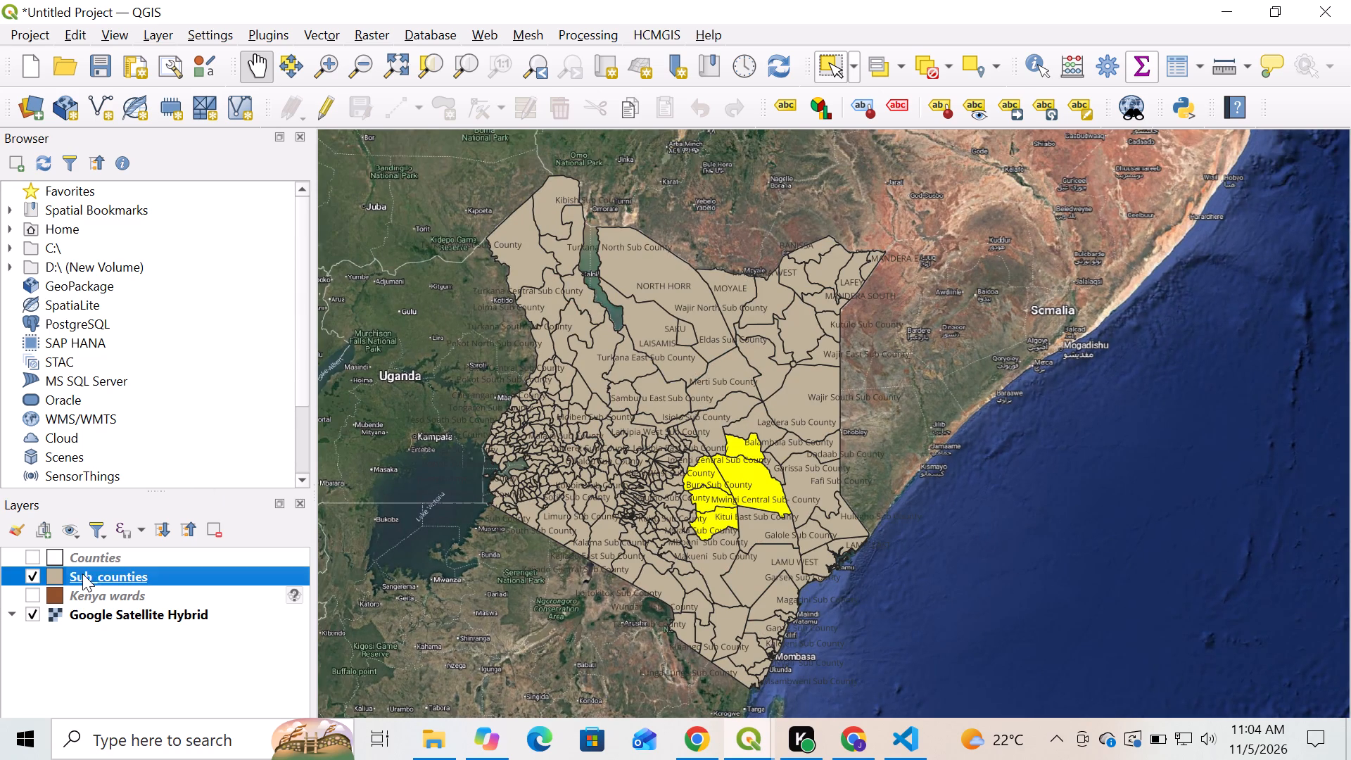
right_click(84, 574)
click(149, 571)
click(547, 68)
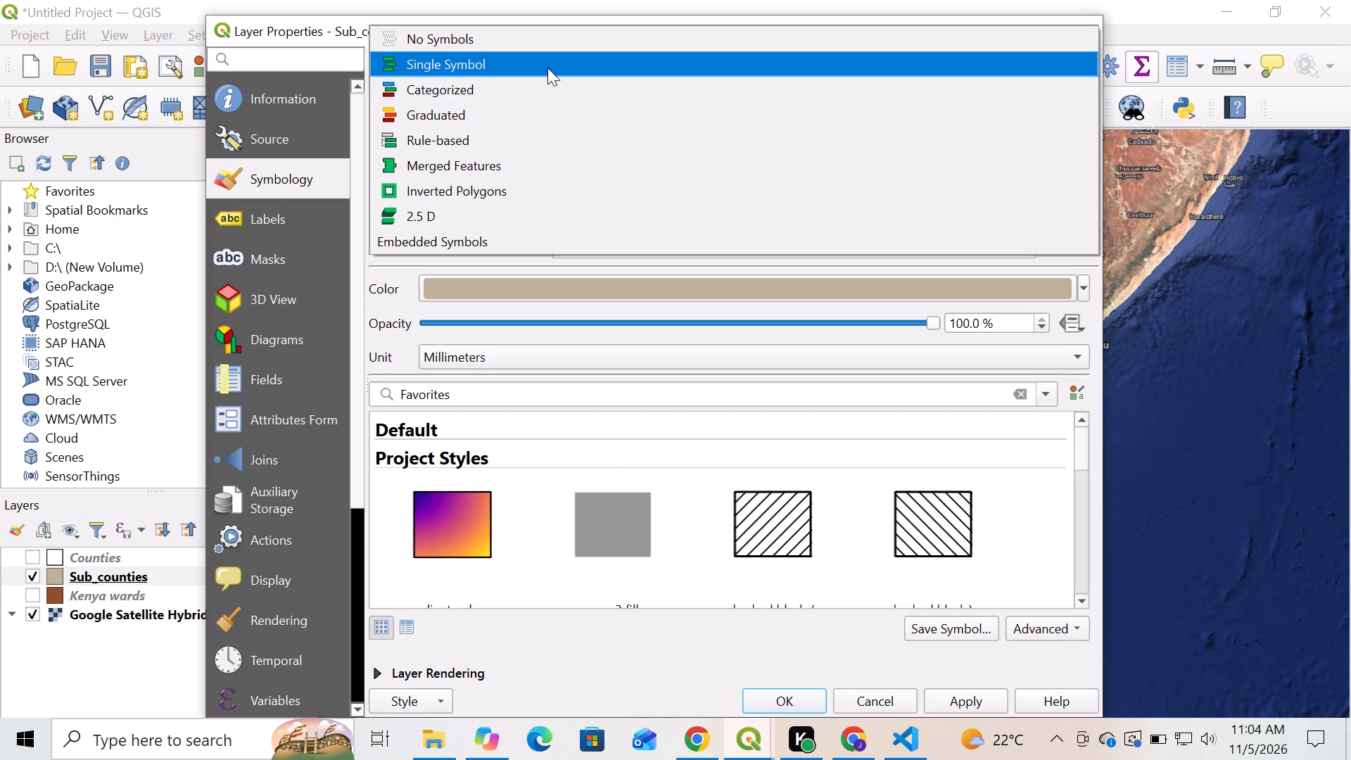
Switch to File Explorer and create a folder named Sub Counties in New Volume (D:).
click(433, 747)
click(278, 60)
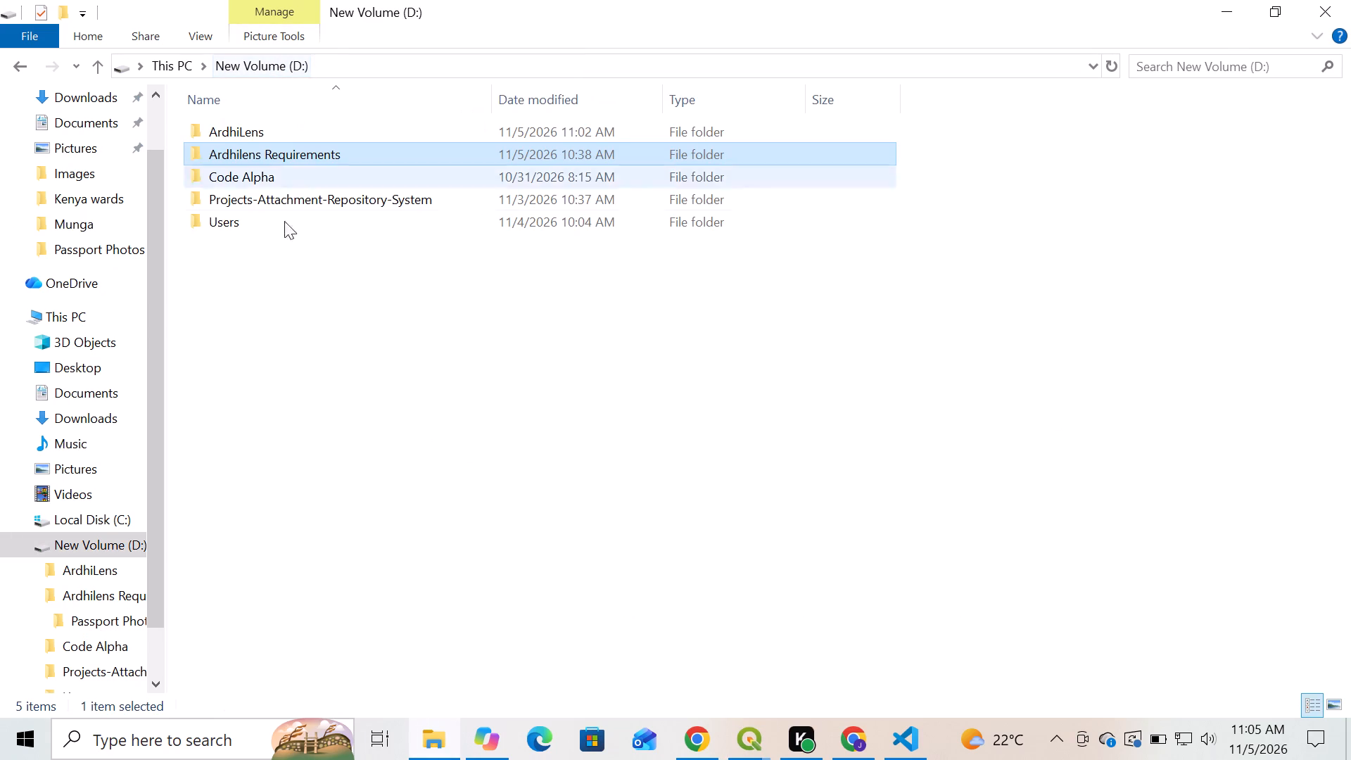
right_click(317, 341)
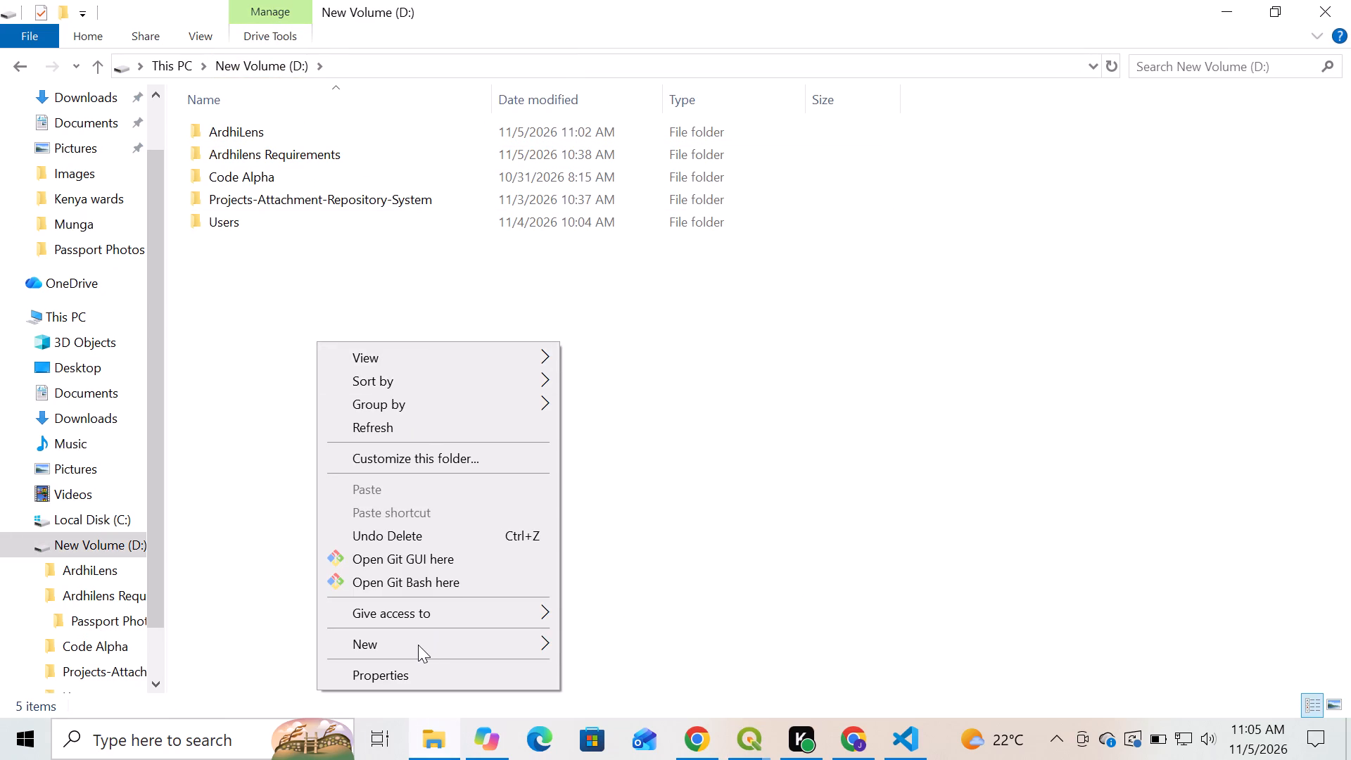
click(633, 491)
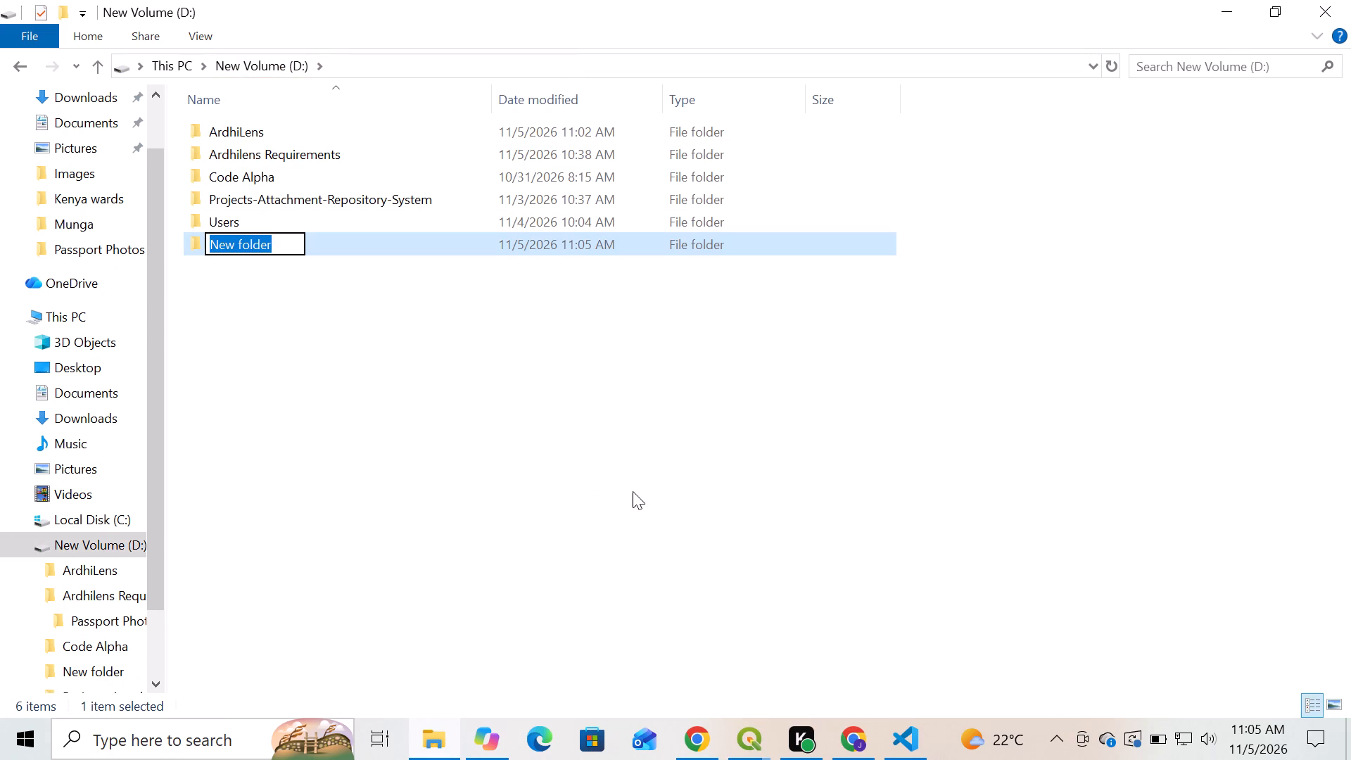
key(BackSpace)
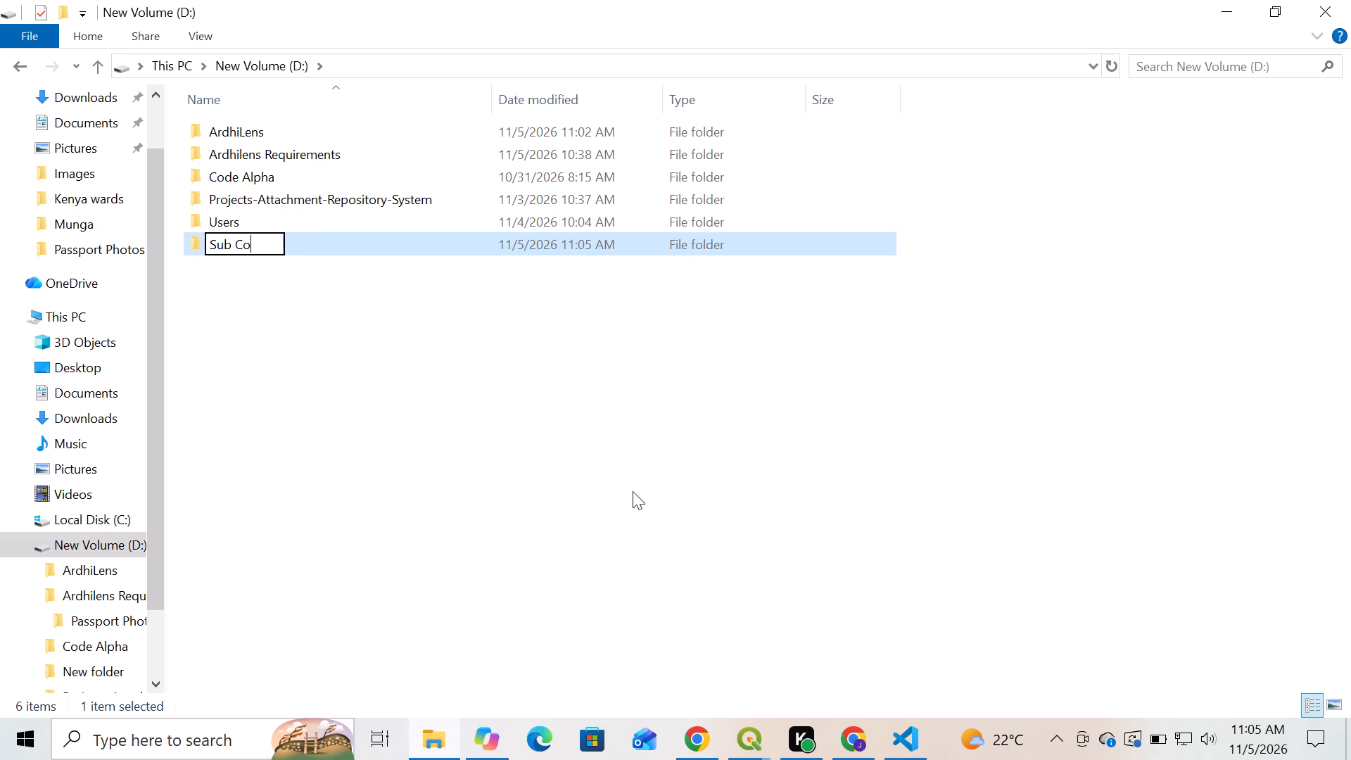
key(Return)
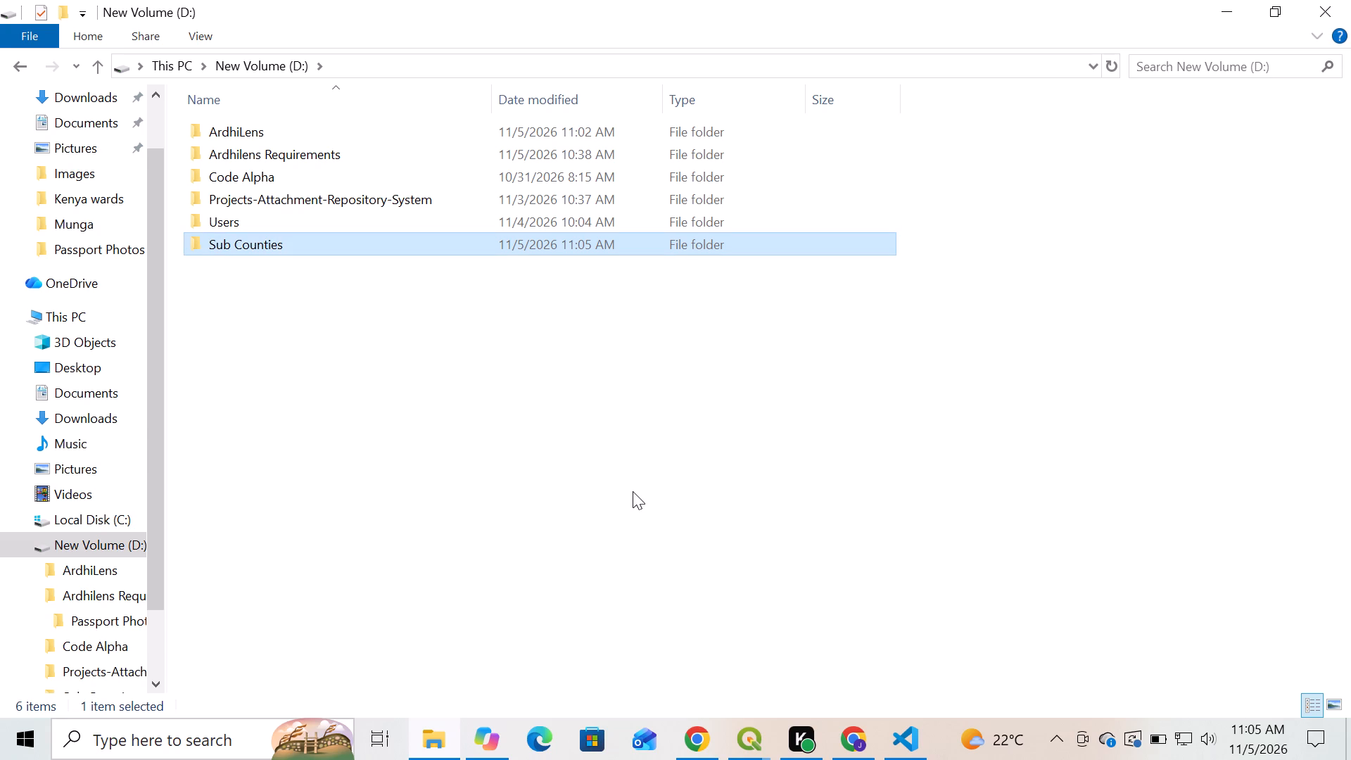
Rename the Sub Counties folder as Derricks Work.
right_click(329, 241)
click(382, 667)
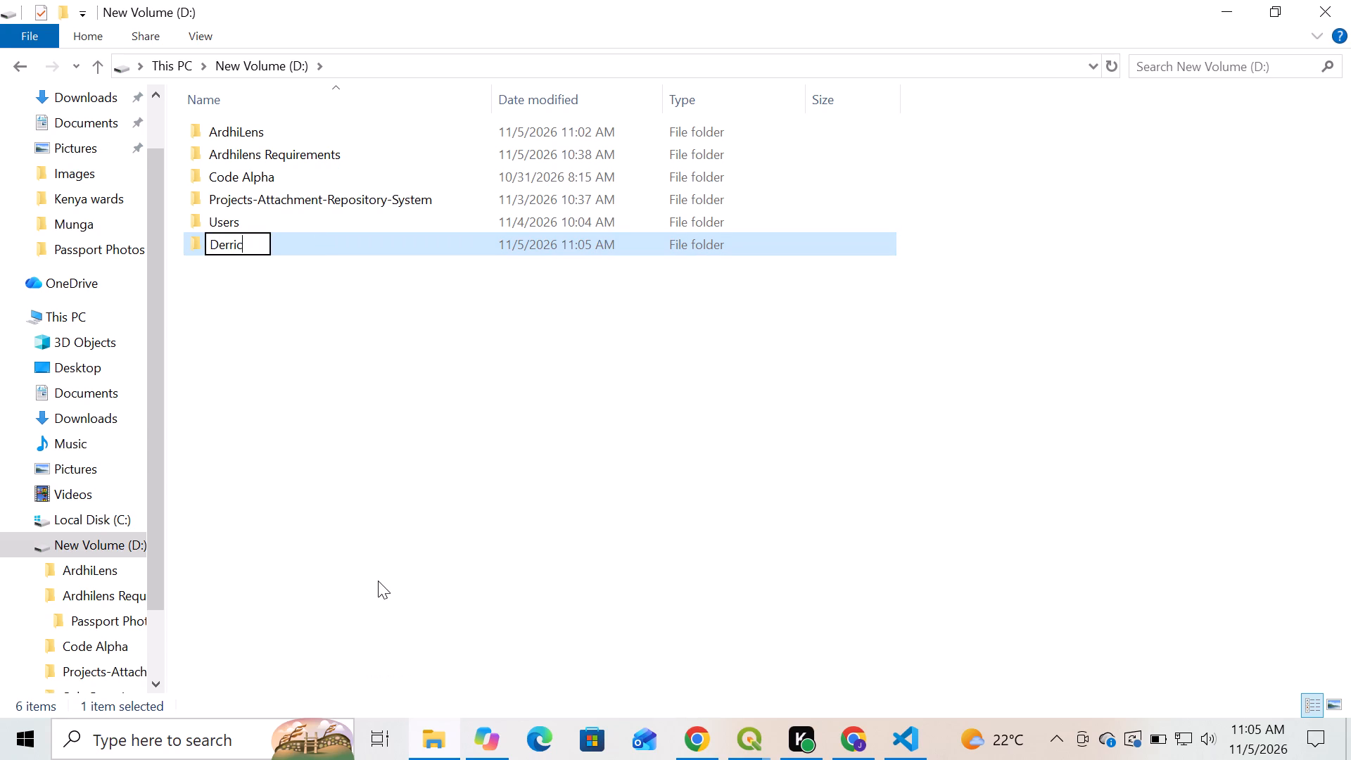
text(ork)
key(Return)
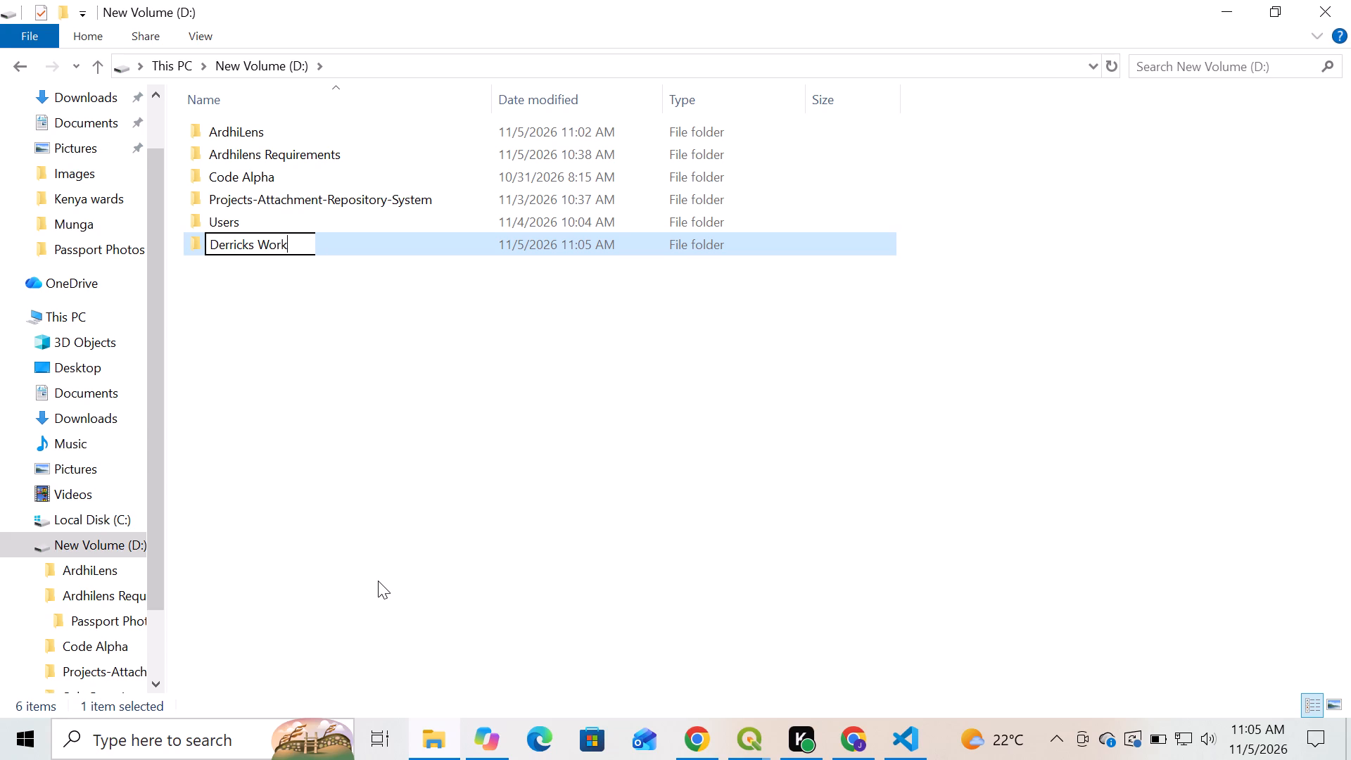
Switch back to QGIS and close the Sub_counties layer properties without applying changes.
click(737, 746)
click(666, 669)
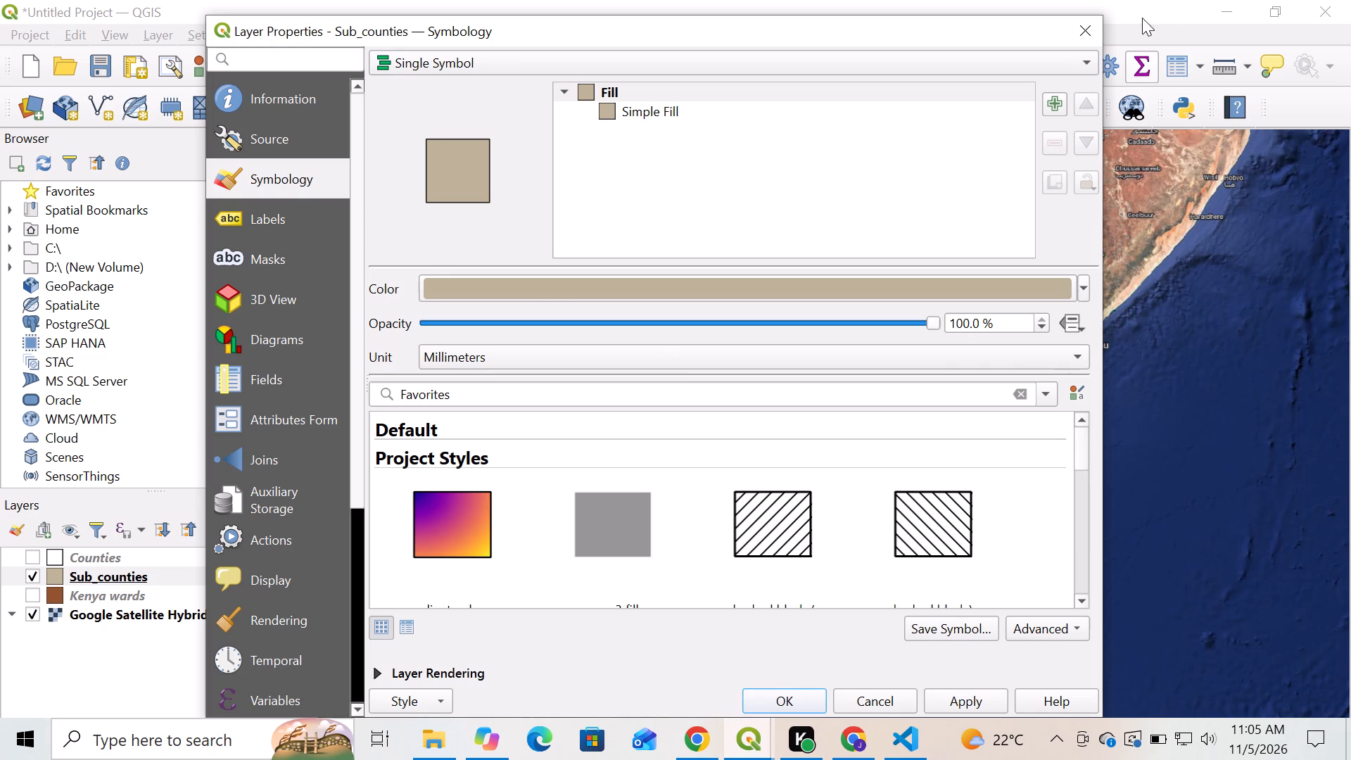
click(1092, 25)
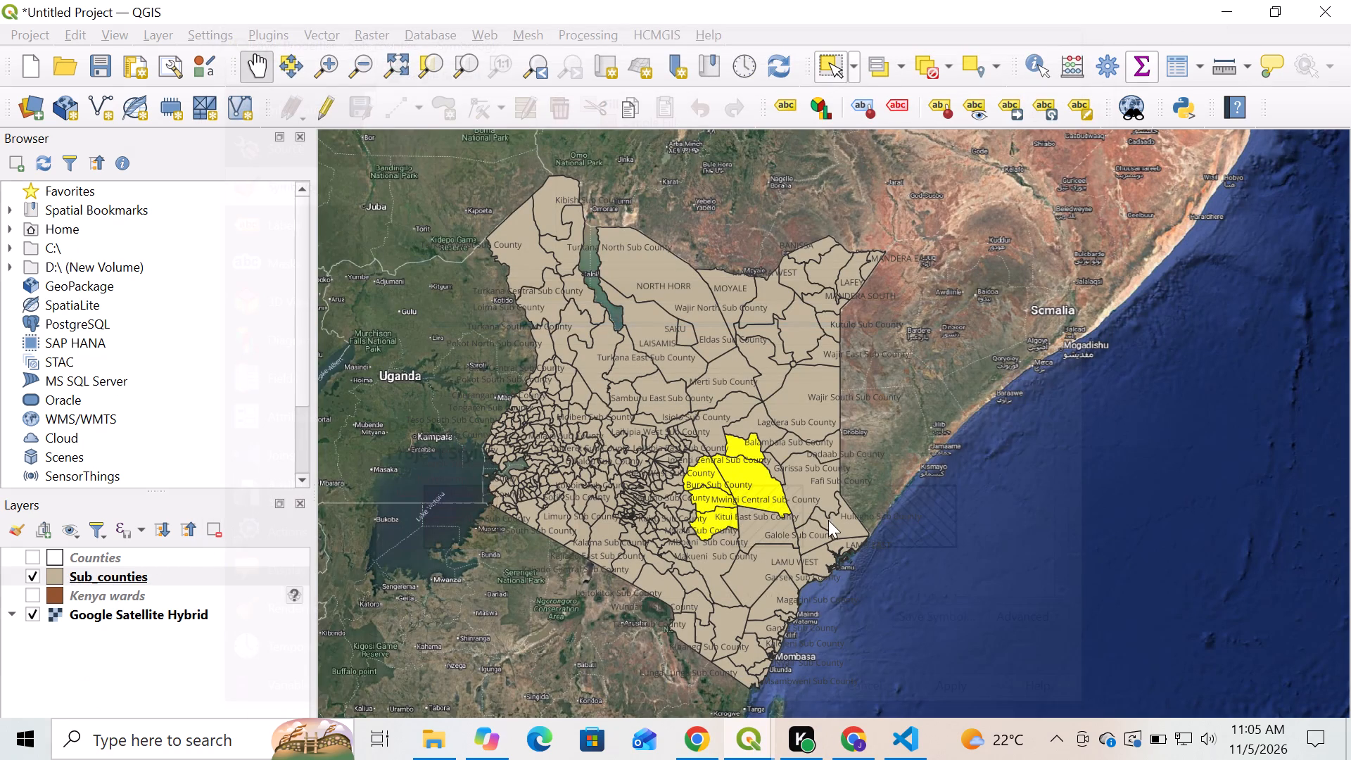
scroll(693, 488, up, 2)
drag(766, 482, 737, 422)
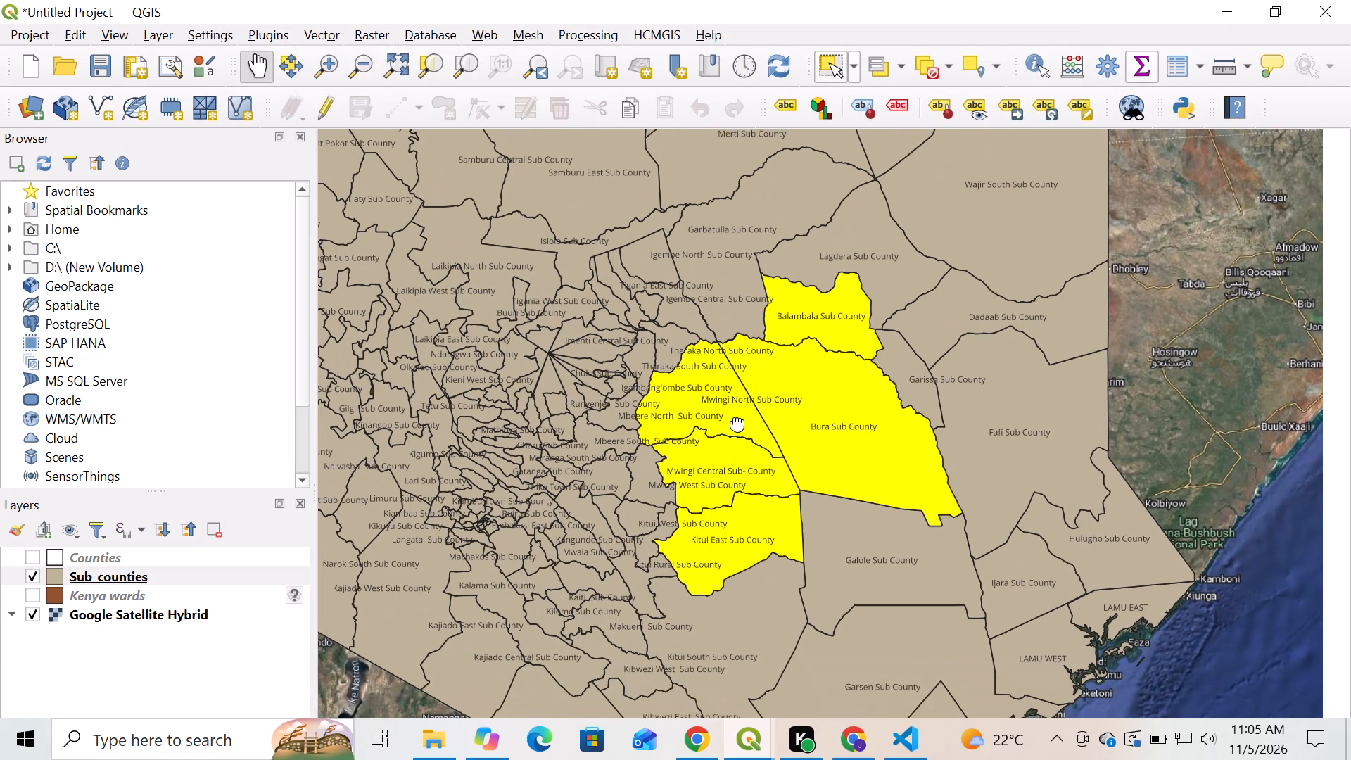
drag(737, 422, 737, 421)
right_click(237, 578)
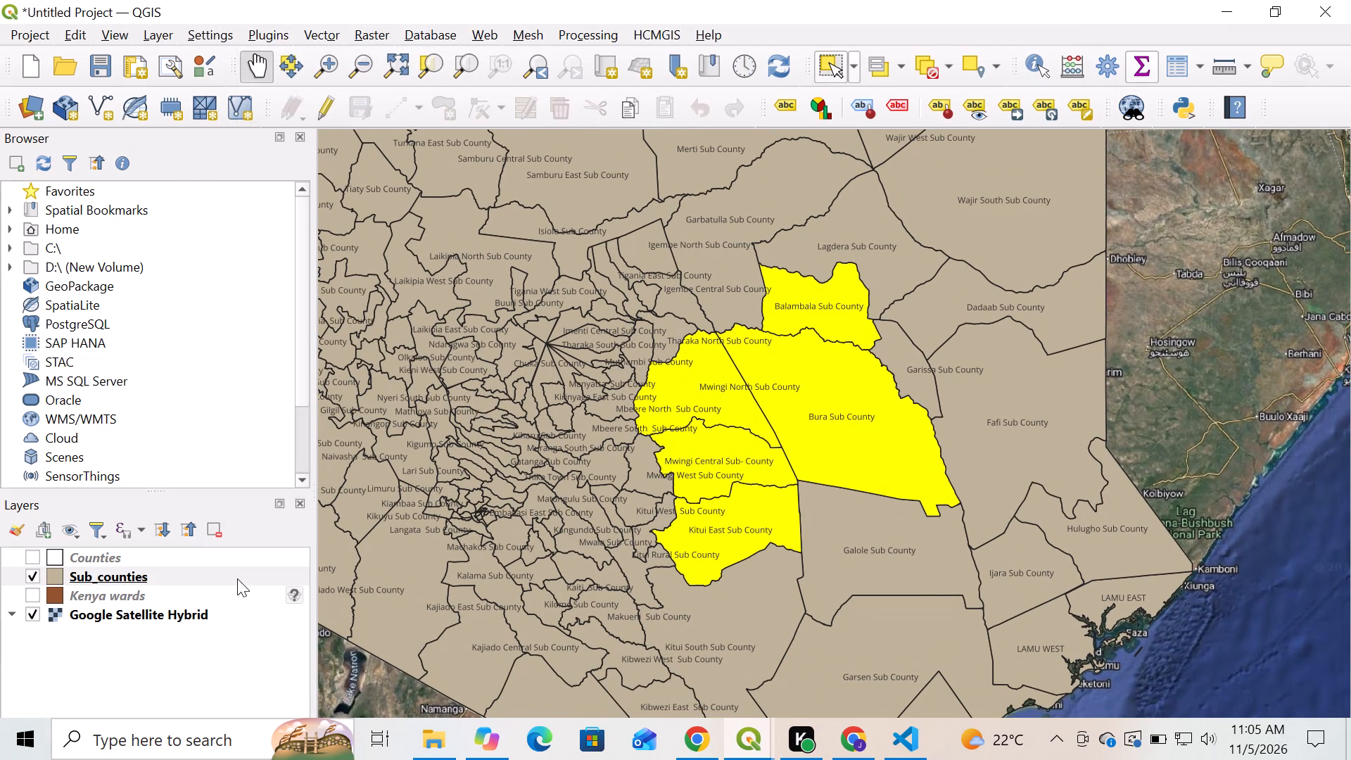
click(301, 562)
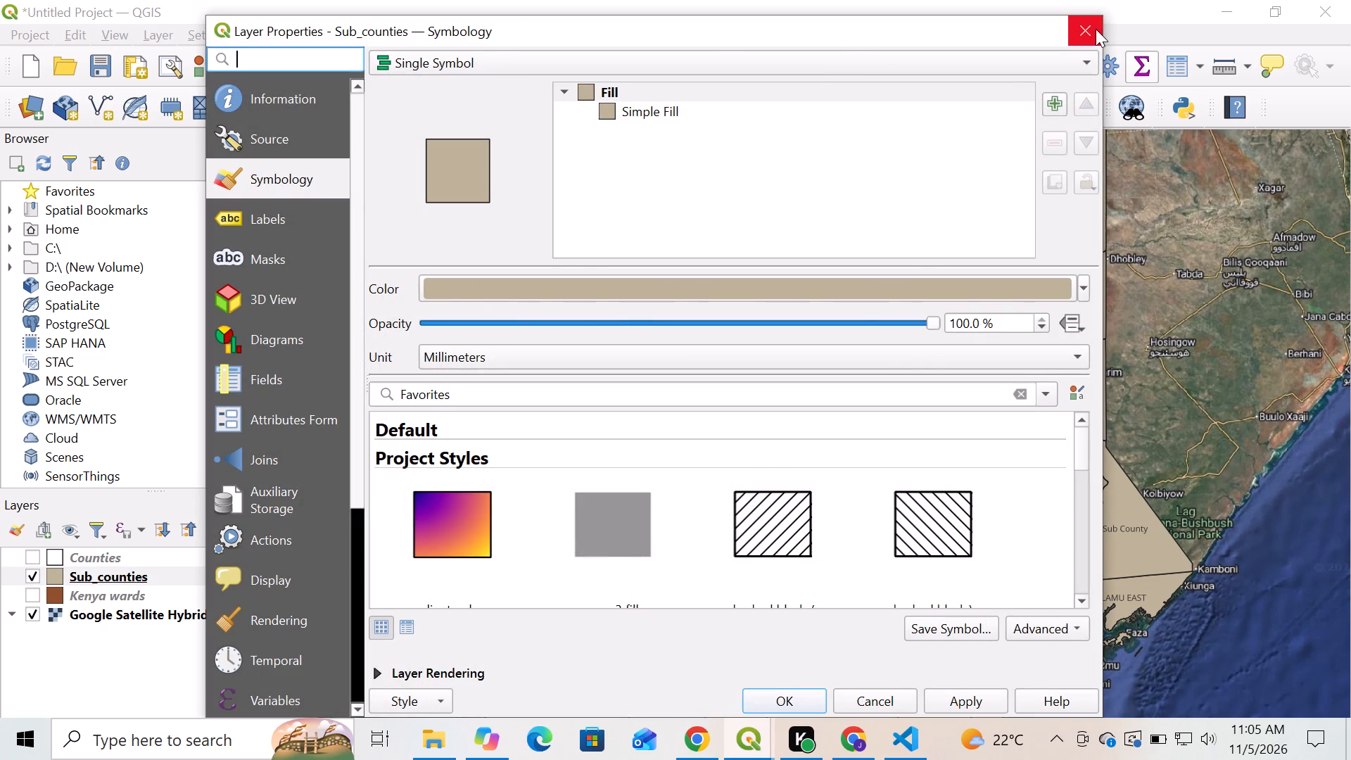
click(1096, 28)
Open the attribute table of the Sub_counties layer.
click(135, 578)
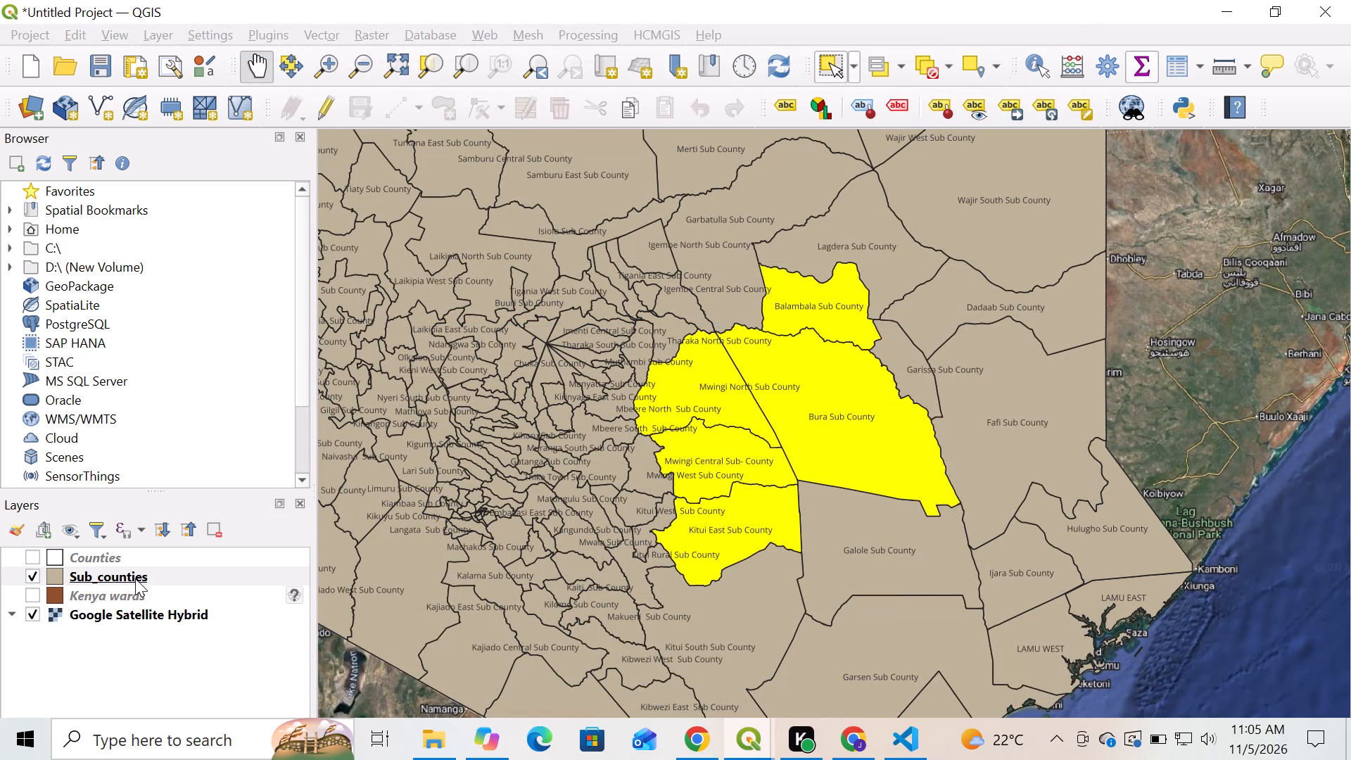
right_click(135, 578)
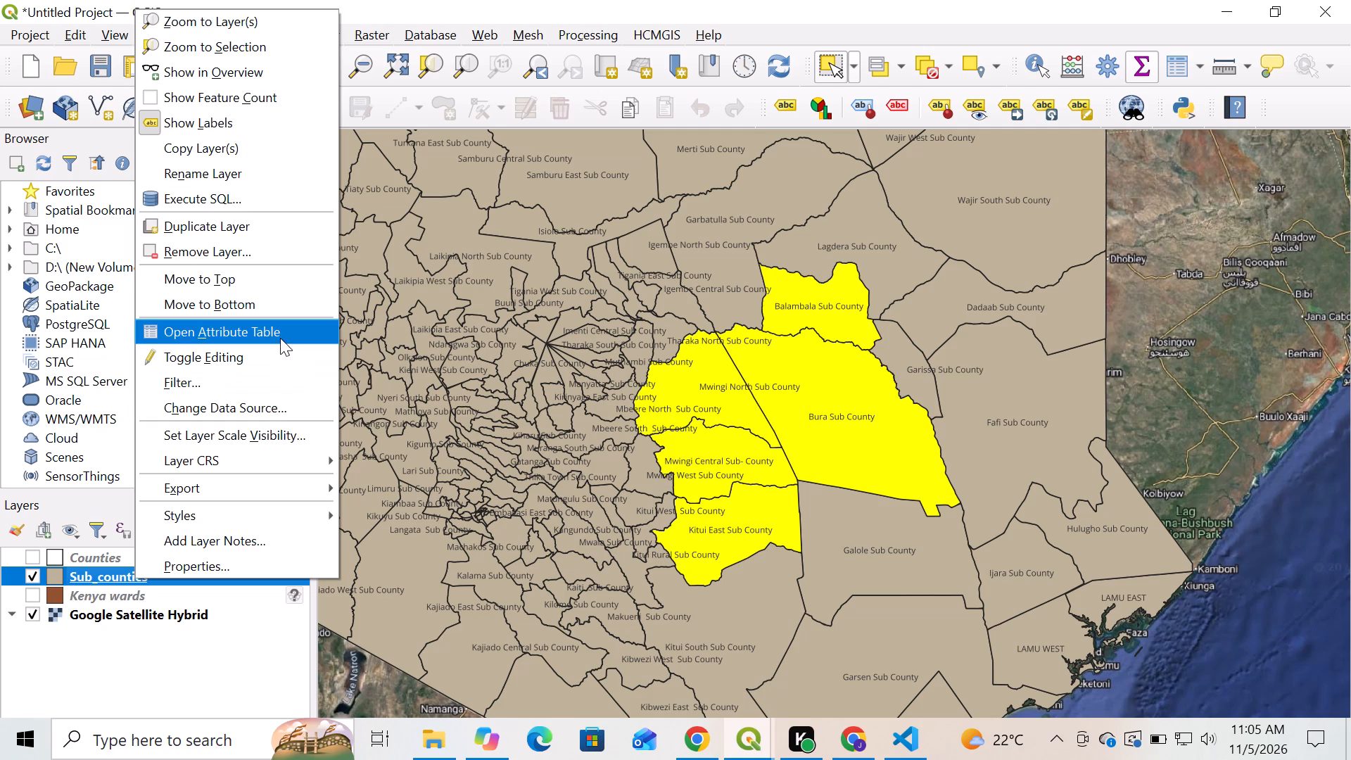
click(280, 338)
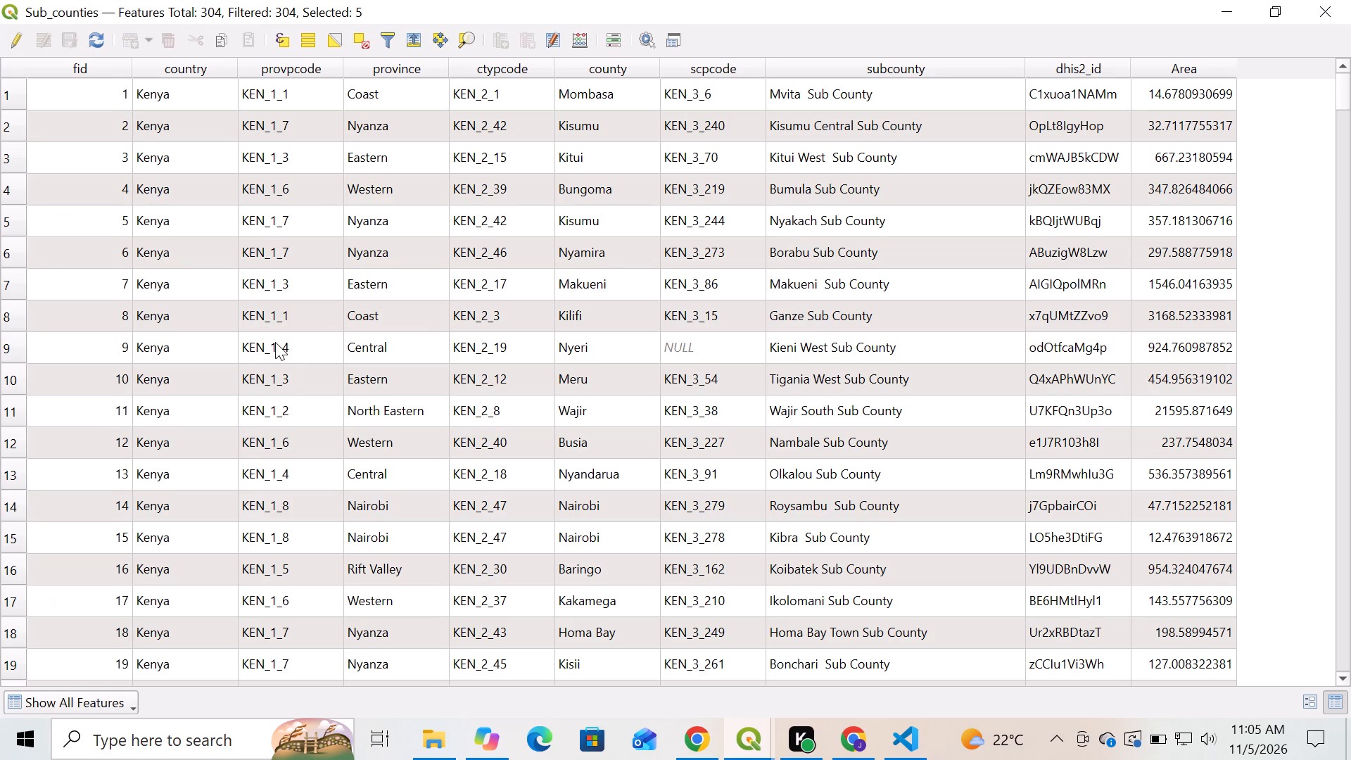
scroll(275, 338, down, 3)
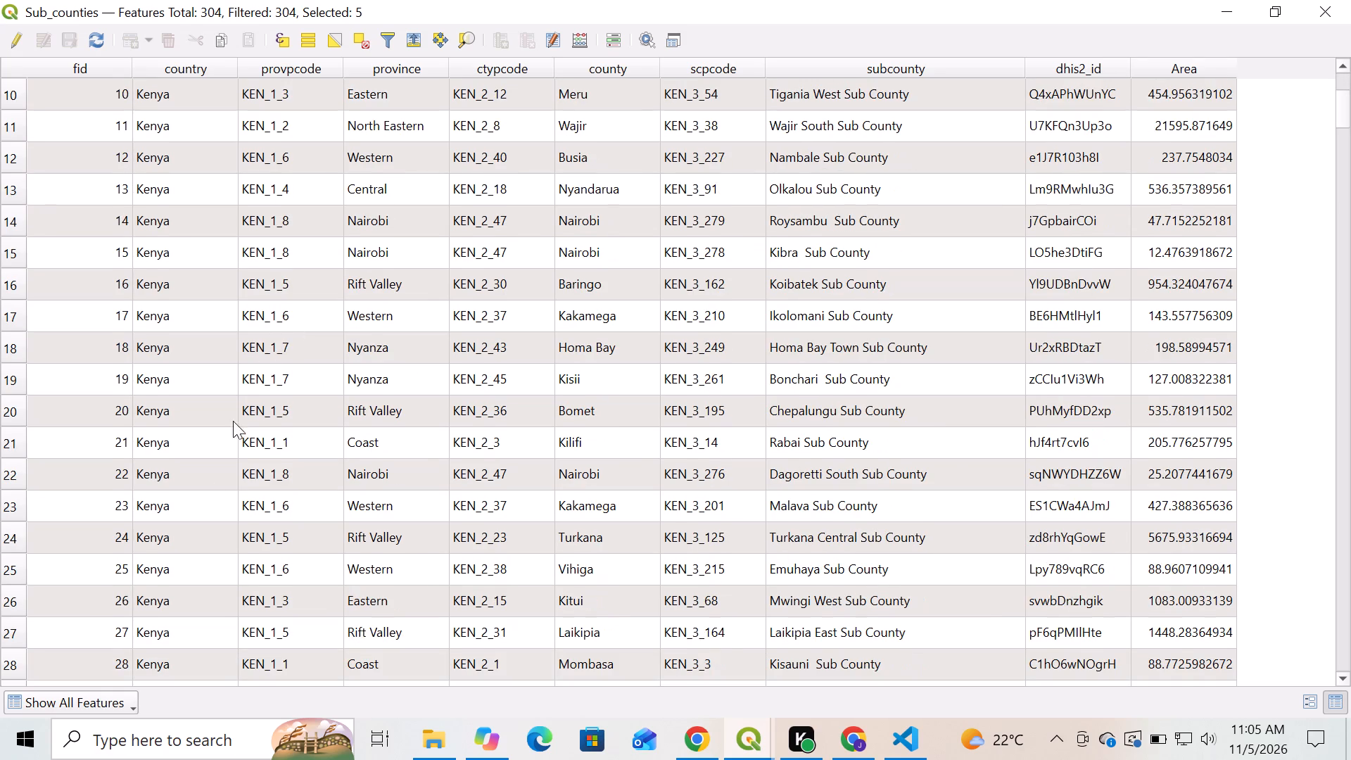
Filter the Sub_counties attribute table on the county field with the value Kitui.
click(125, 702)
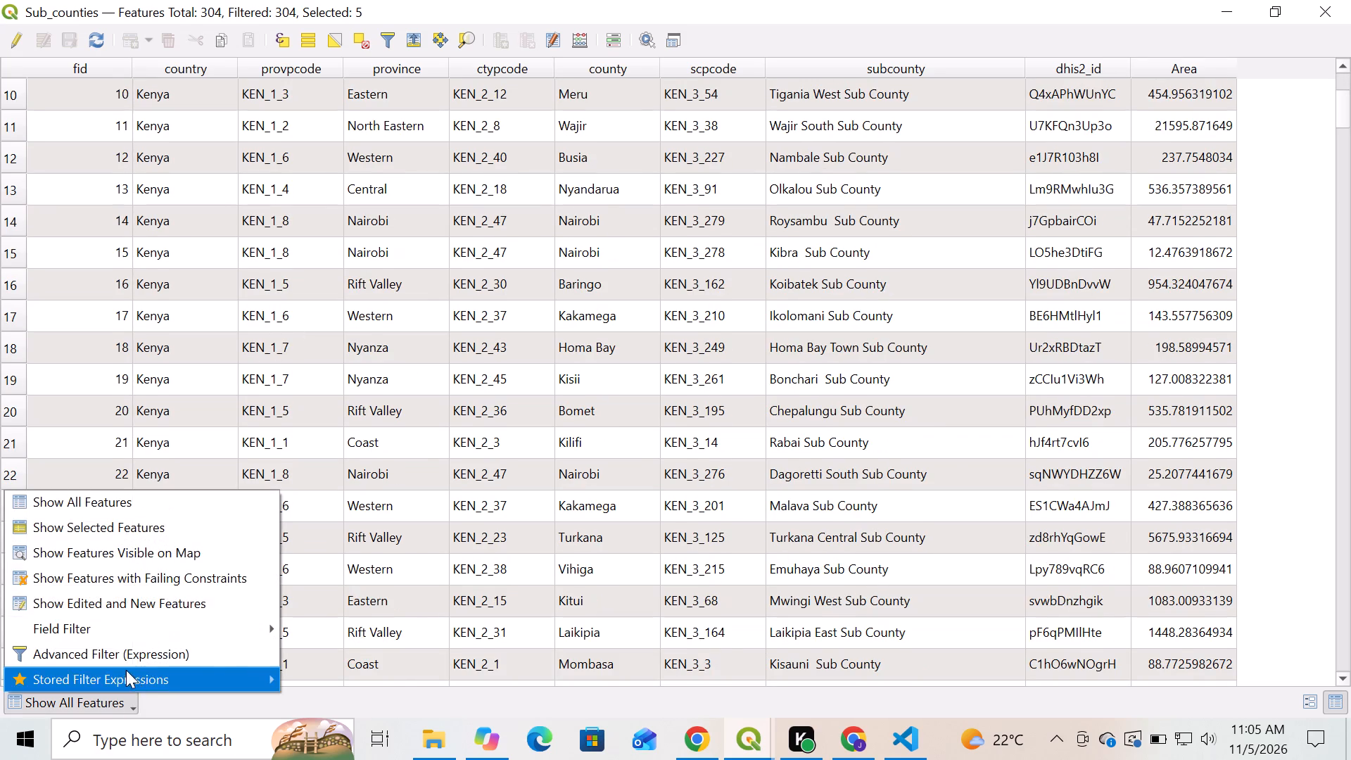
click(348, 549)
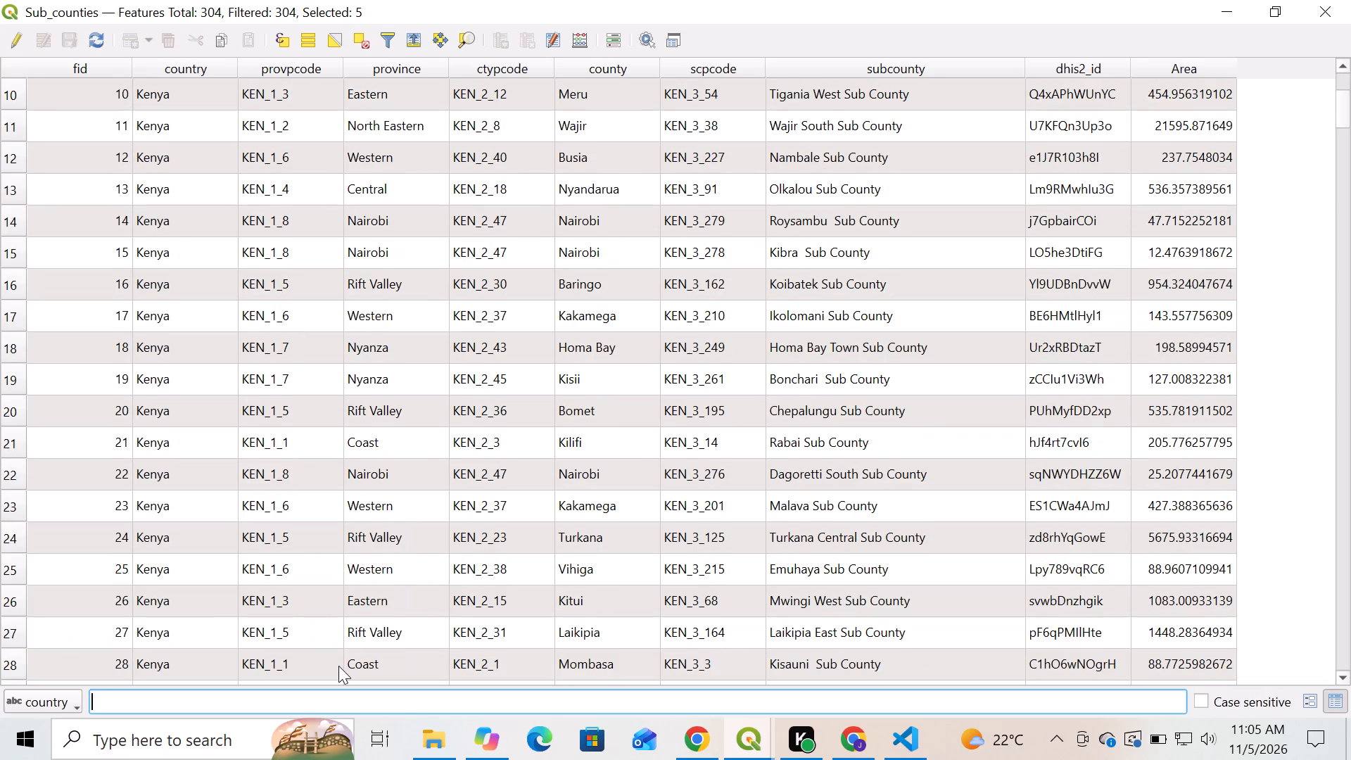
click(72, 696)
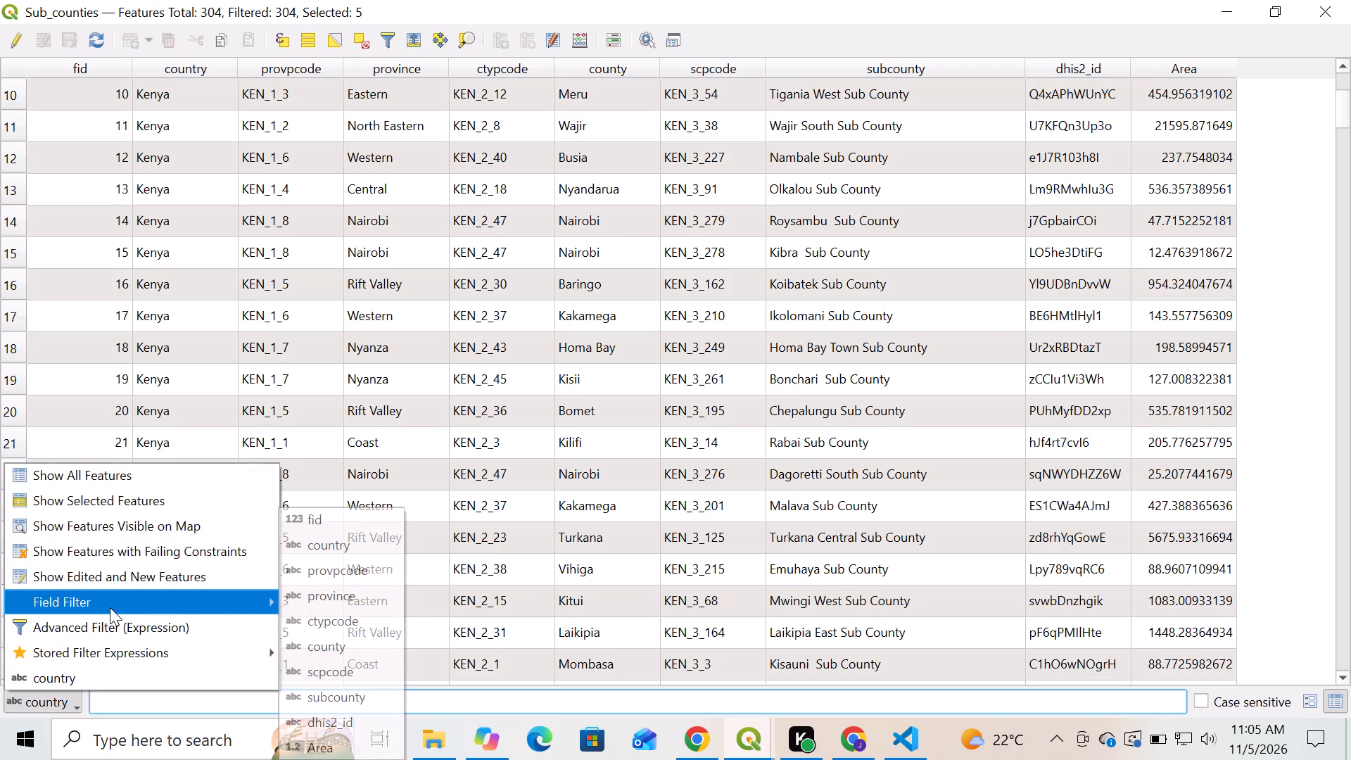
click(334, 652)
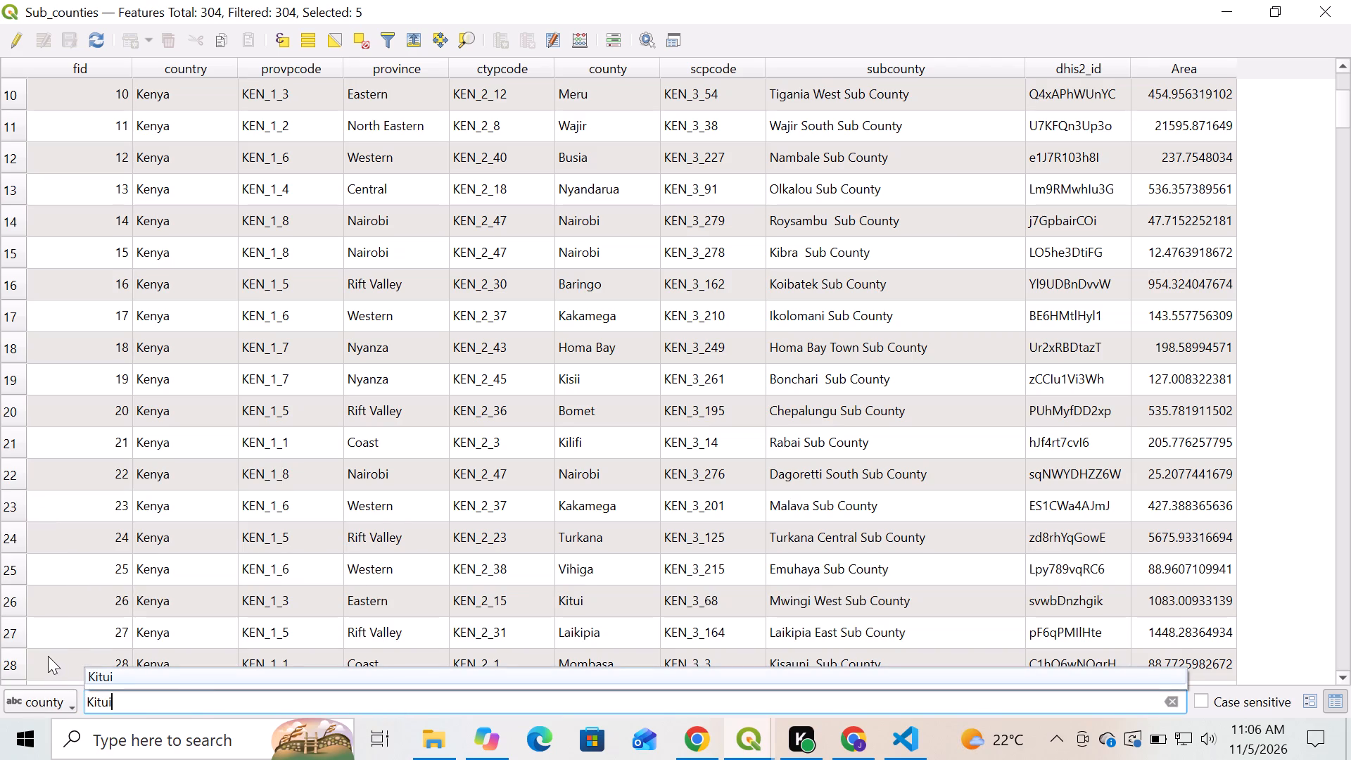
click(101, 672)
key(Return)
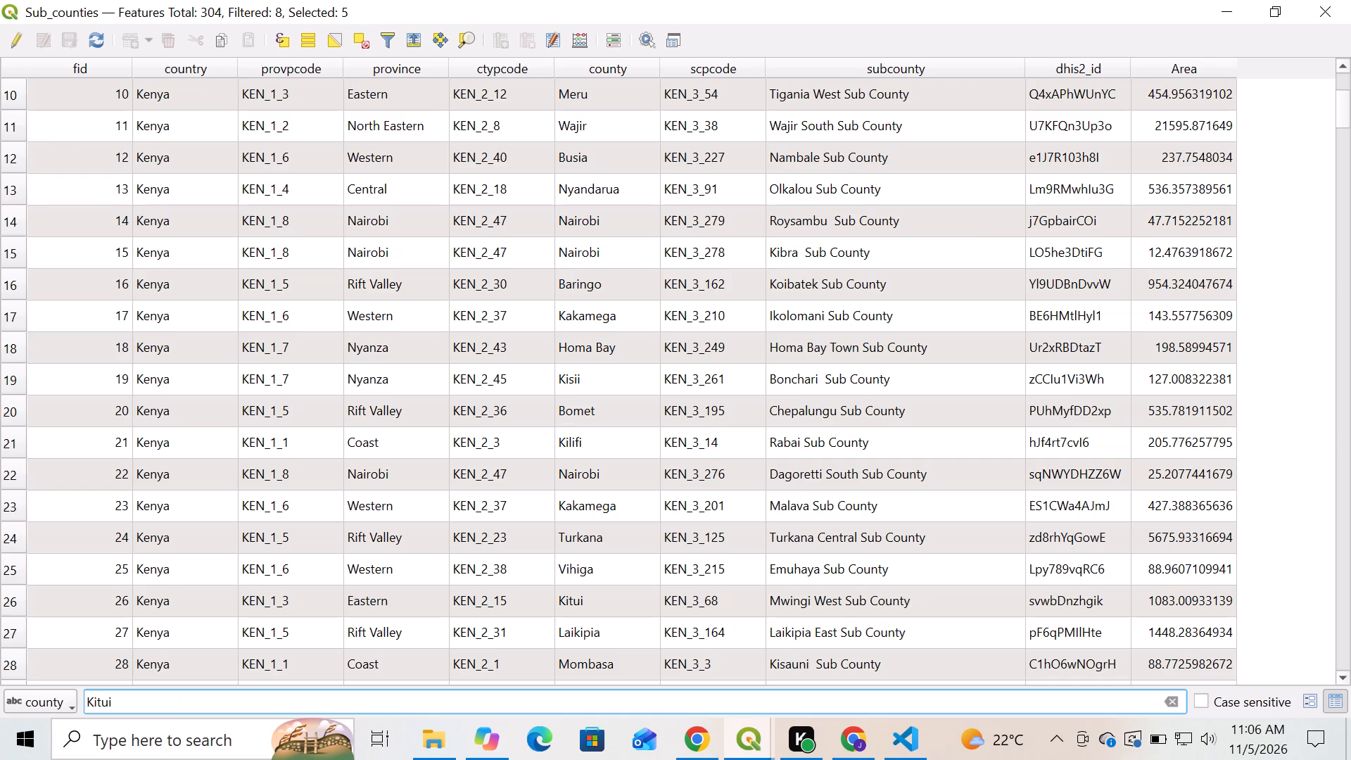
Select all the filtered Kitui sub-county rows in the attribute table.
click(20, 62)
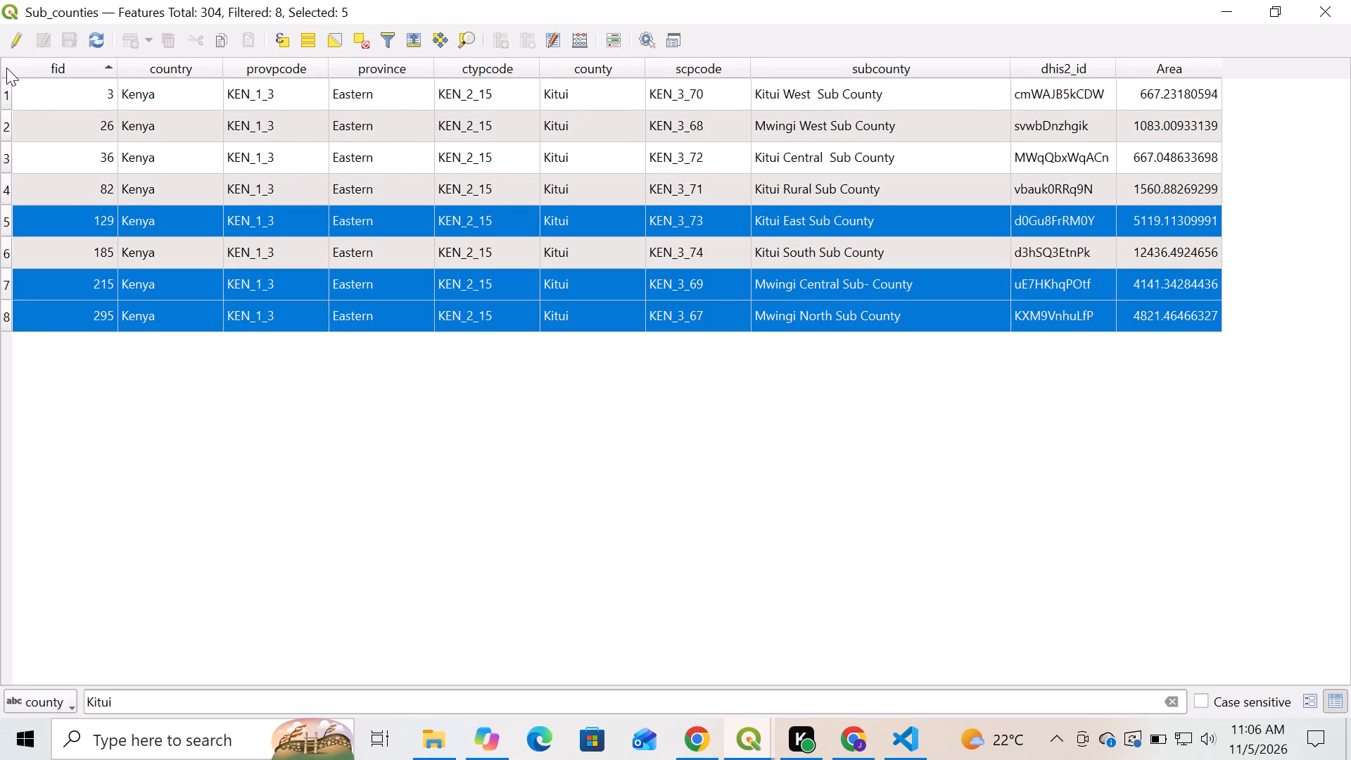
click(4, 68)
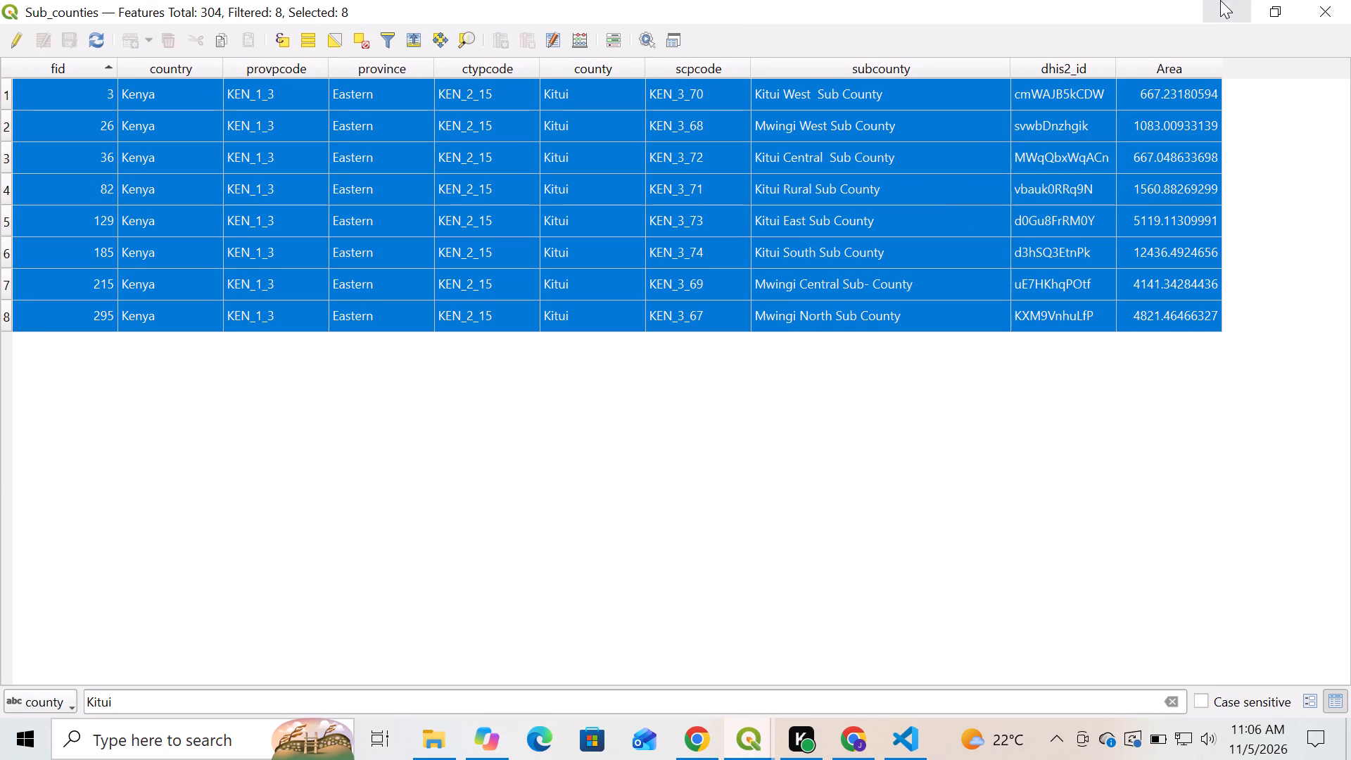
Minimize the attribute table and examine the selected Kitui sub-counties on the map.
click(1222, 10)
scroll(694, 467, down, 1)
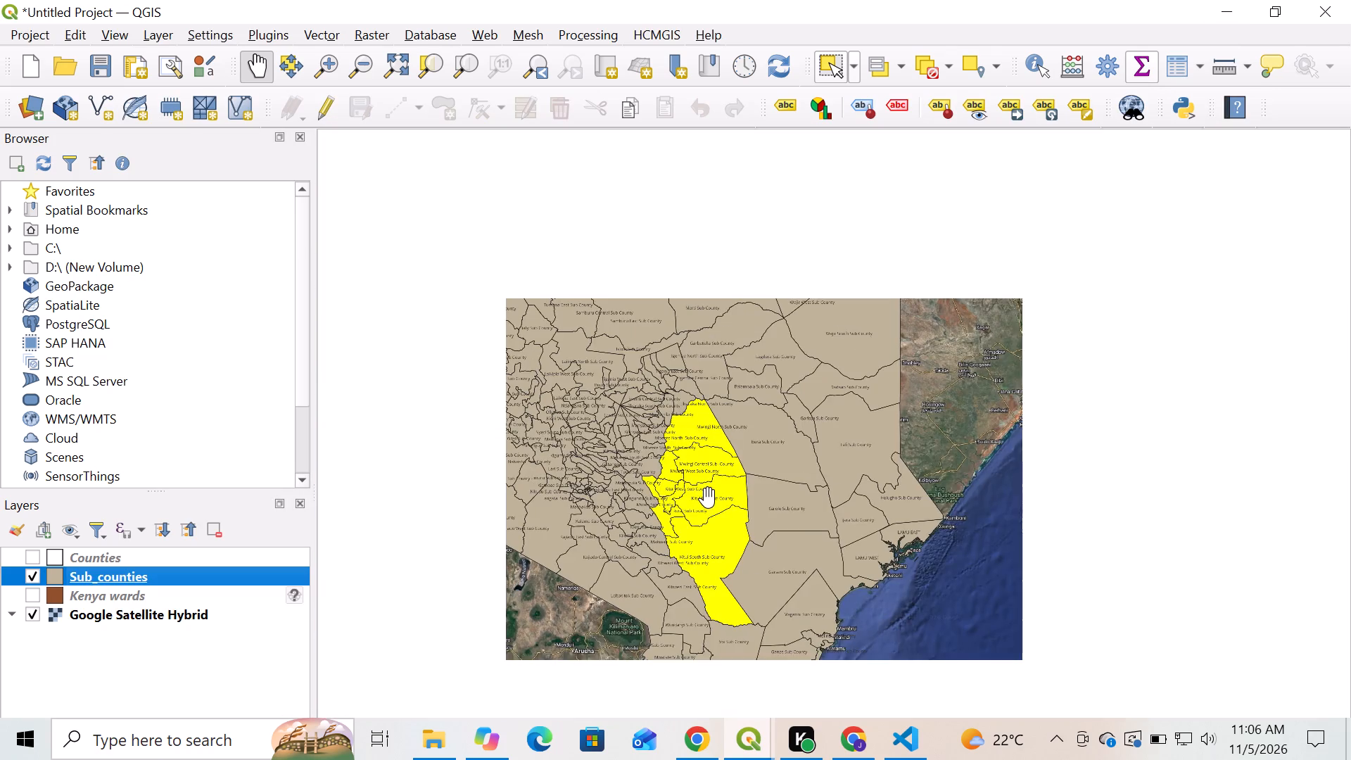
scroll(708, 498, up, 1)
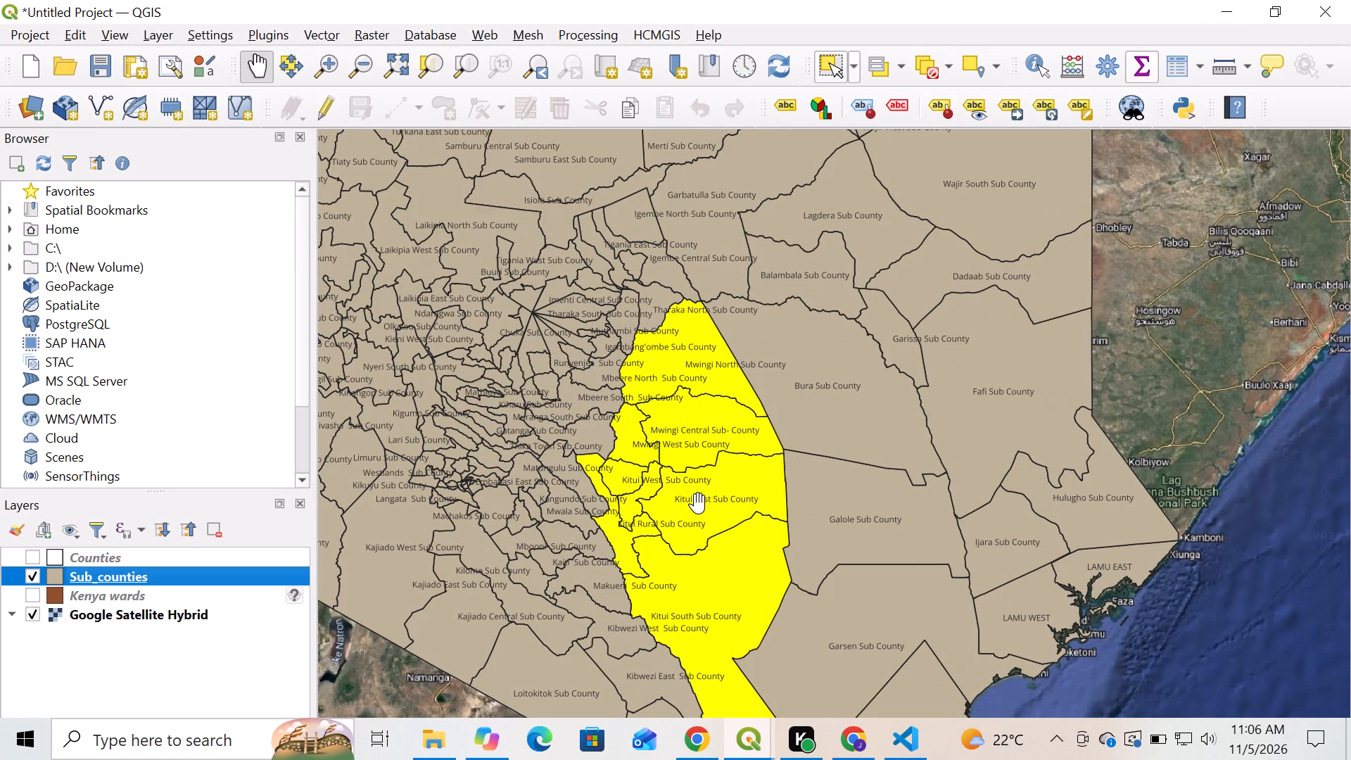
scroll(698, 503, down, 1)
scroll(722, 526, up, 1)
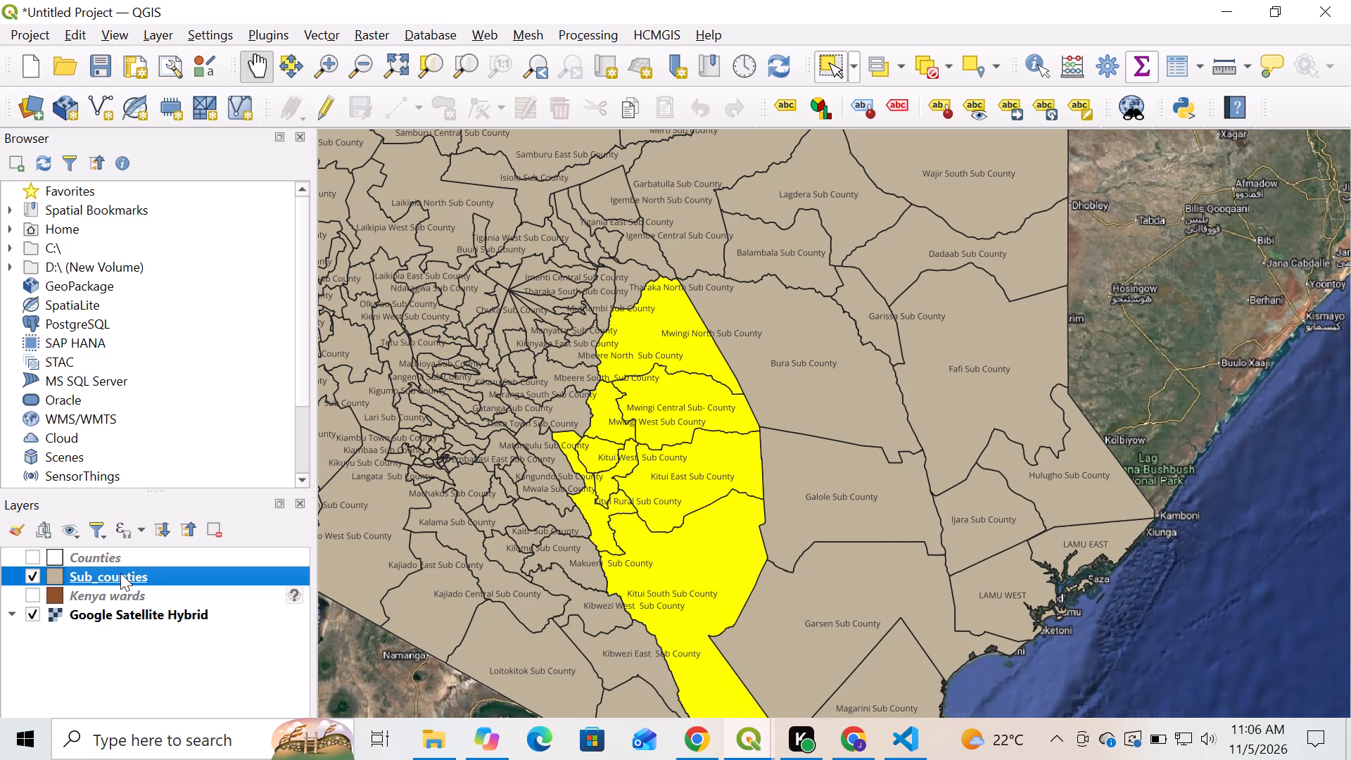
Open the attribute table of the Sub_counties layer again from the main window.
right_drag(120, 573, 106, 581)
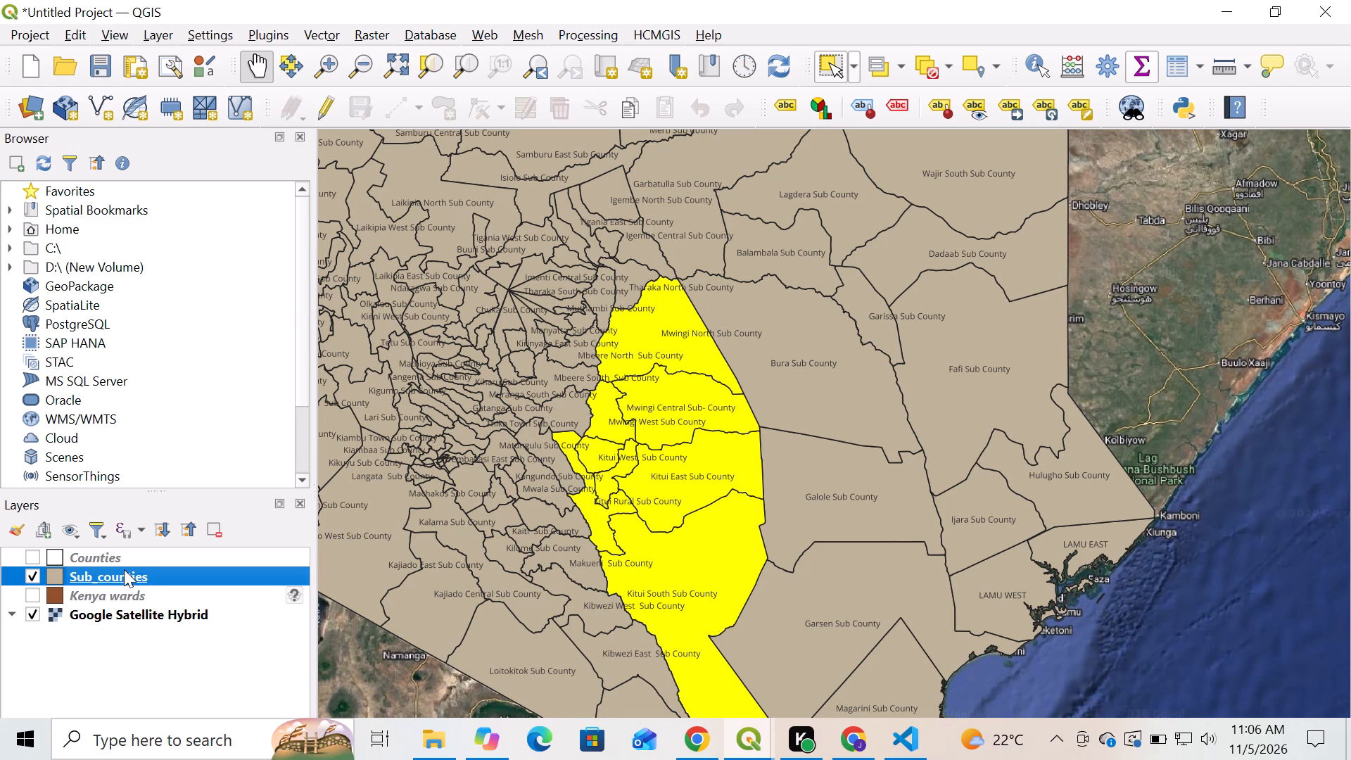
right_click(124, 569)
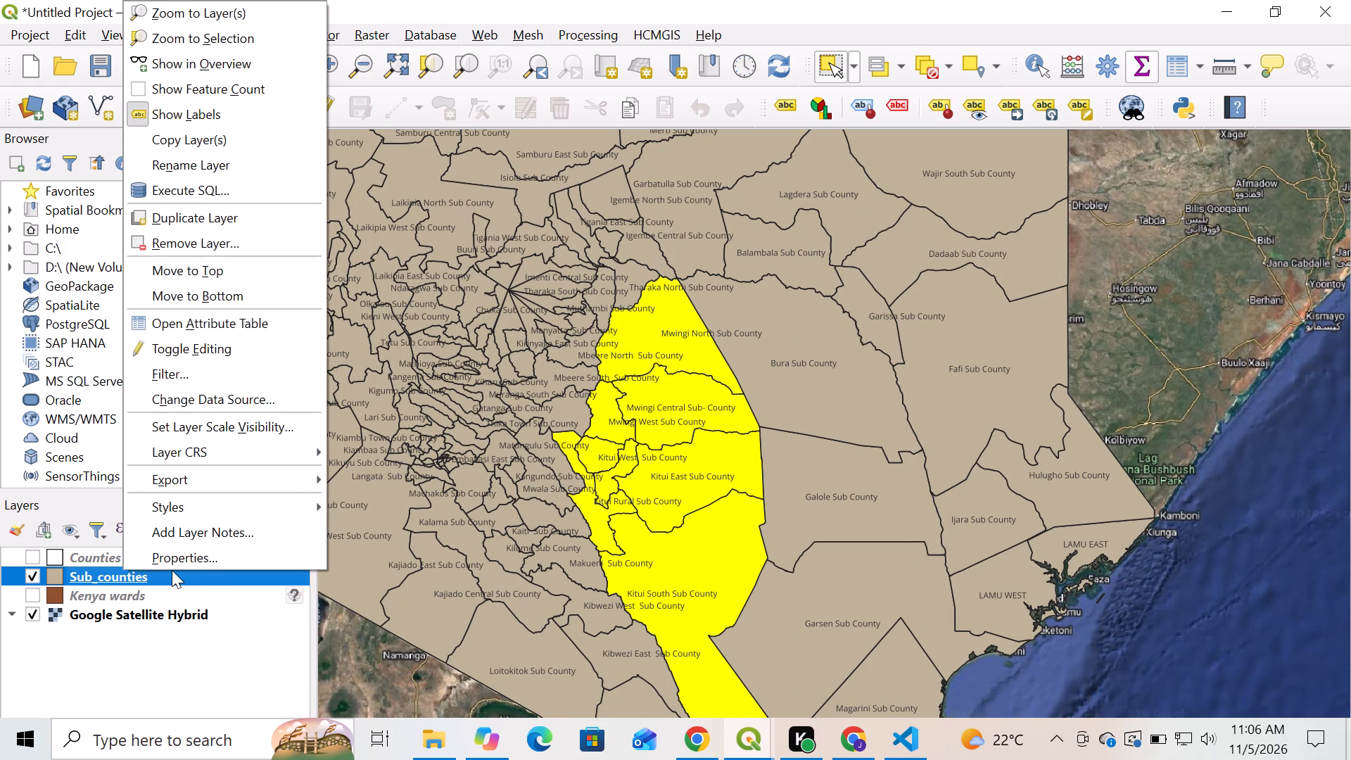
right_click(172, 570)
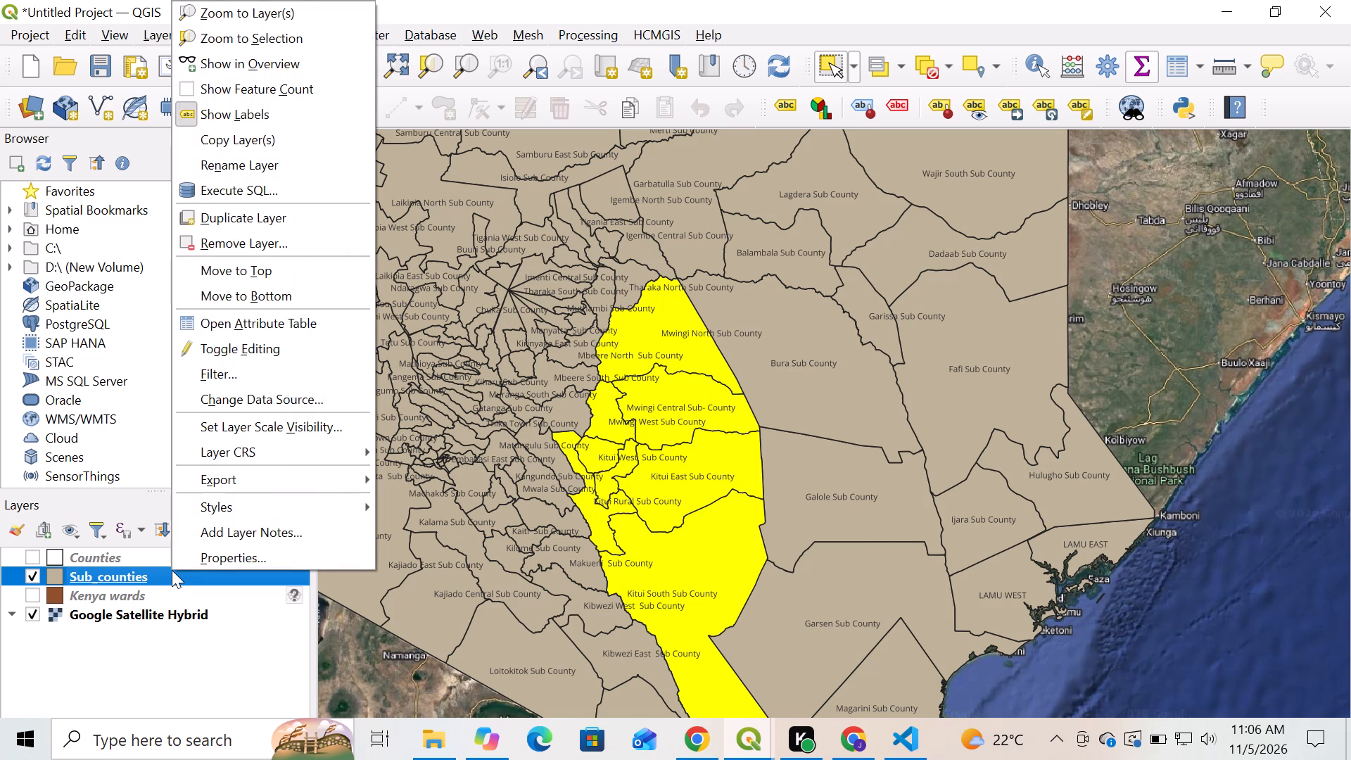
click(266, 320)
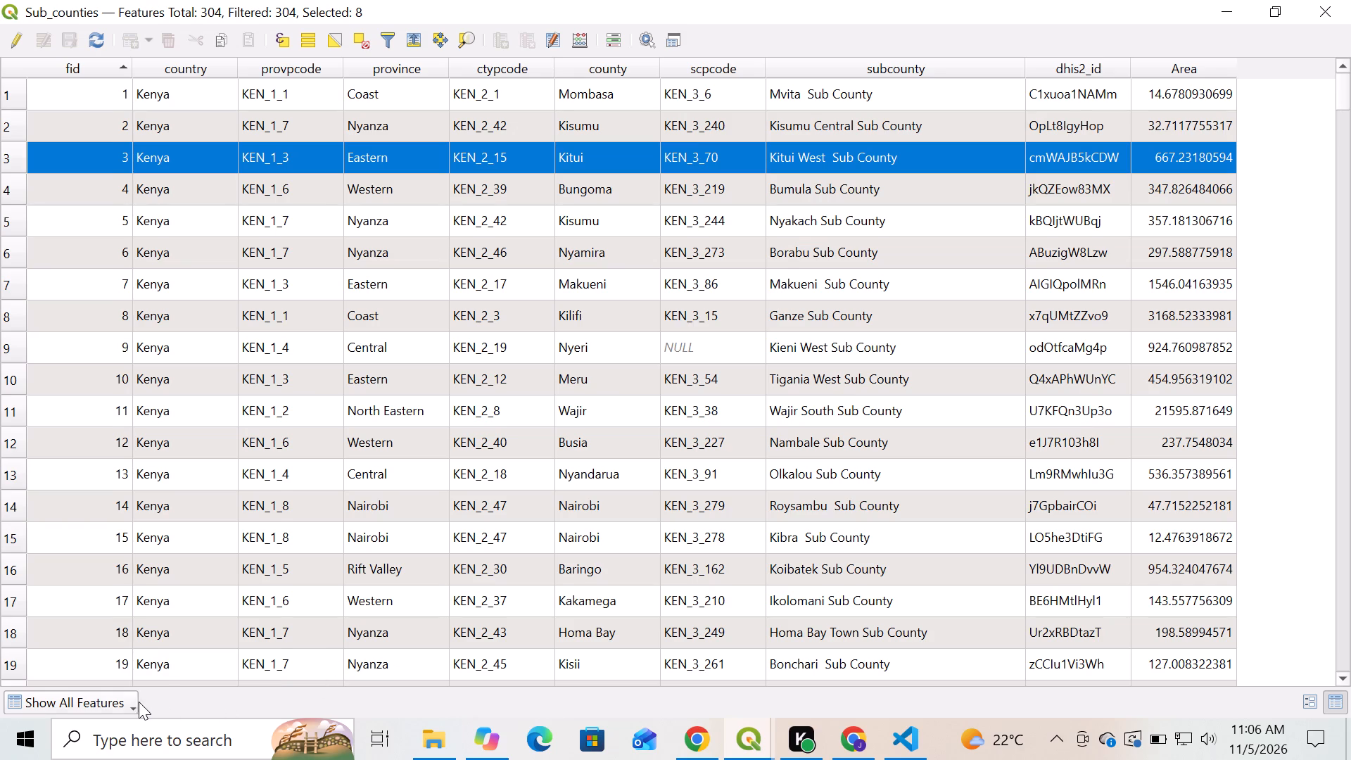
Try to filter the table on the county field with the text Tana River AND Kitui.
click(122, 702)
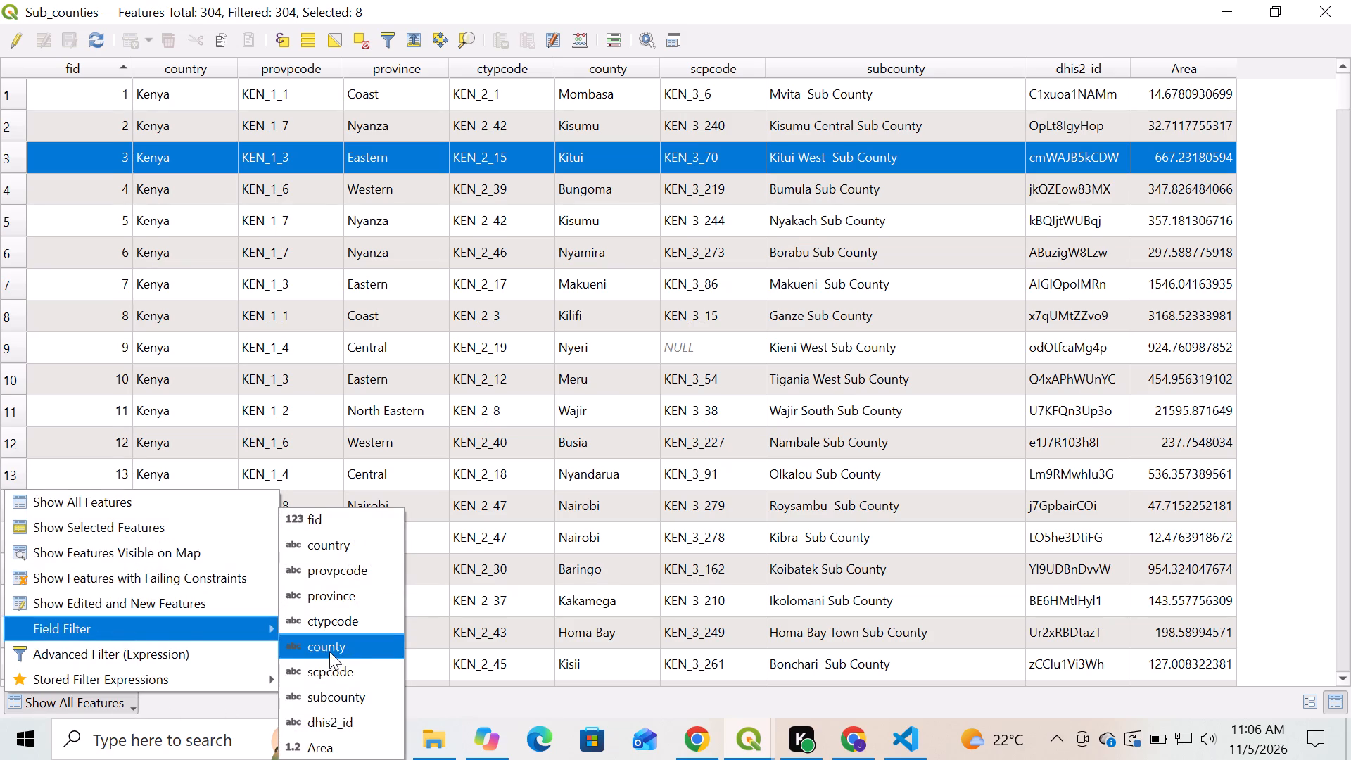
click(329, 652)
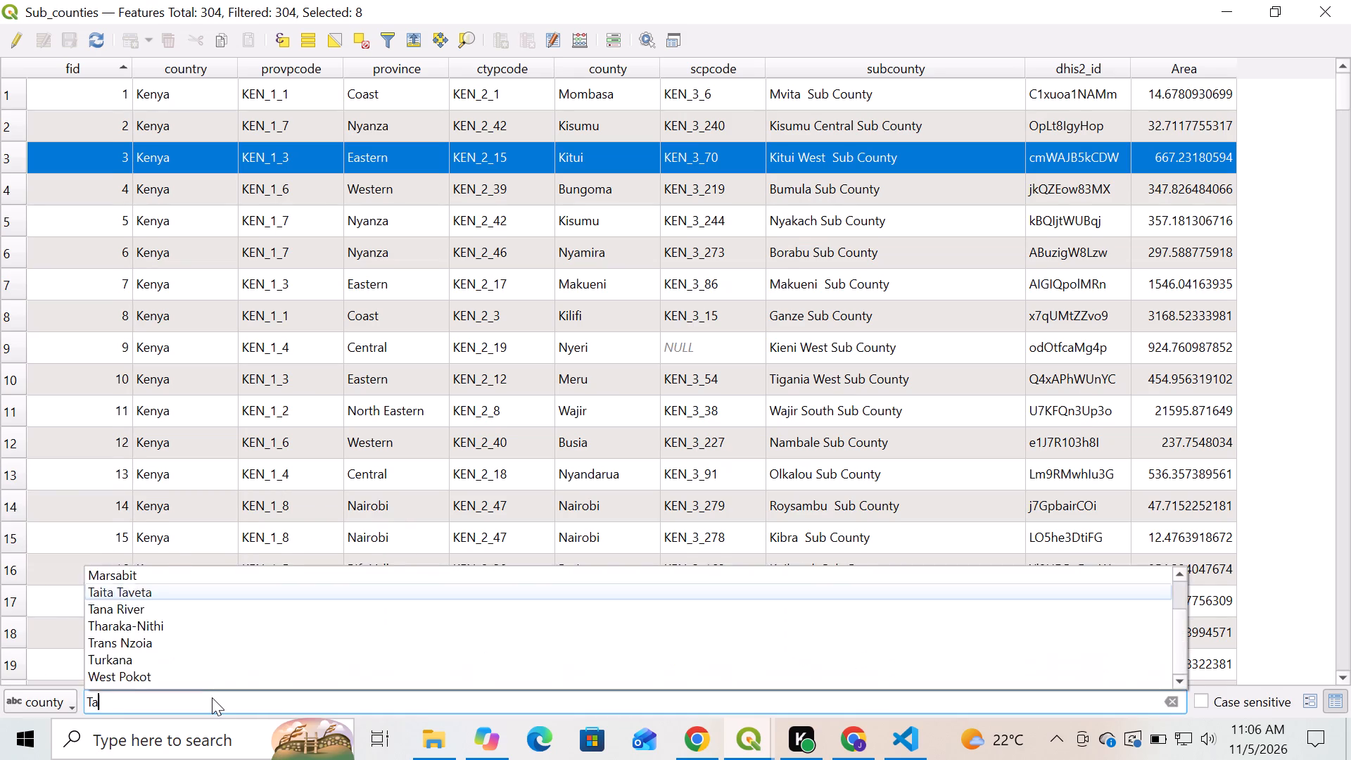
click(193, 673)
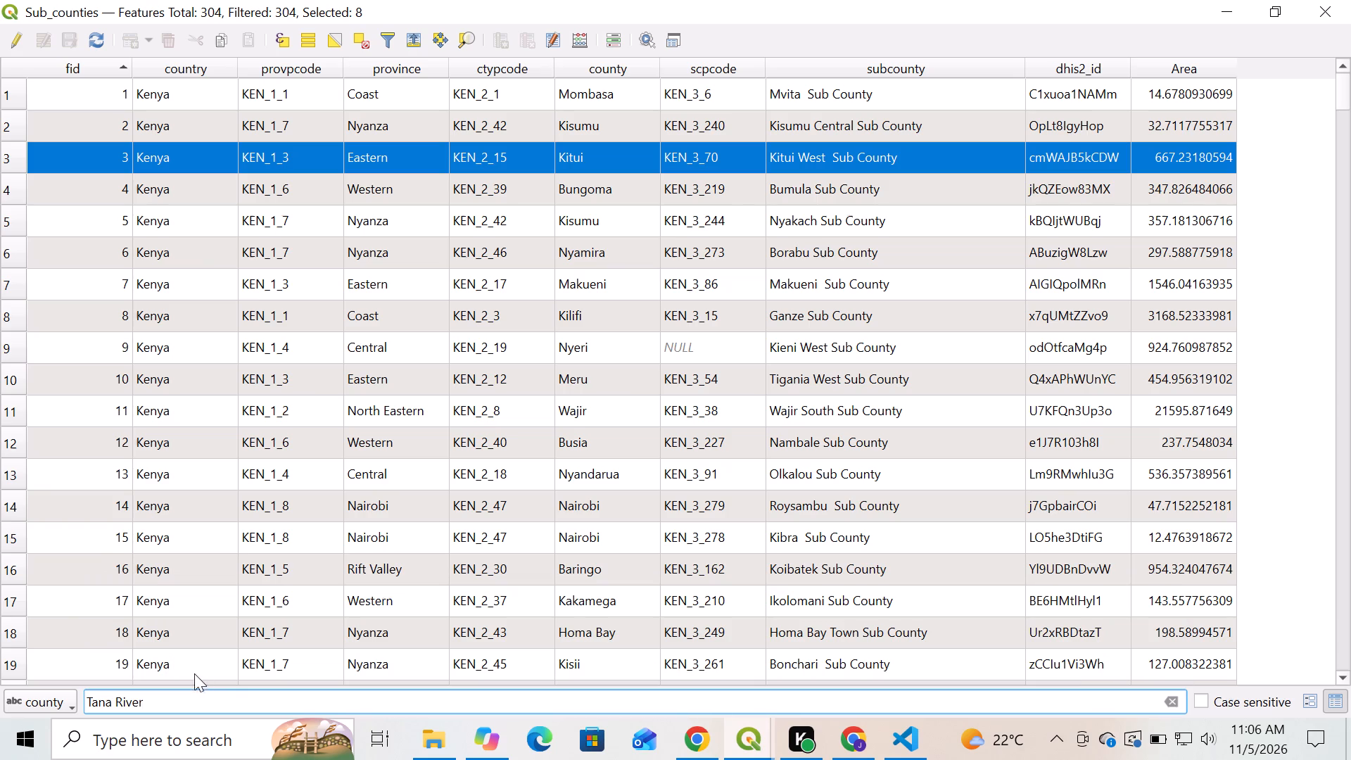
text(AND)
key(space)
text(KI)
key(BackSpace)
key(Return)
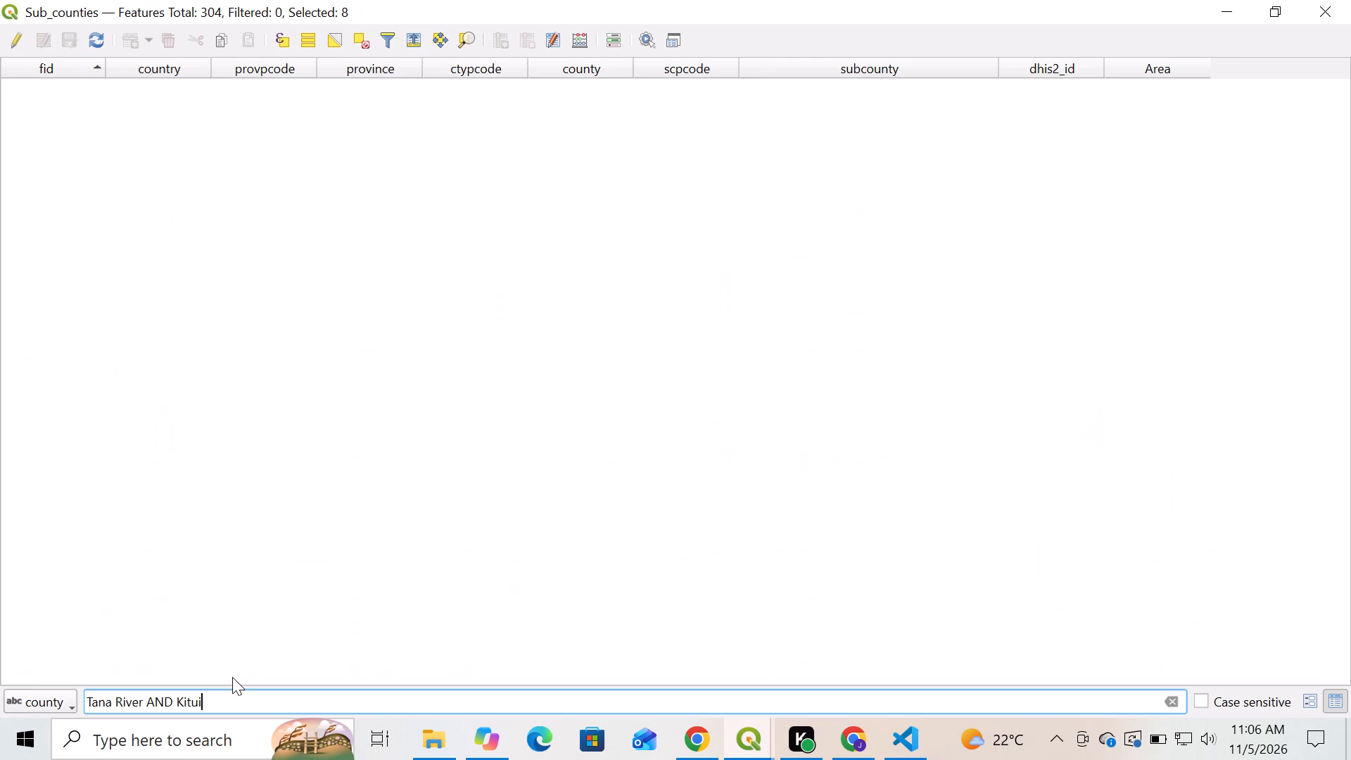
Shorten the county filter text to Tana River and apply it to the attribute table.
key(BackSpace)
key(BackSpace)
key(BackSpace)
key(BackSpace)
key(BackSpace)
key(BackSpace)
key(BackSpace)
key(BackSpace)
key(BackSpace)
key(BackSpace)
key(Return)
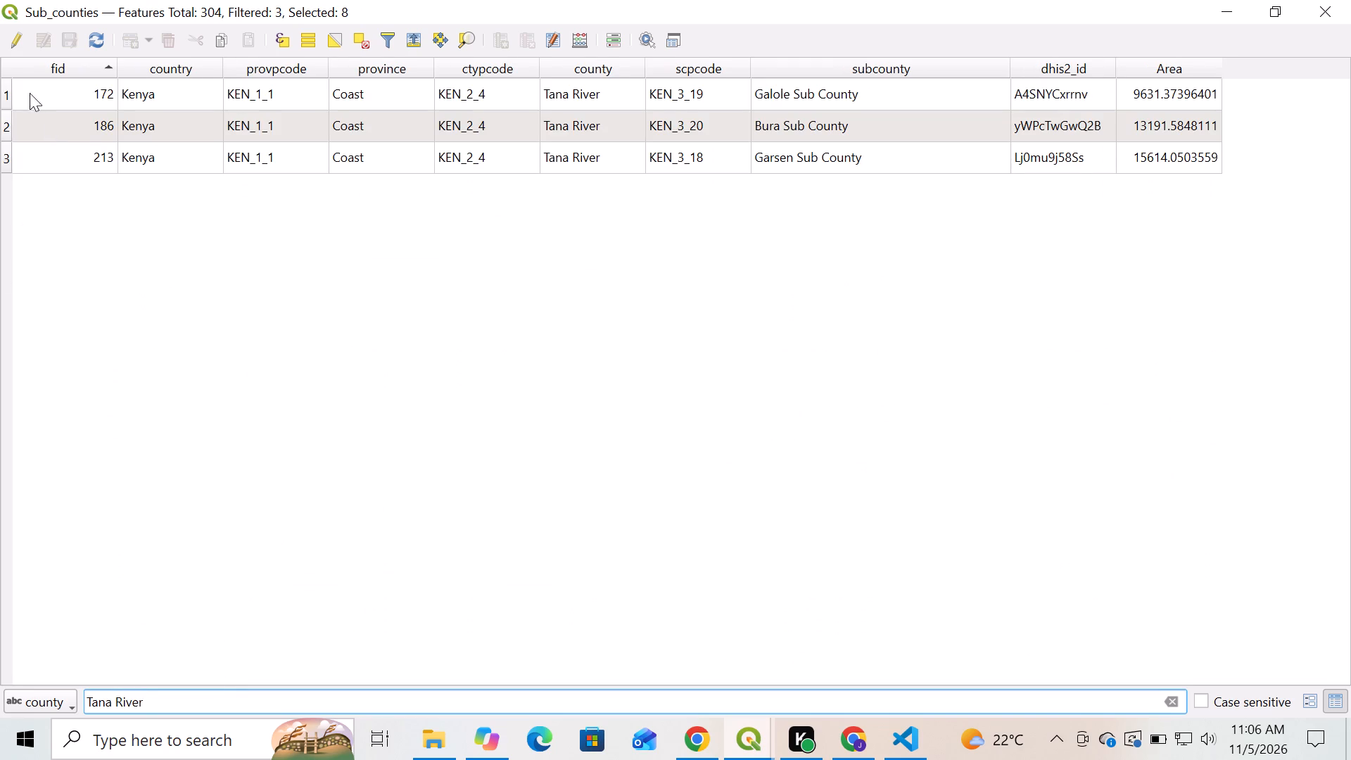
Select all the filtered Tana River sub-county rows in the attribute table.
click(14, 68)
click(0, 69)
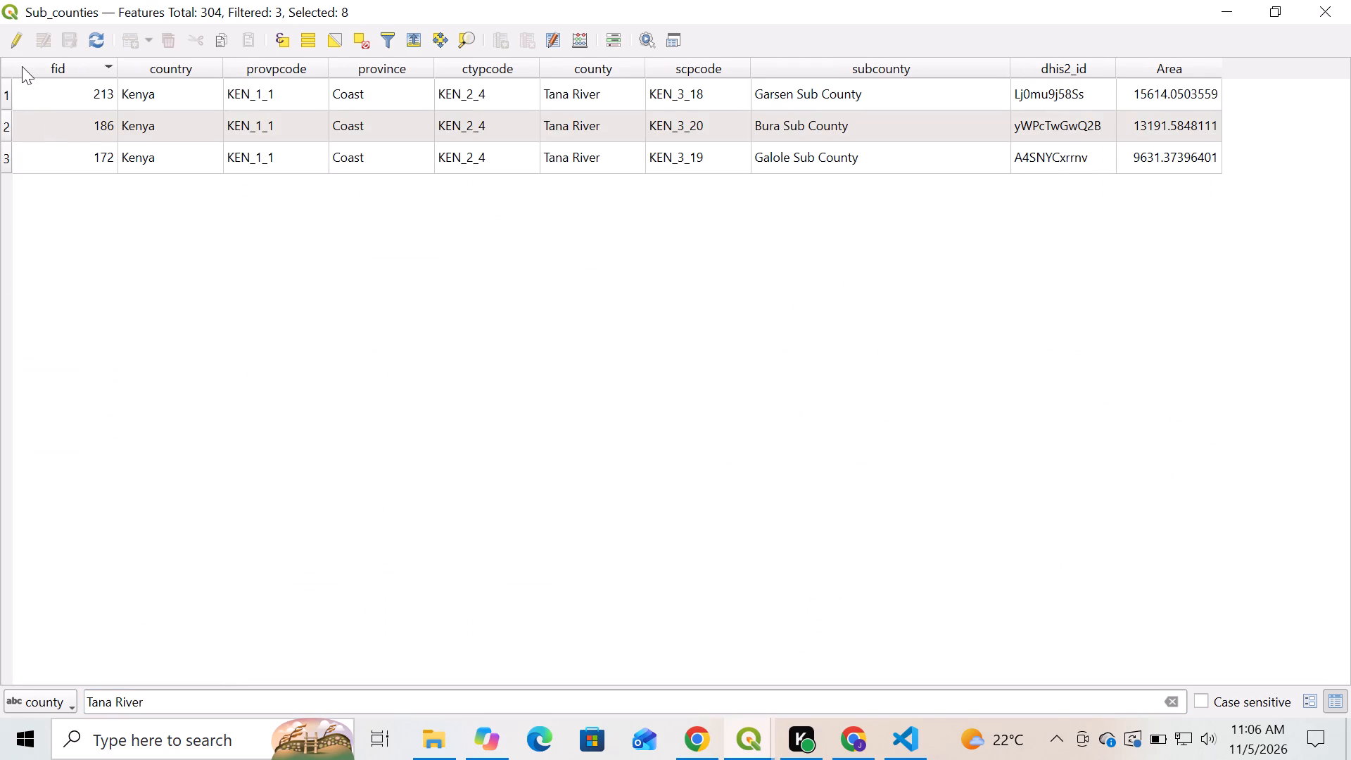
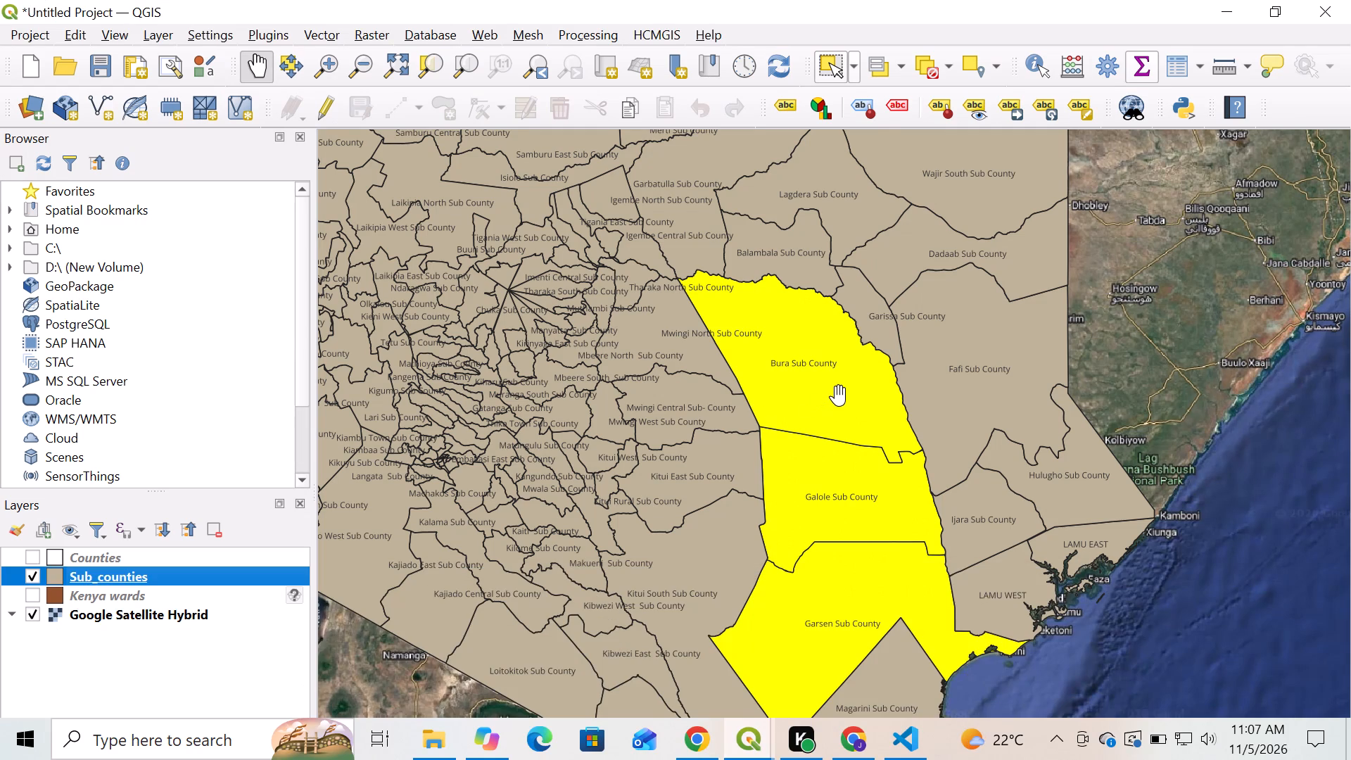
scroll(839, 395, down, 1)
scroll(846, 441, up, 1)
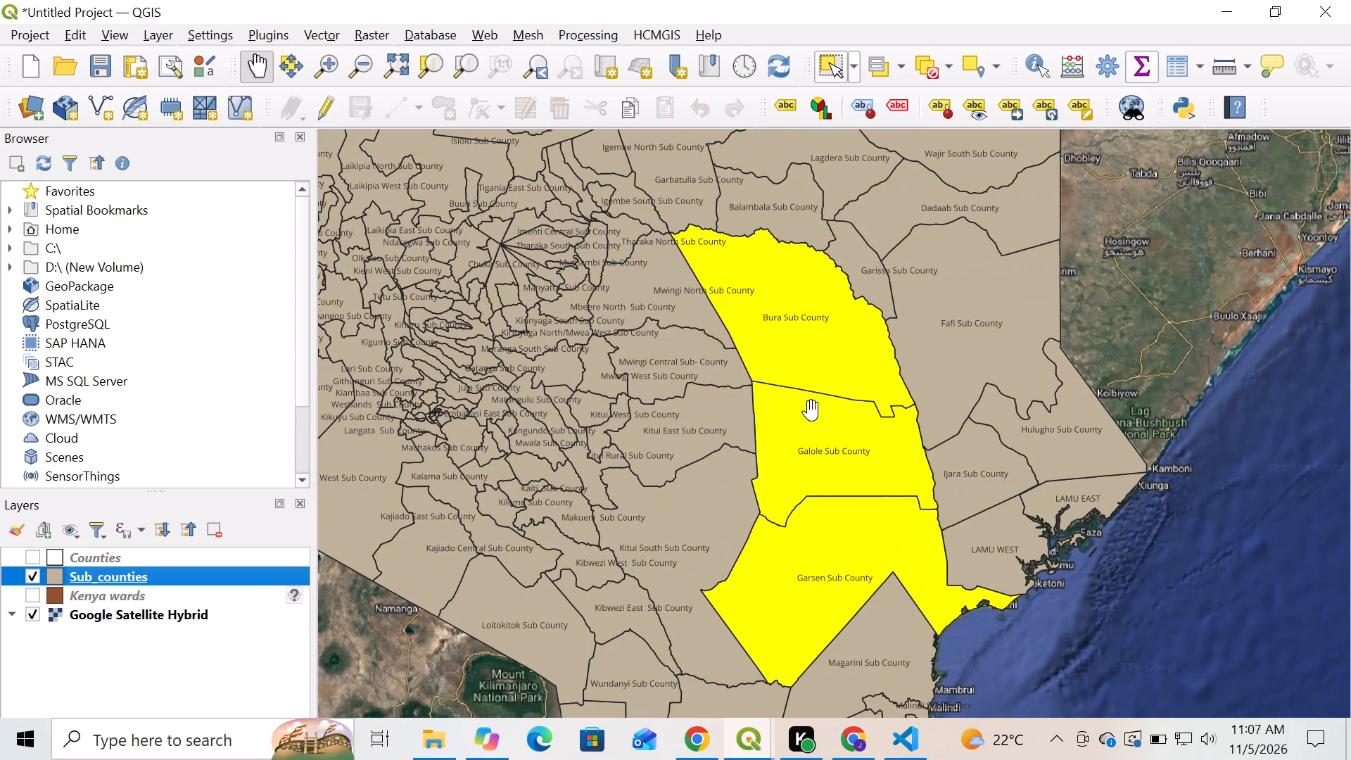
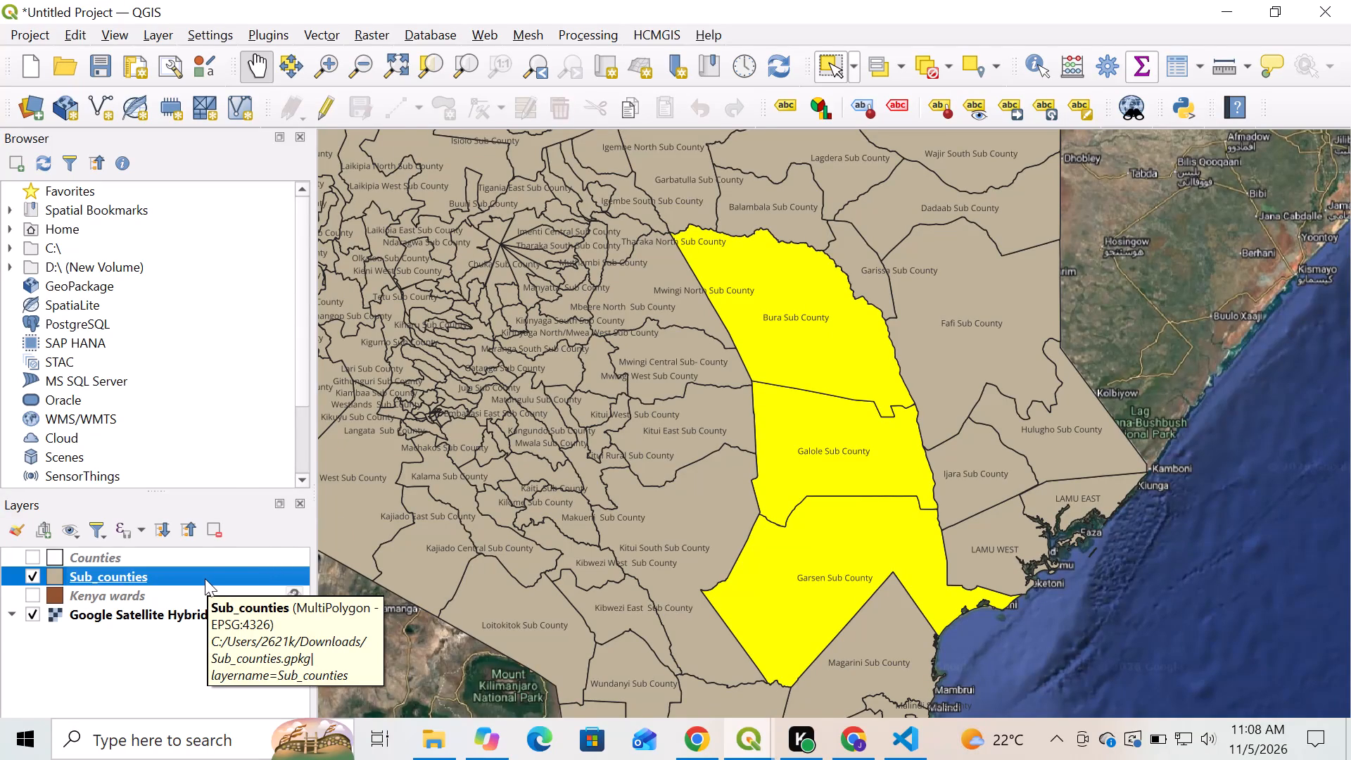
Open the attribute table of the Sub_counties layer.
right_click(169, 578)
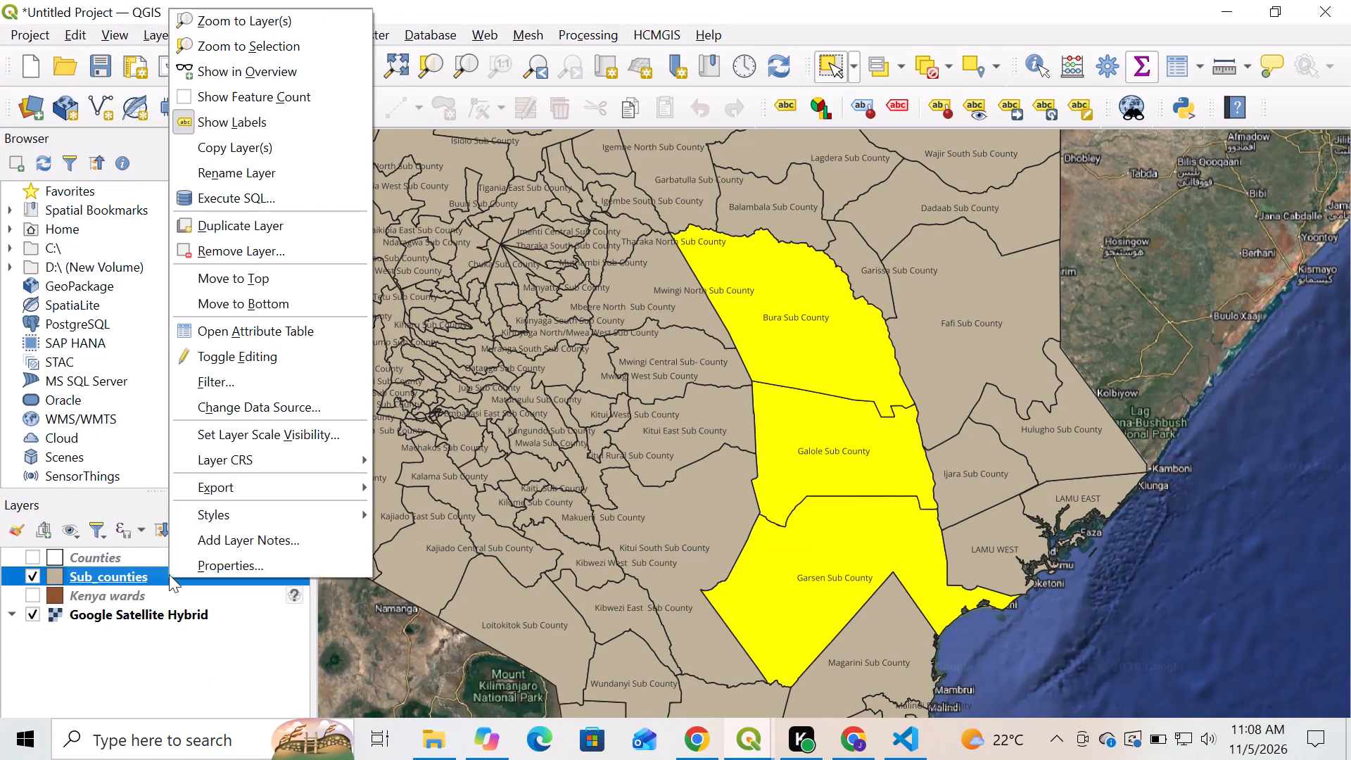
click(269, 324)
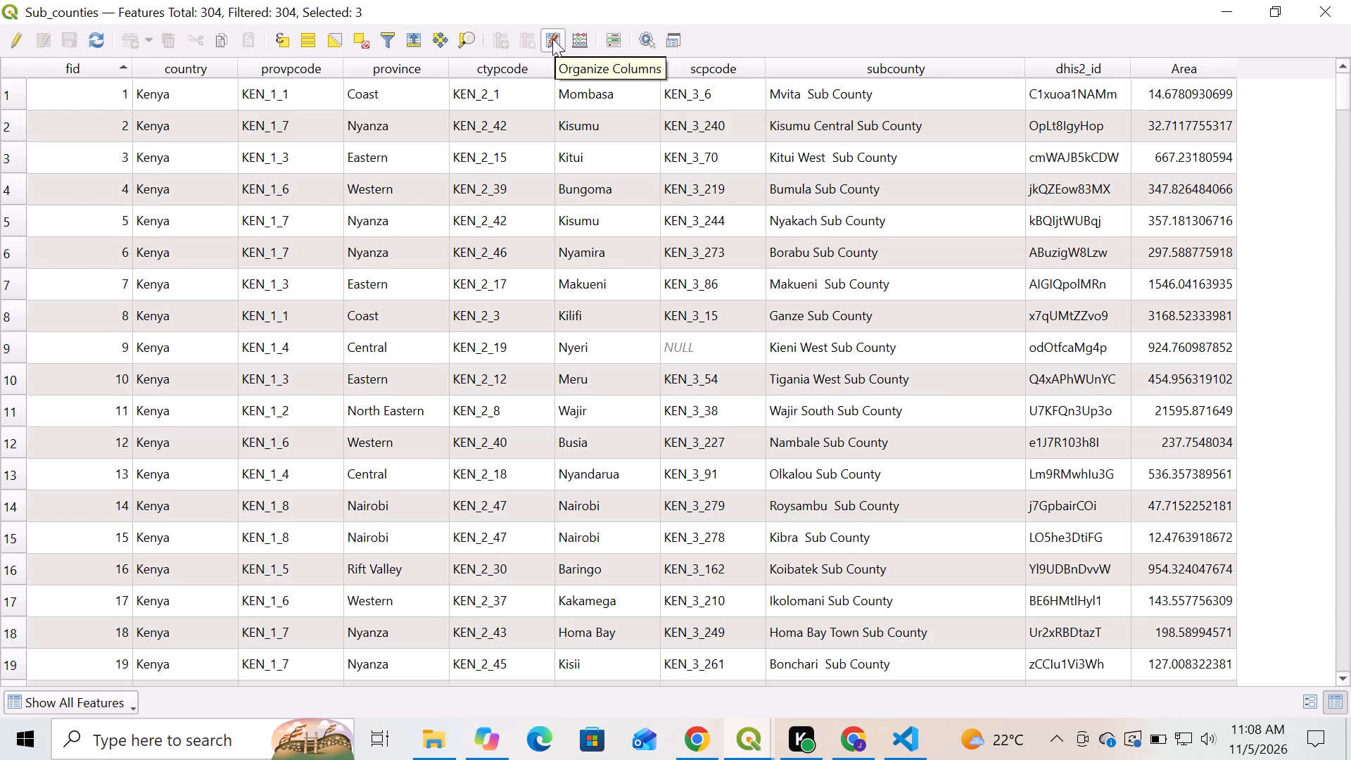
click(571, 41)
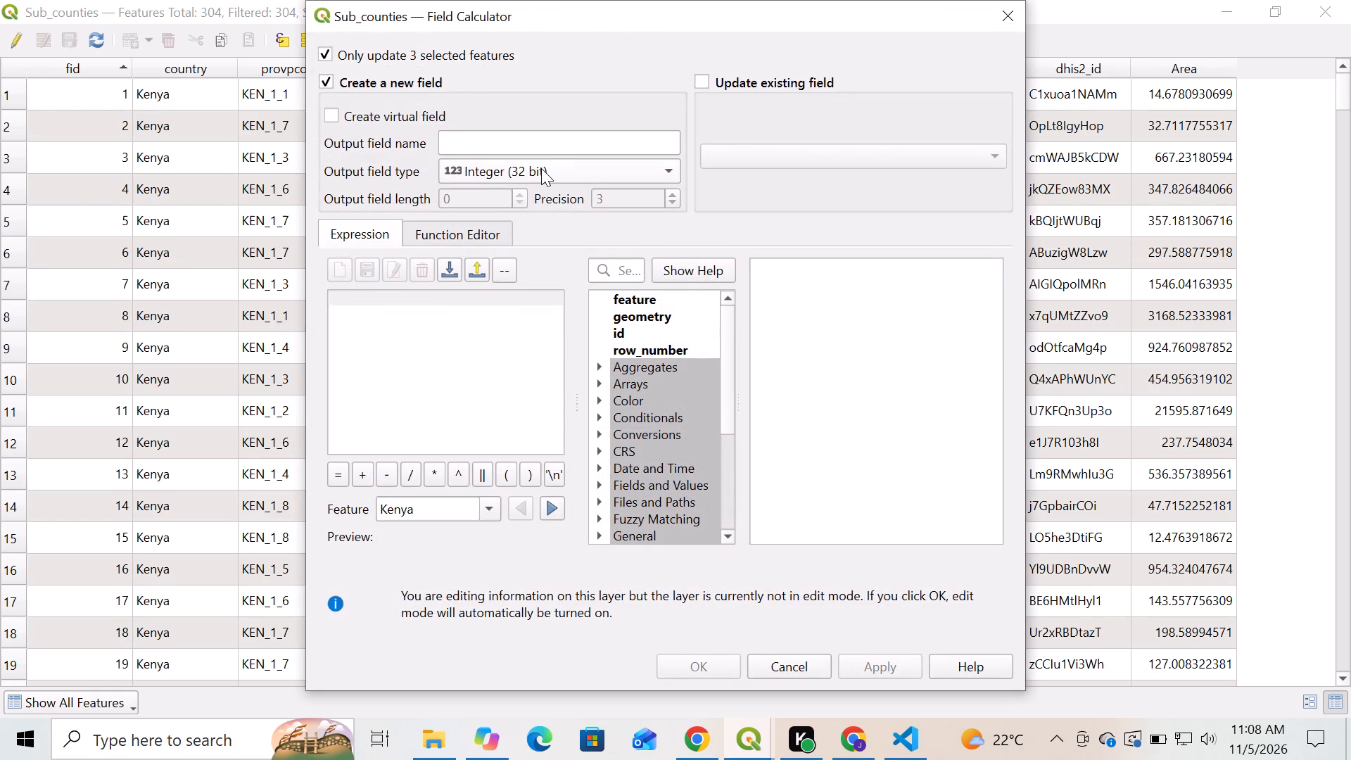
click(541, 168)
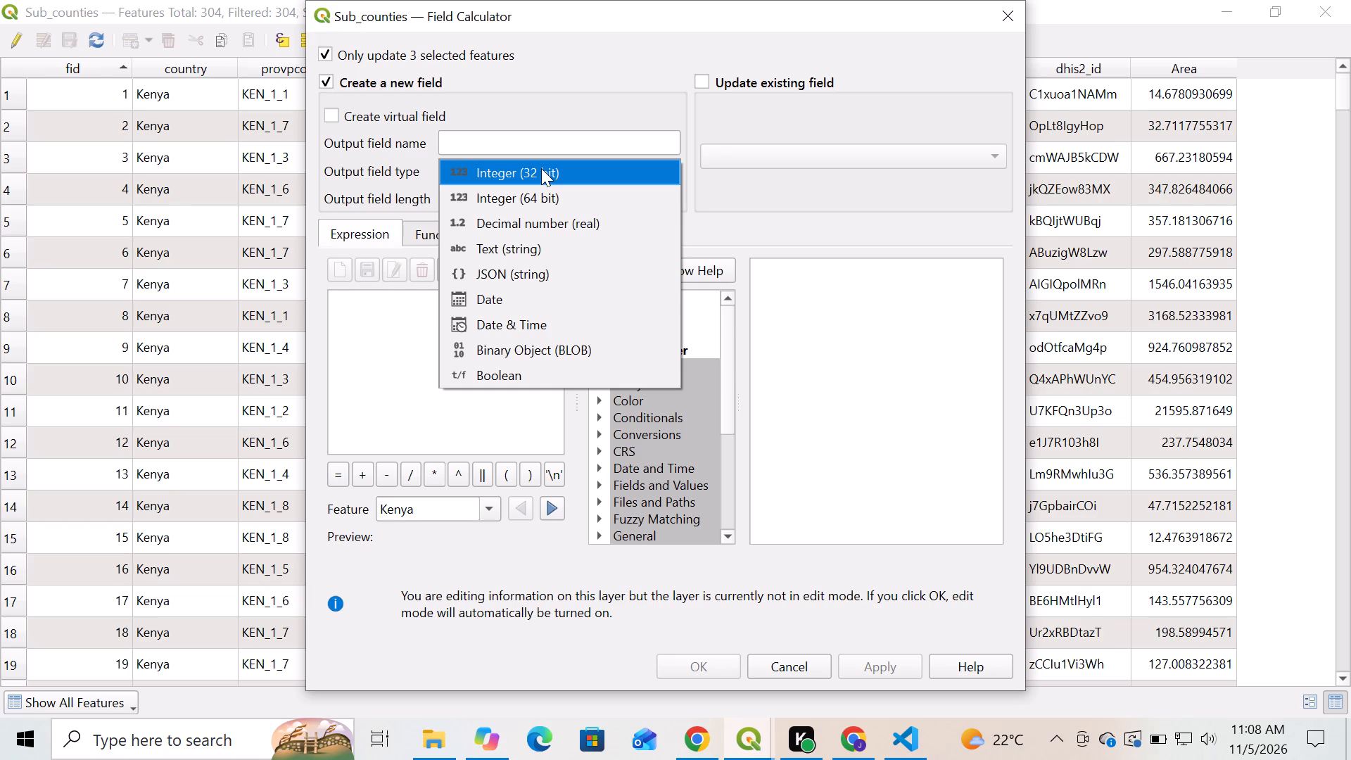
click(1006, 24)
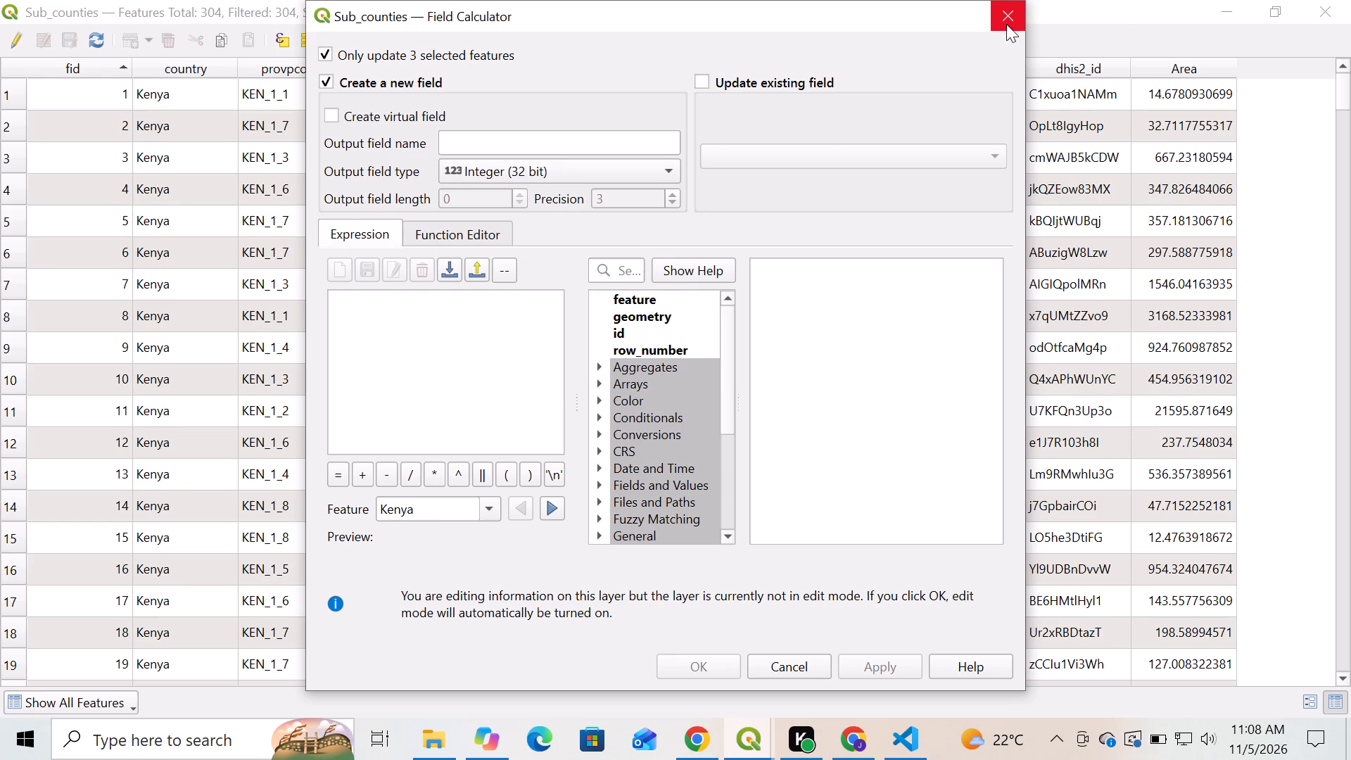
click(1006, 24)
Filter the Sub_counties table by the county field for Kitui, select all the filtered rows and return to the map.
click(135, 709)
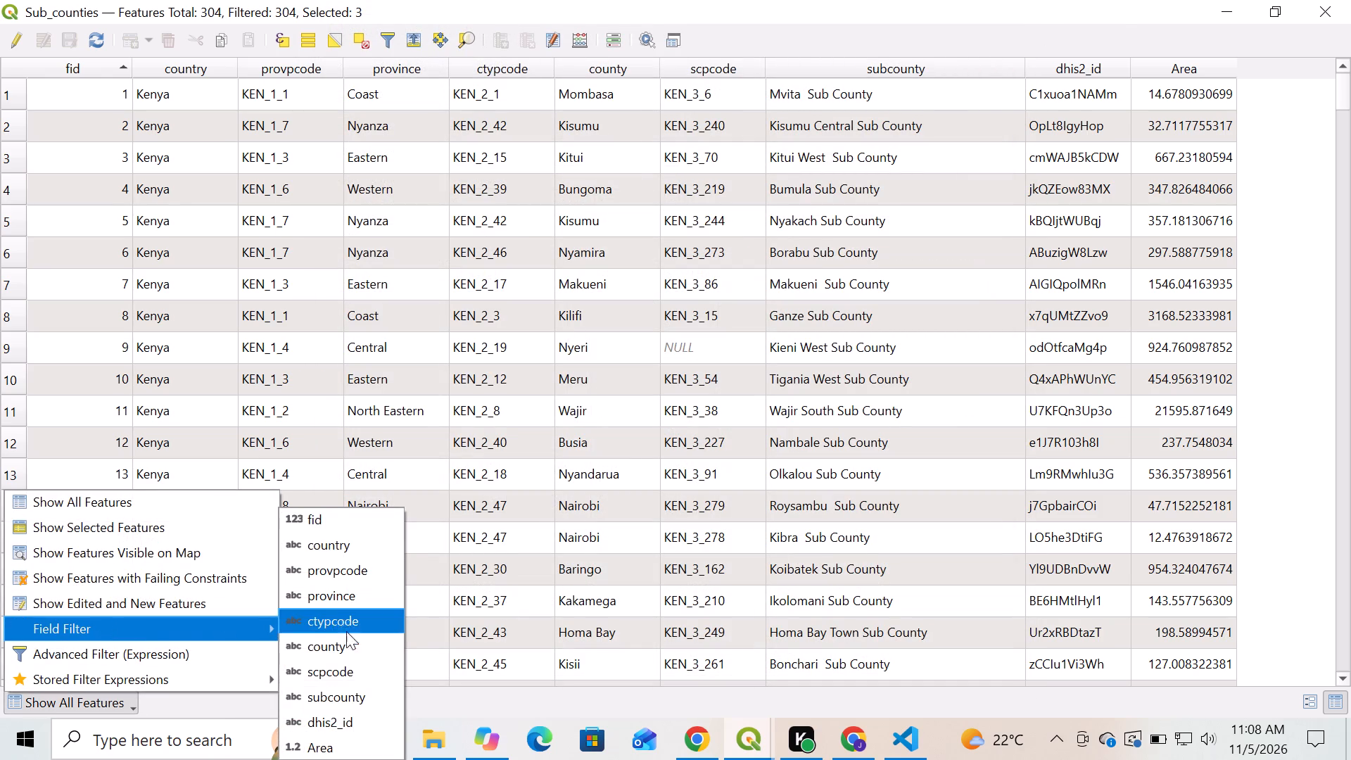
click(346, 653)
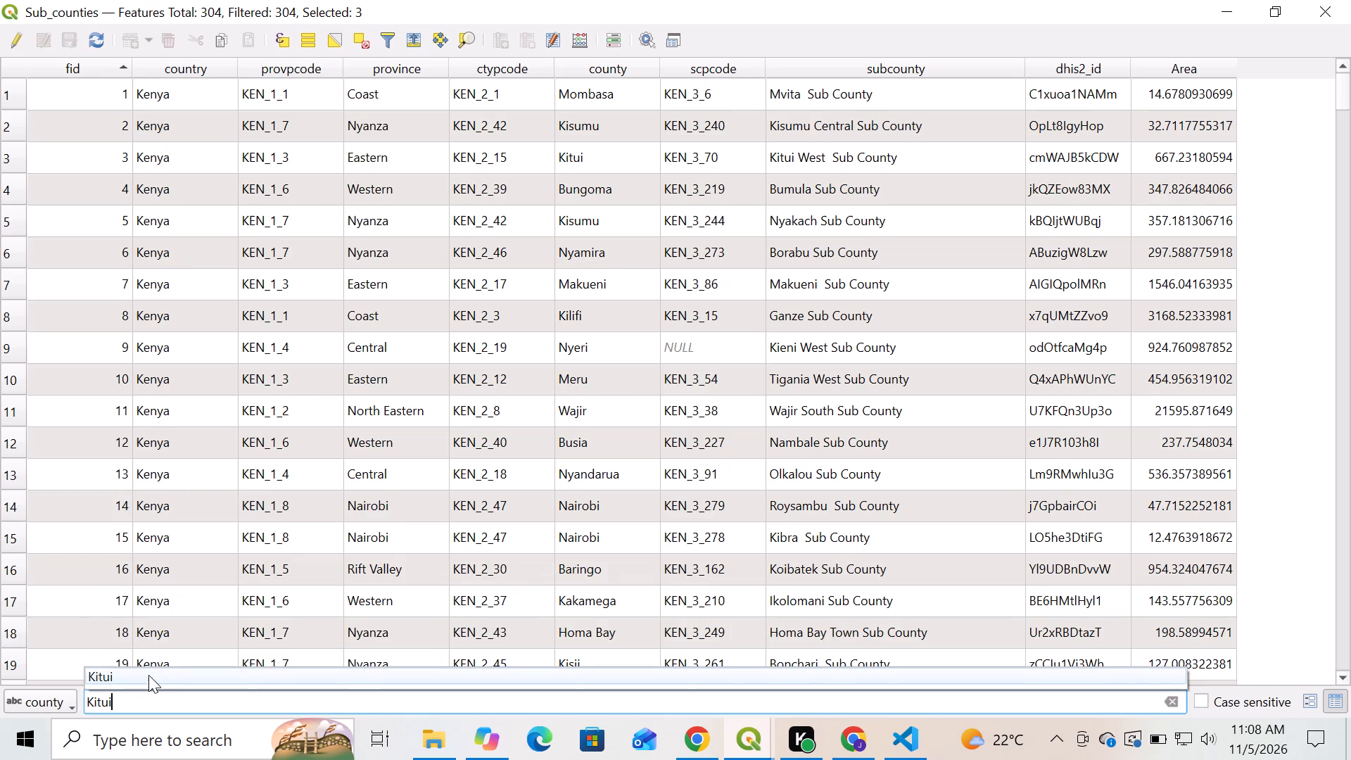
click(148, 680)
key(Return)
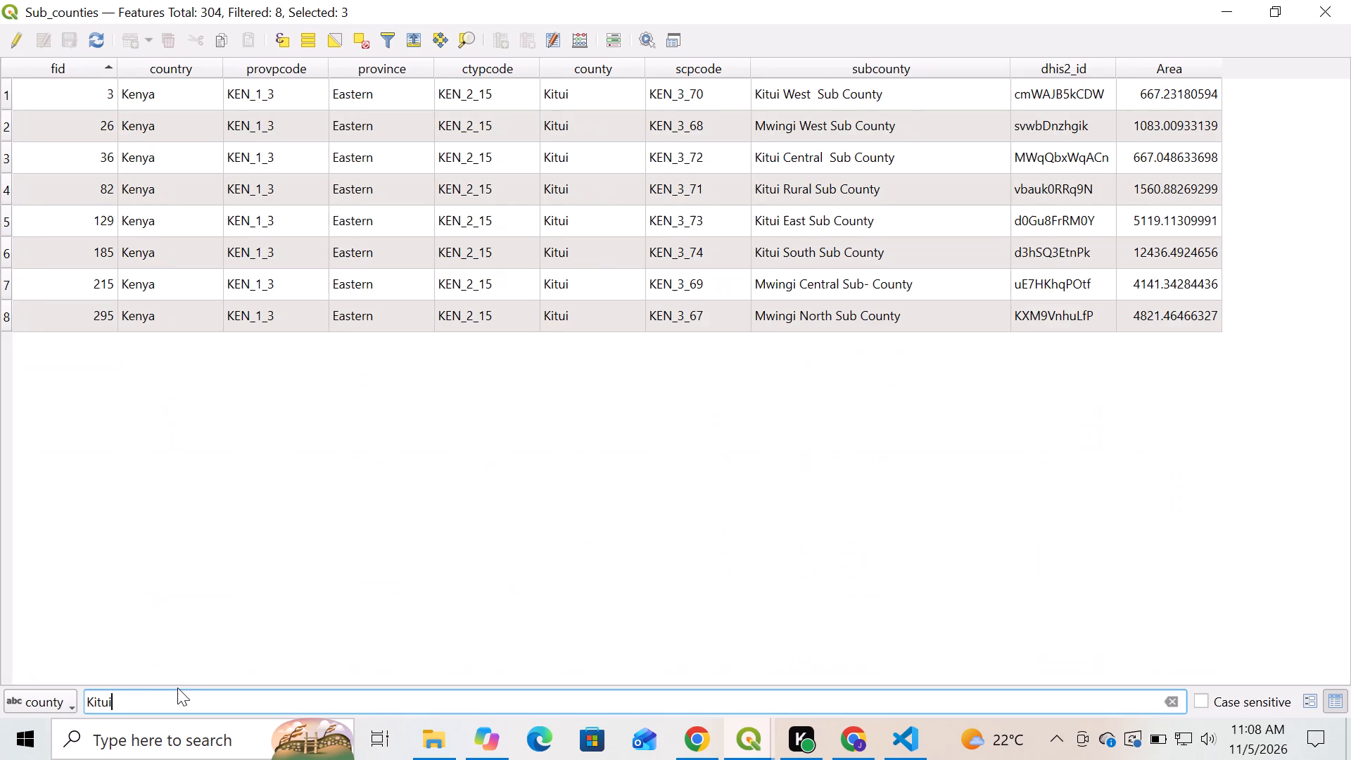
click(8, 70)
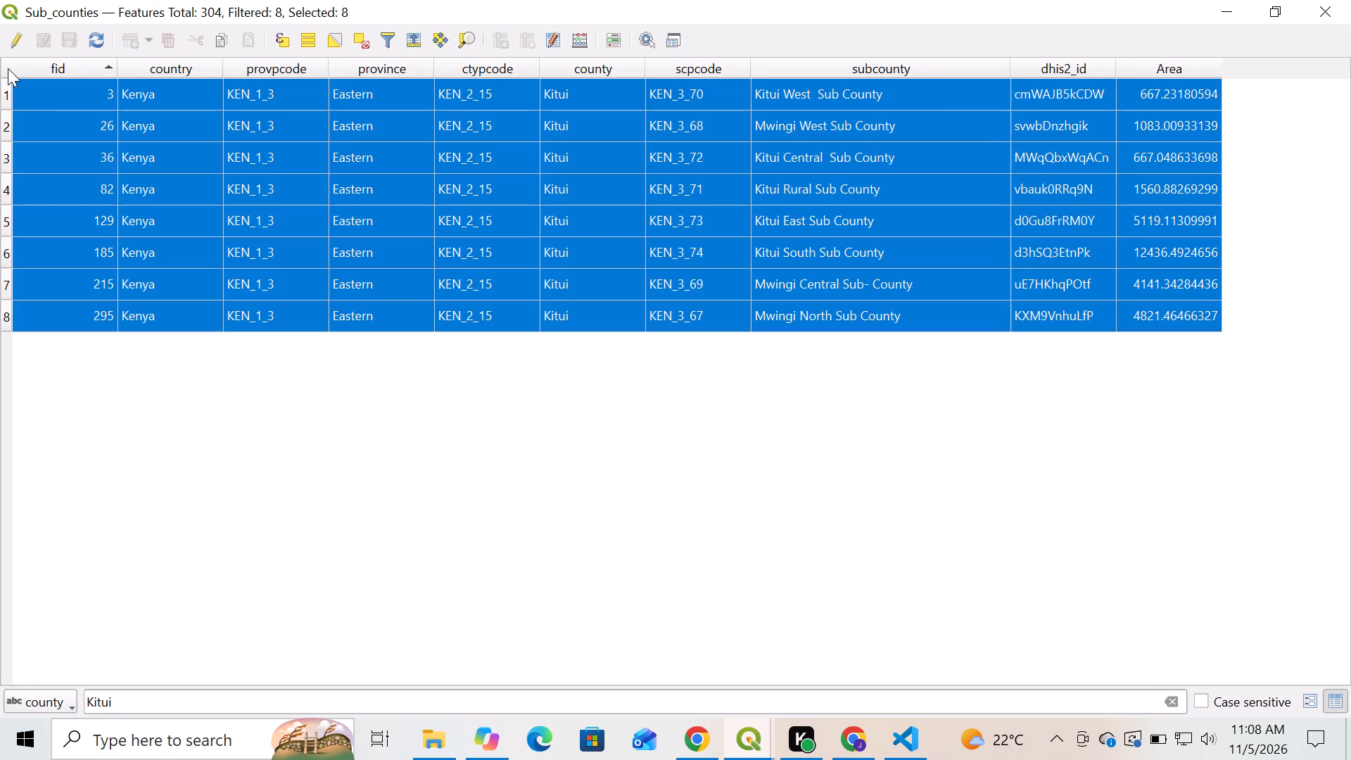
click(1221, 1)
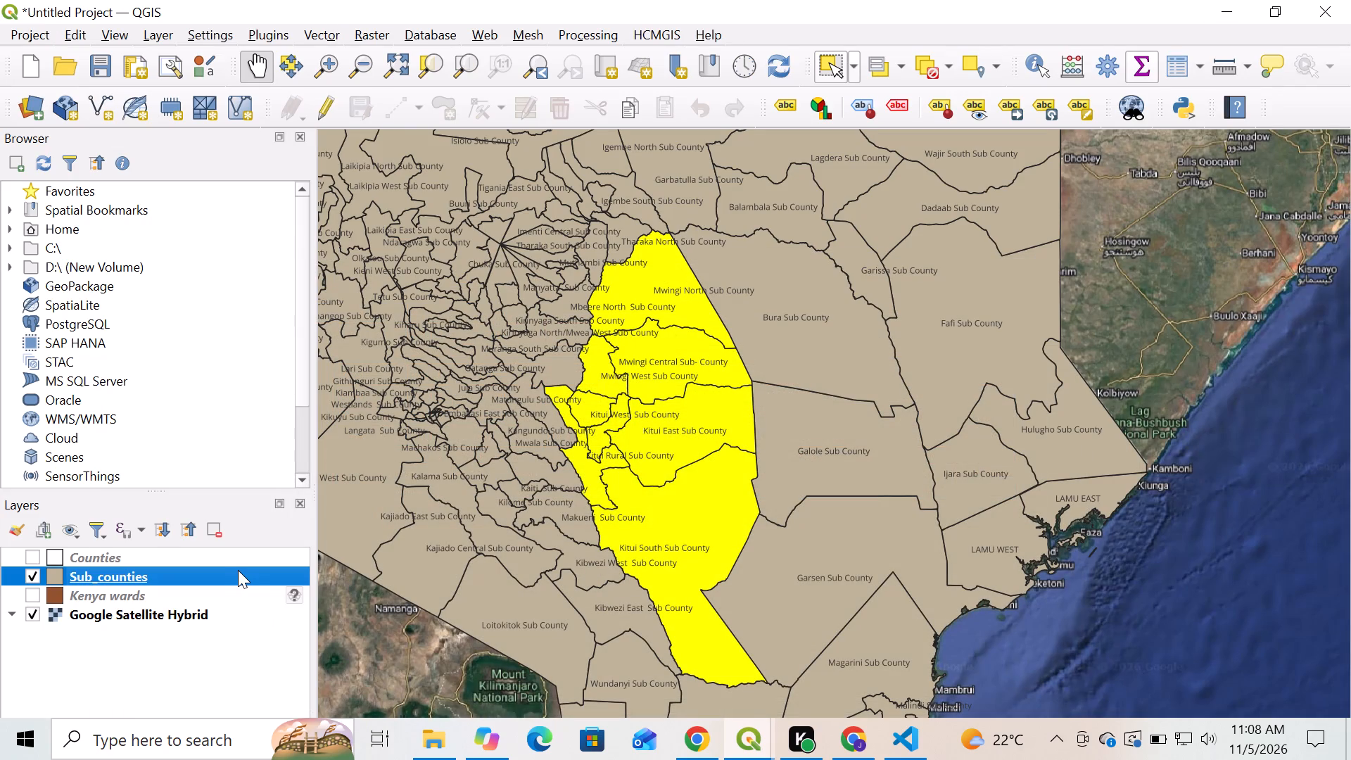
Export the selected Sub_counties features as an ESRI Shapefile named Kitui Sub Counties in the Derricks Work folder on drive D.
right_click(236, 571)
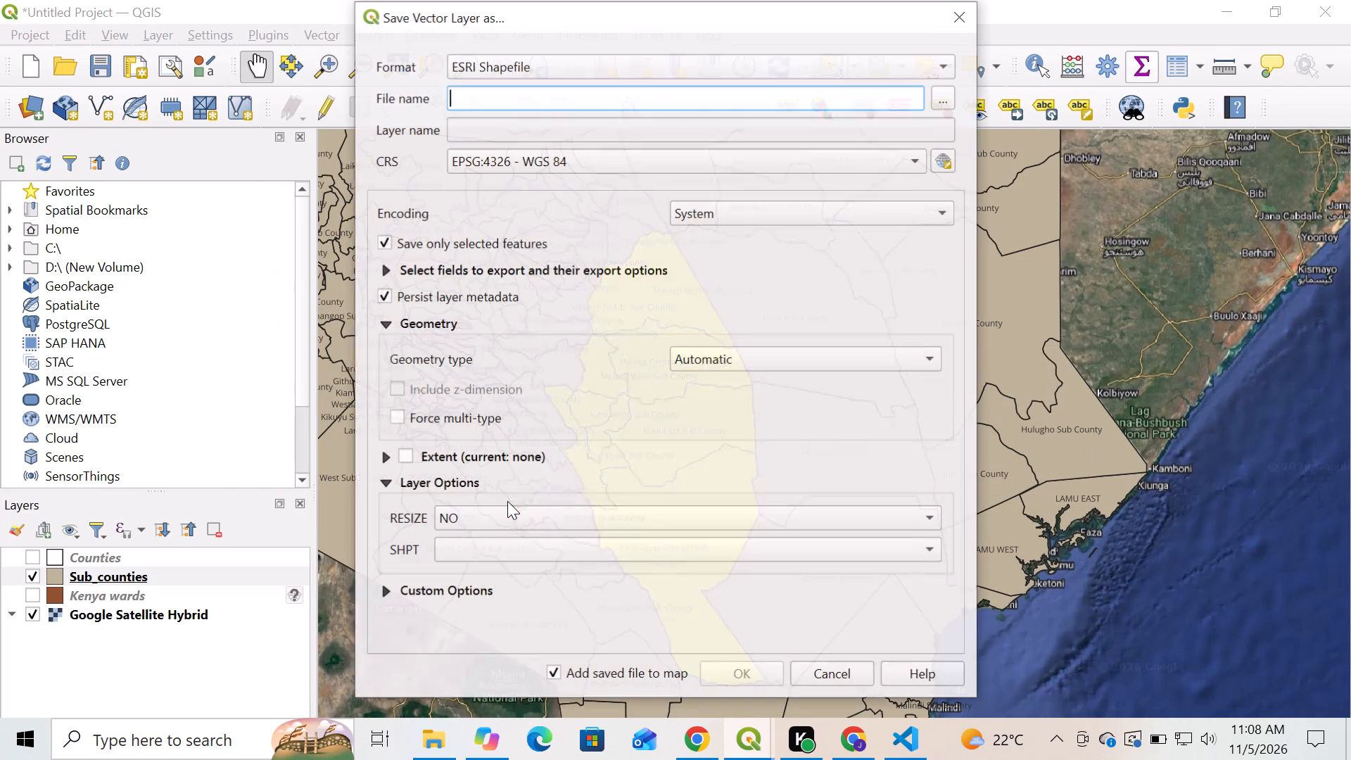
click(945, 100)
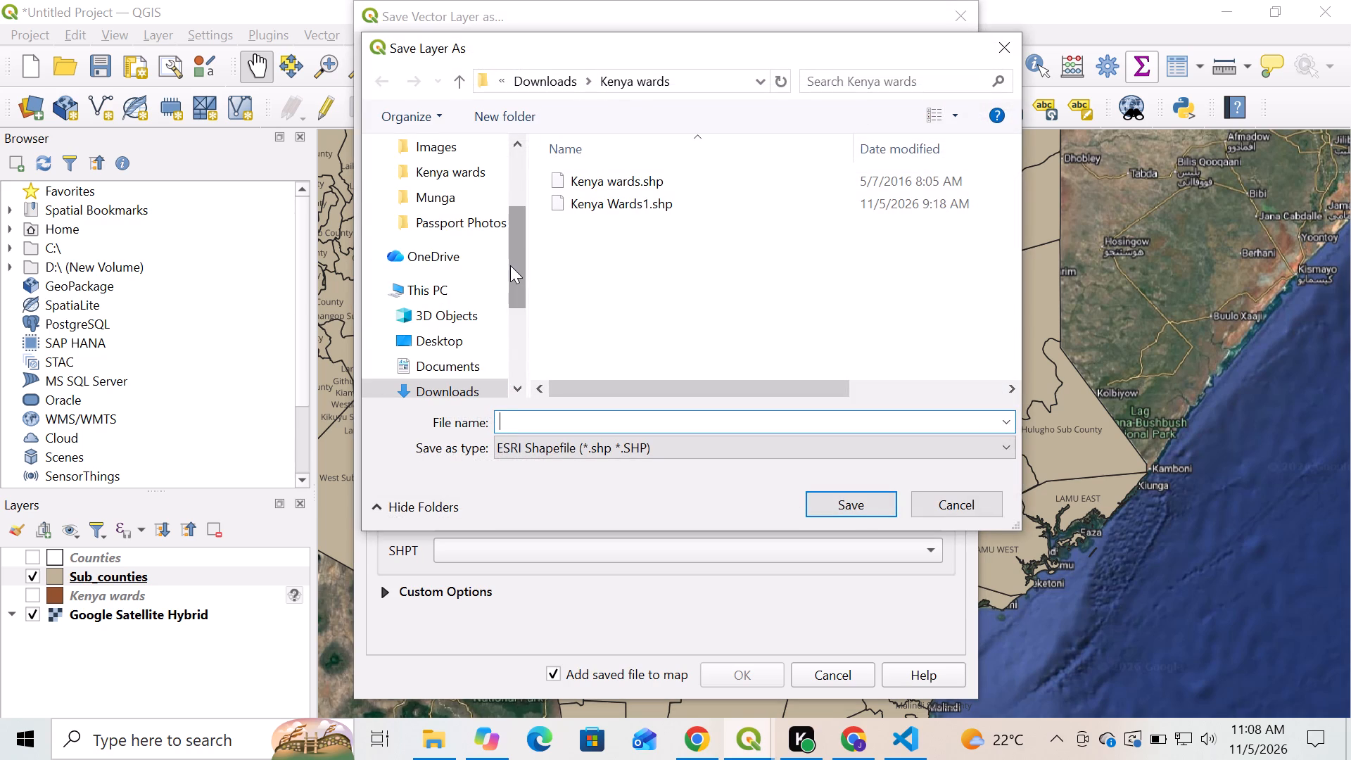
scroll(510, 264, down, 8)
click(471, 329)
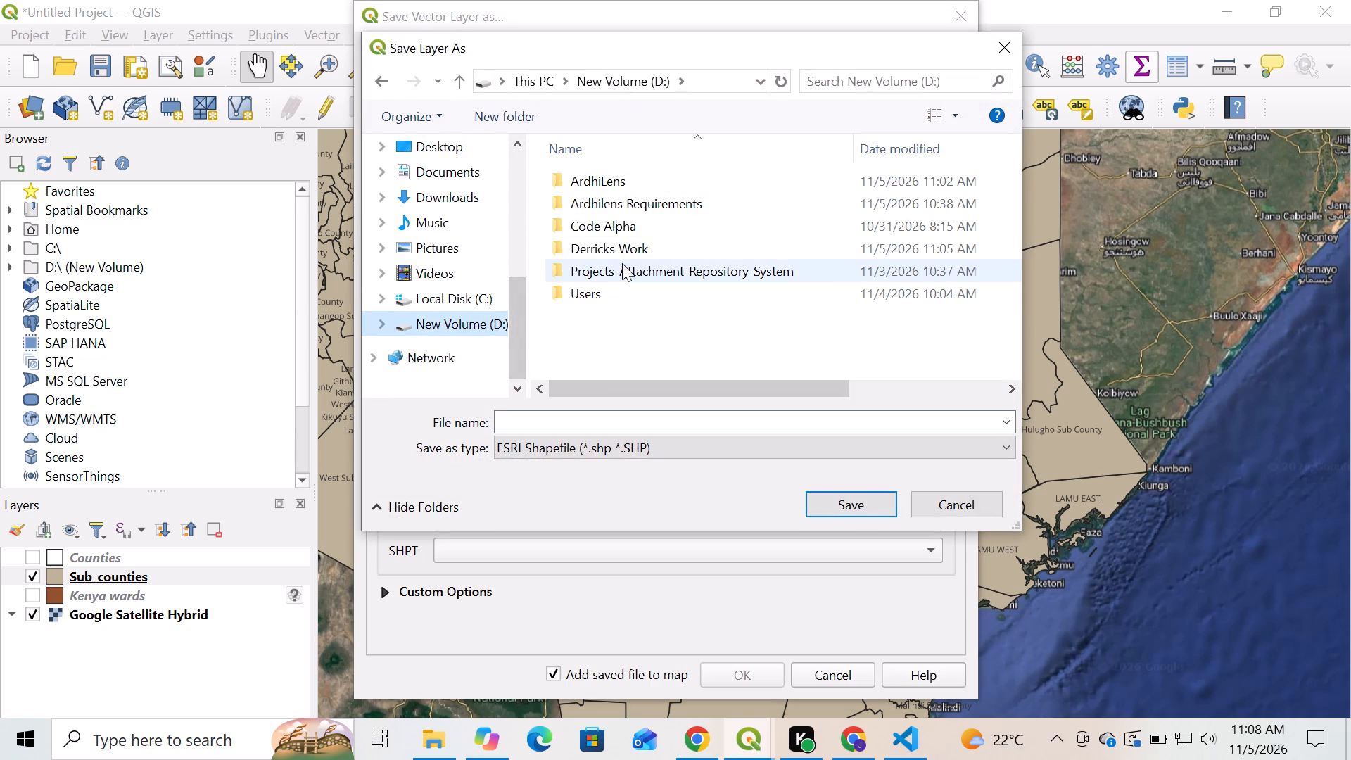
double_click(629, 246)
click(577, 422)
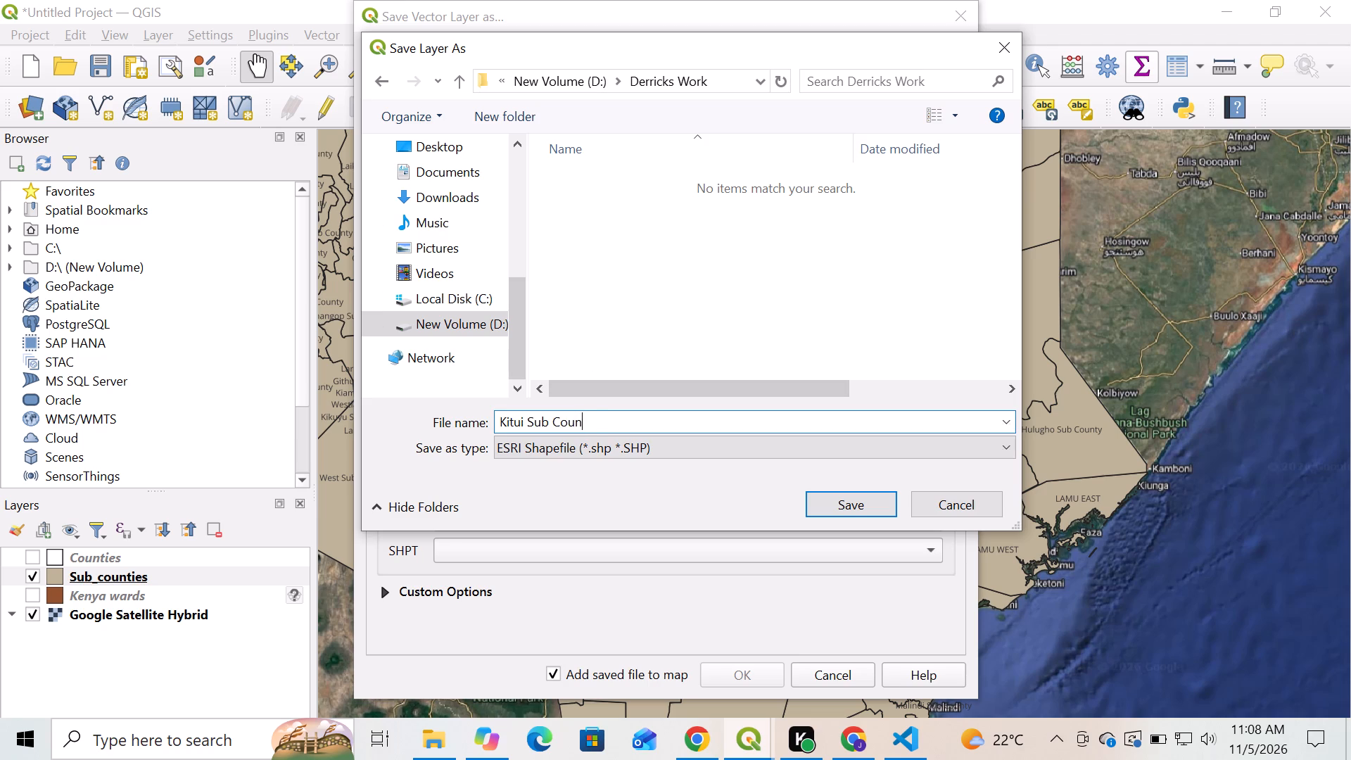
click(828, 506)
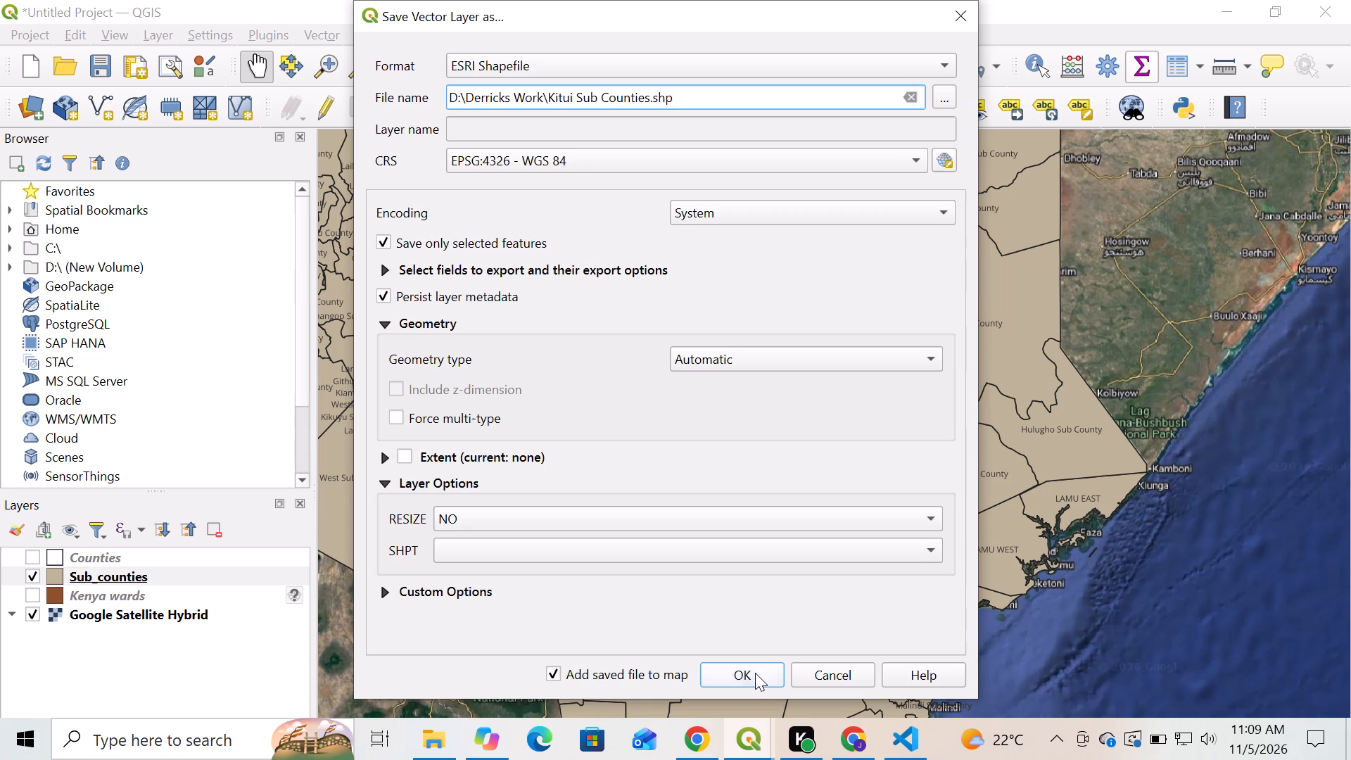
click(756, 673)
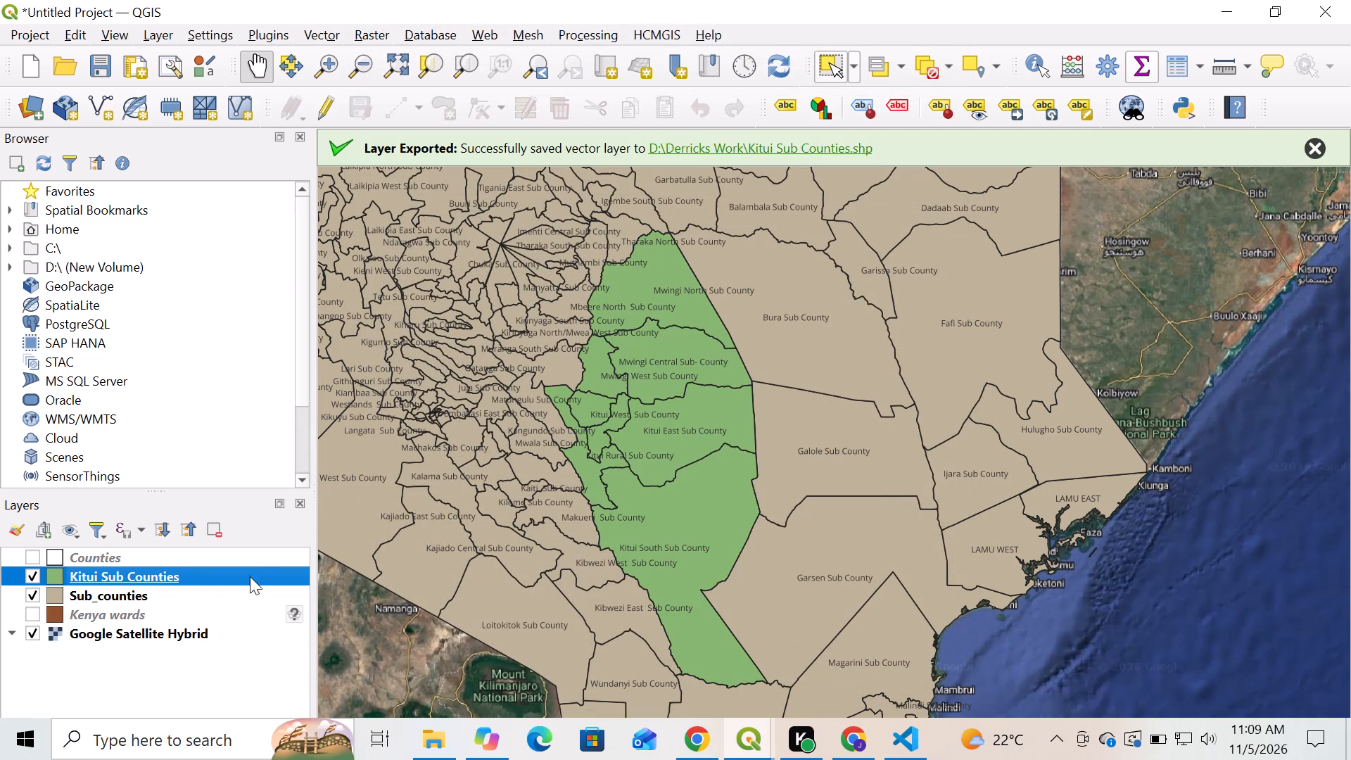
Hide the Kitui Sub Counties layer on the map.
click(149, 599)
click(35, 575)
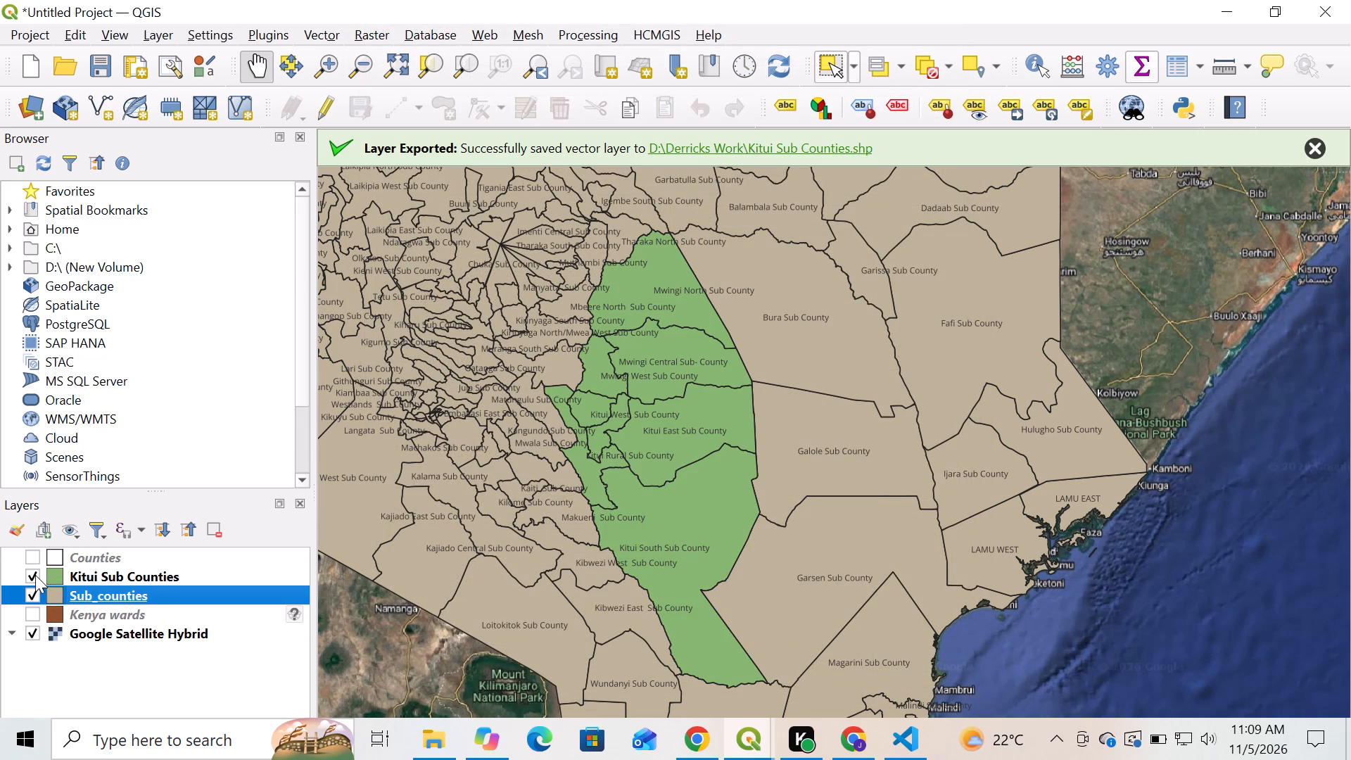
Filter the Sub_counties attribute table by county for Tana River, select all the filtered rows and return to the map.
right_click(103, 596)
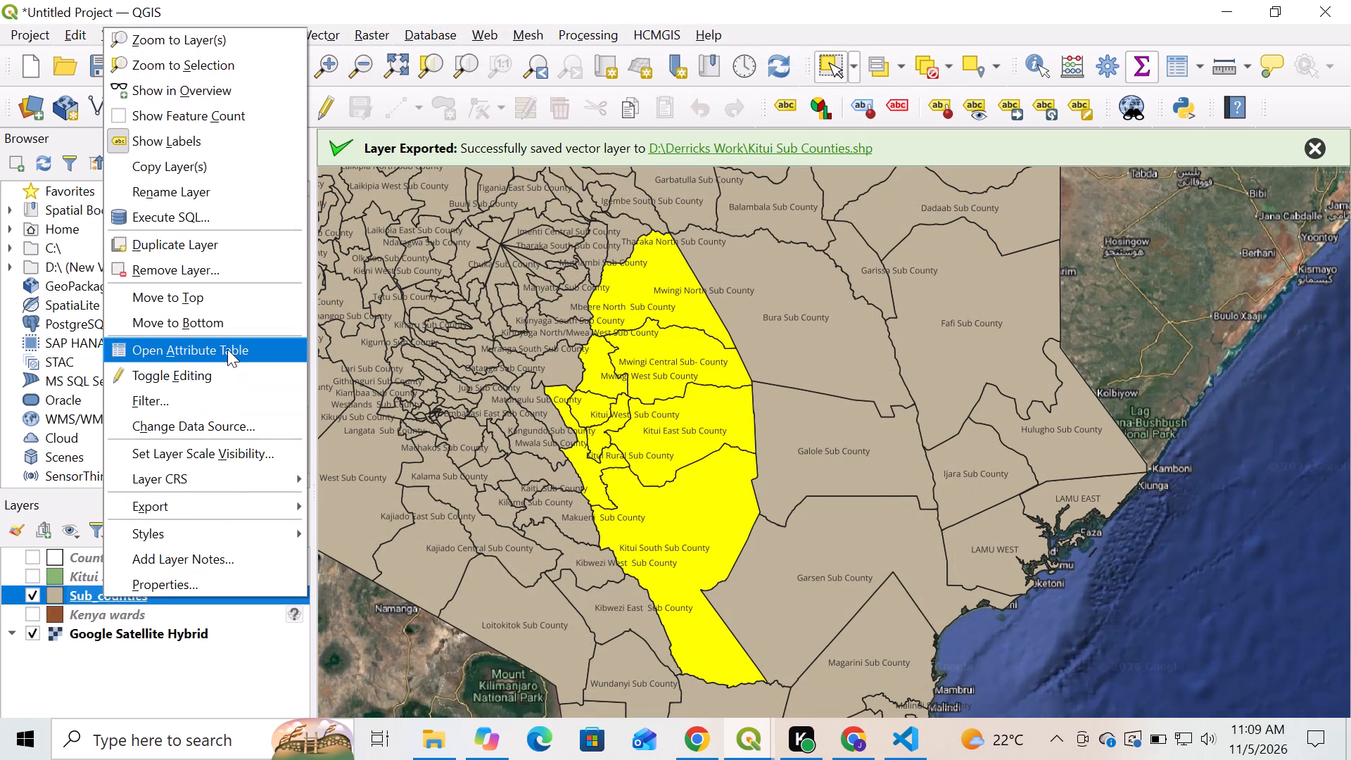
click(227, 349)
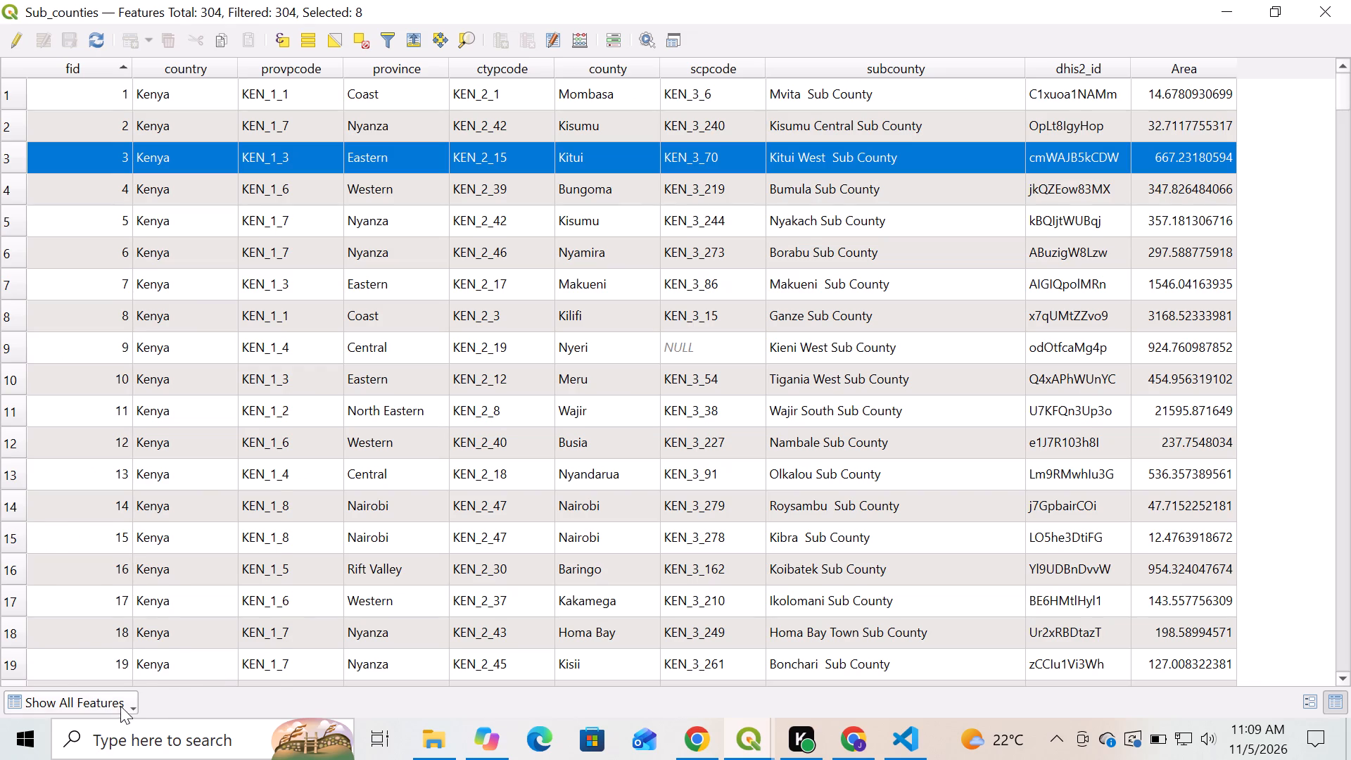
click(120, 706)
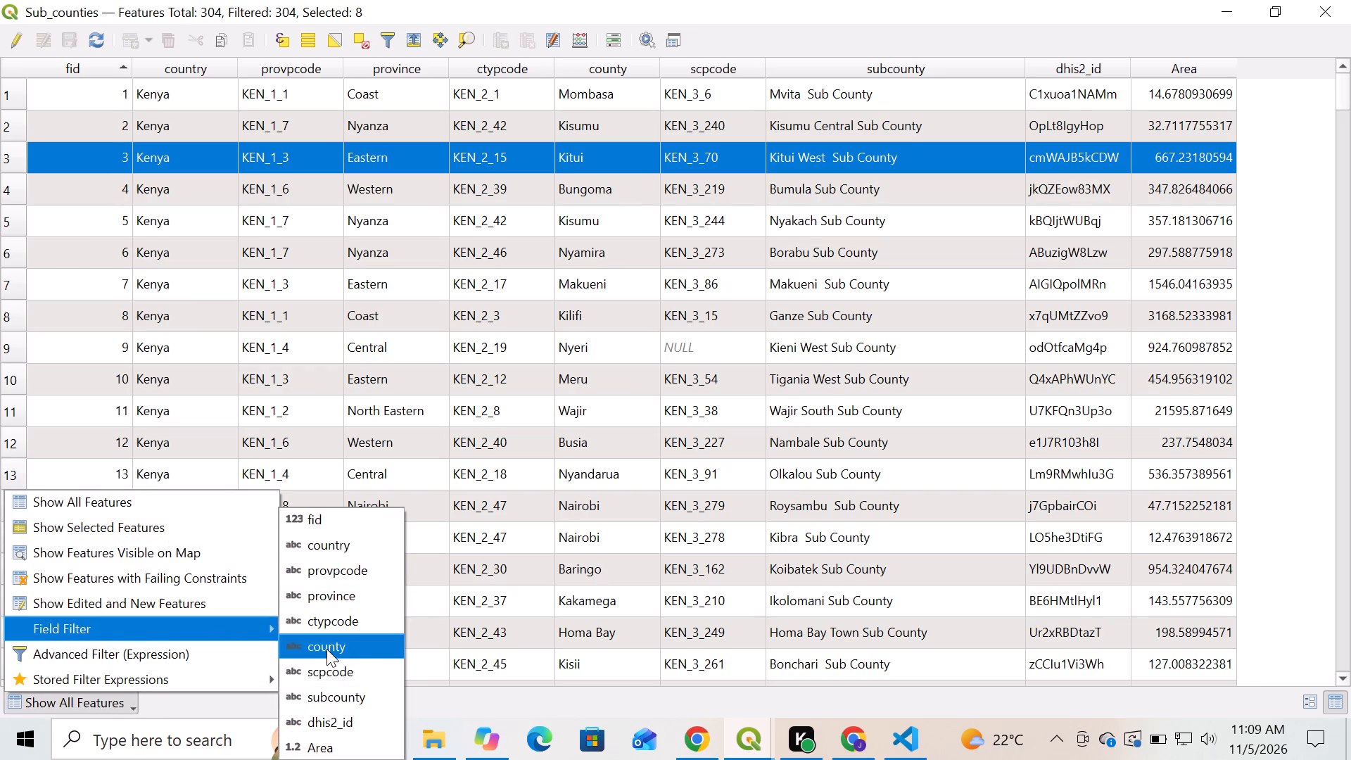
click(326, 647)
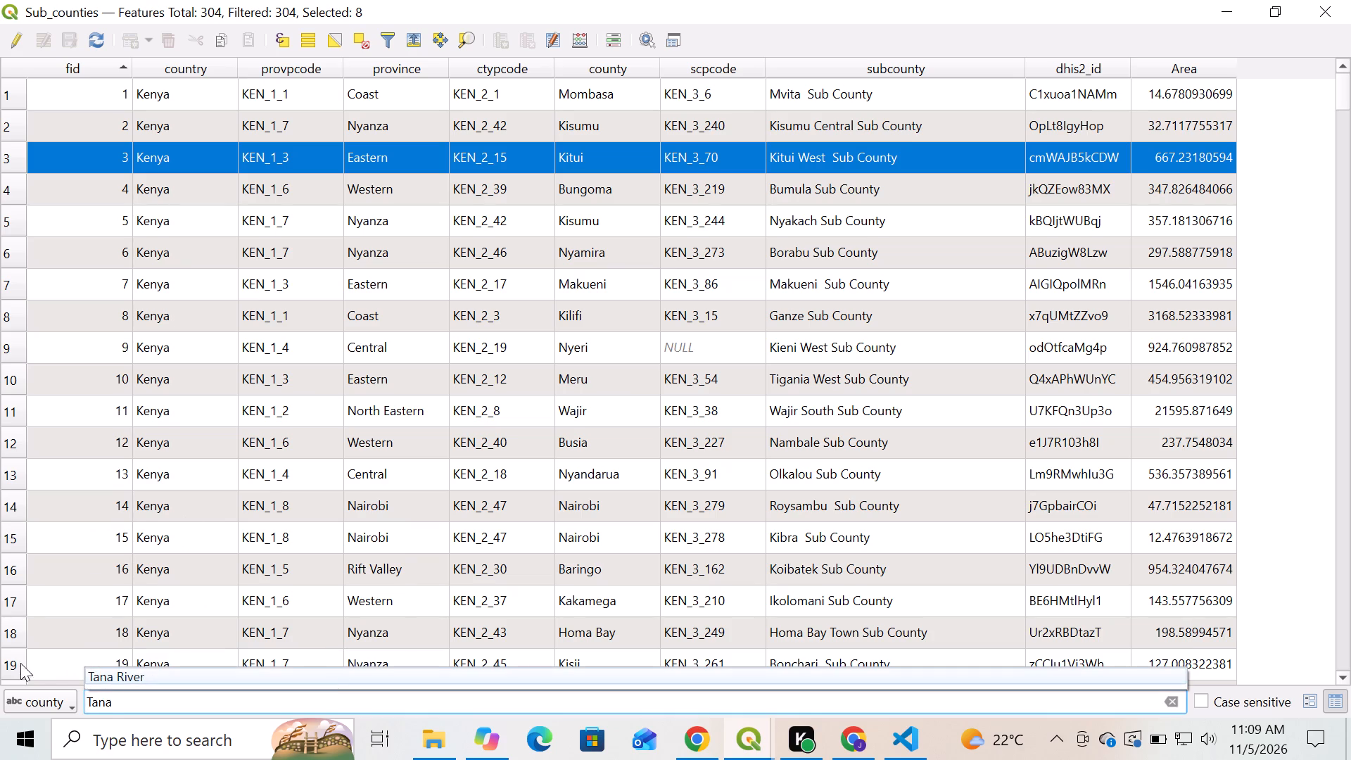
click(101, 676)
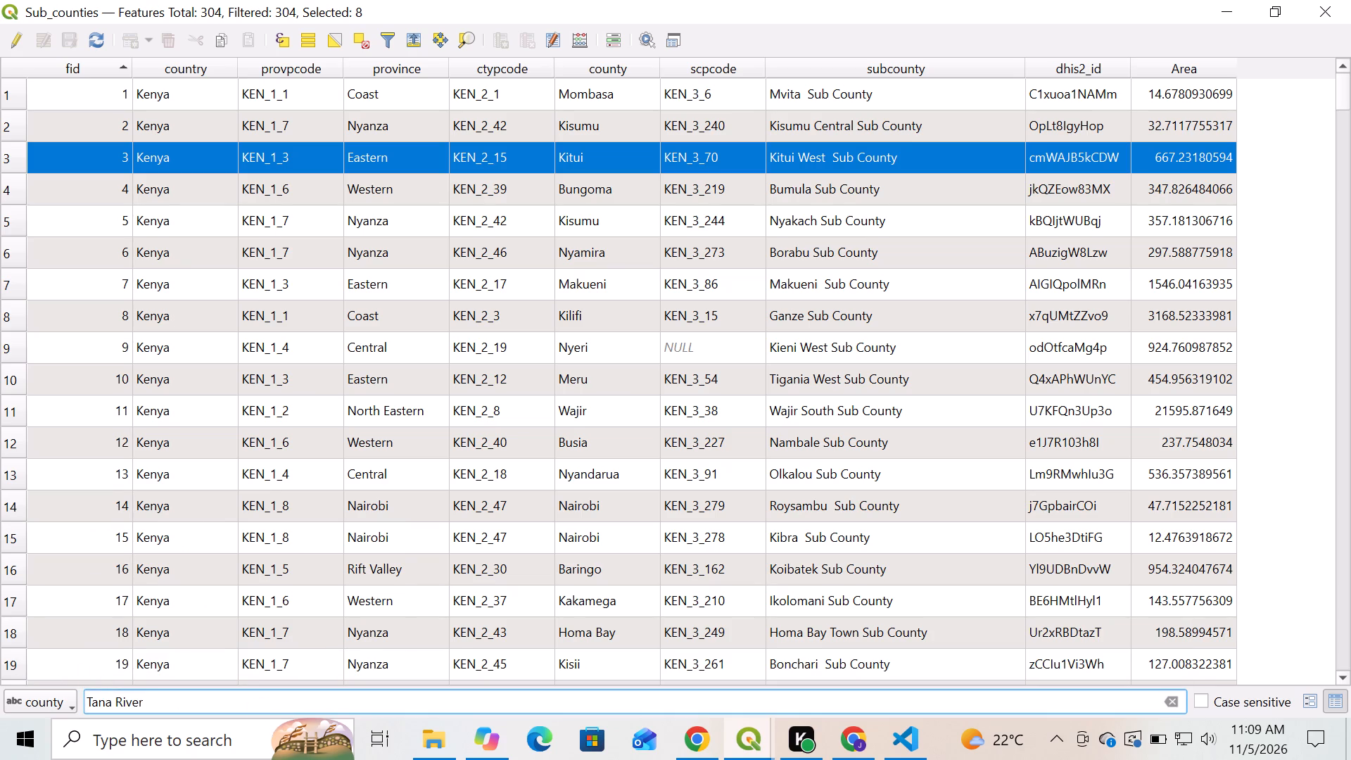
key(Return)
click(6, 68)
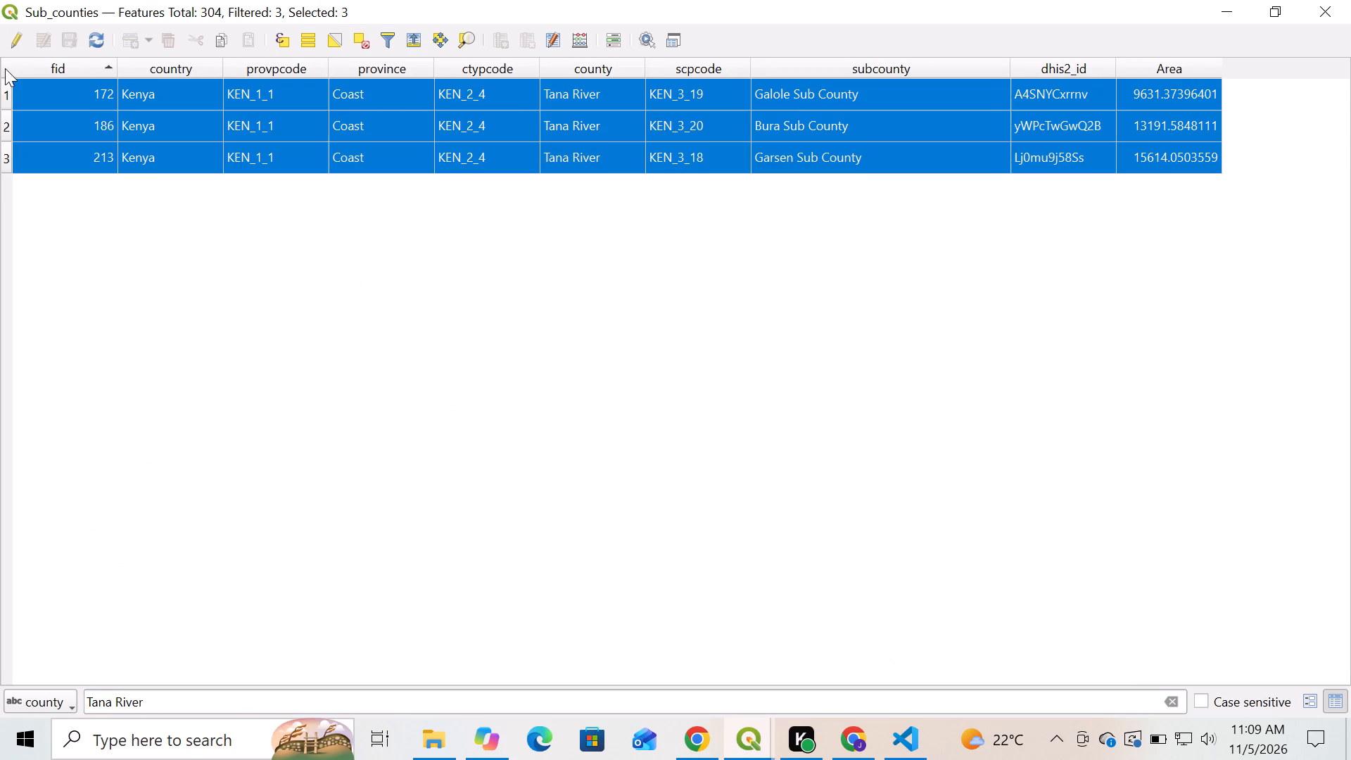
click(1233, 7)
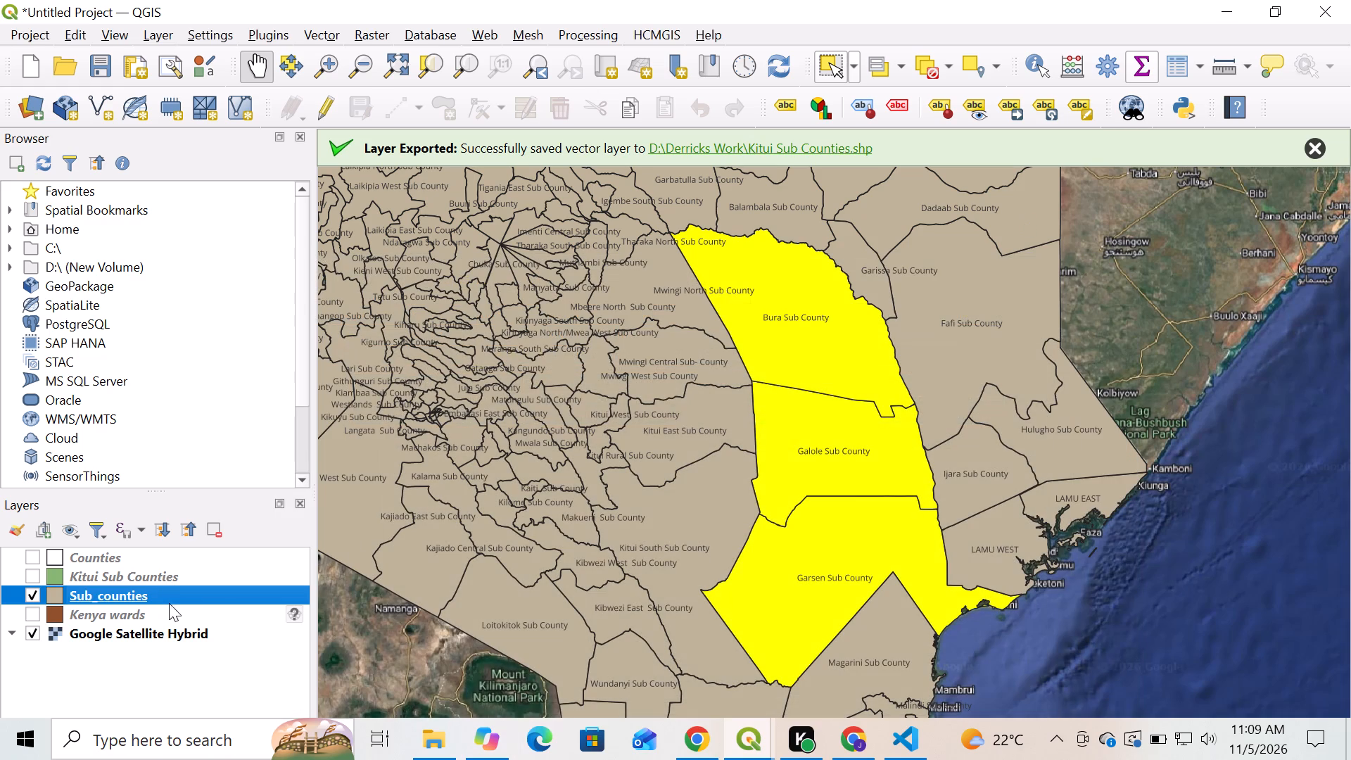
Export the selected Sub_counties features as an ESRI Shapefile named Tana River Sub Counties in the Derricks Work folder.
right_click(171, 591)
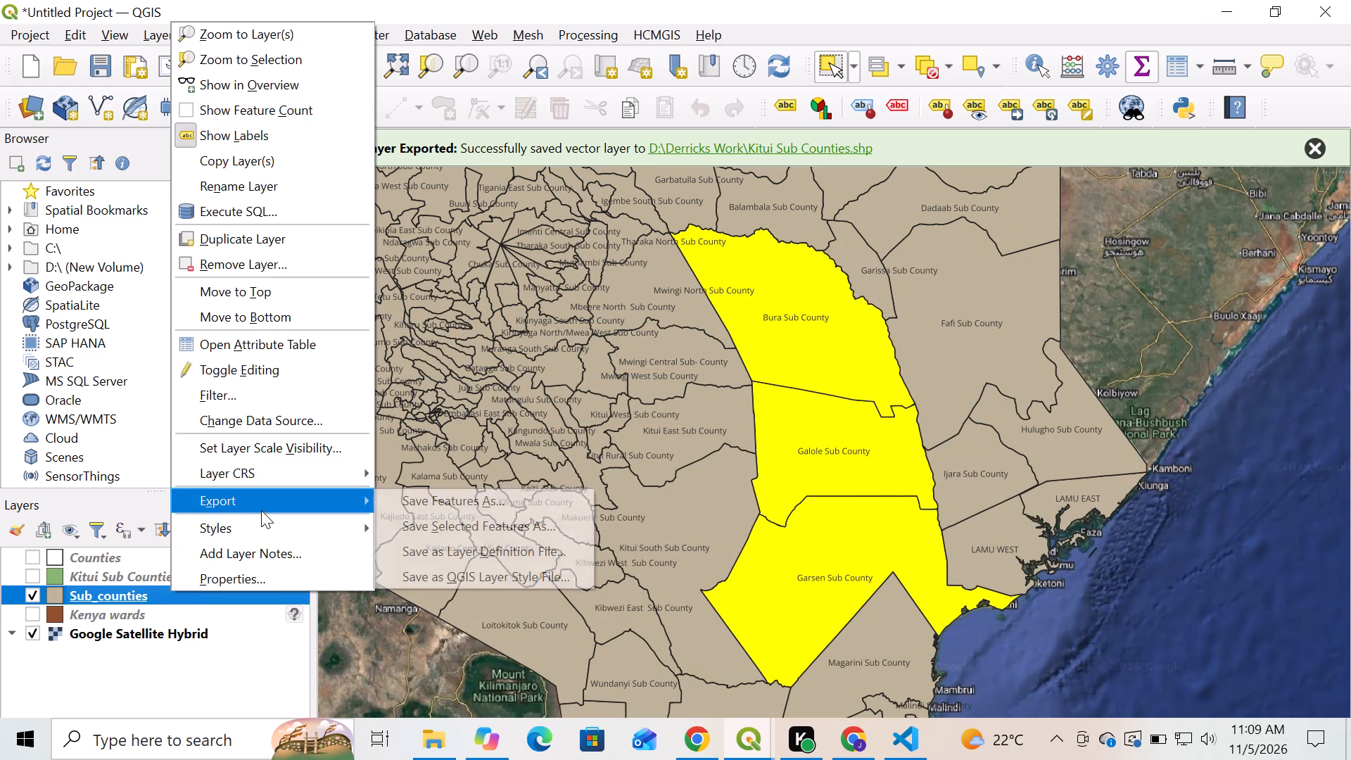
click(452, 521)
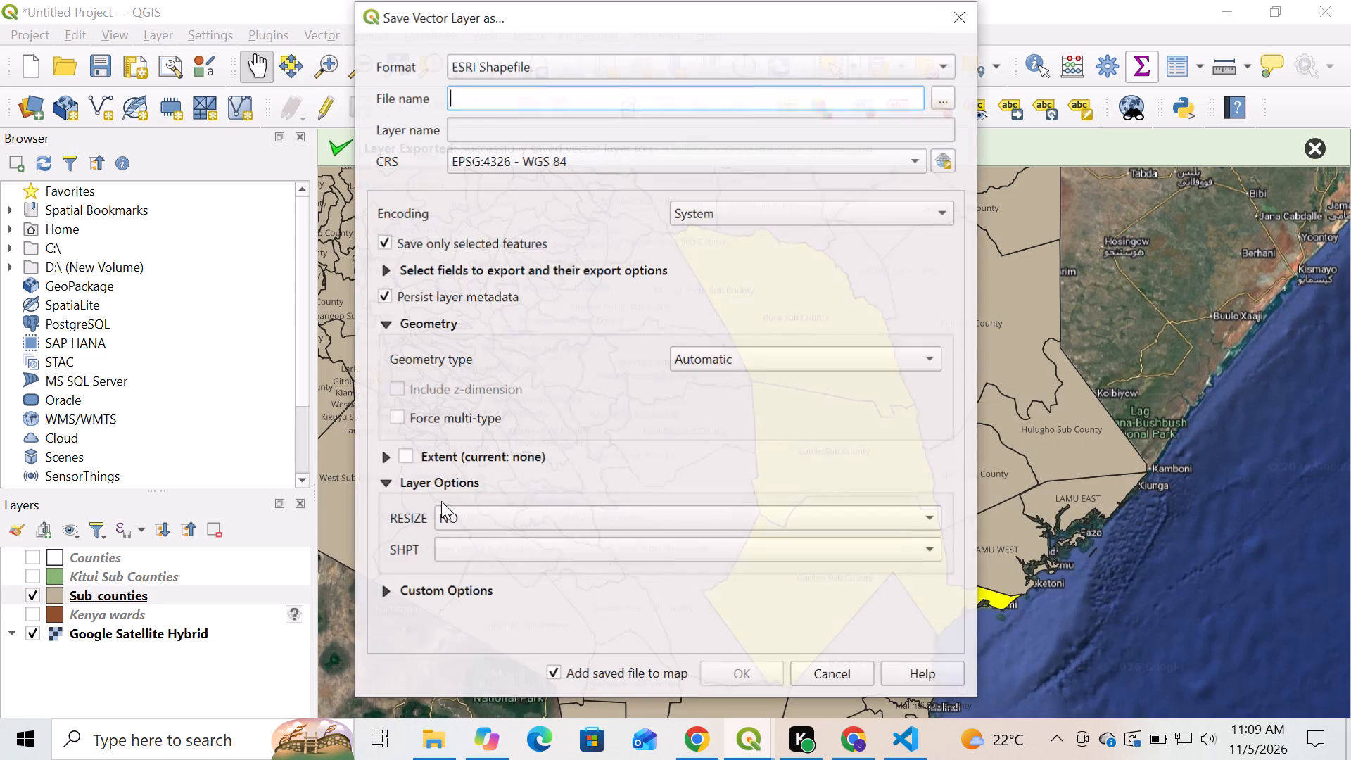
click(937, 103)
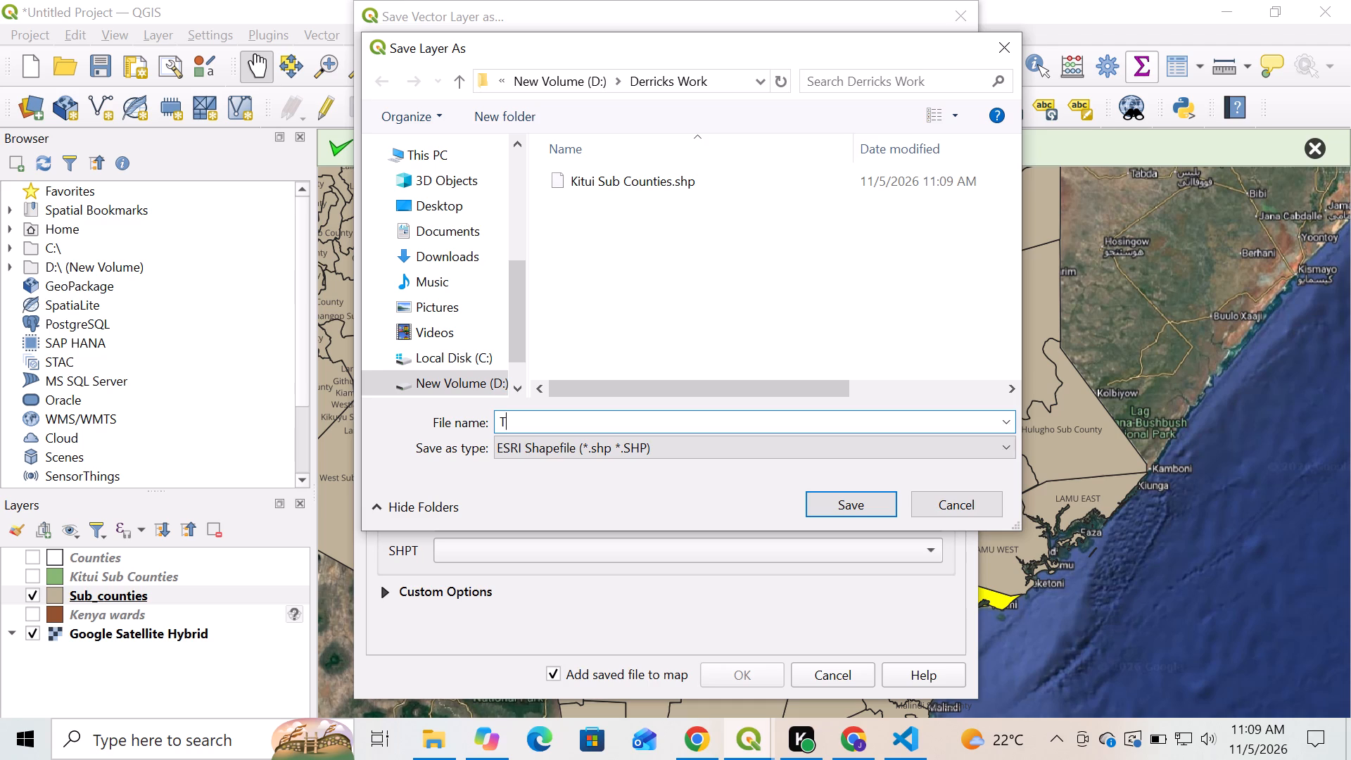
text(iver)
key(space)
key(Left)
key(Left)
key(Left)
key(Left)
click(519, 422)
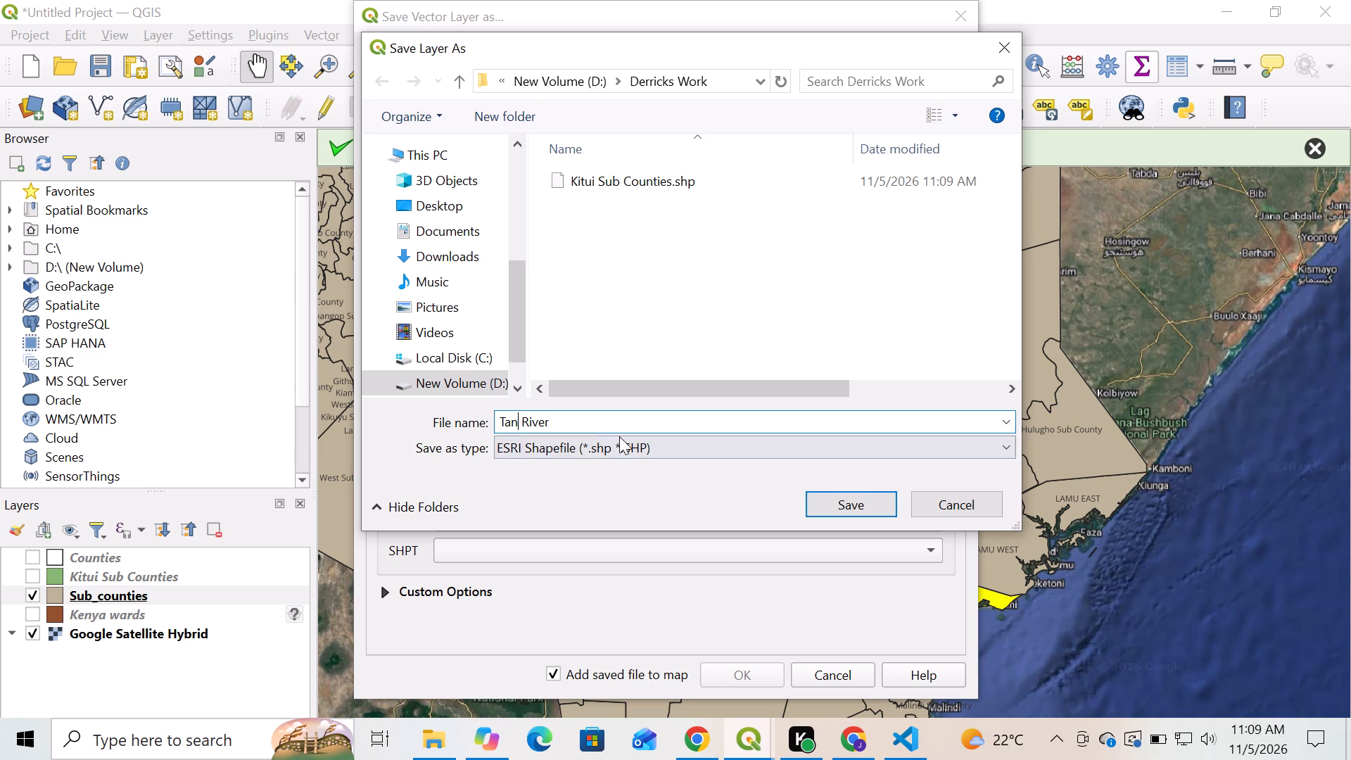
key(a)
click(621, 424)
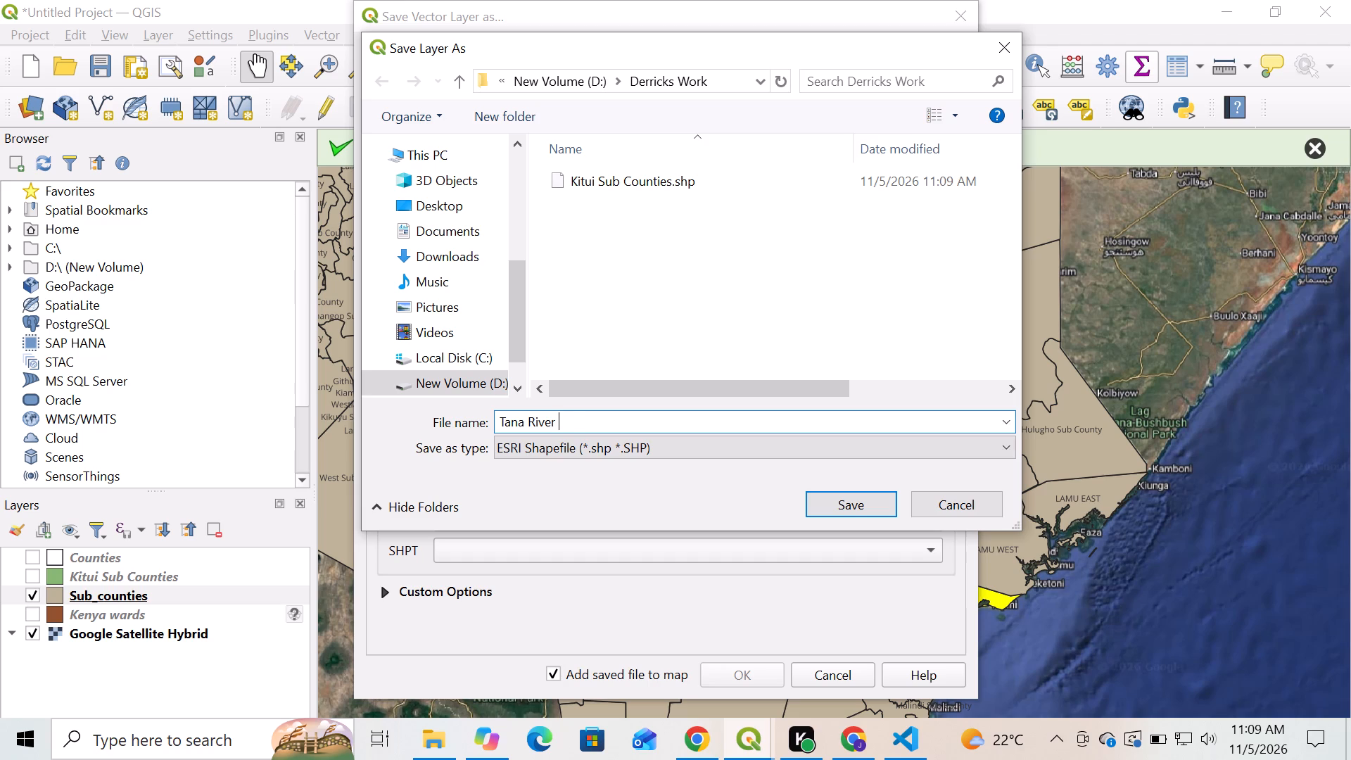
text(ounties)
click(835, 503)
click(756, 673)
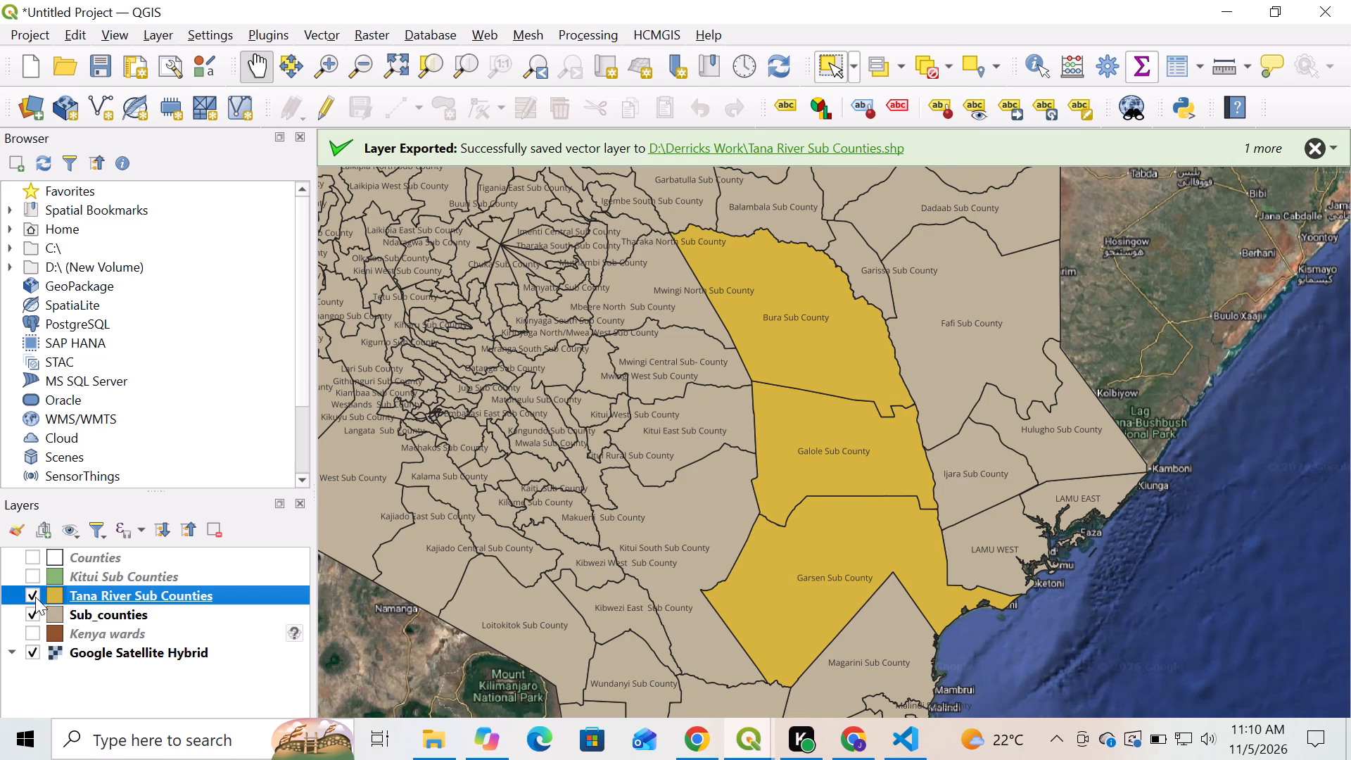
Hide the Tana River Sub Counties layer on the map.
click(36, 597)
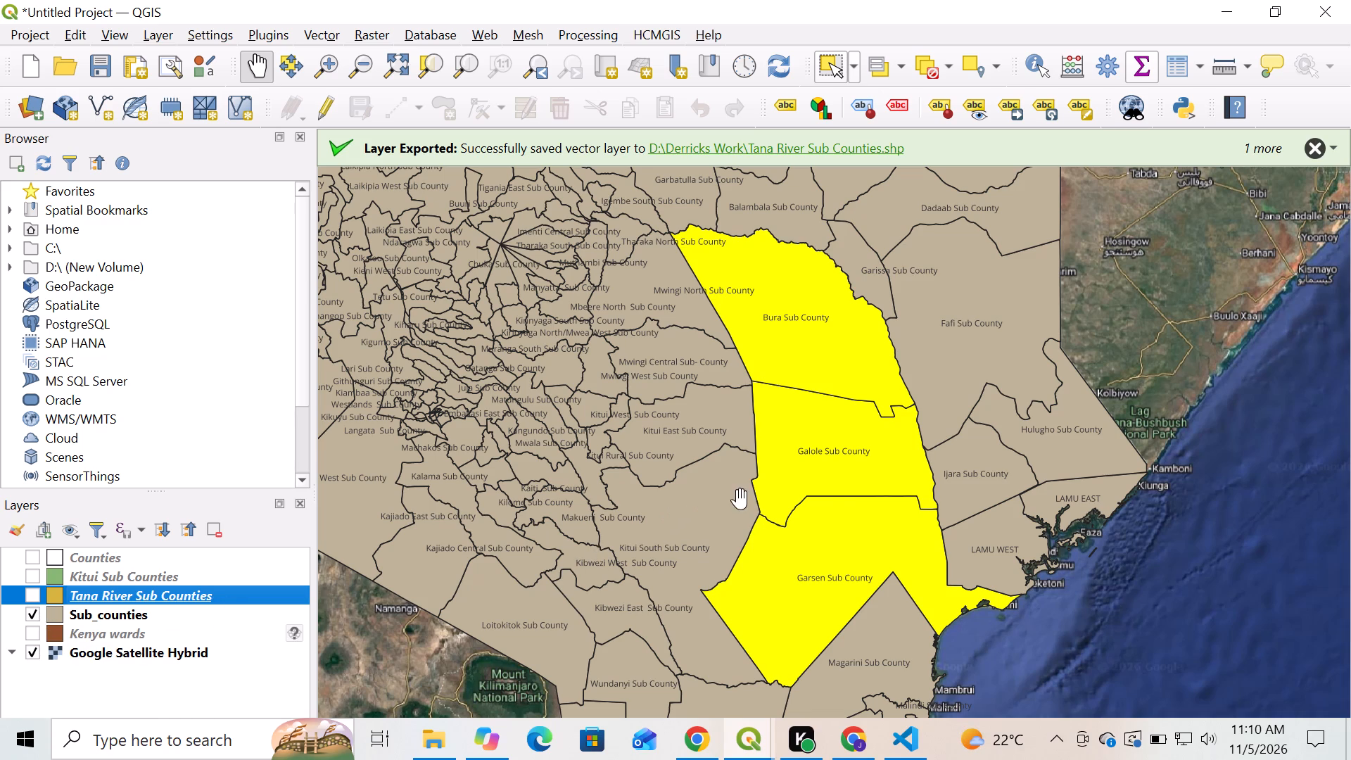
Try to identify Balambala Sub County, dismiss the export messages, and inspect the attributes of Bura Sub County.
scroll(876, 499, down, 1)
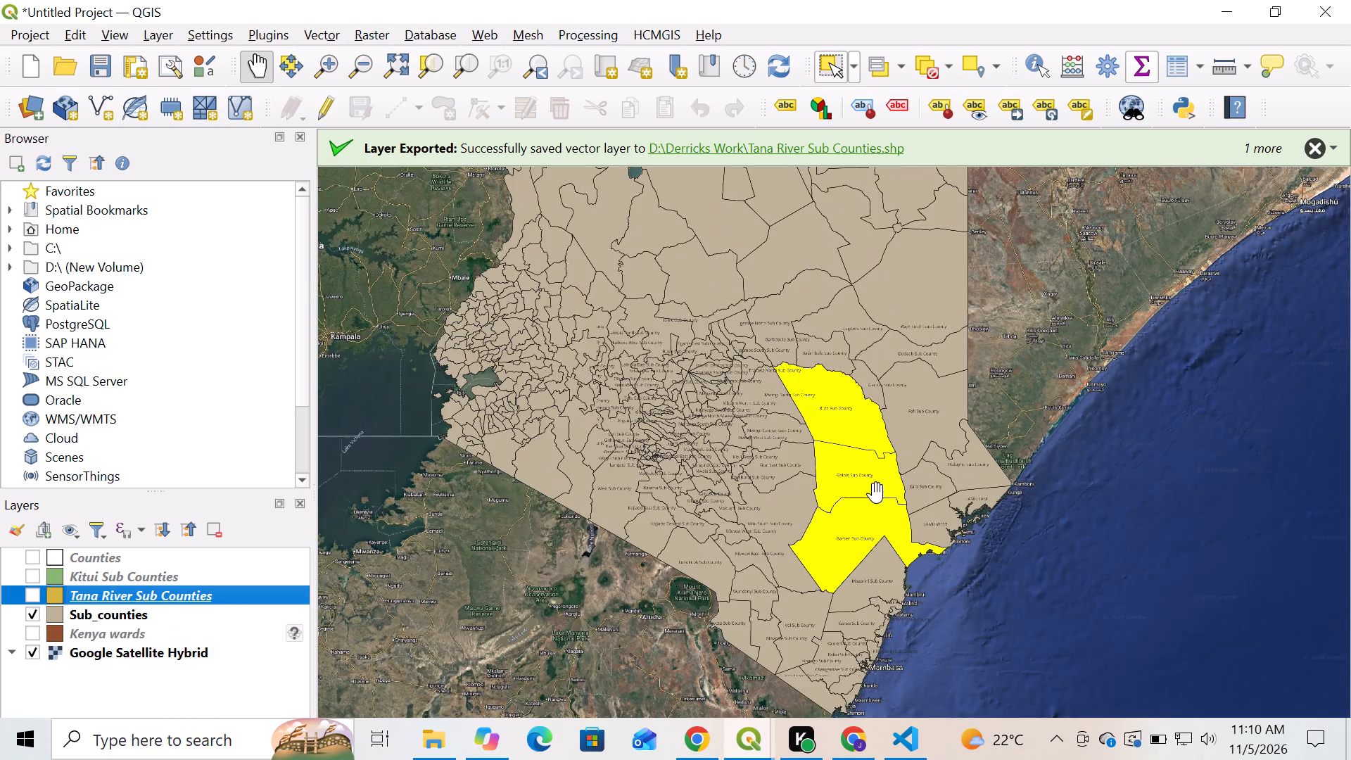
scroll(863, 391, up, 2)
scroll(852, 443, down, 1)
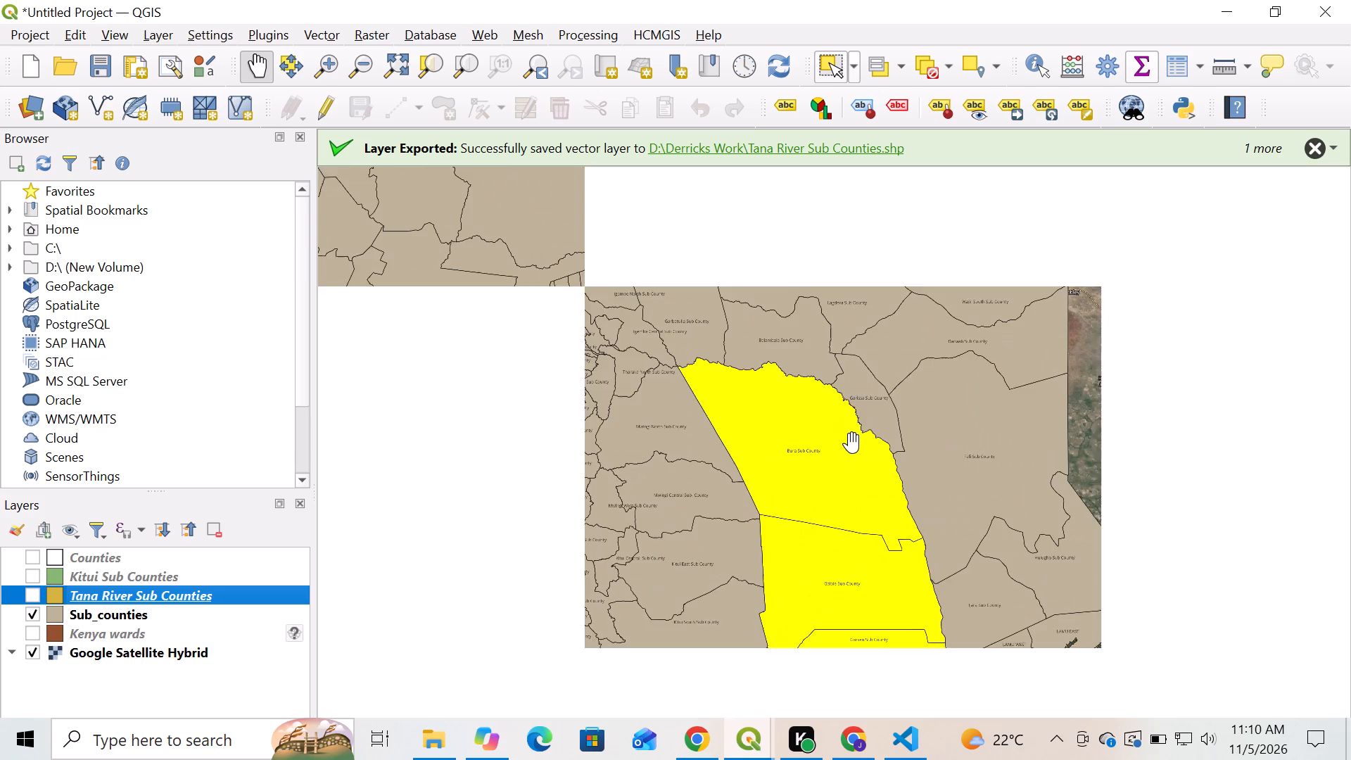
scroll(831, 354, up, 1)
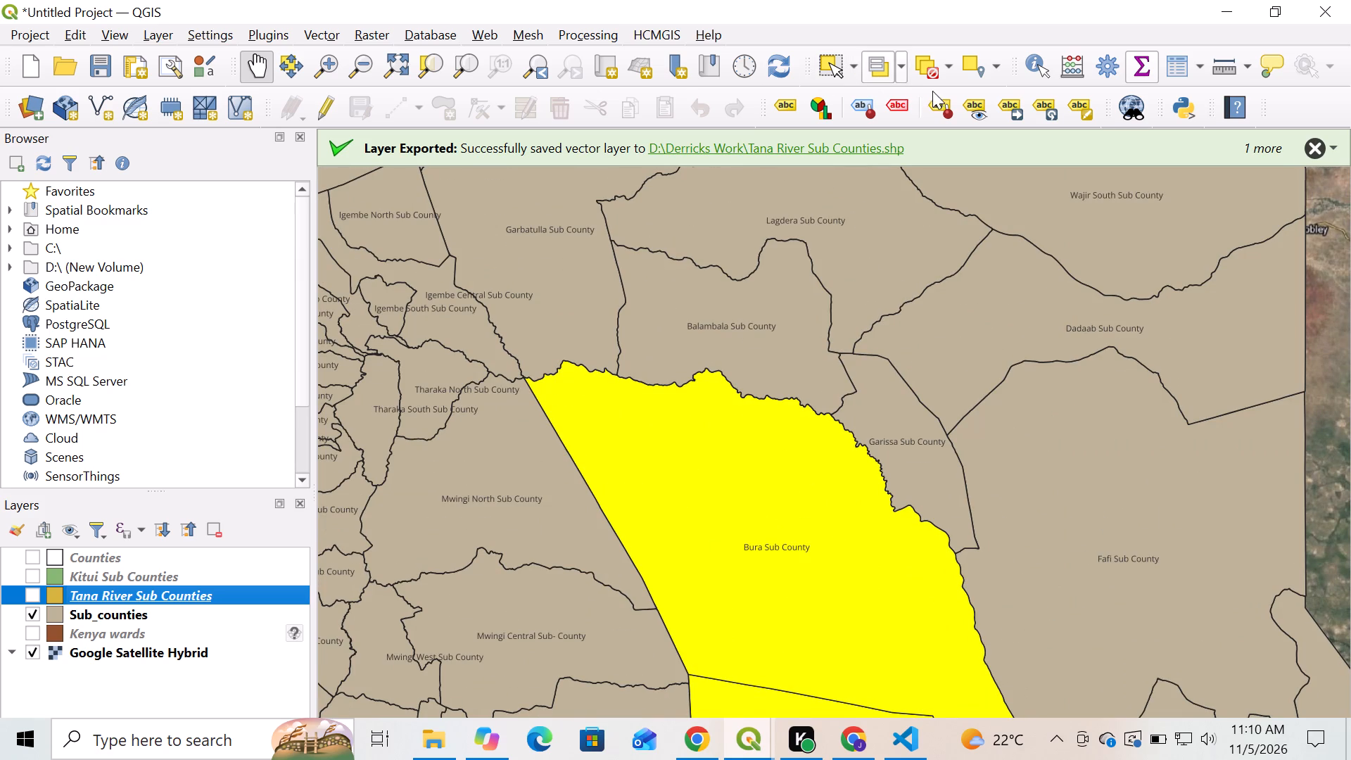
click(1030, 75)
click(766, 343)
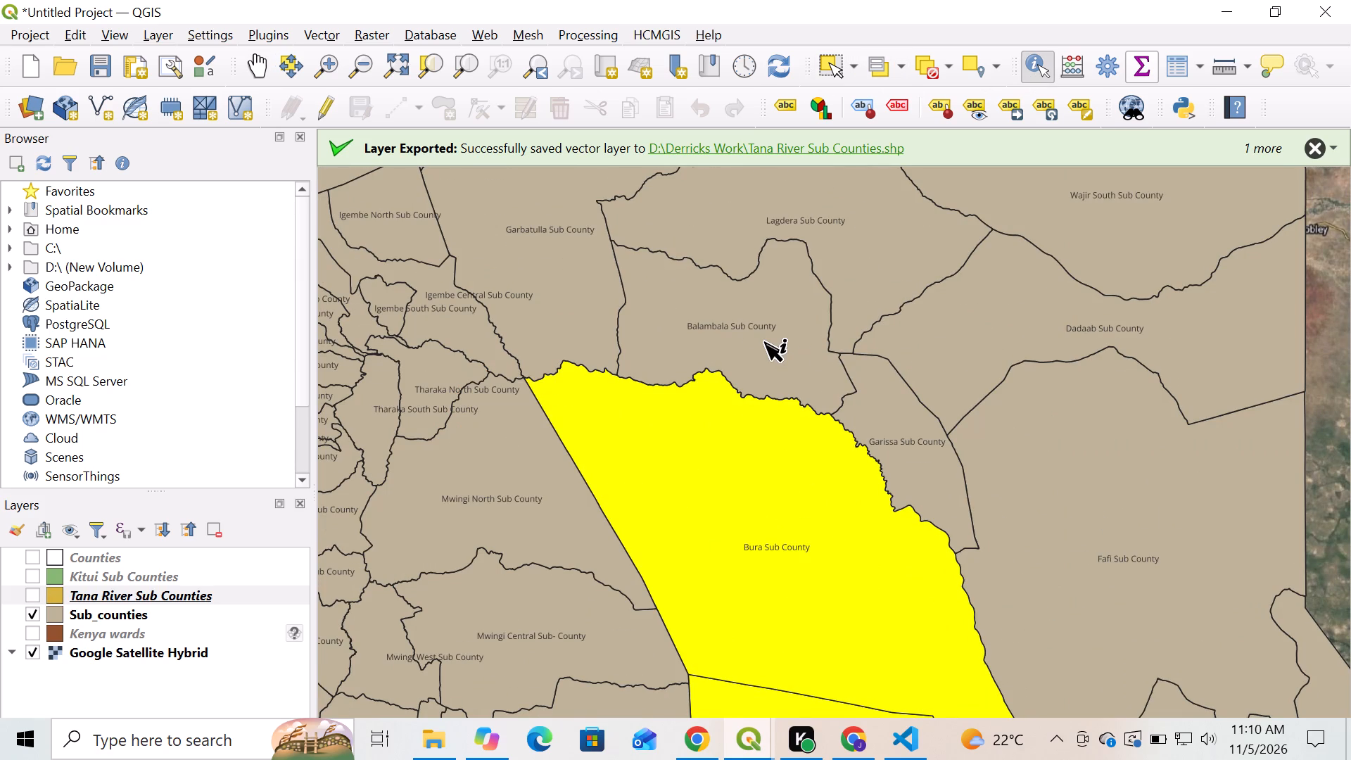
click(771, 317)
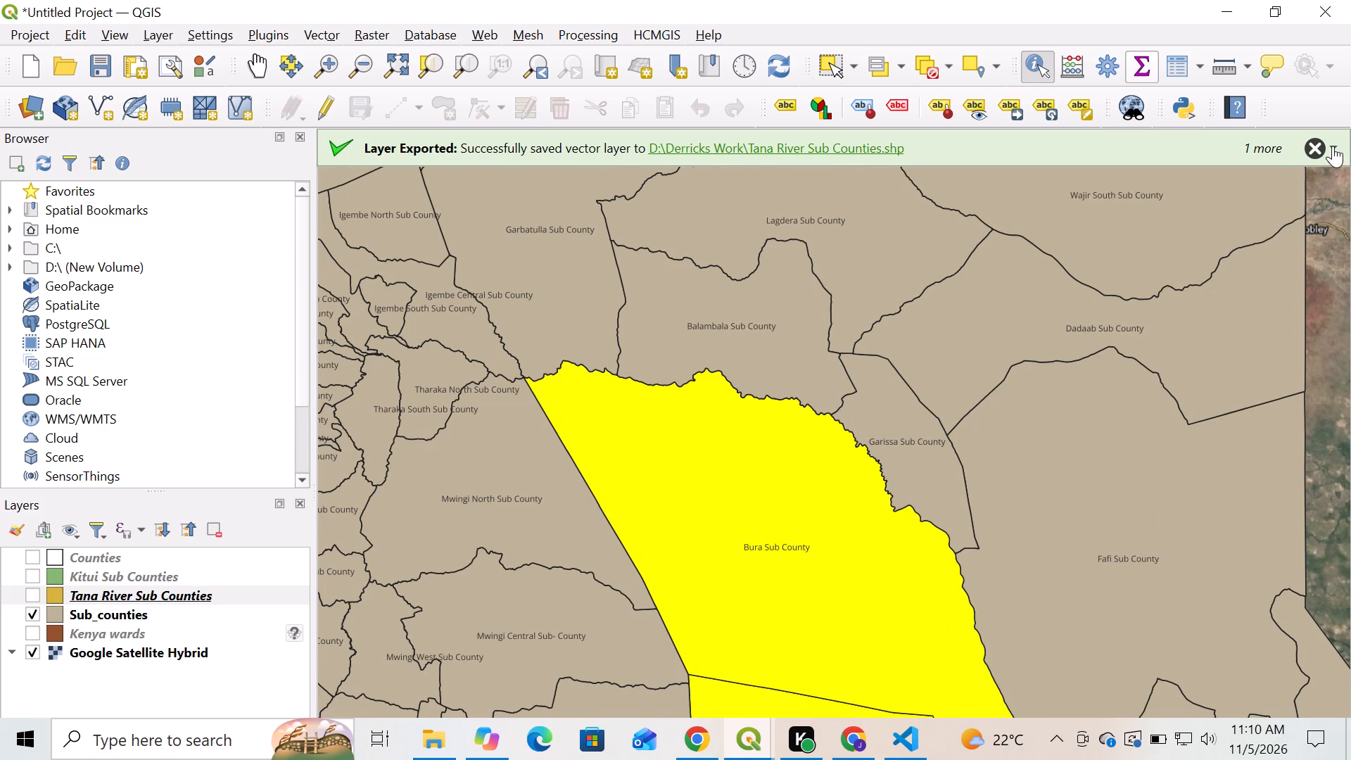
click(1324, 145)
click(1324, 145)
click(715, 365)
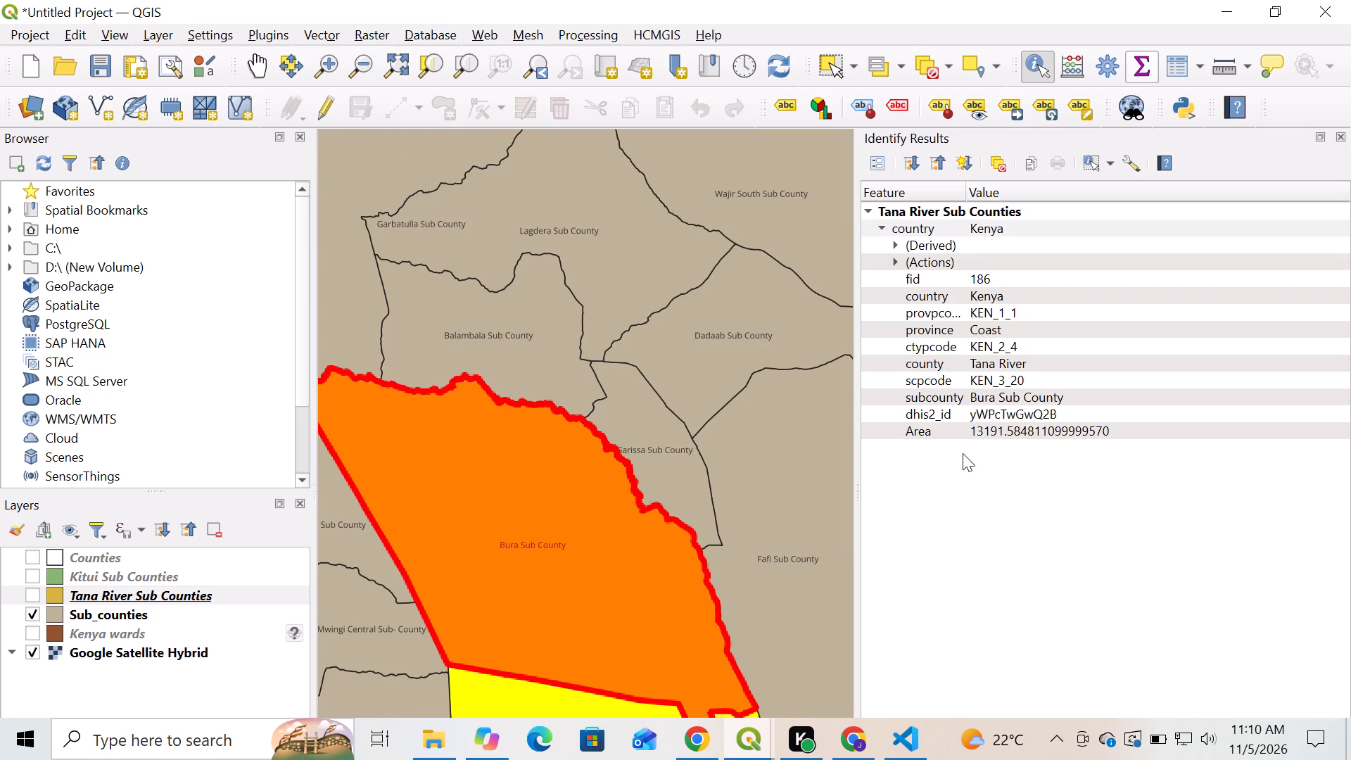
scroll(749, 403, down, 1)
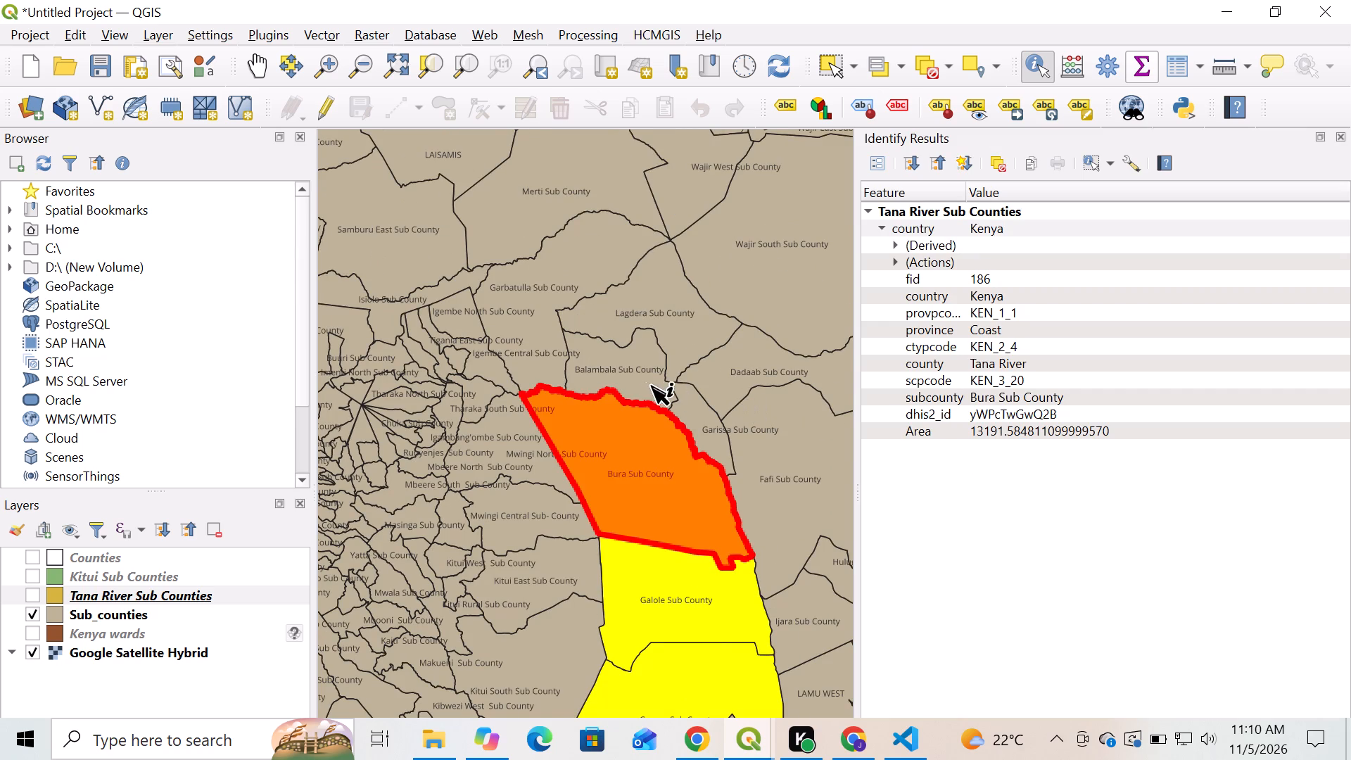
scroll(645, 386, up, 1)
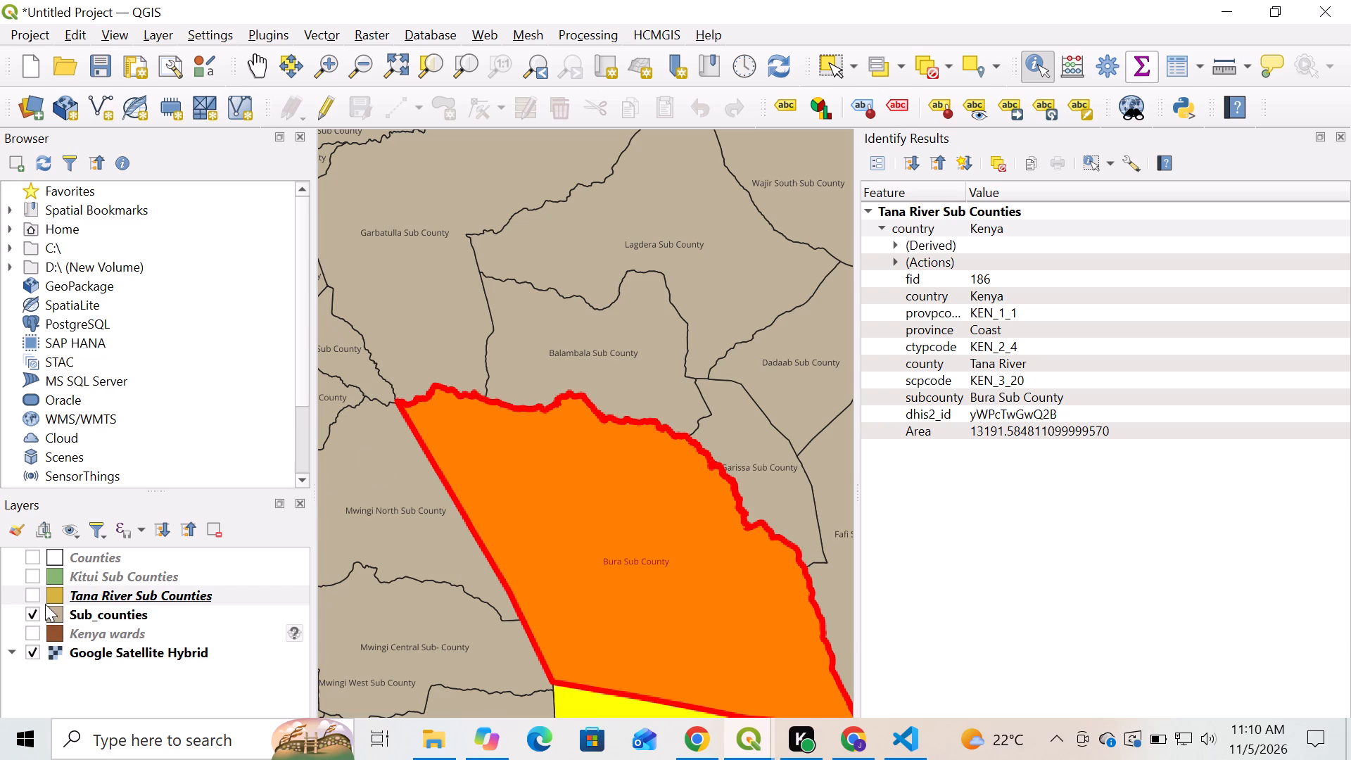
scroll(539, 336, down, 1)
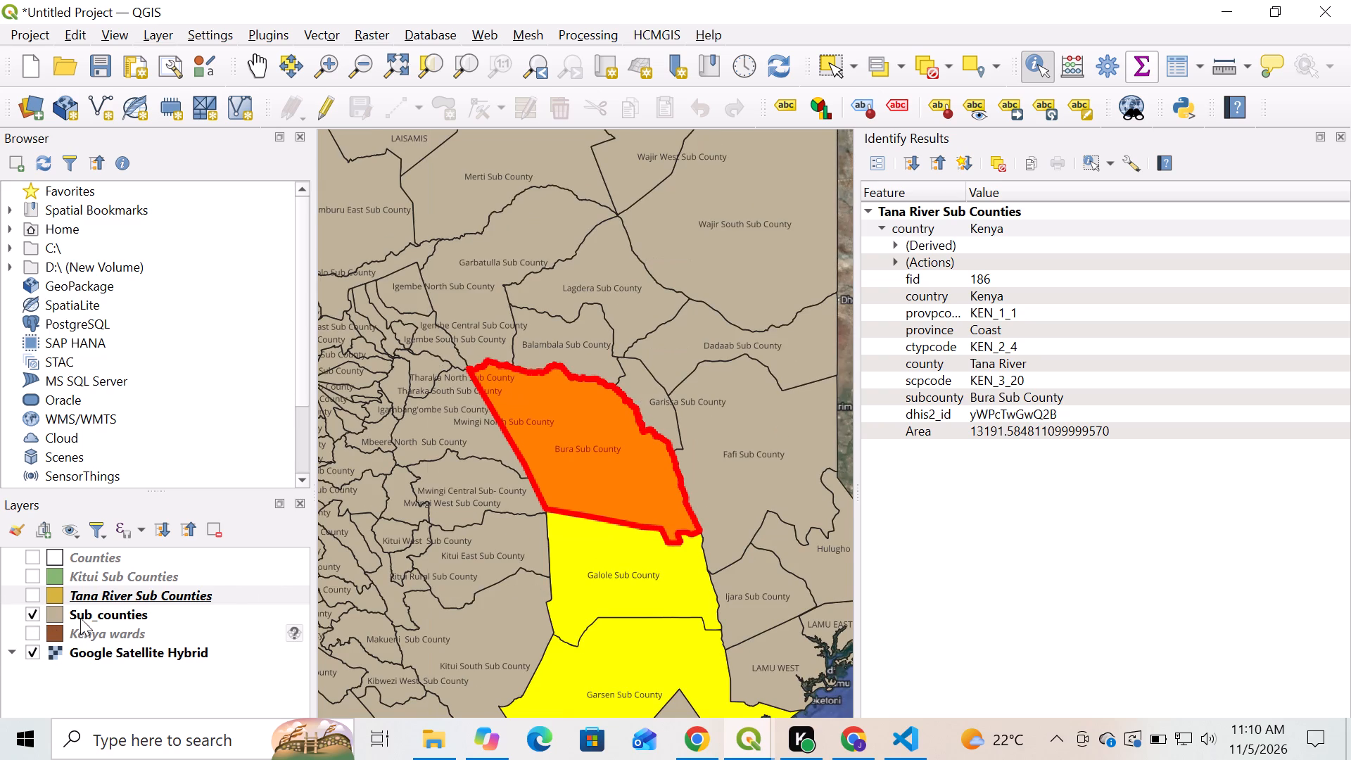
Clear the feature selection in the Sub_counties layer.
click(935, 61)
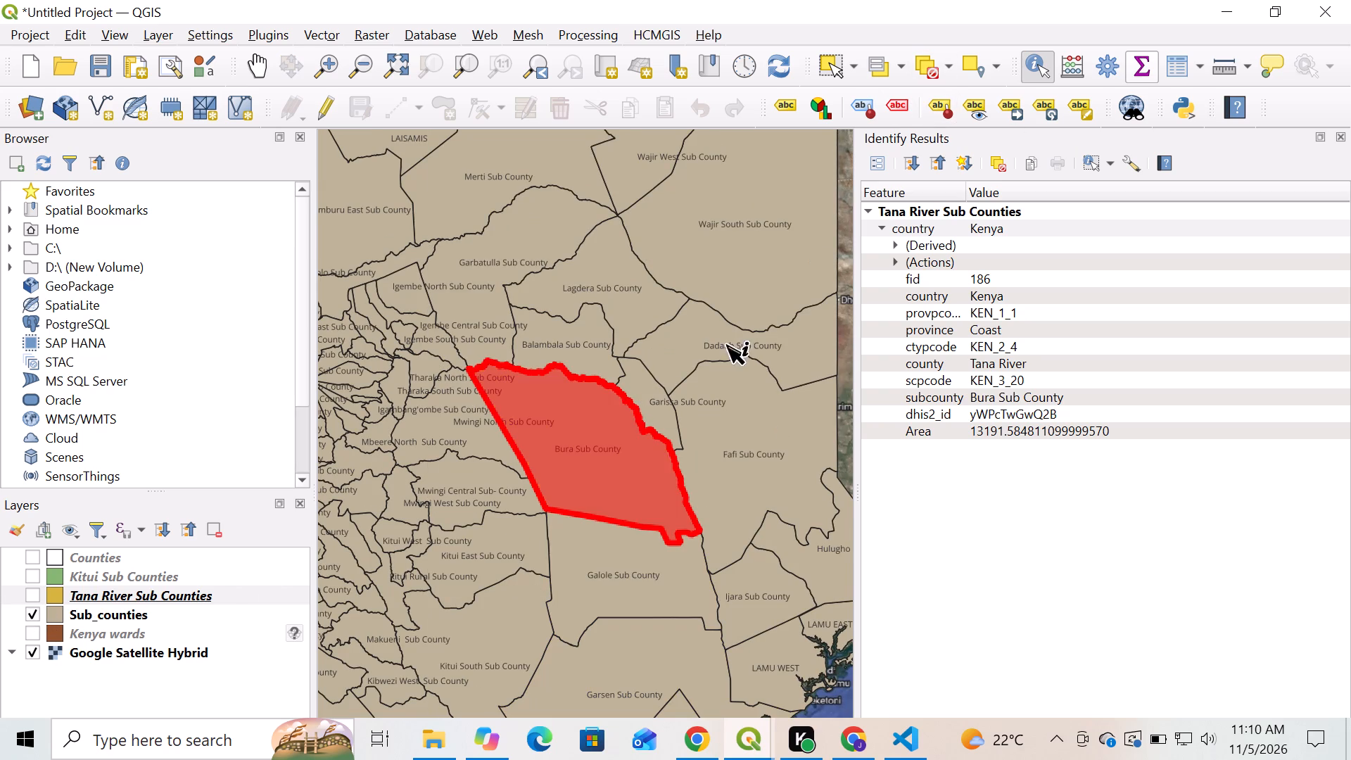
Query Galole and, with the Sub_counties layer active, Balambala Sub County to check its county, and close the identify results.
click(586, 559)
click(582, 335)
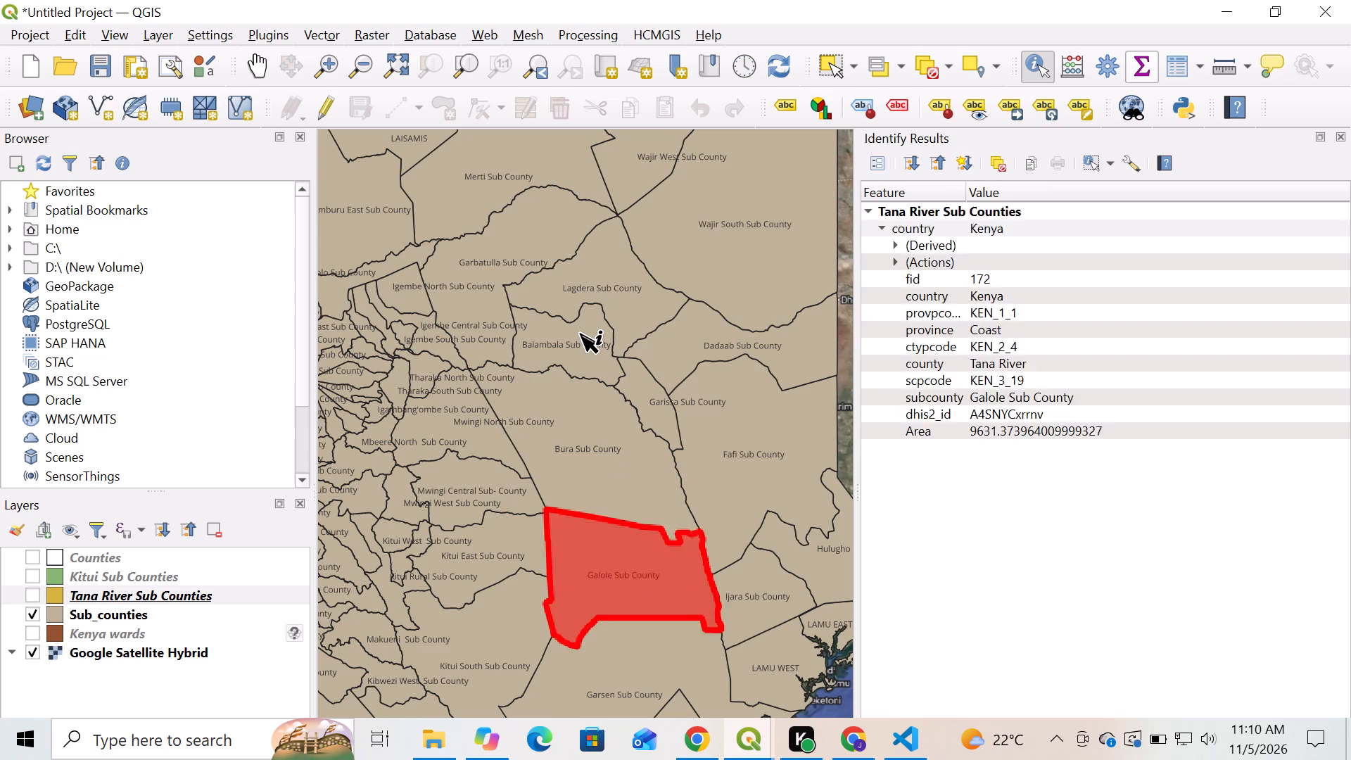
scroll(581, 343, up, 2)
click(581, 343)
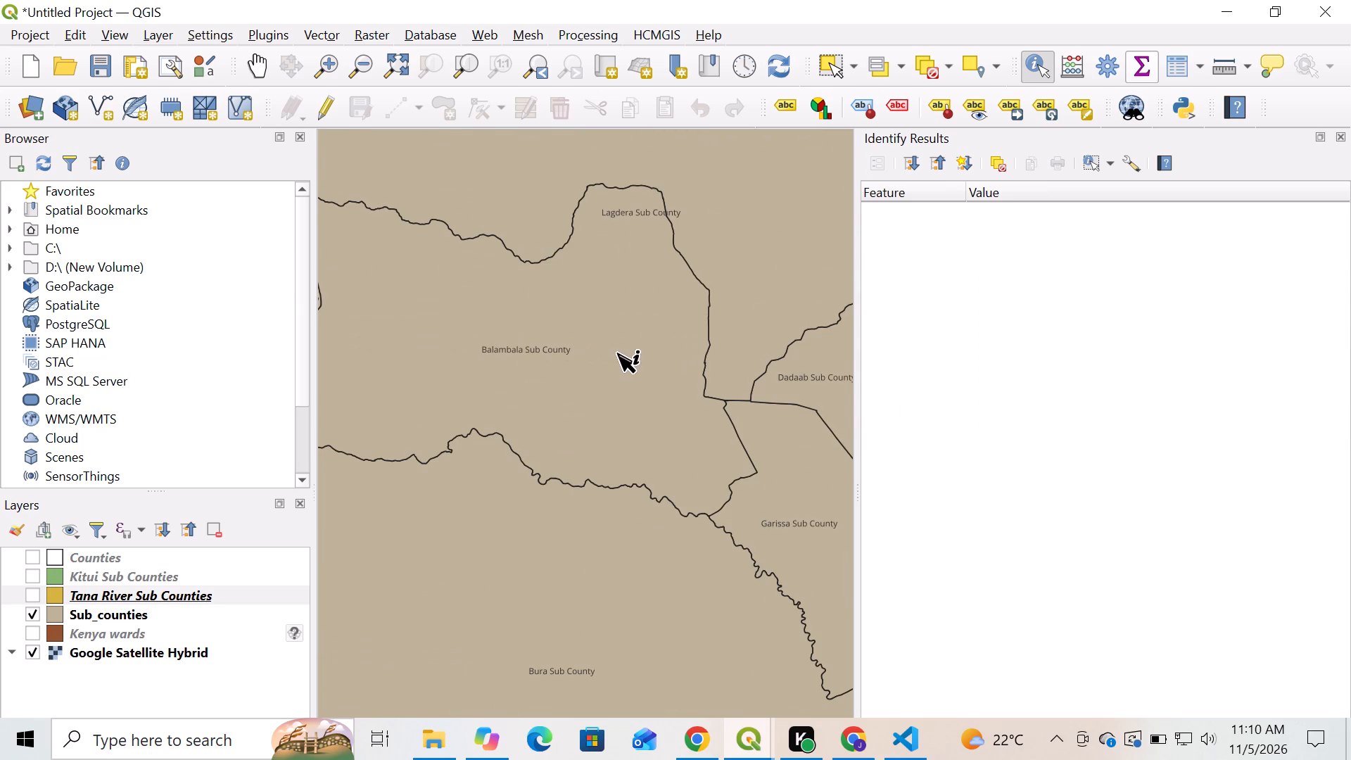
click(618, 355)
scroll(662, 317, down, 2)
click(121, 612)
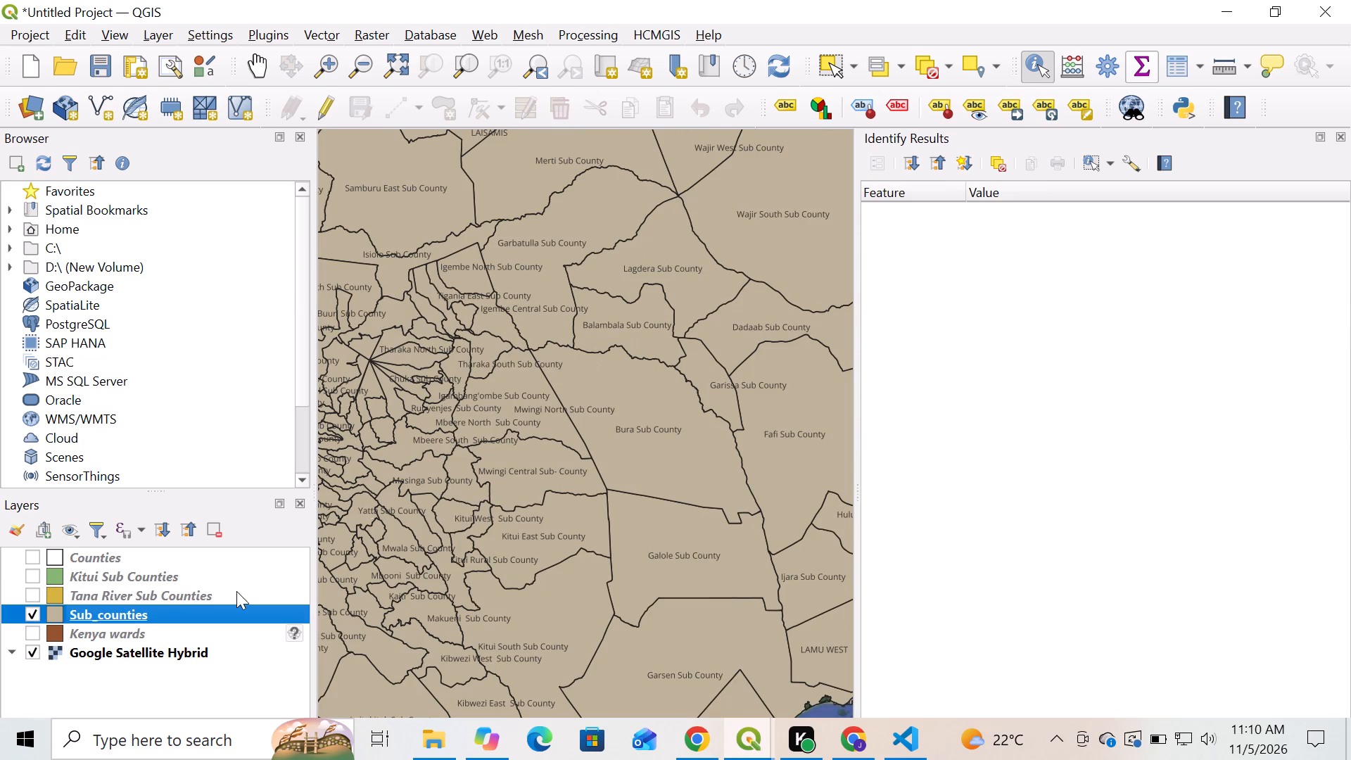
click(652, 324)
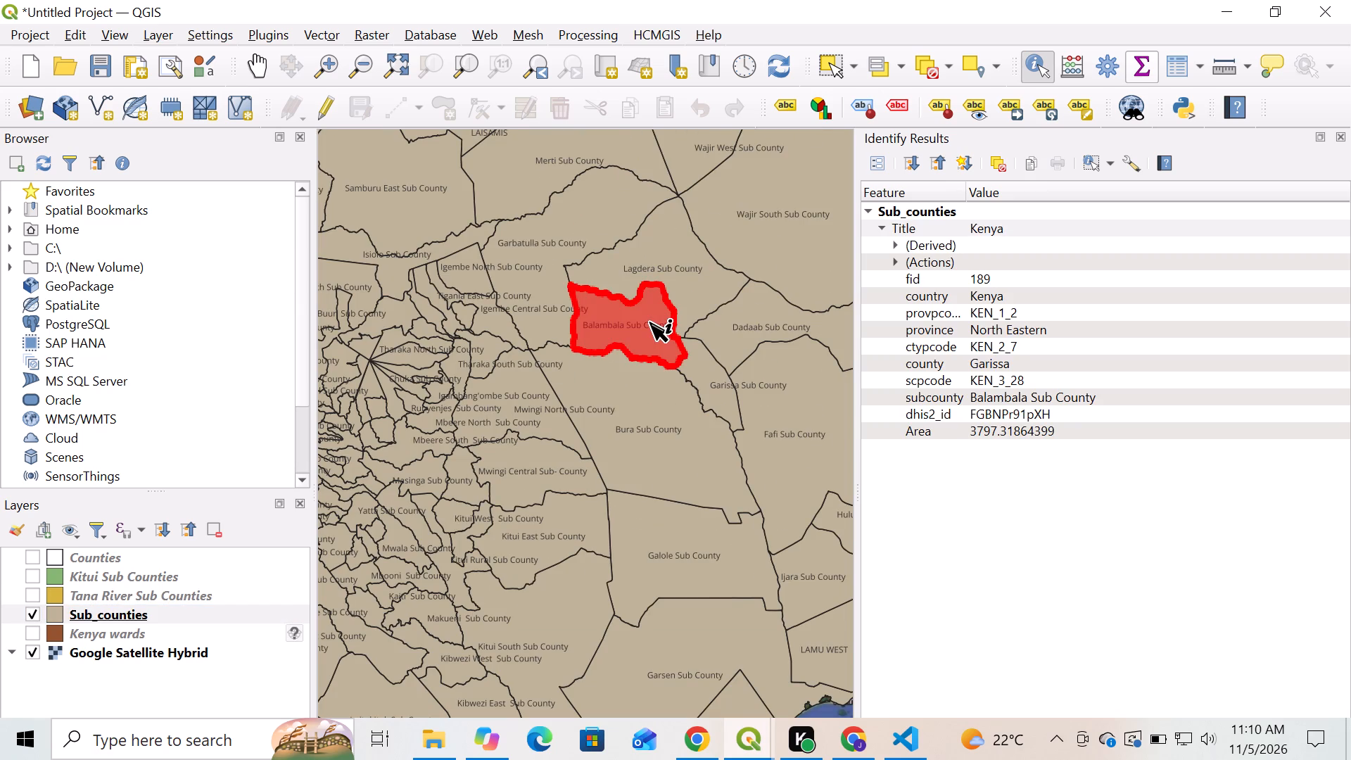
click(110, 612)
right_click(110, 612)
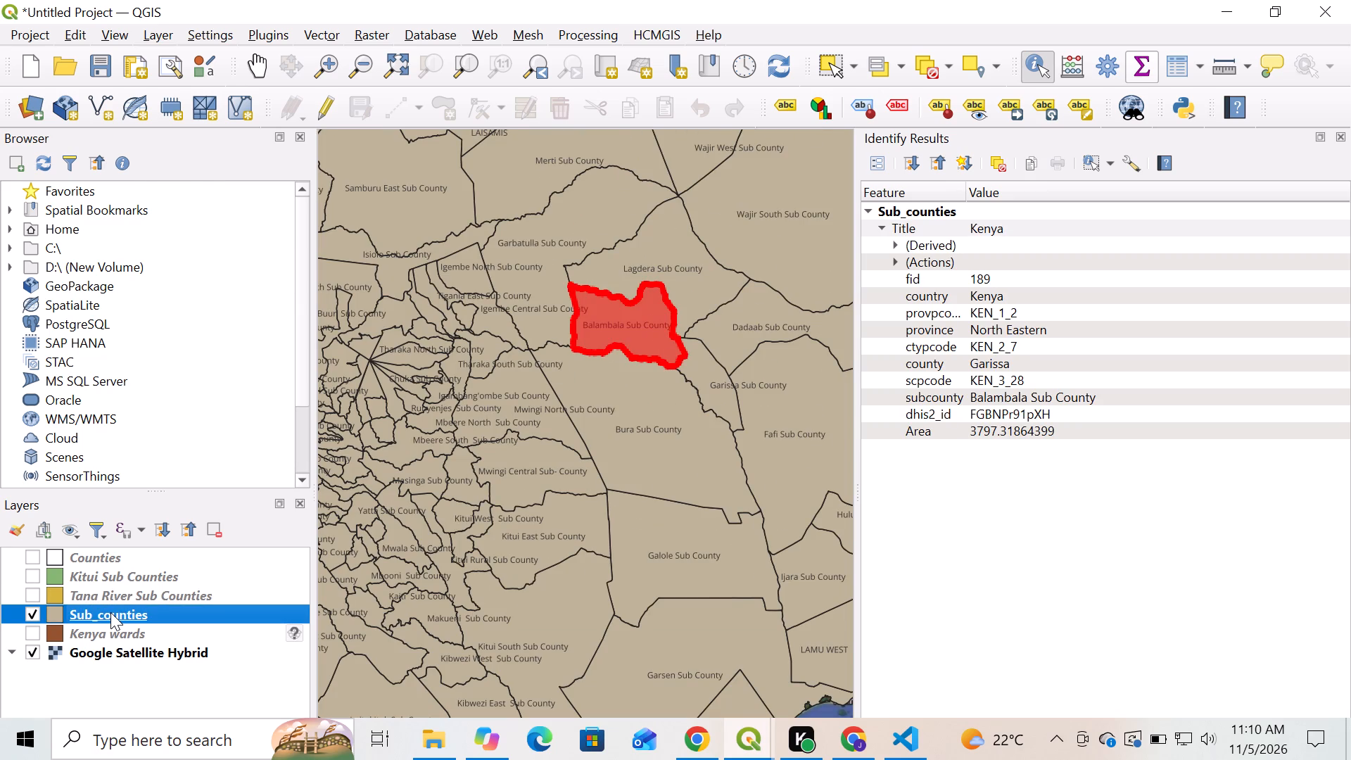
click(1340, 134)
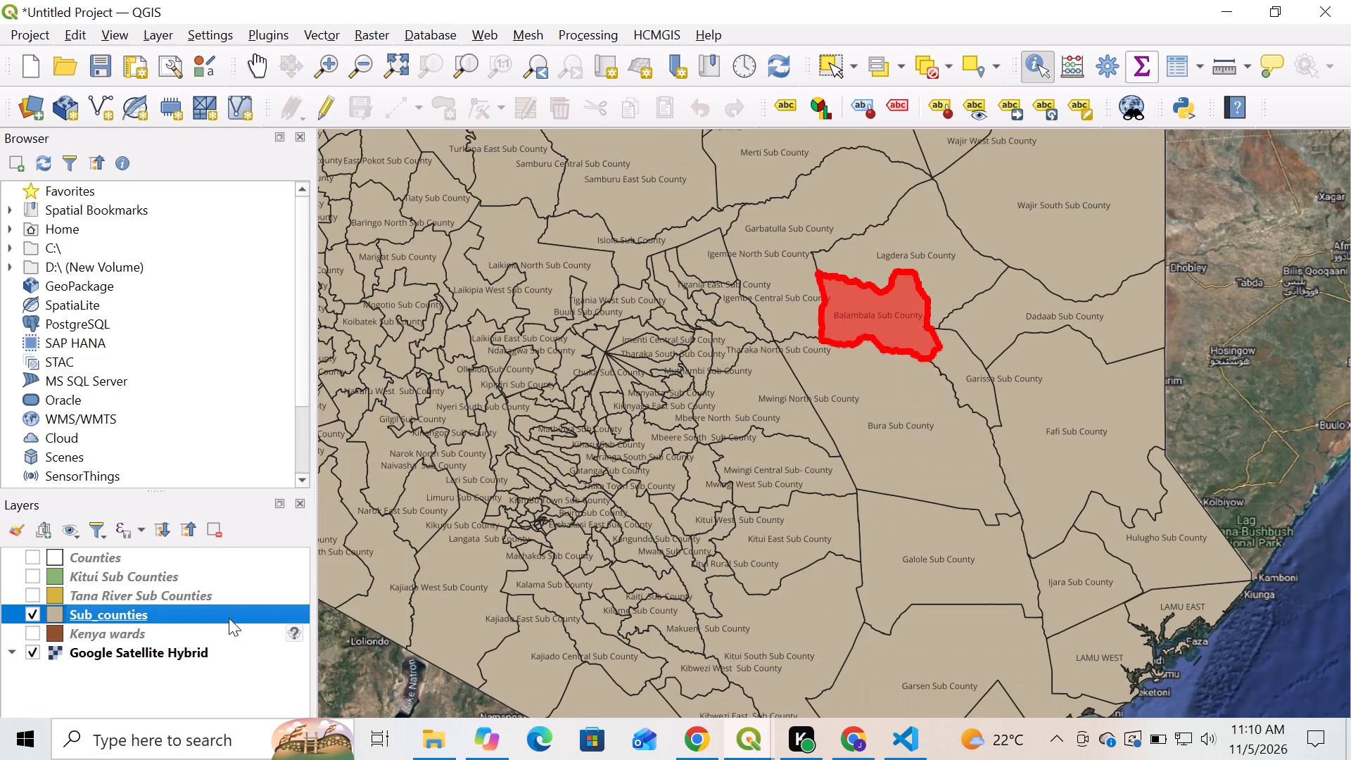
Filter the Sub_counties attribute table by county for Garissa, select all the filtered rows and return to the map.
right_click(229, 618)
click(307, 375)
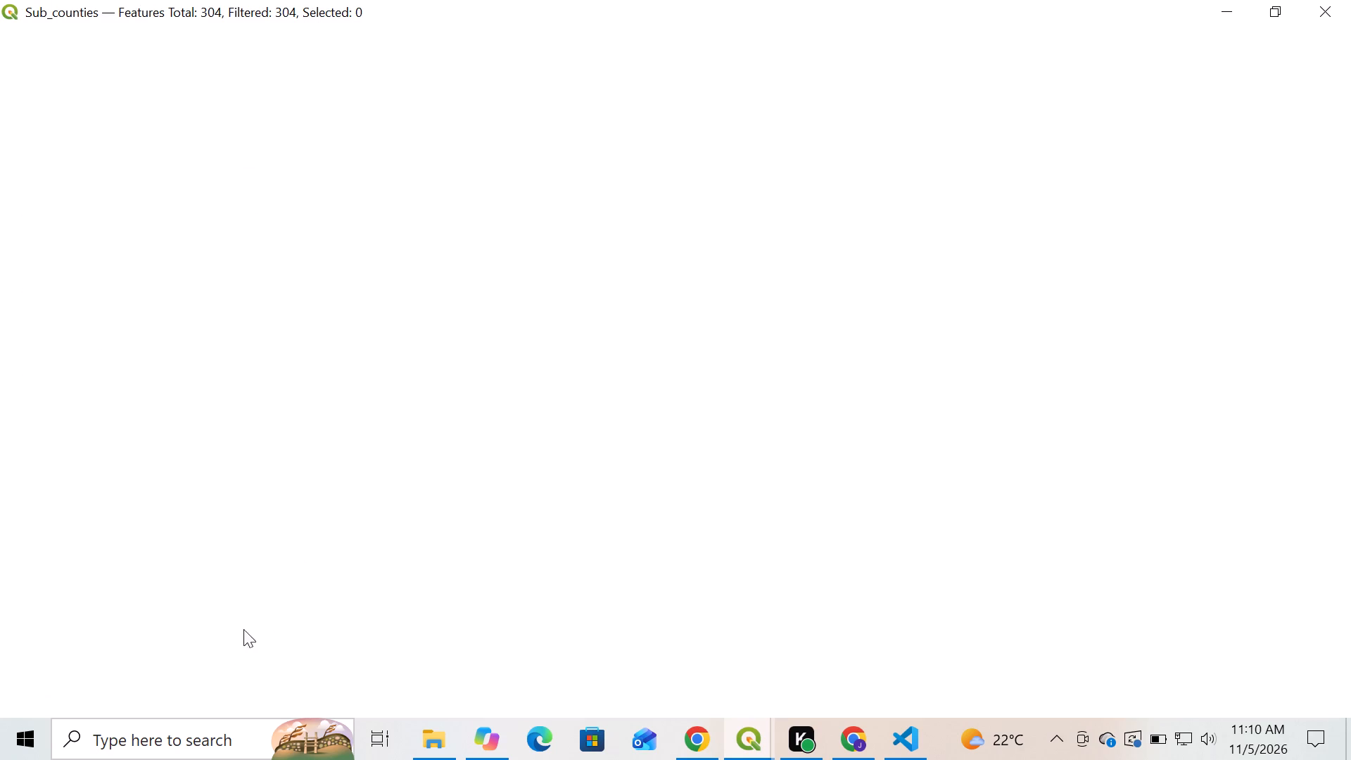
click(120, 700)
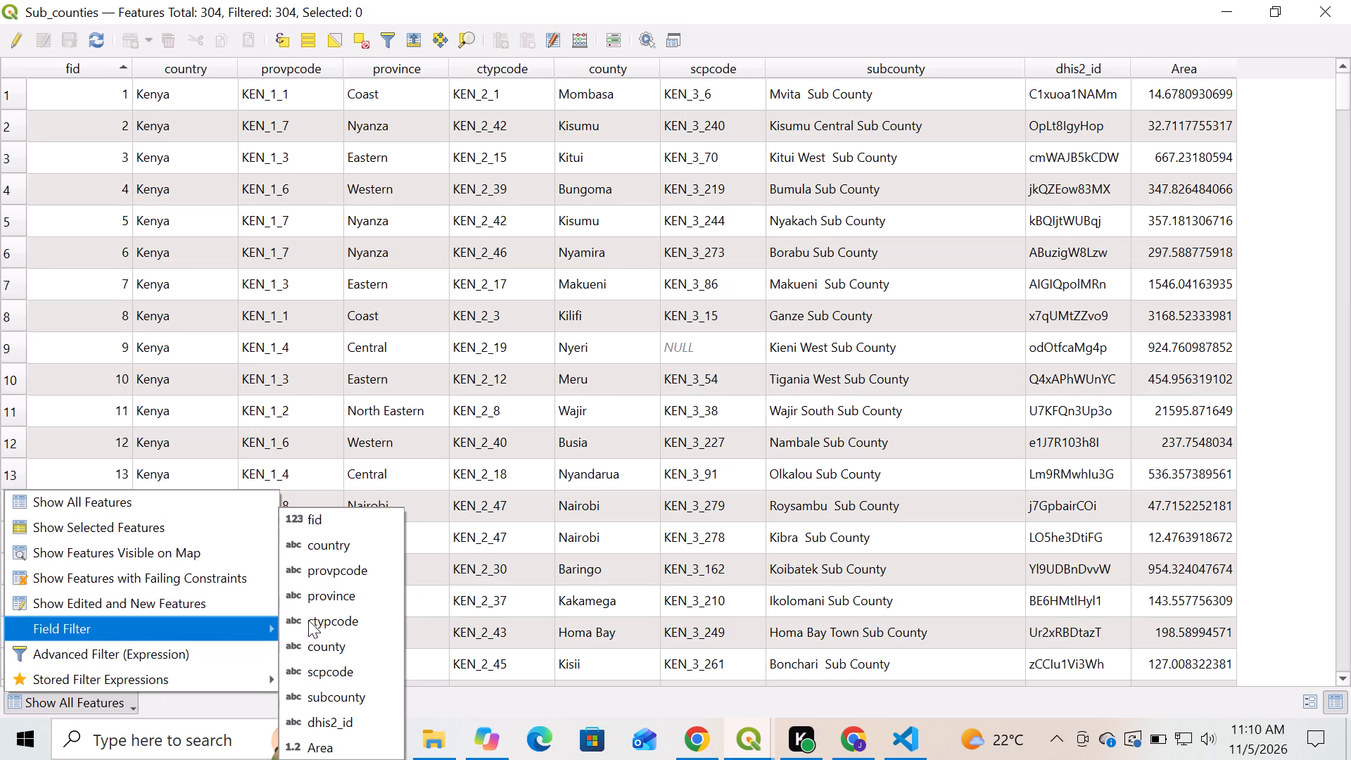
click(324, 649)
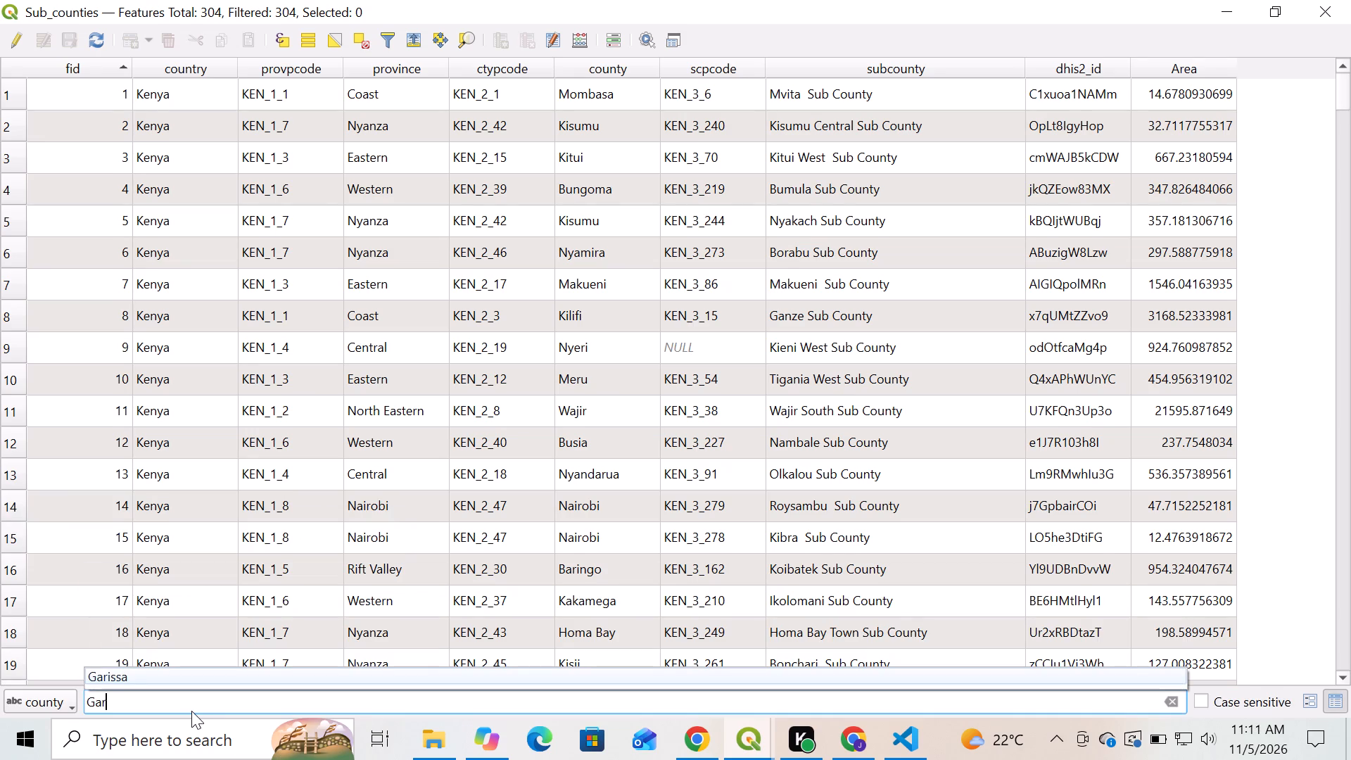
click(136, 676)
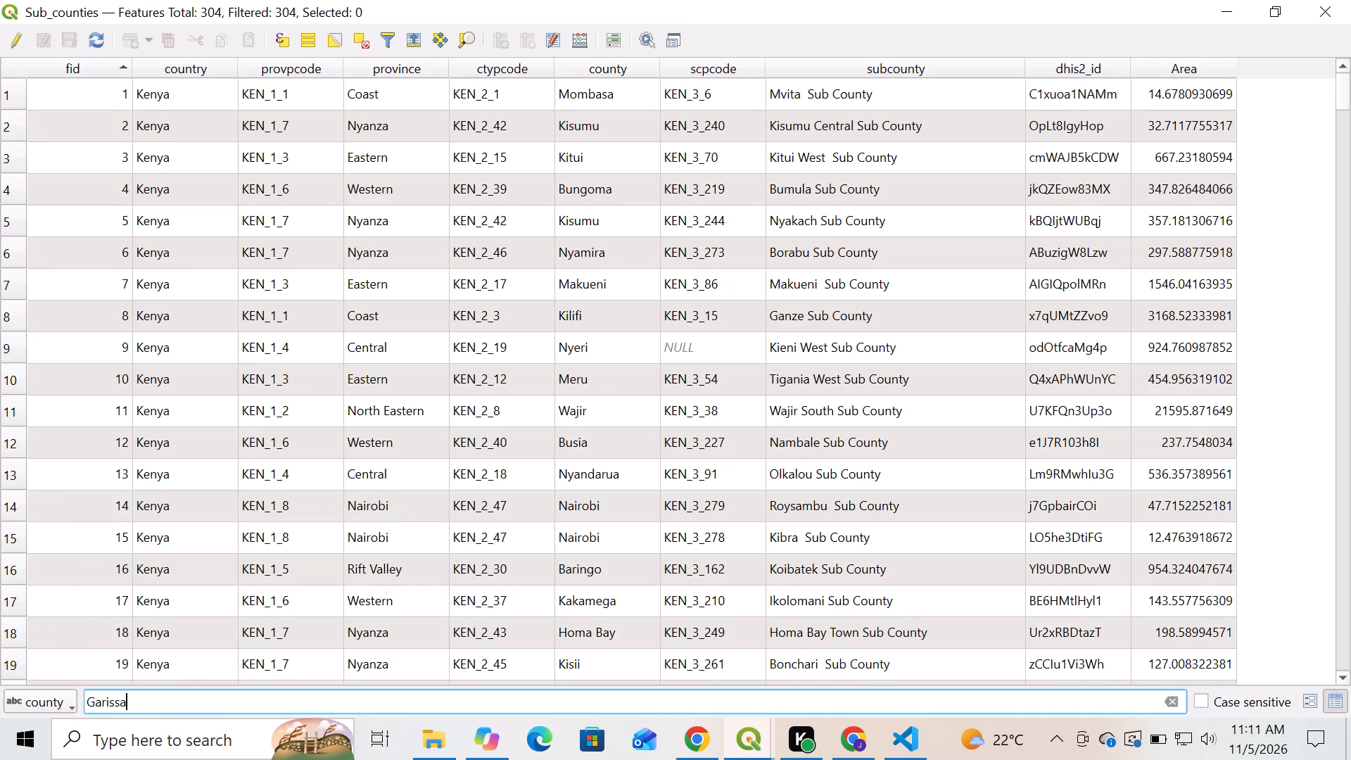
key(Return)
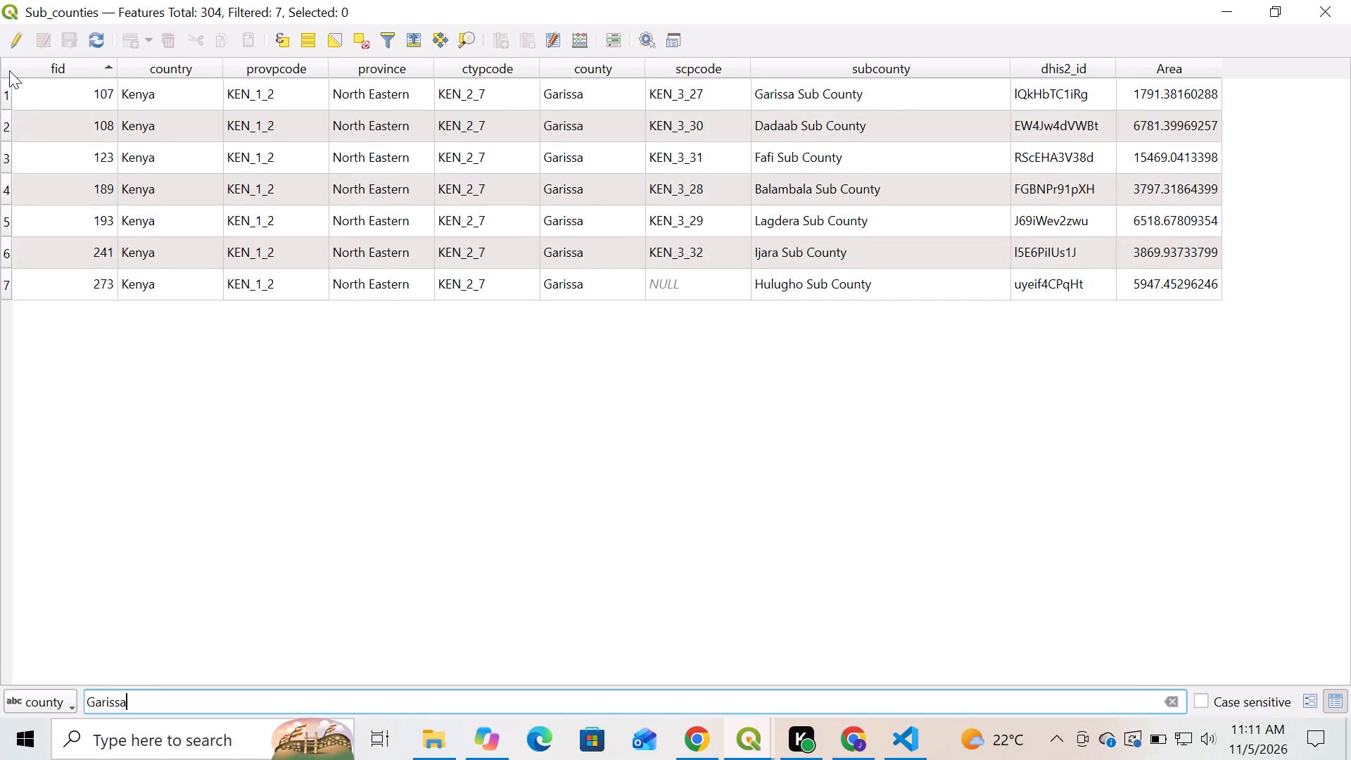
click(10, 70)
click(1220, 1)
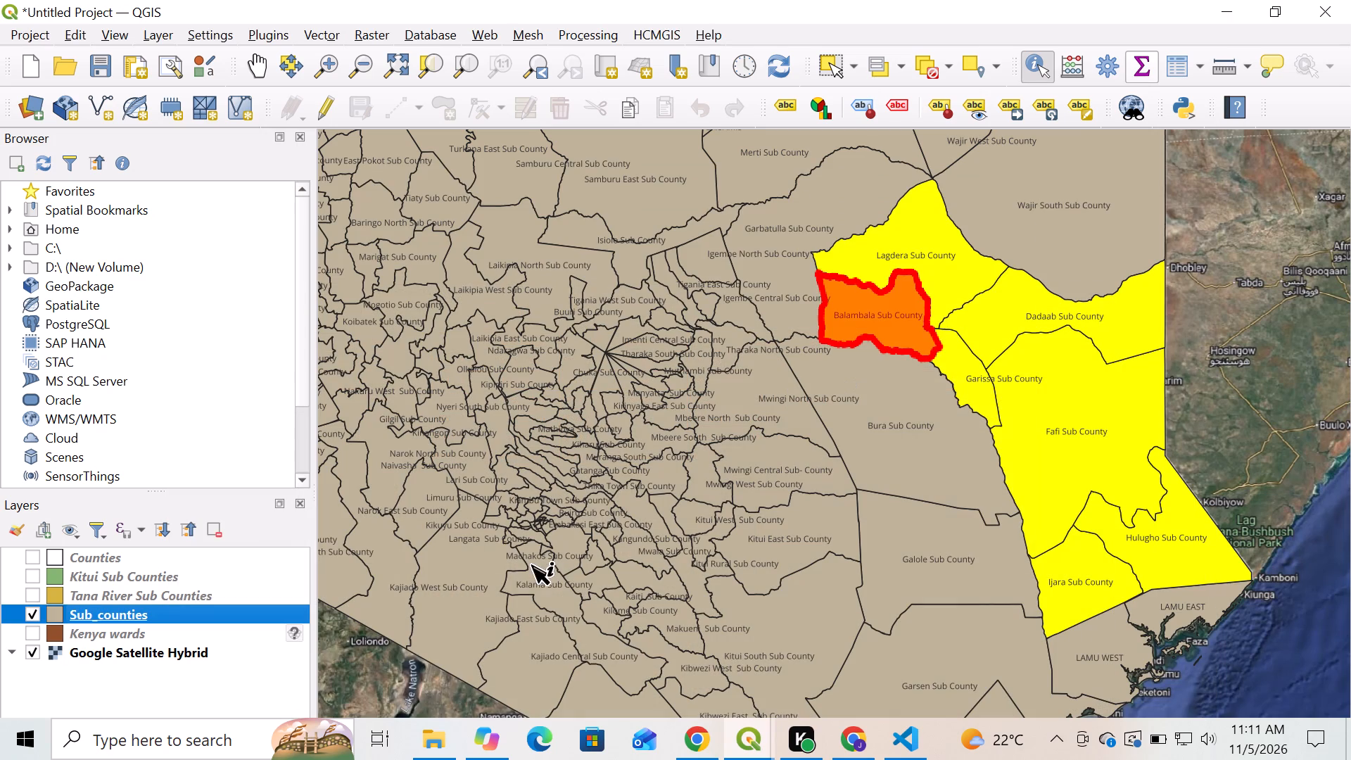
Export the selected Sub_counties features as an ESRI Shapefile named Garissa Sub Counties in the Derricks Work folder and dismiss the export message.
right_click(222, 614)
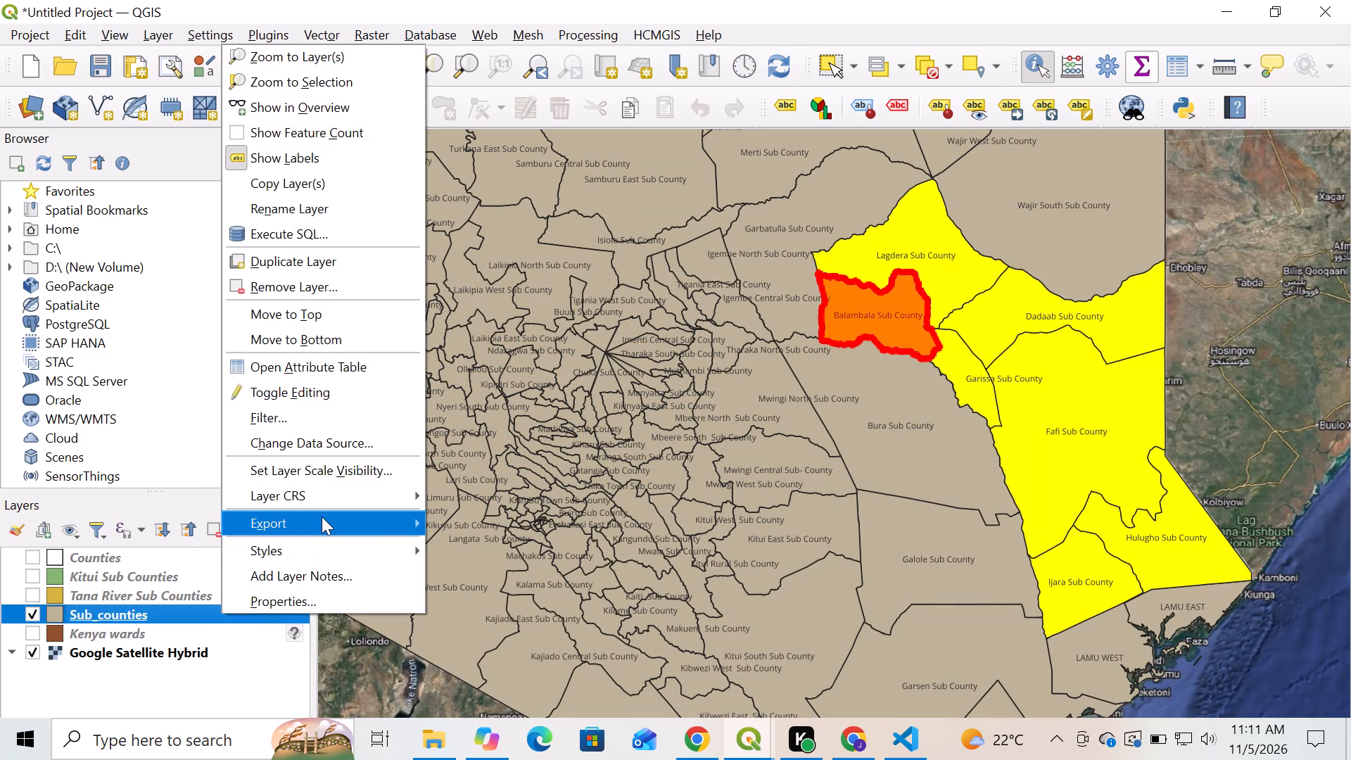
click(490, 543)
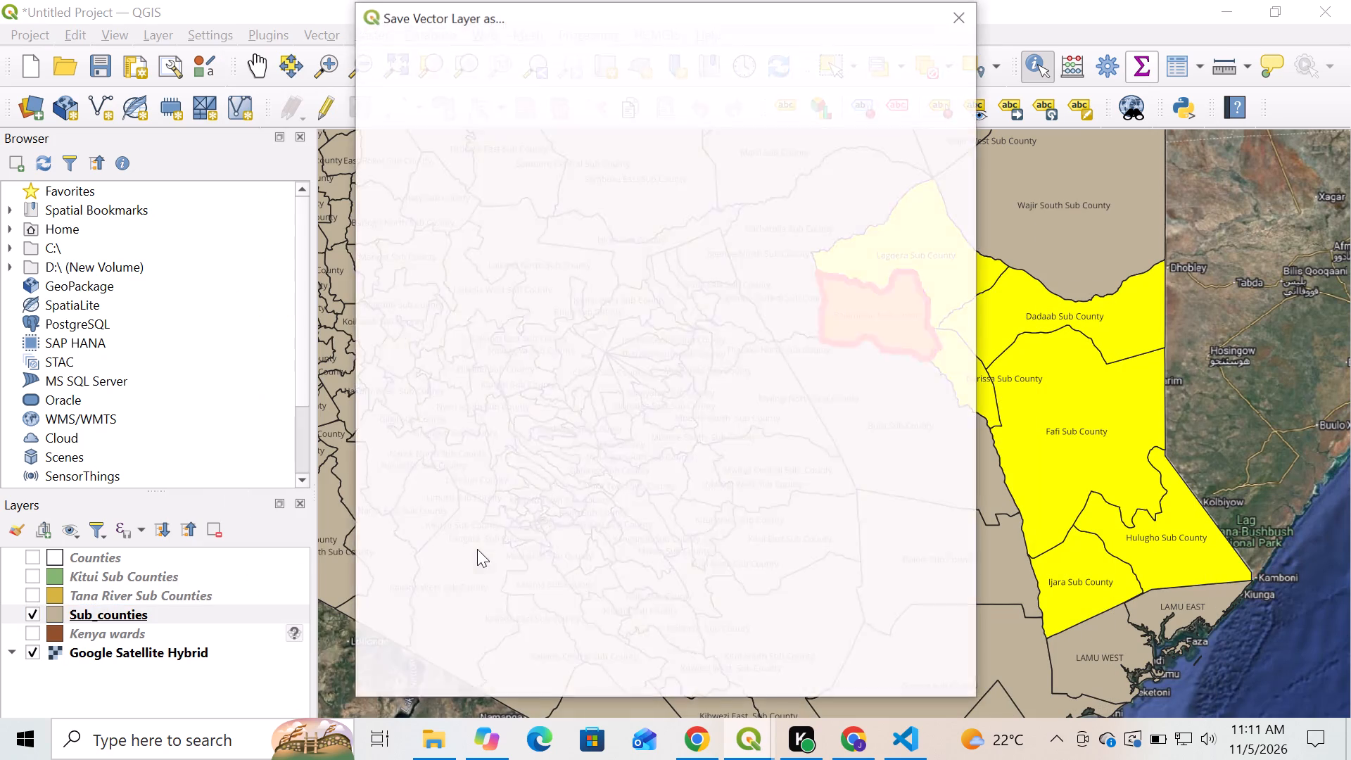
click(939, 108)
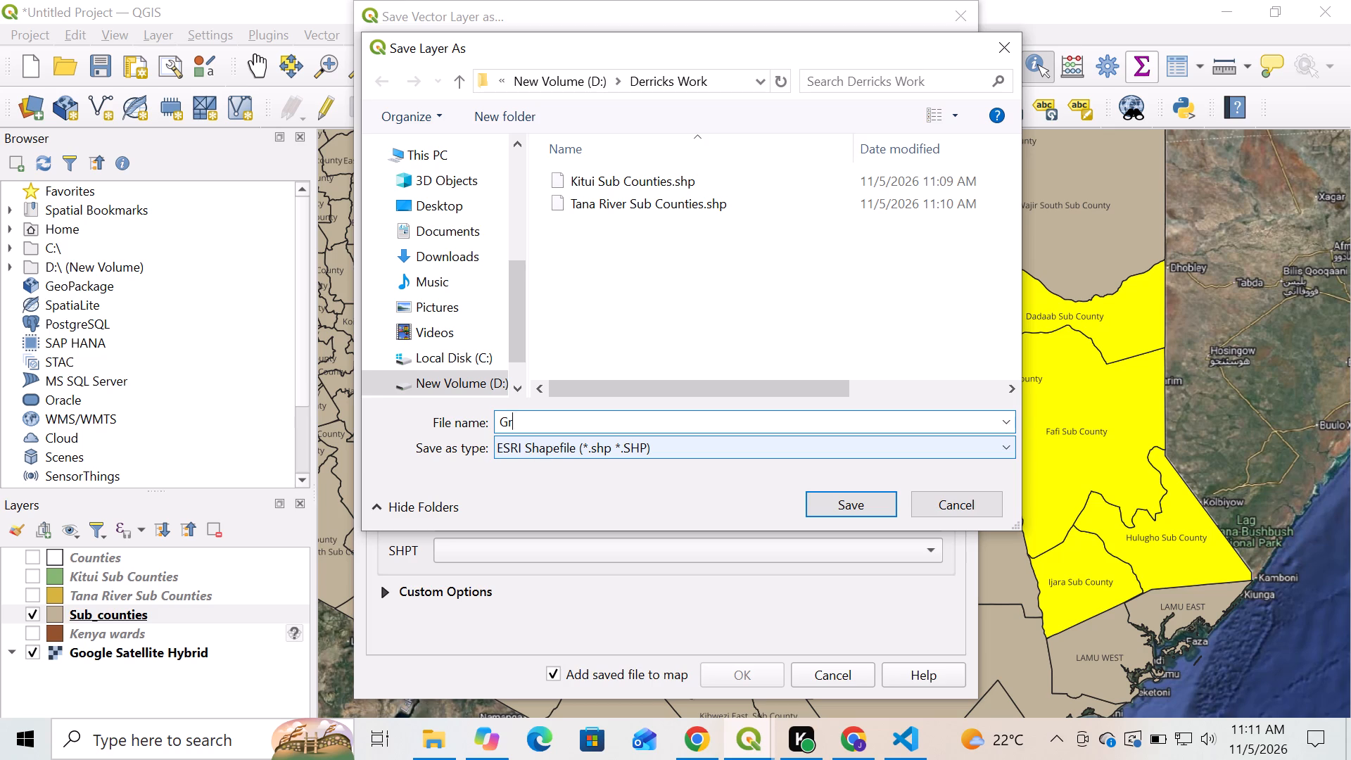
key(BackSpace)
key(BackSpace)
text(arissa)
key(space)
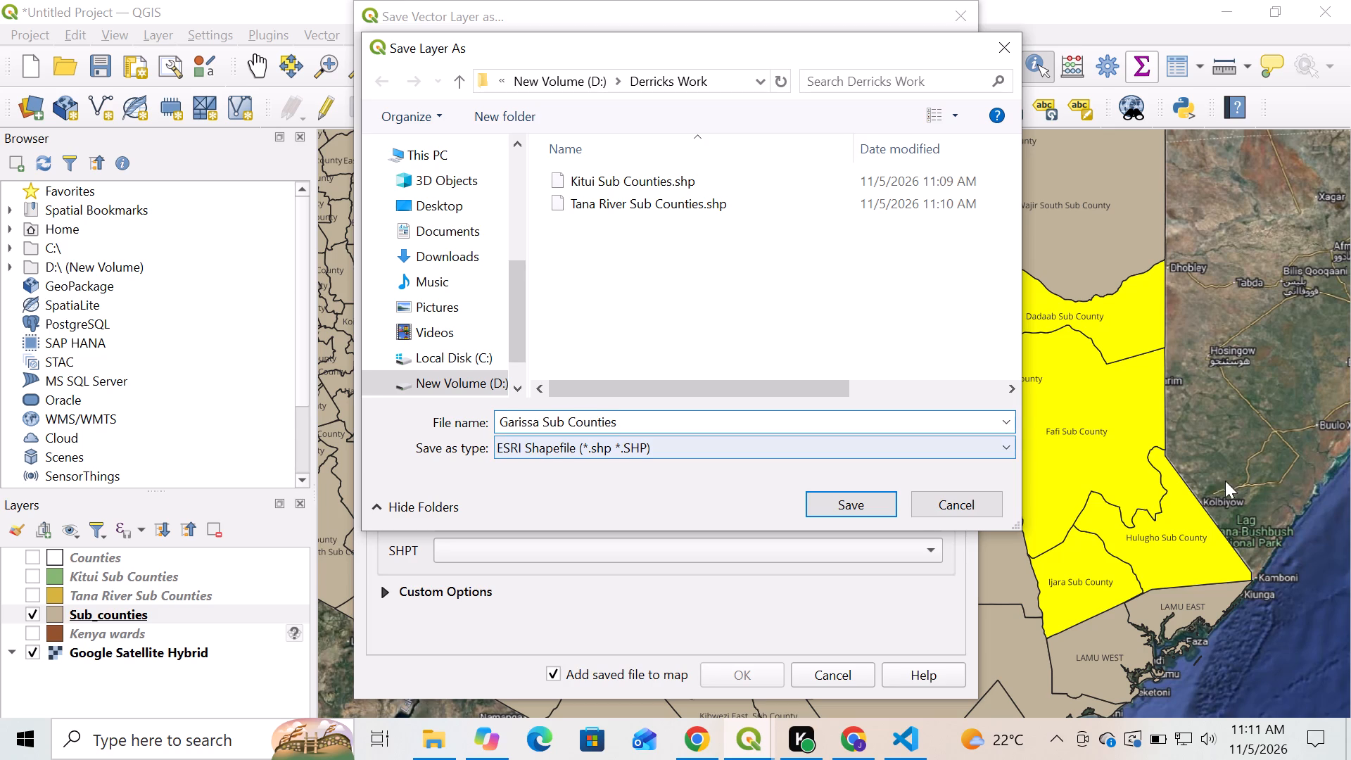
click(868, 502)
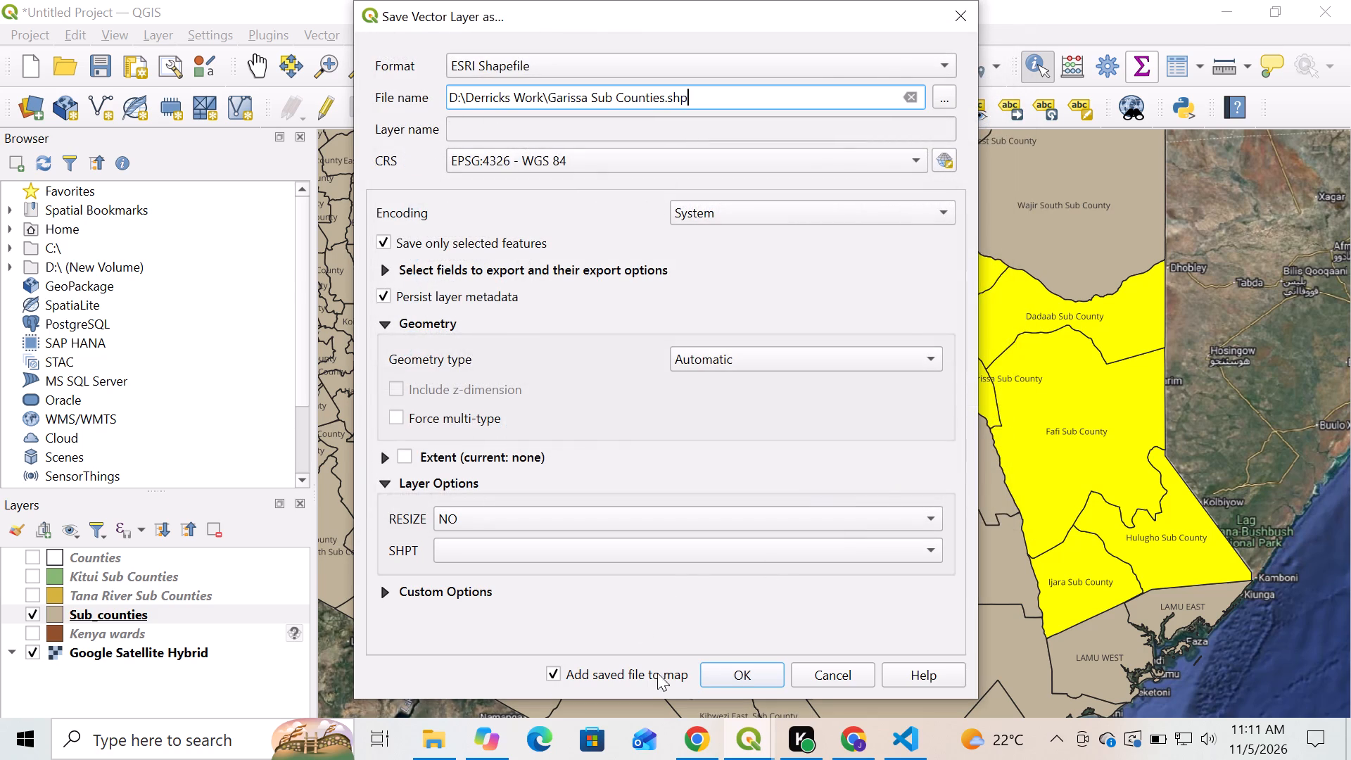
click(708, 670)
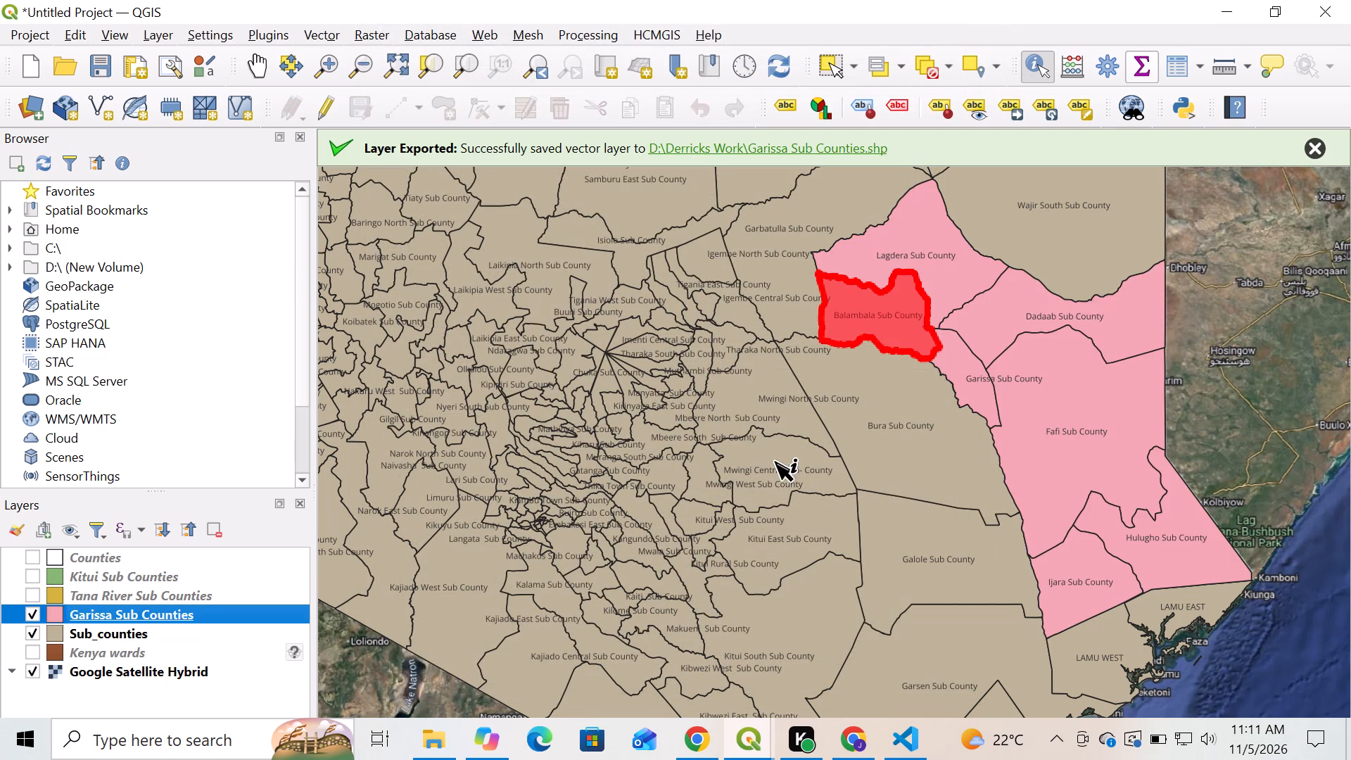
click(1314, 151)
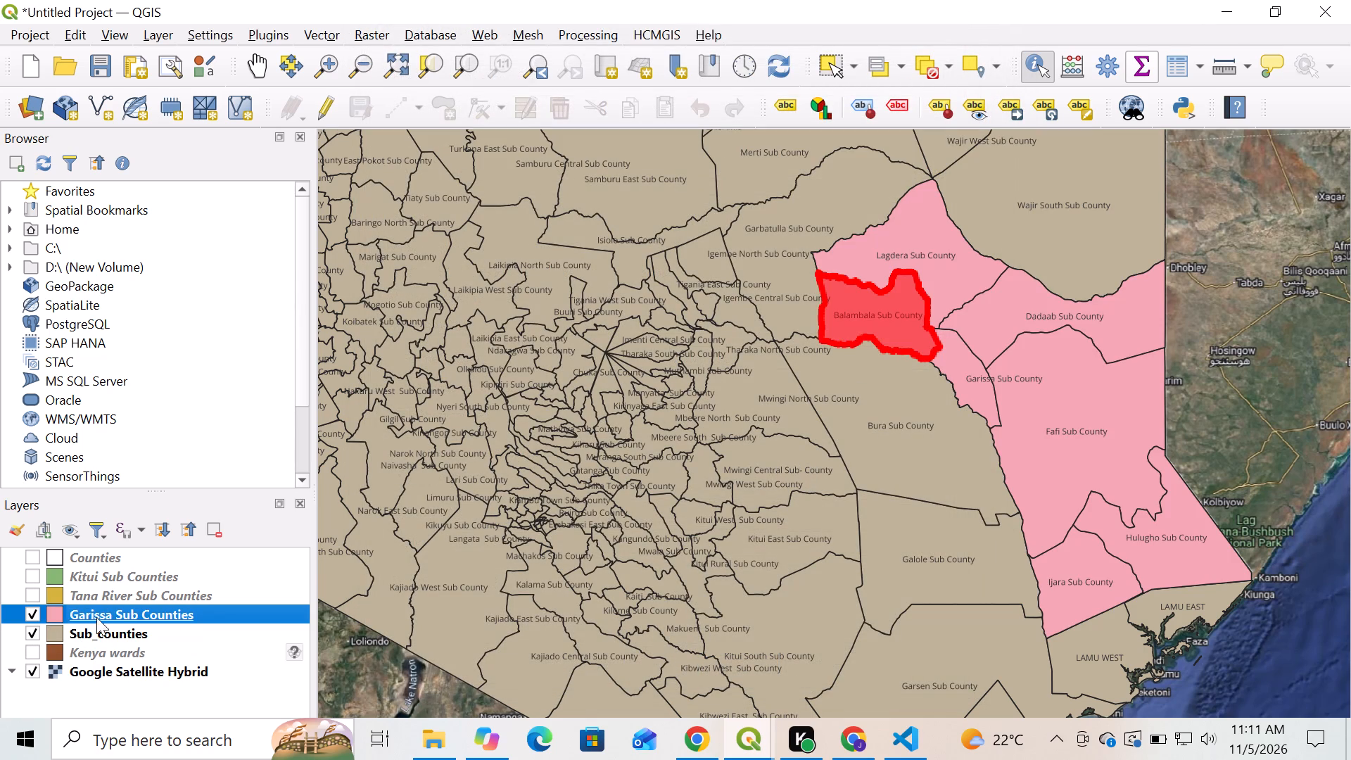
Hide the Sub_counties layer and show the Tana River Sub Counties, Kitui Sub Counties and Counties layers.
click(30, 633)
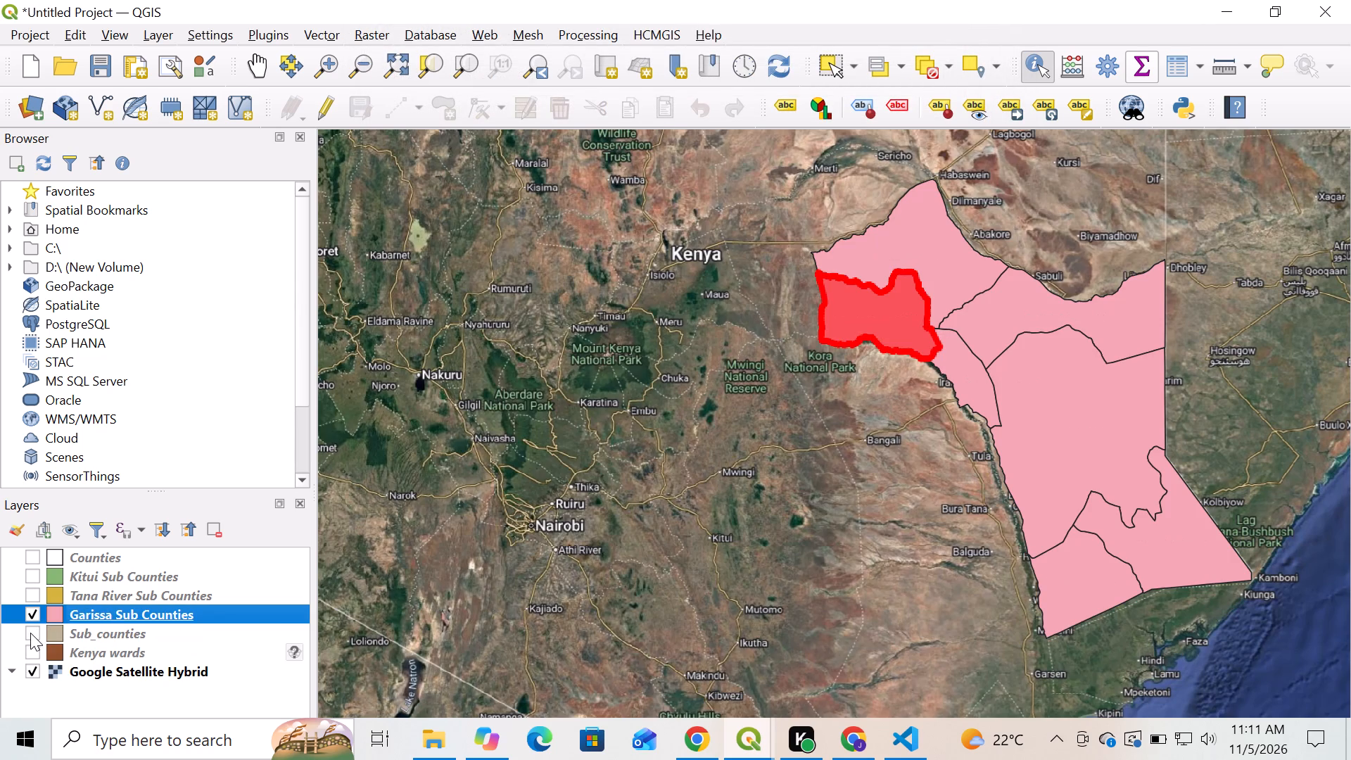
click(30, 597)
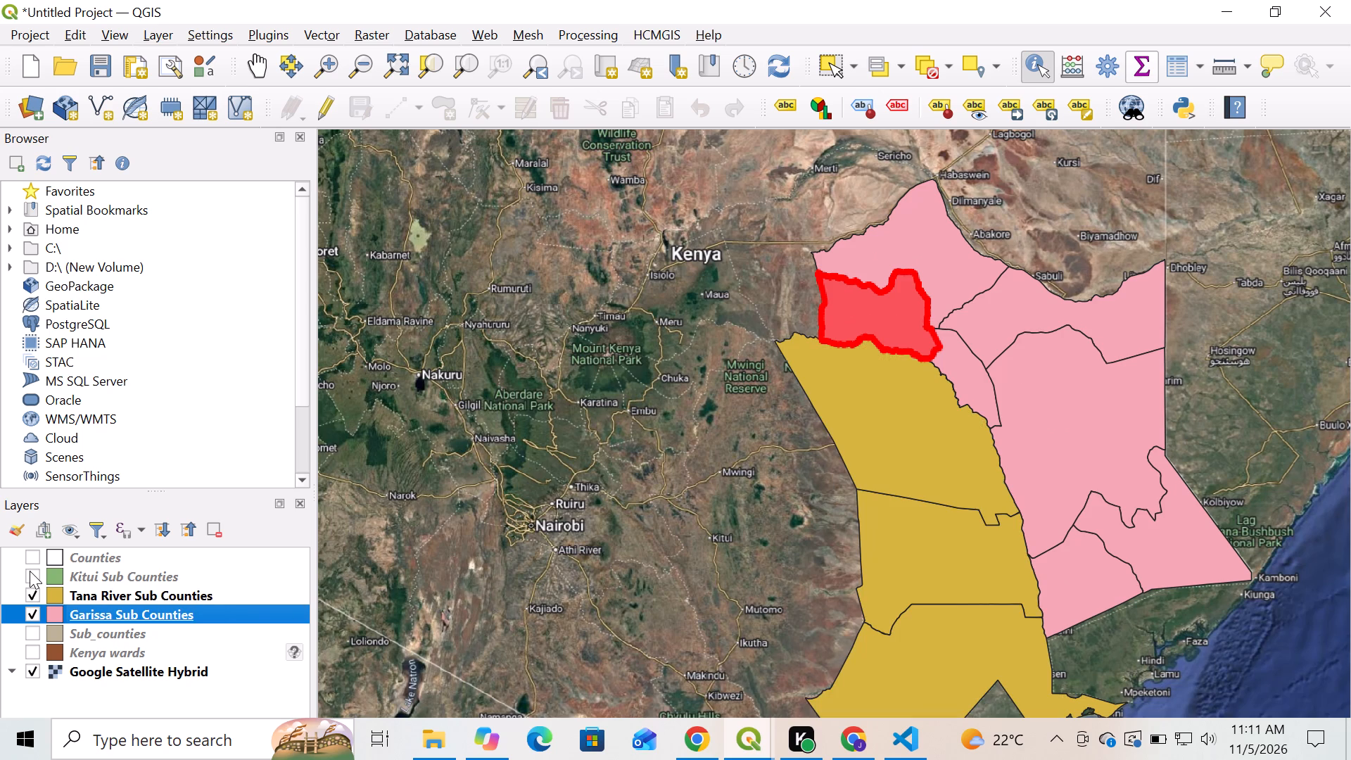
click(30, 570)
click(33, 555)
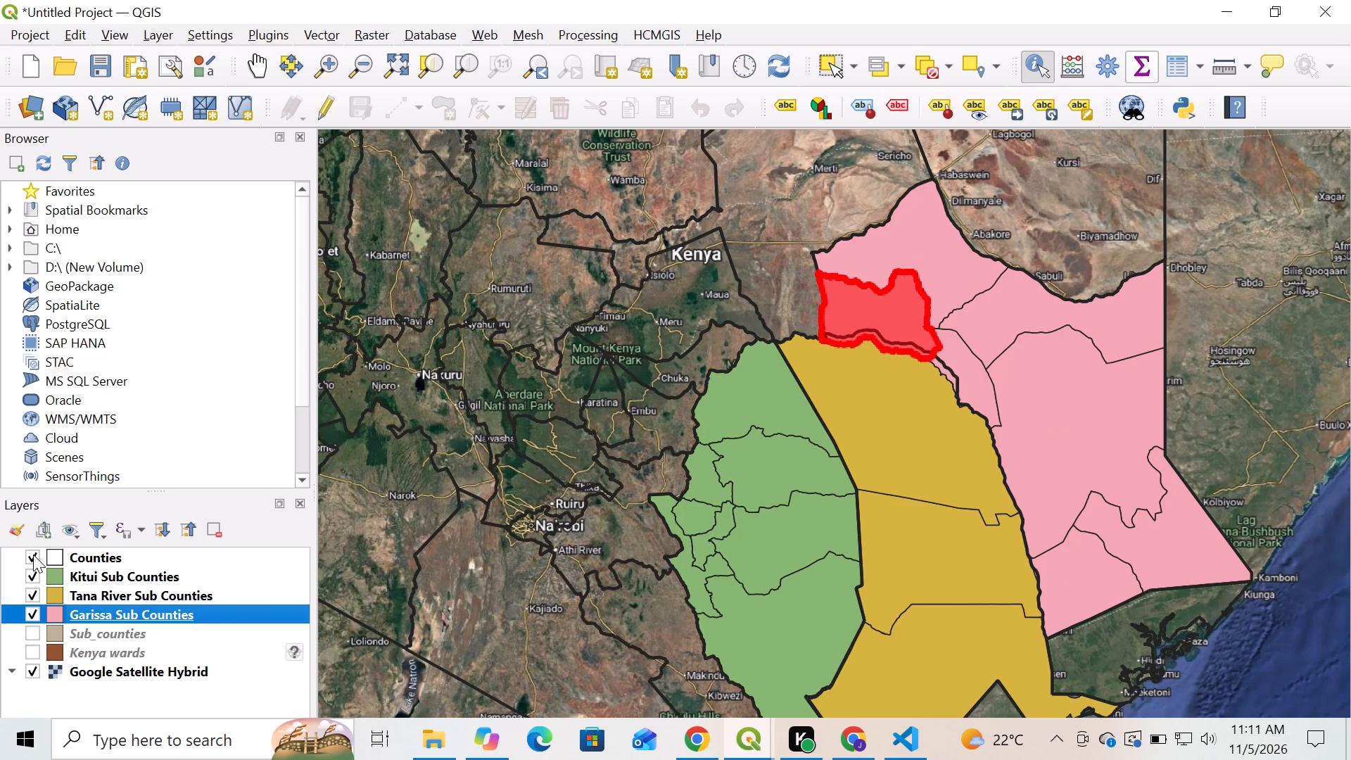
Clear the feature selection and the identify highlight left over Balambala Sub County.
click(922, 76)
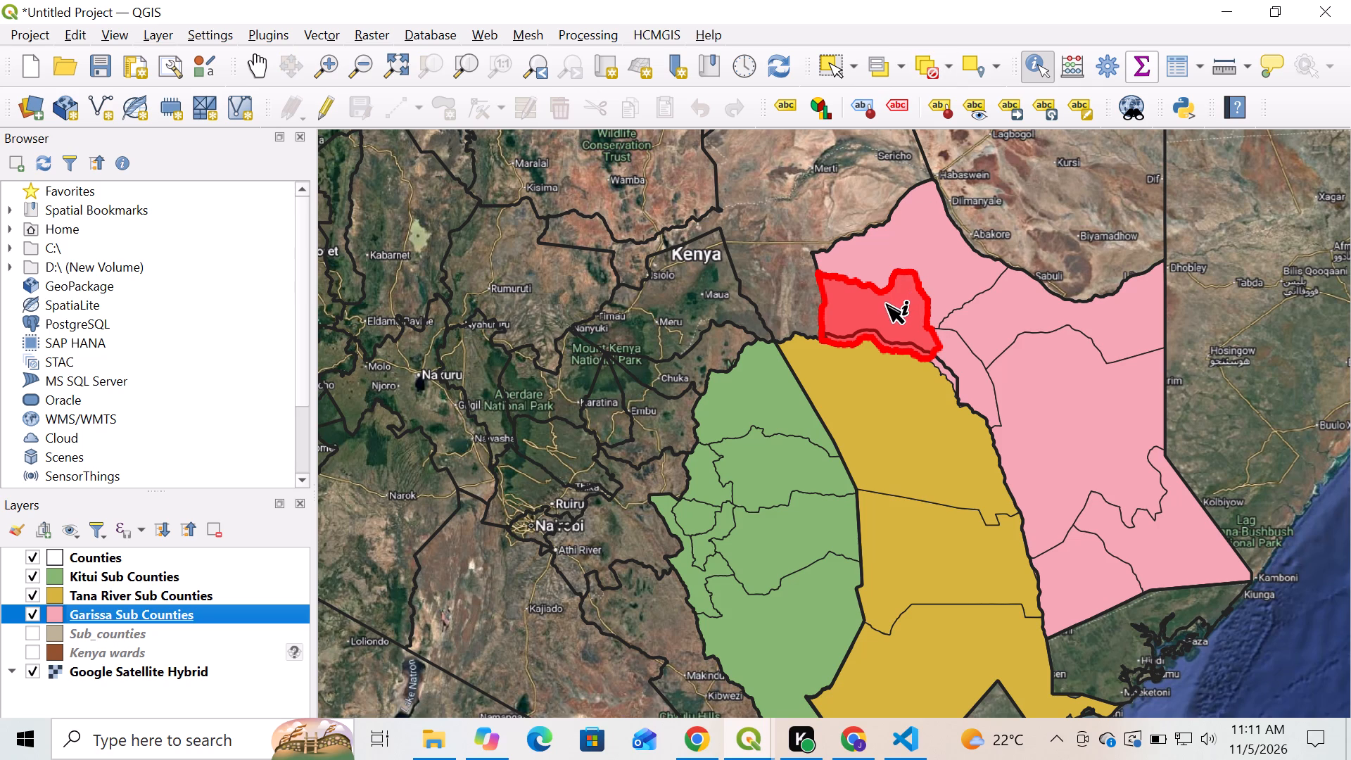
click(779, 276)
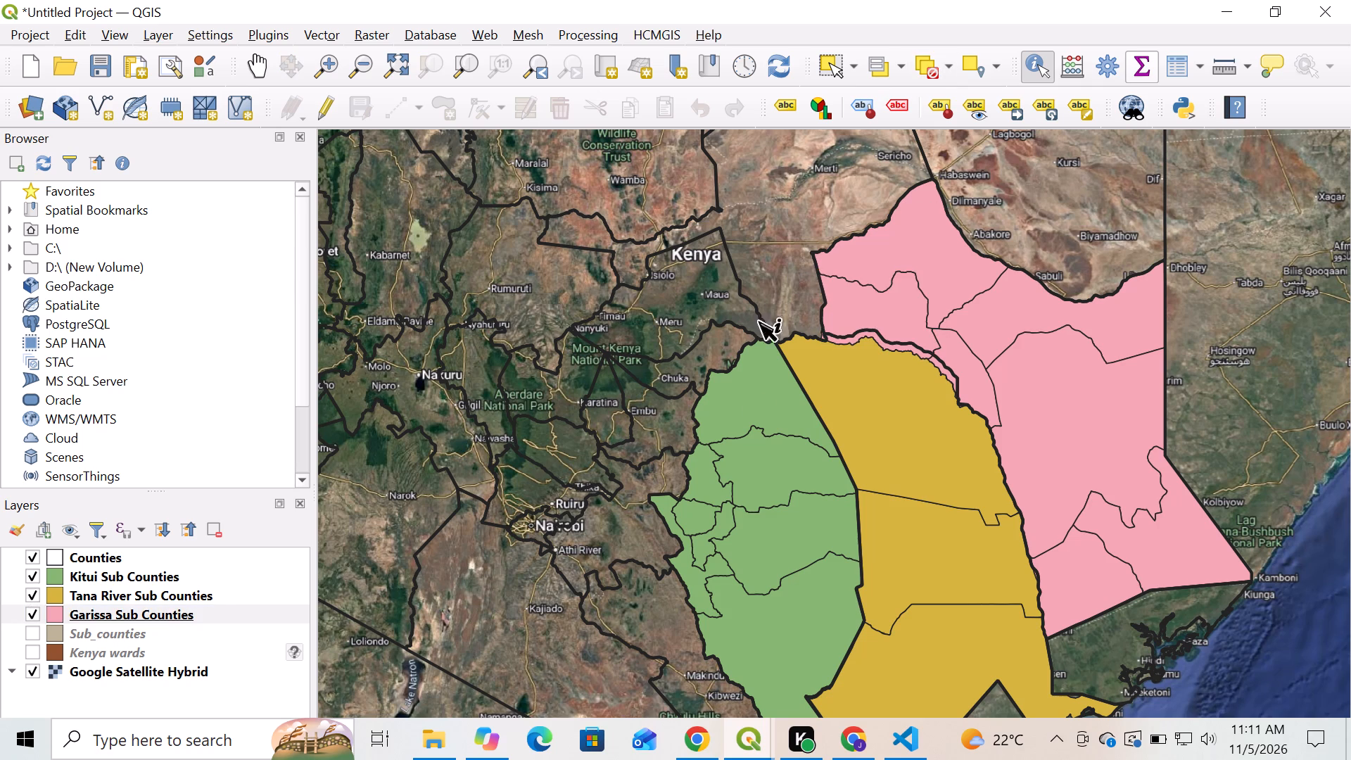
Examine the Kitui, Tana River and Garissa sub-county layers together against the county boundaries across Kenya.
scroll(706, 356, down, 1)
scroll(762, 348, up, 2)
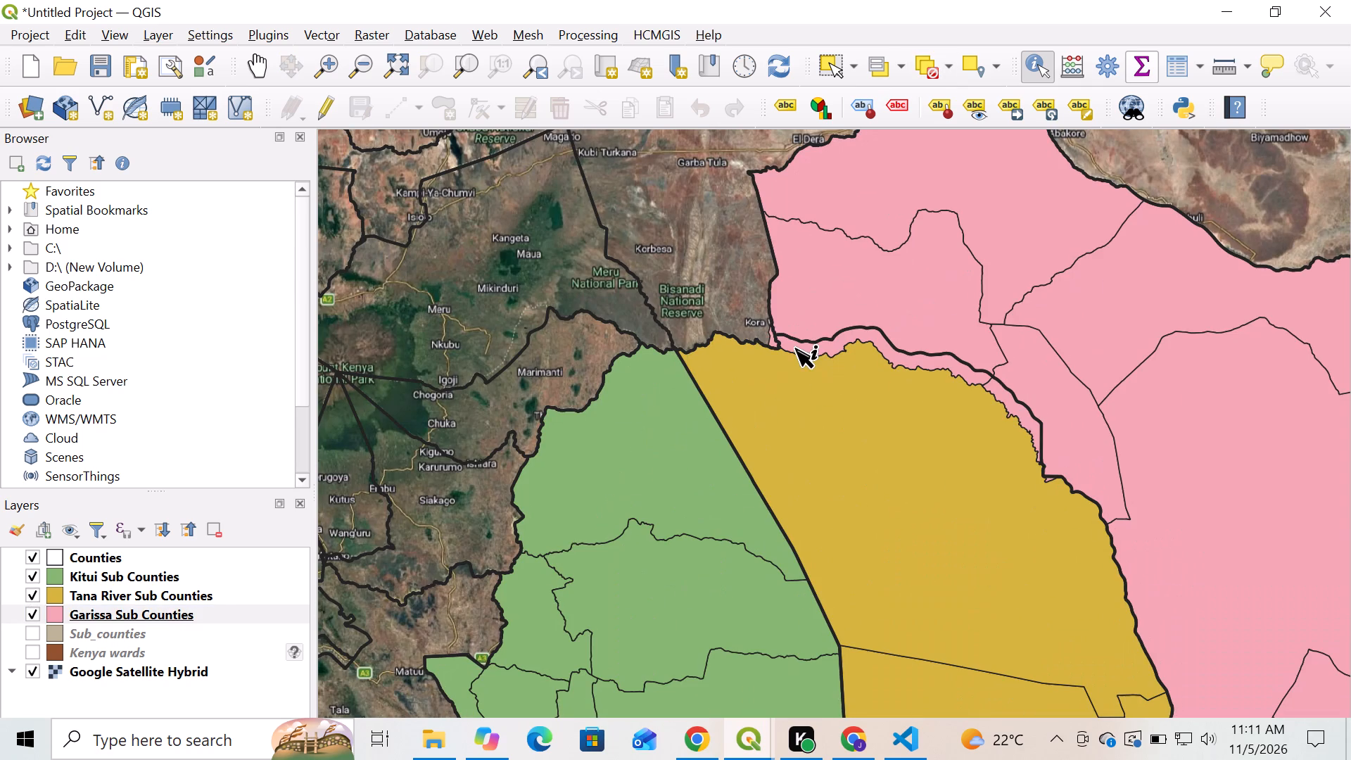
scroll(818, 360, down, 2)
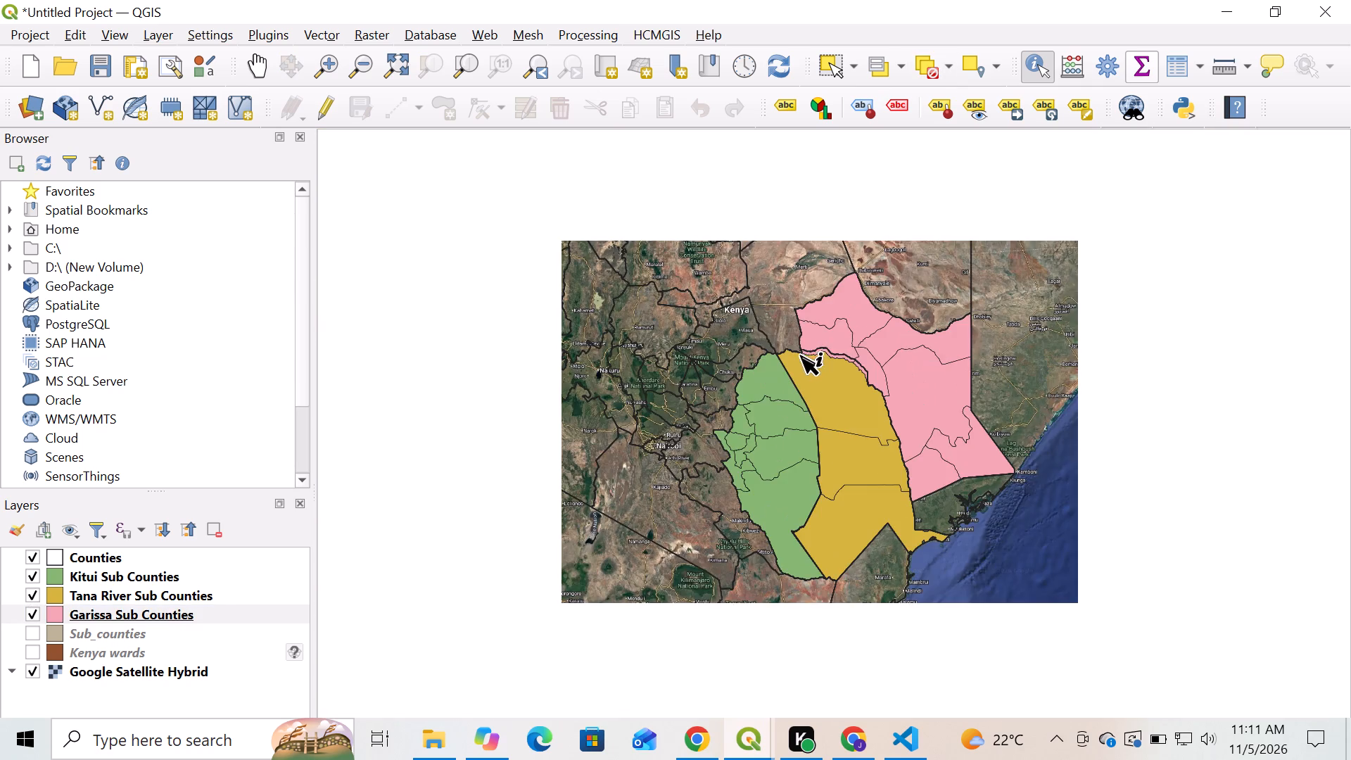
scroll(830, 444, up, 1)
scroll(833, 444, down, 1)
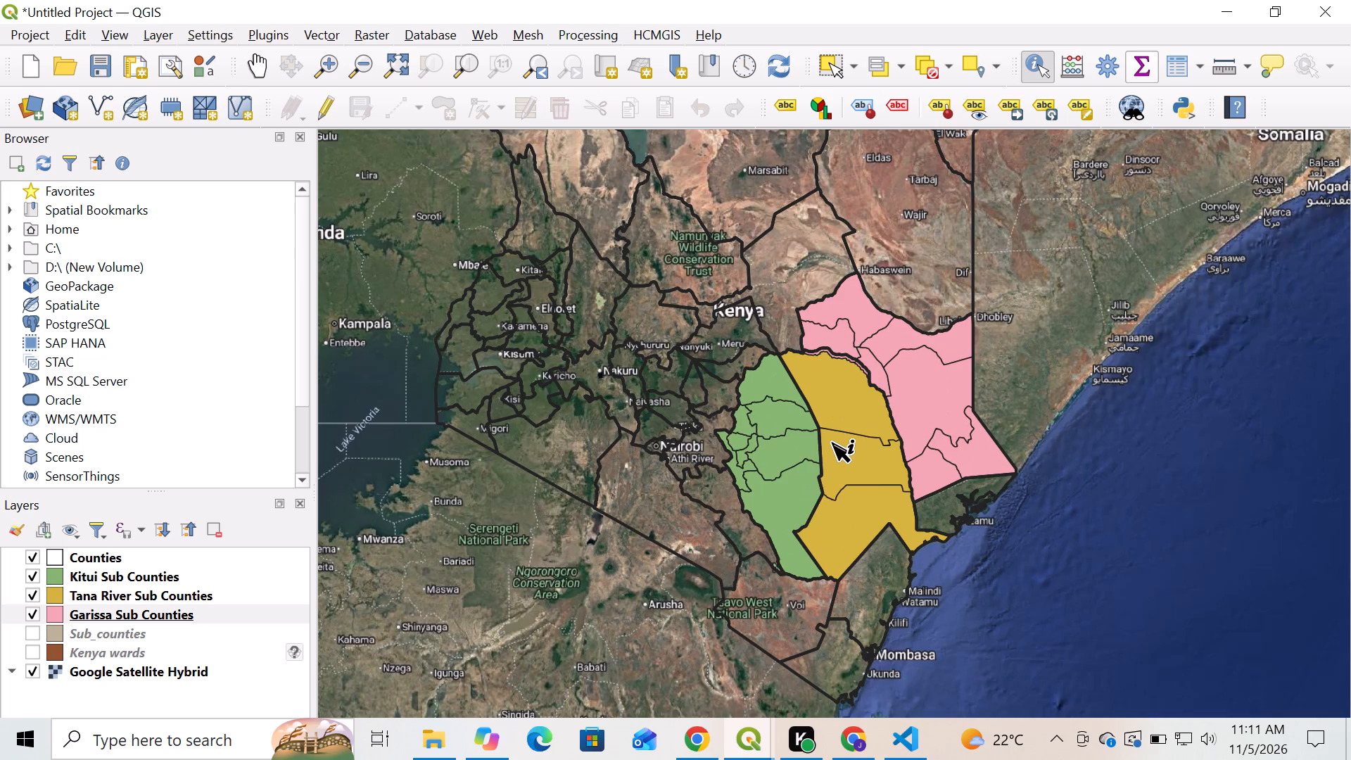
scroll(834, 444, down, 1)
scroll(834, 429, up, 1)
scroll(833, 434, down, 1)
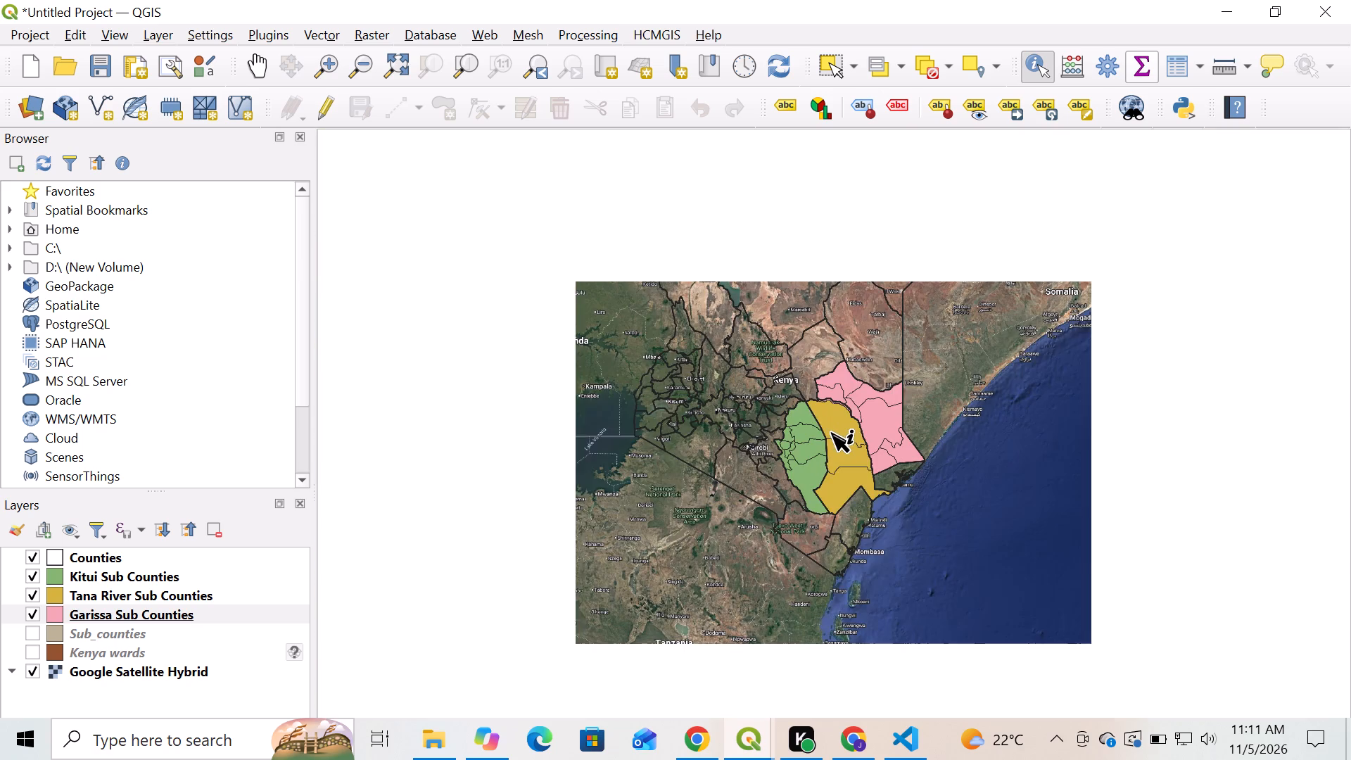
scroll(903, 367, up, 1)
scroll(871, 386, down, 1)
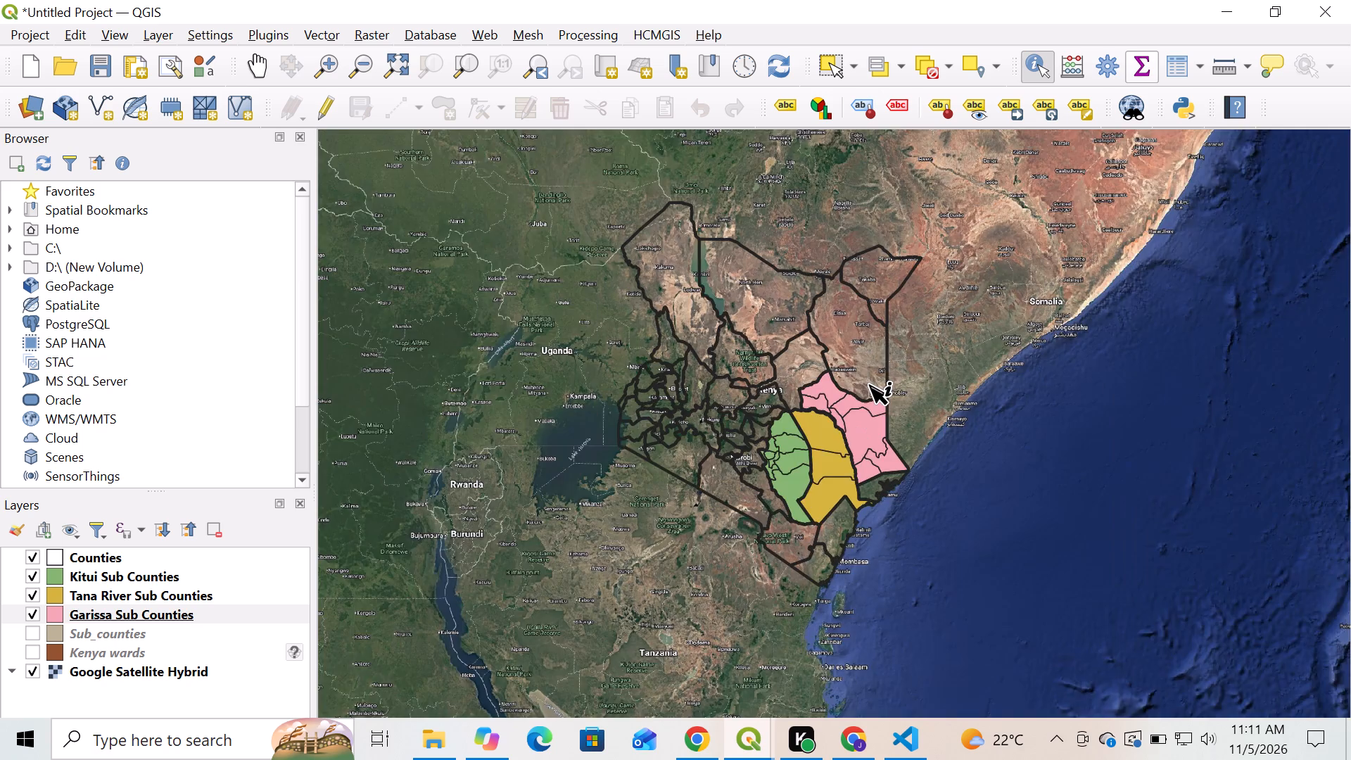
scroll(866, 395, up, 1)
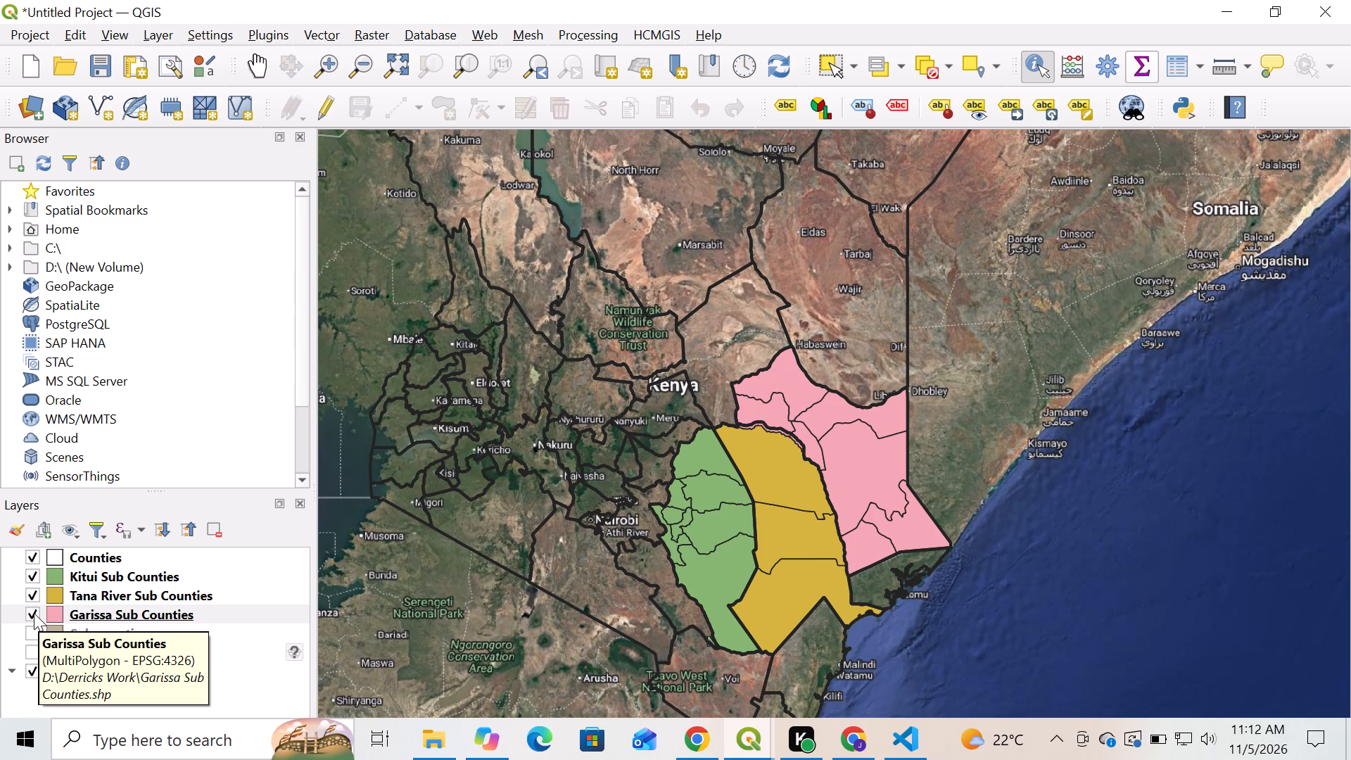
Hide the Garissa Sub Counties, Tana River Sub Counties and Kitui Sub Counties layers, leaving Counties displayed.
click(35, 597)
click(35, 583)
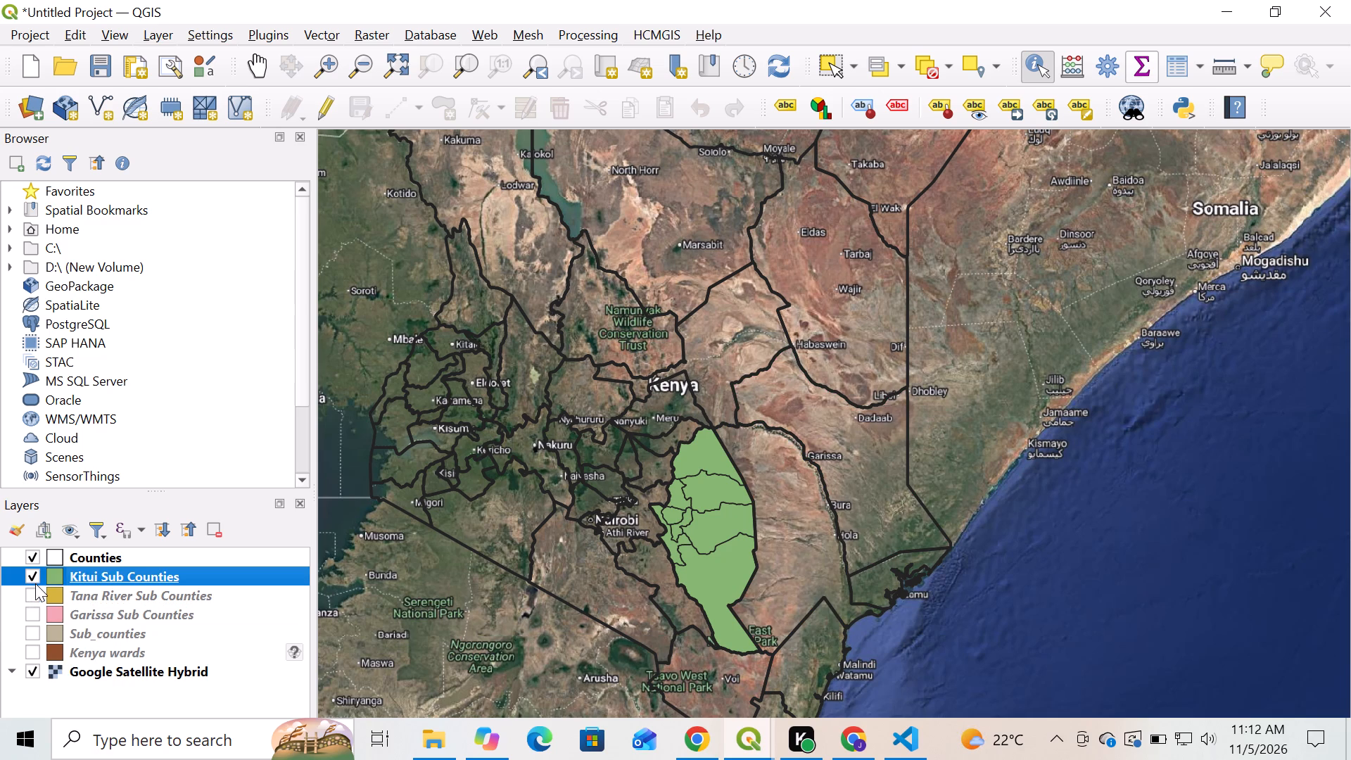
click(35, 583)
click(32, 576)
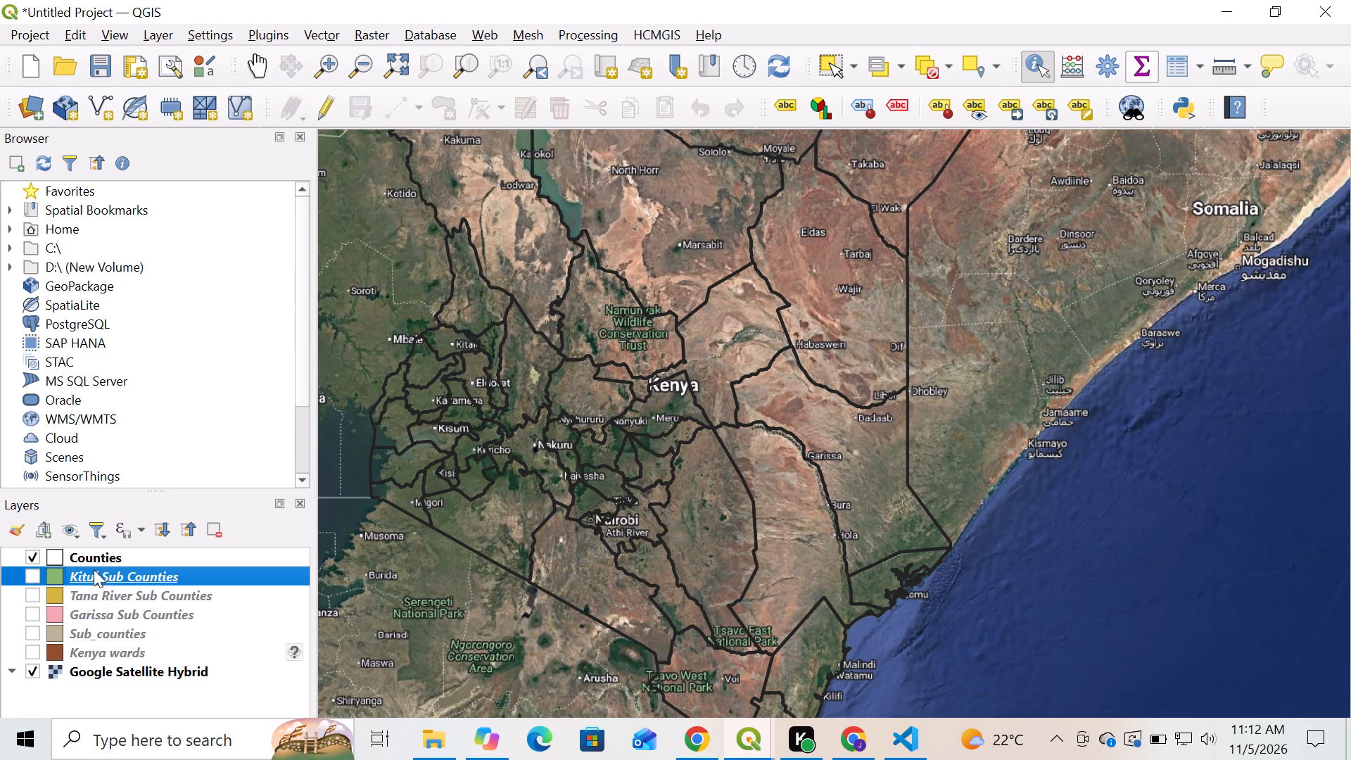
Select the Kitui, Tana River and Garissa county polygons together in the Counties layer.
click(100, 552)
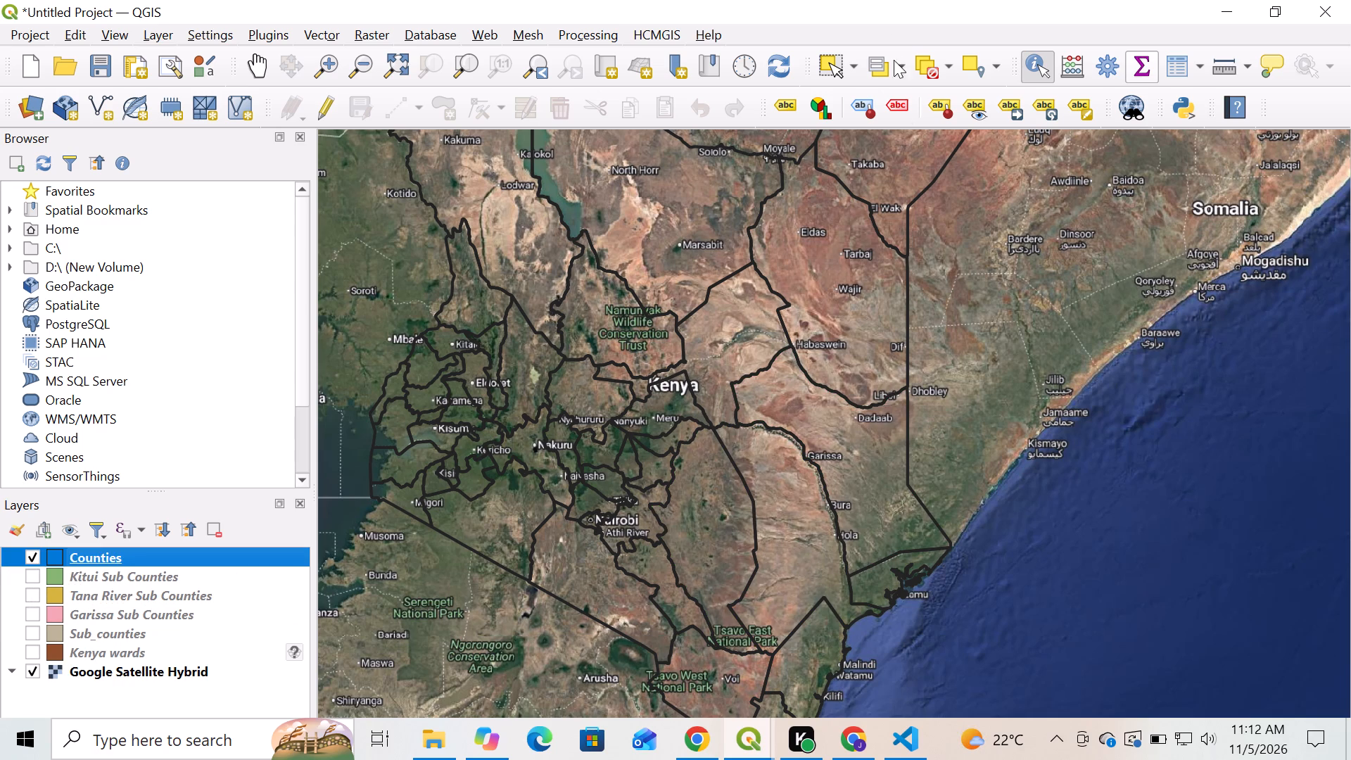
click(827, 64)
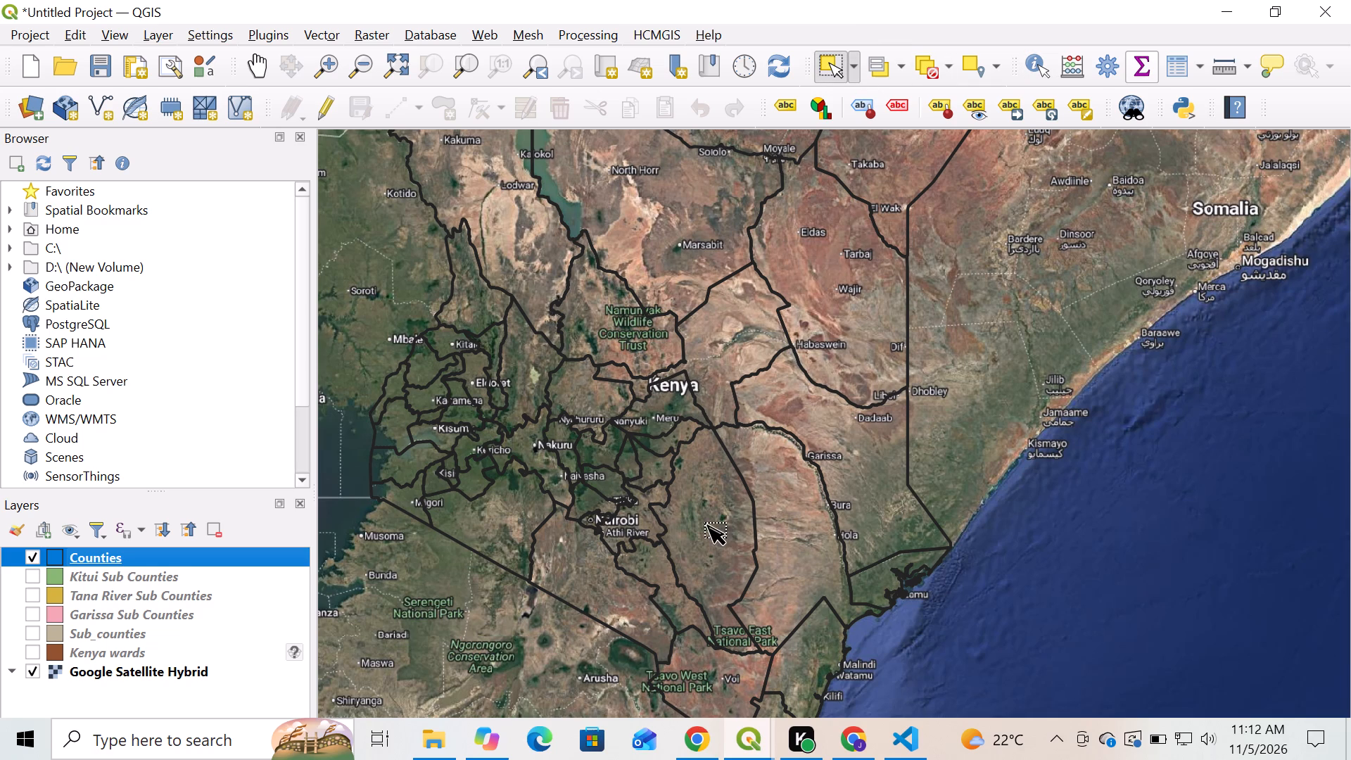
click(709, 526)
ctrl+click(784, 515)
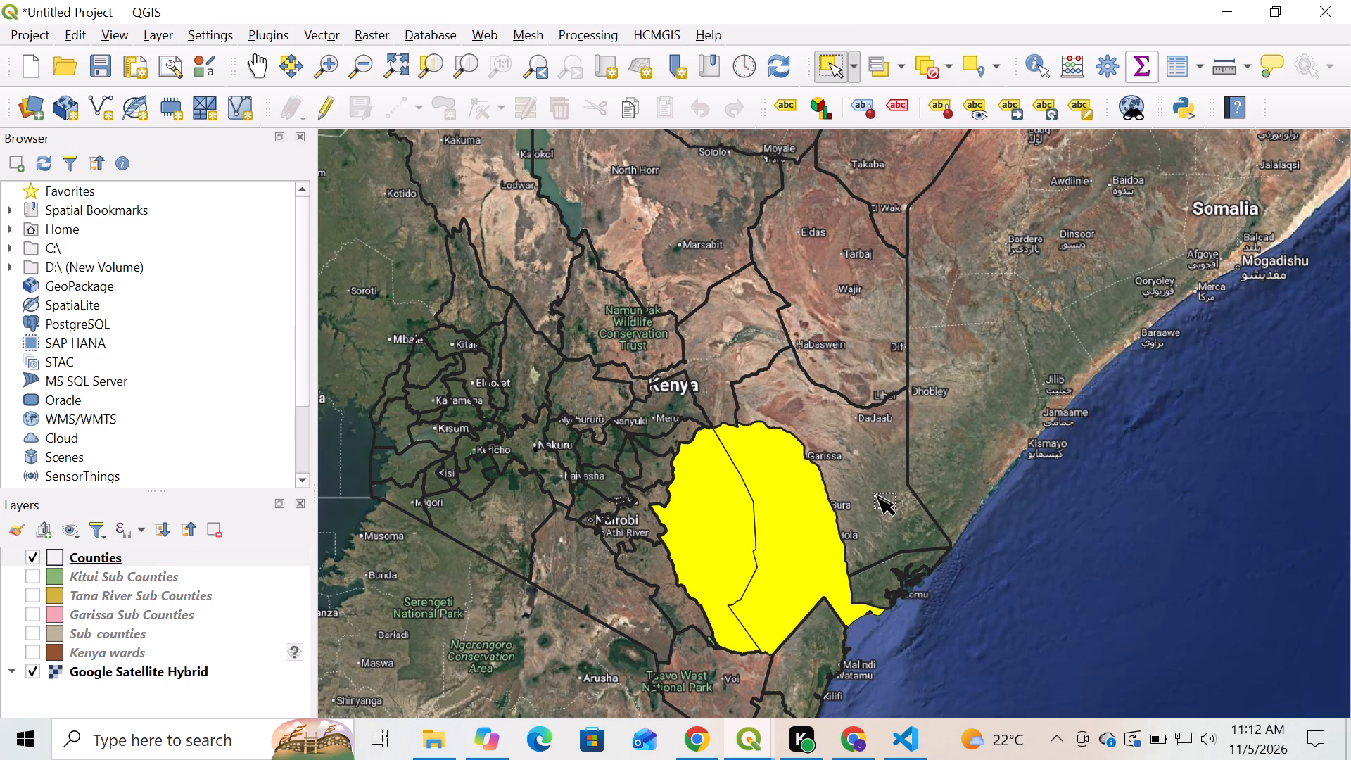
ctrl+click(874, 487)
Export the selected Counties features as an ESRI Shapefile named Garissa_Kitui_Tana River Sub Counties in the Derricks Work folder, adding it to the map.
click(222, 557)
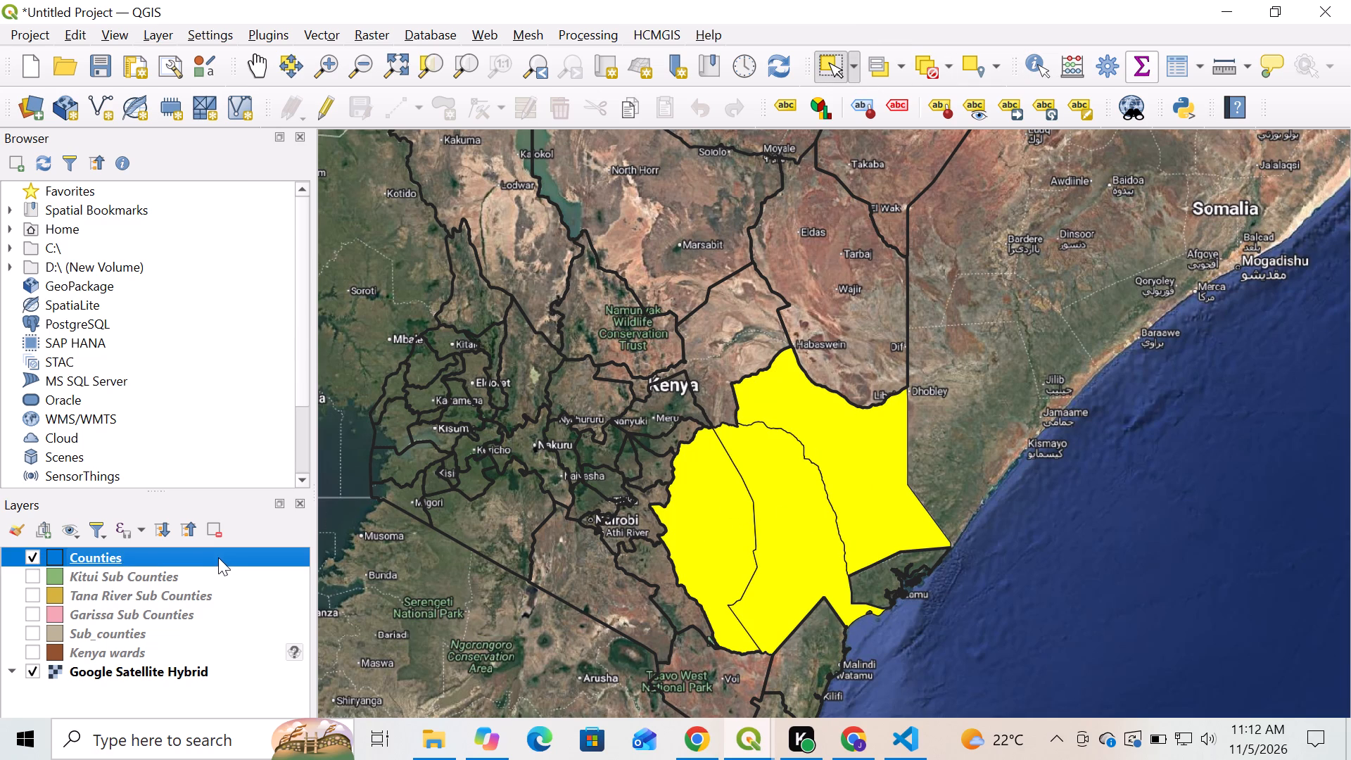
right_click(218, 557)
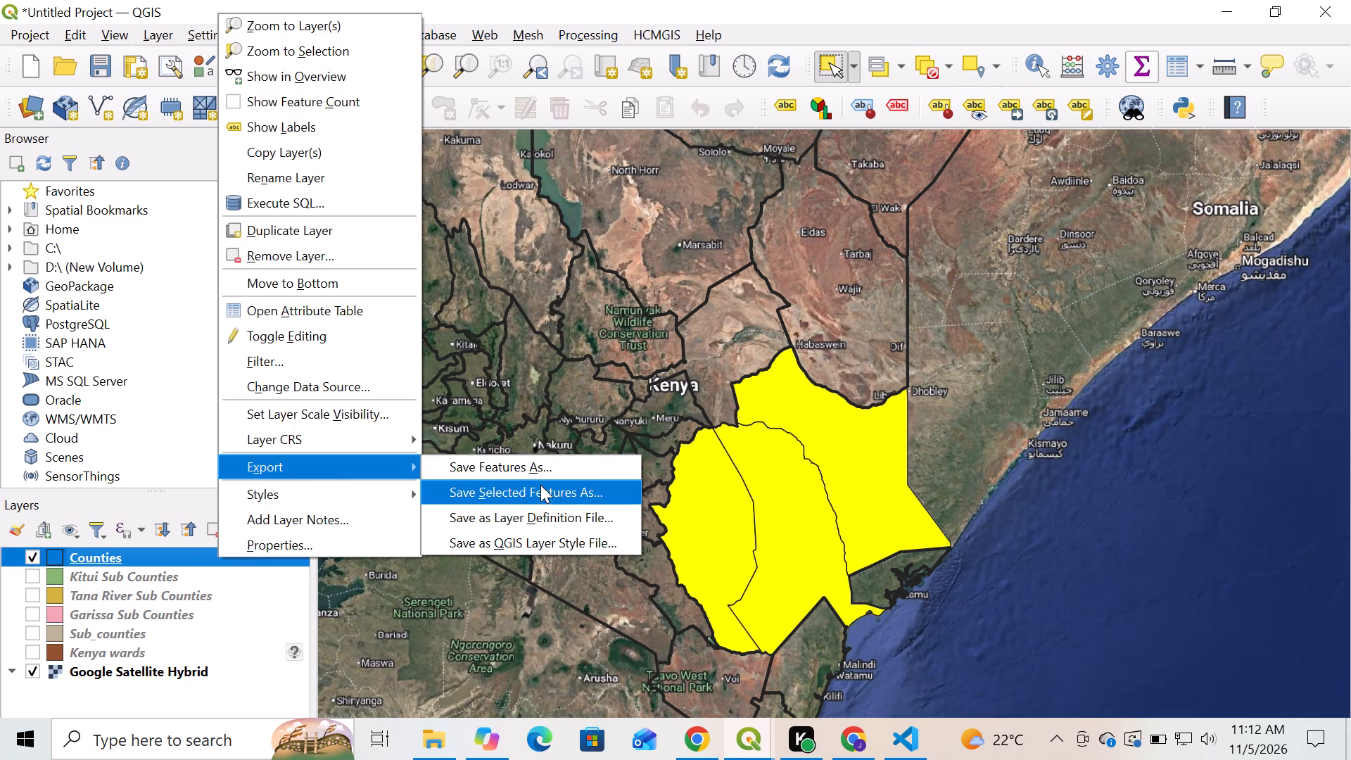
click(540, 491)
click(944, 101)
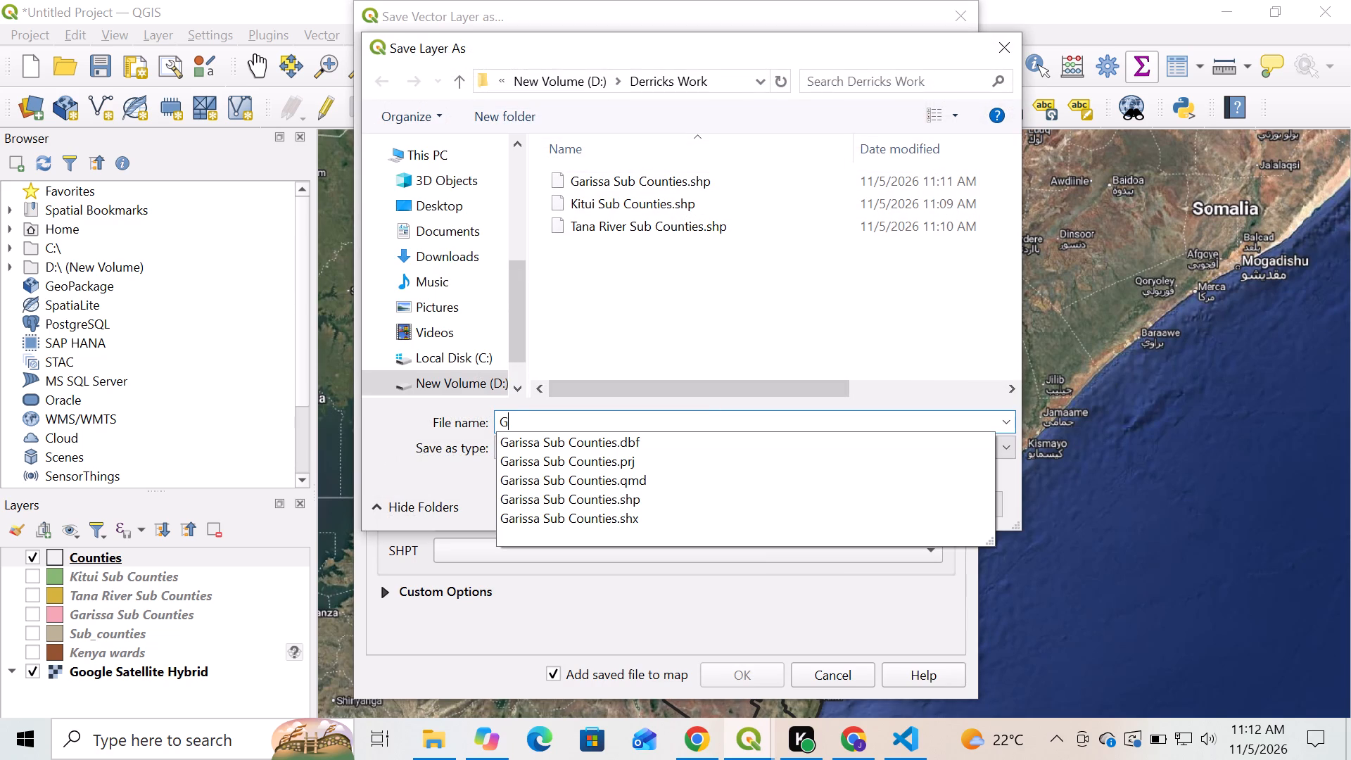
key(comma)
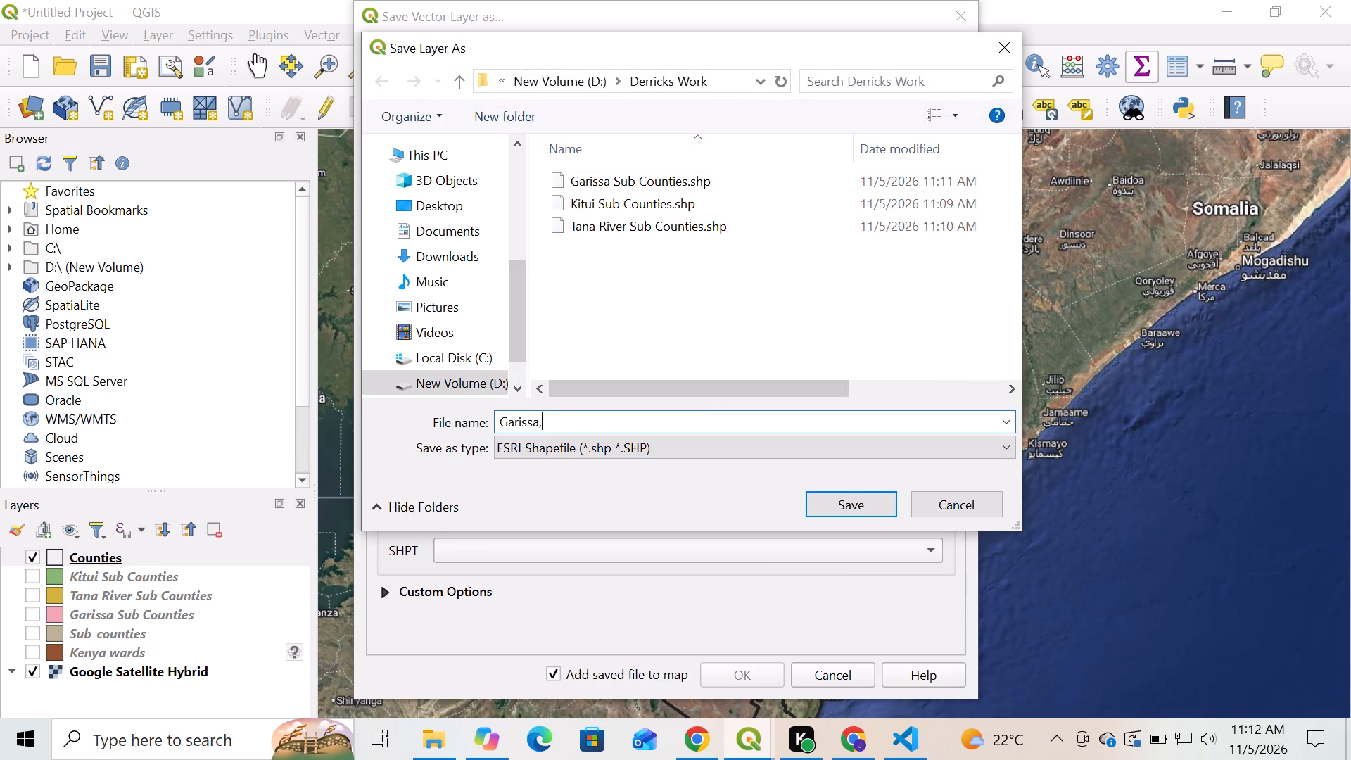
key(BackSpace)
key(shift+underscore)
key(shift+underscore)
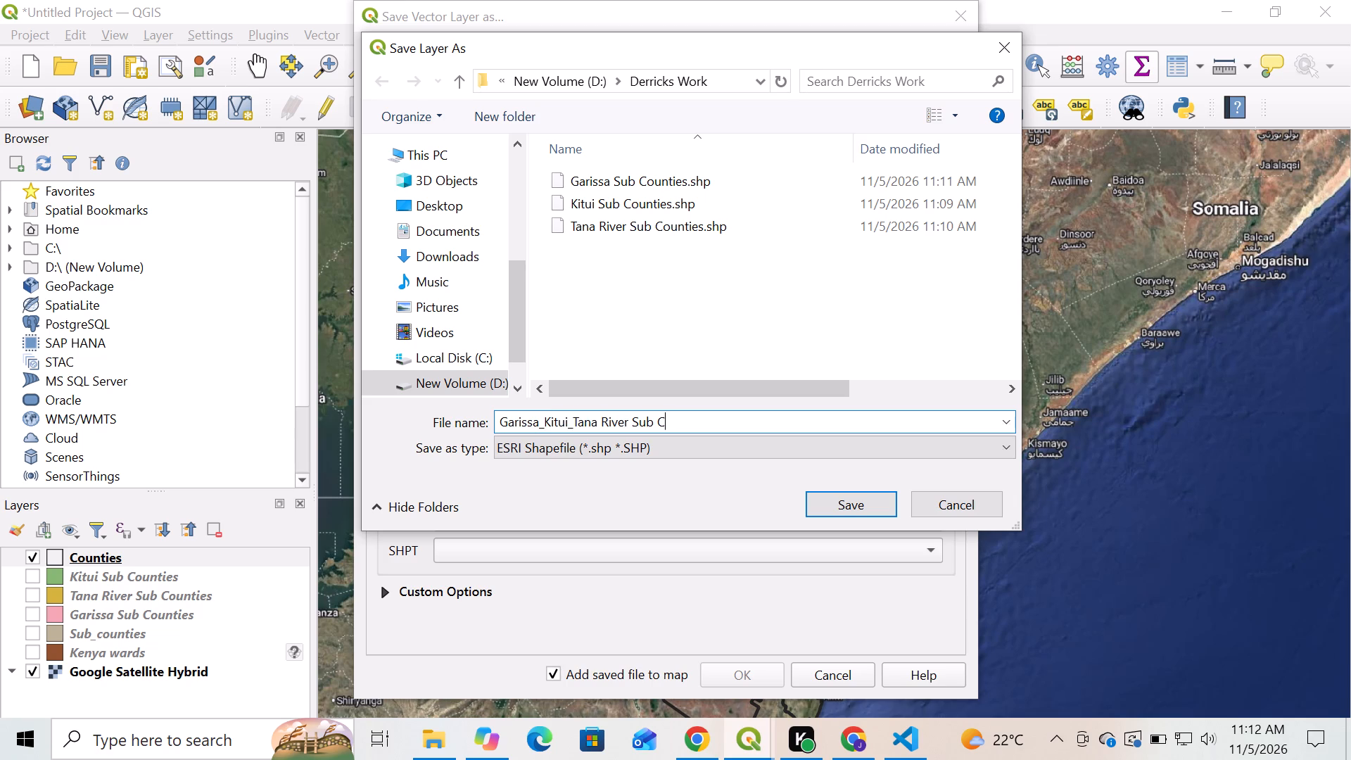
text(ount)
text(ies)
click(852, 495)
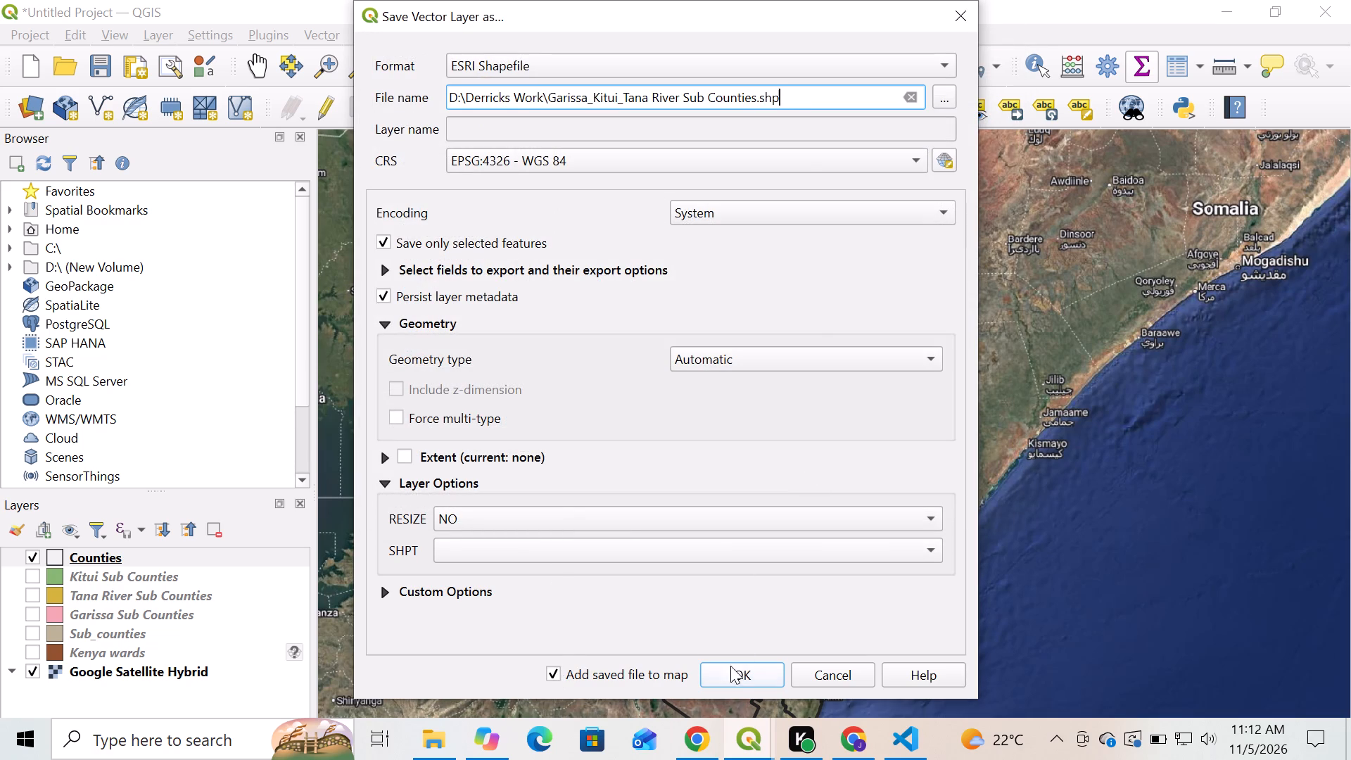
click(737, 673)
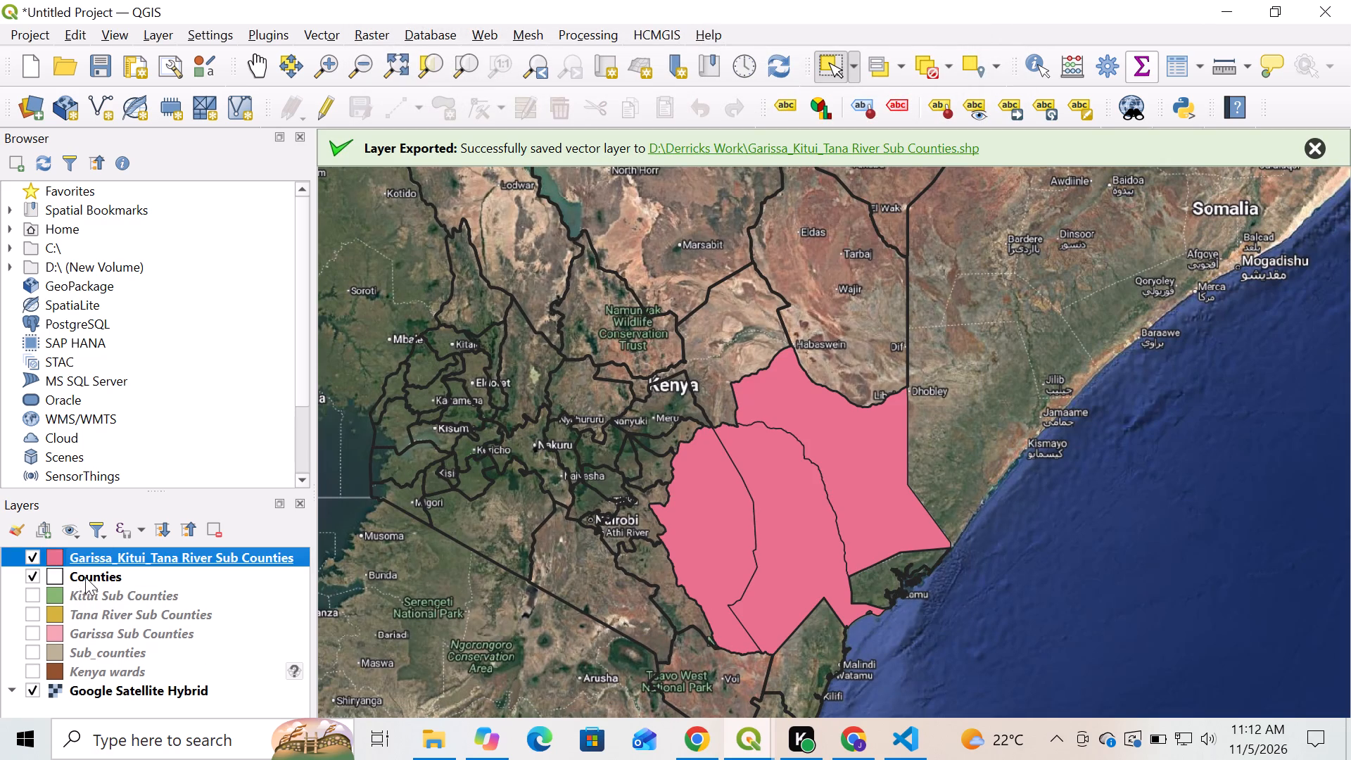
Change the simple fill color of the Garissa_Kitui_Tana River Sub Counties layer to pale yellow and apply it.
right_click(116, 559)
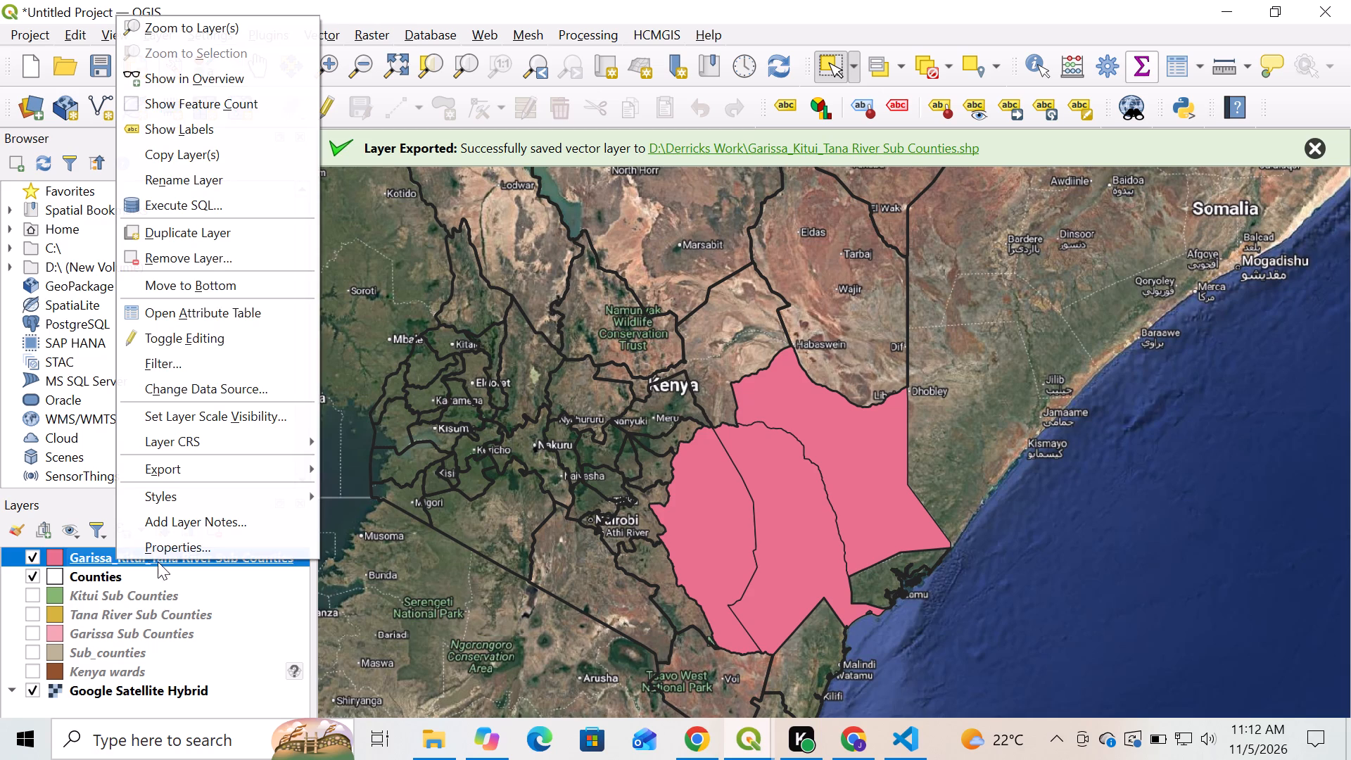
click(163, 552)
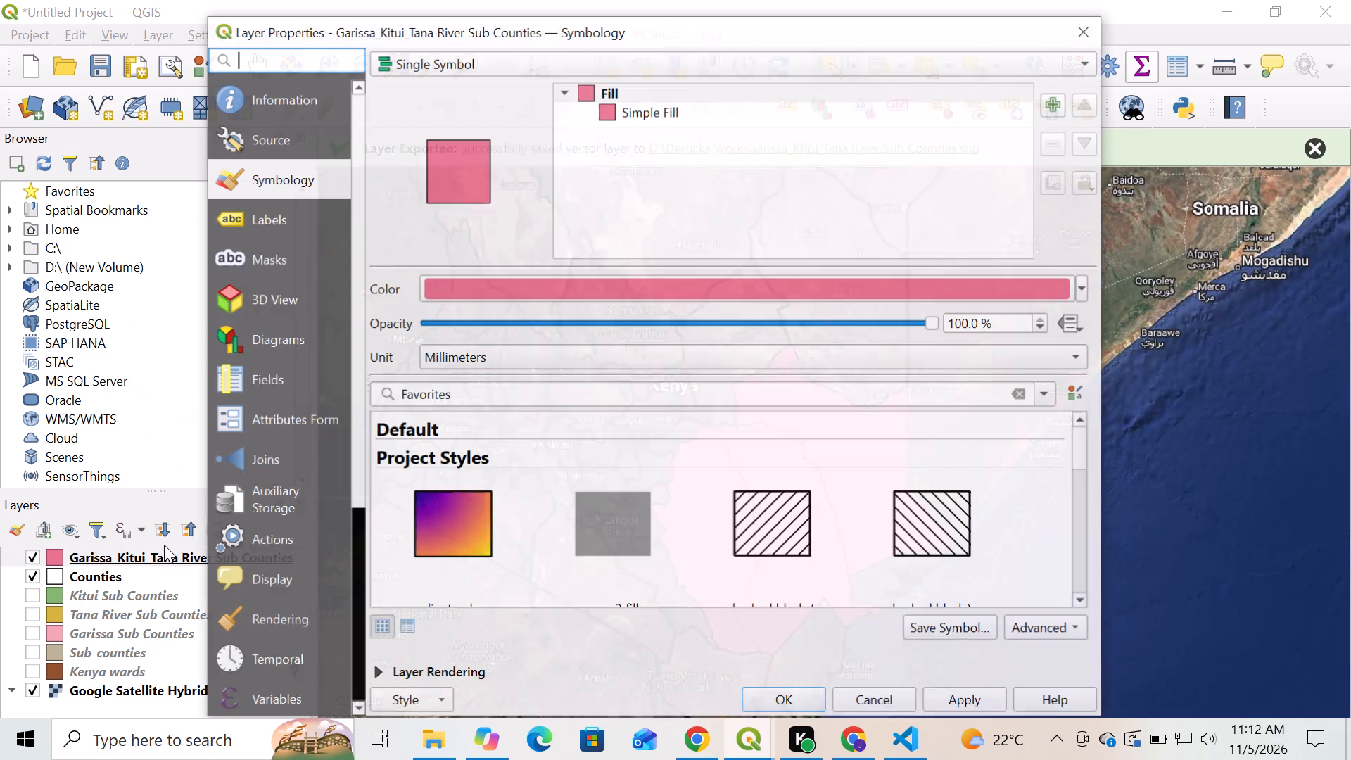
click(642, 119)
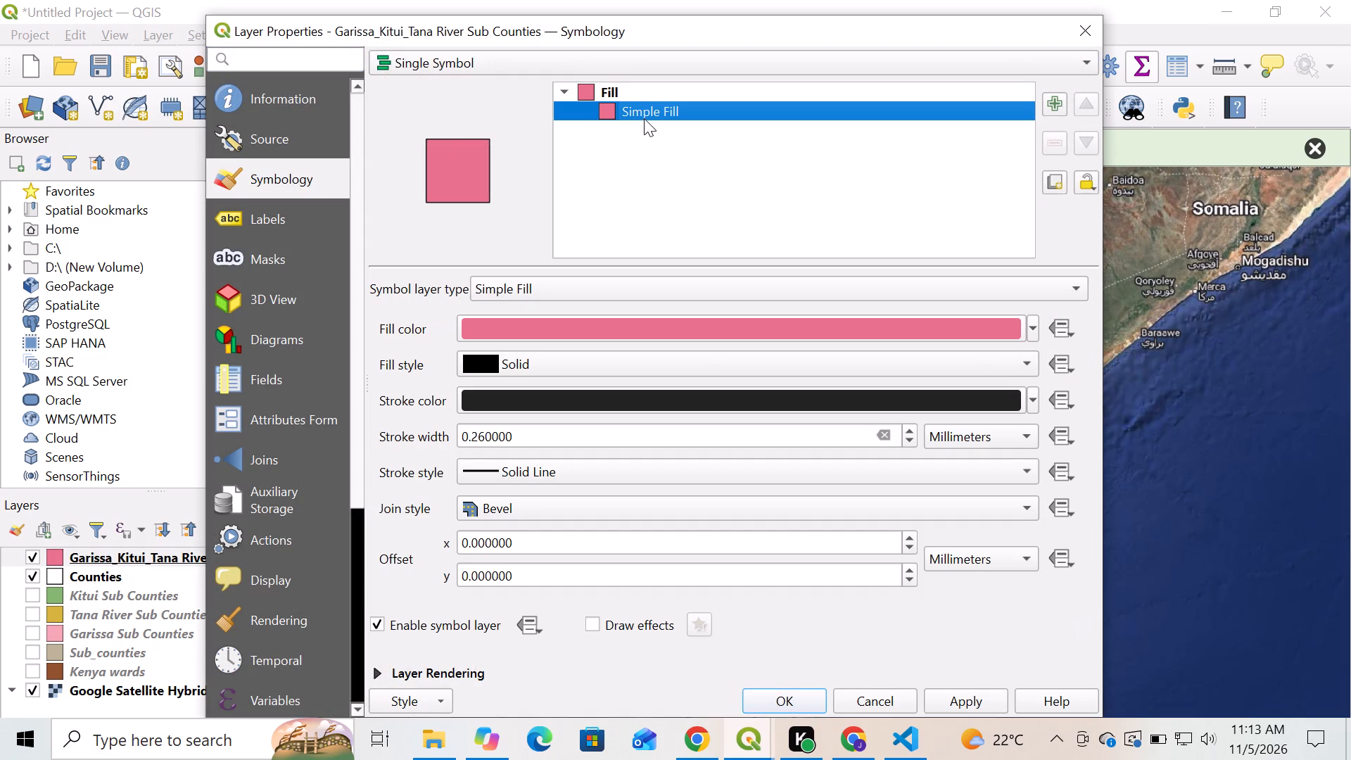
click(1033, 334)
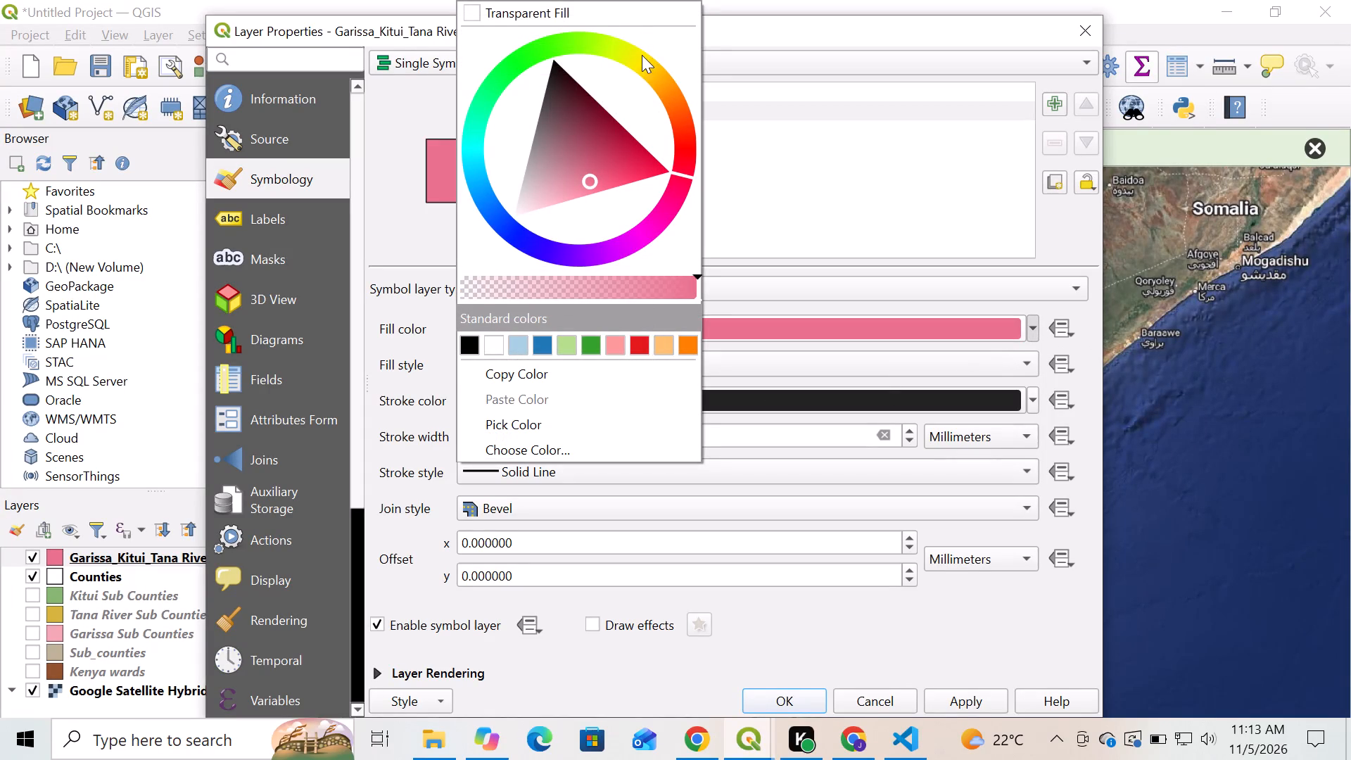
click(634, 53)
click(783, 208)
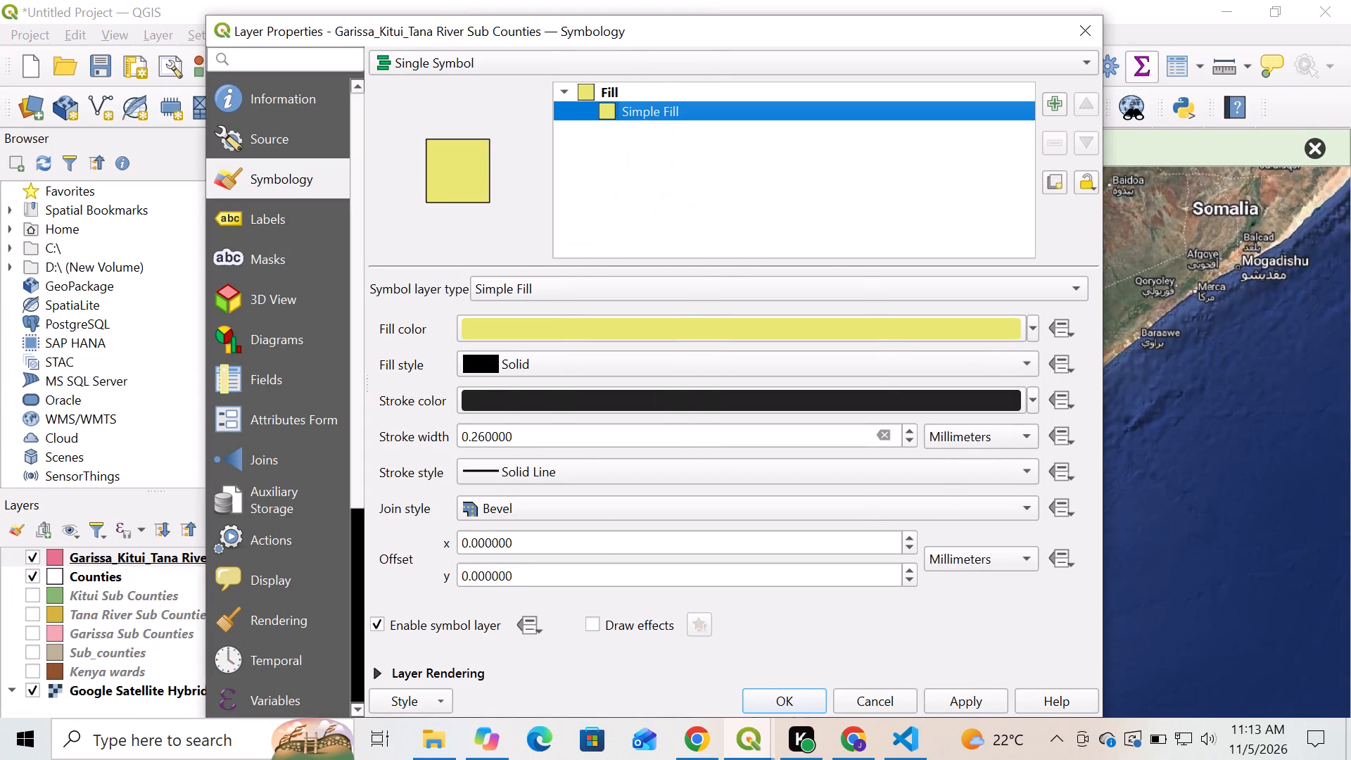
click(974, 697)
click(804, 703)
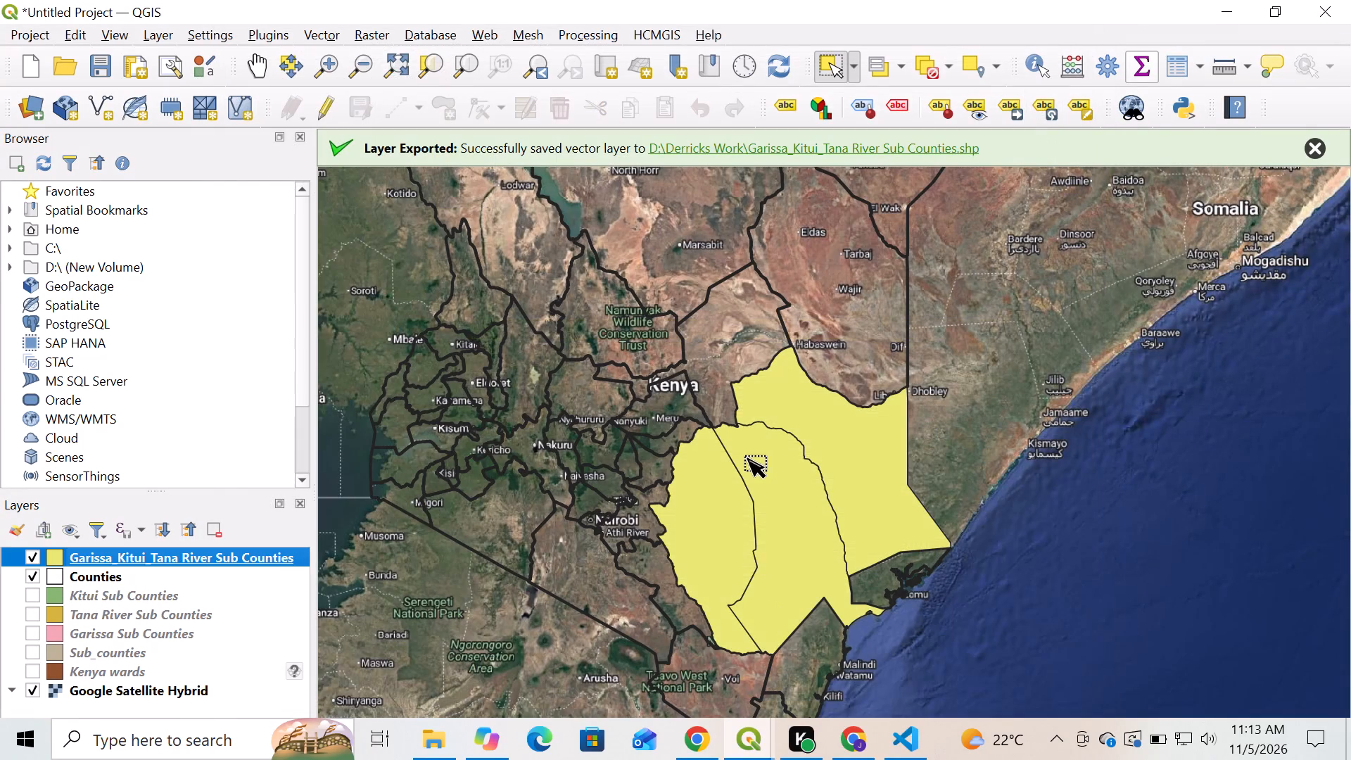
Create a new print layout titled Sub County AOI and maximize its window.
click(166, 34)
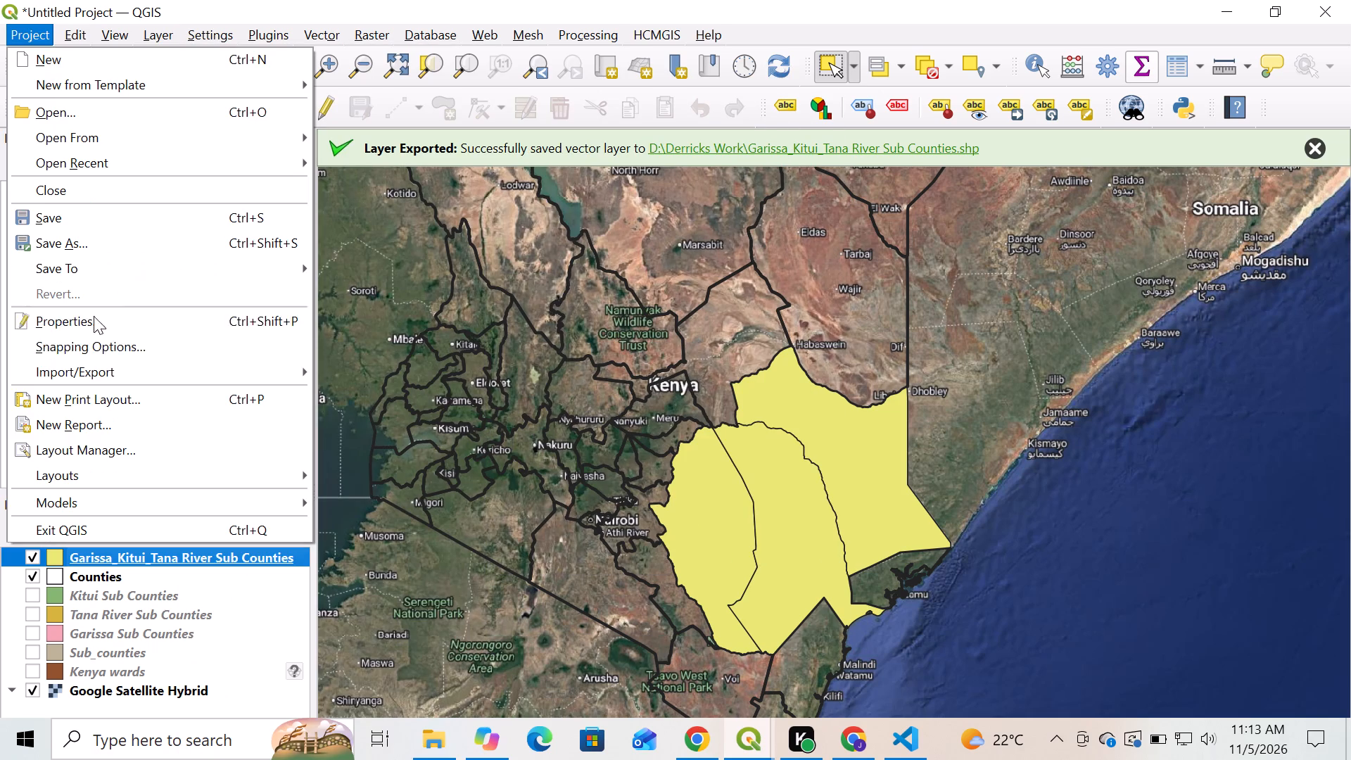
click(85, 397)
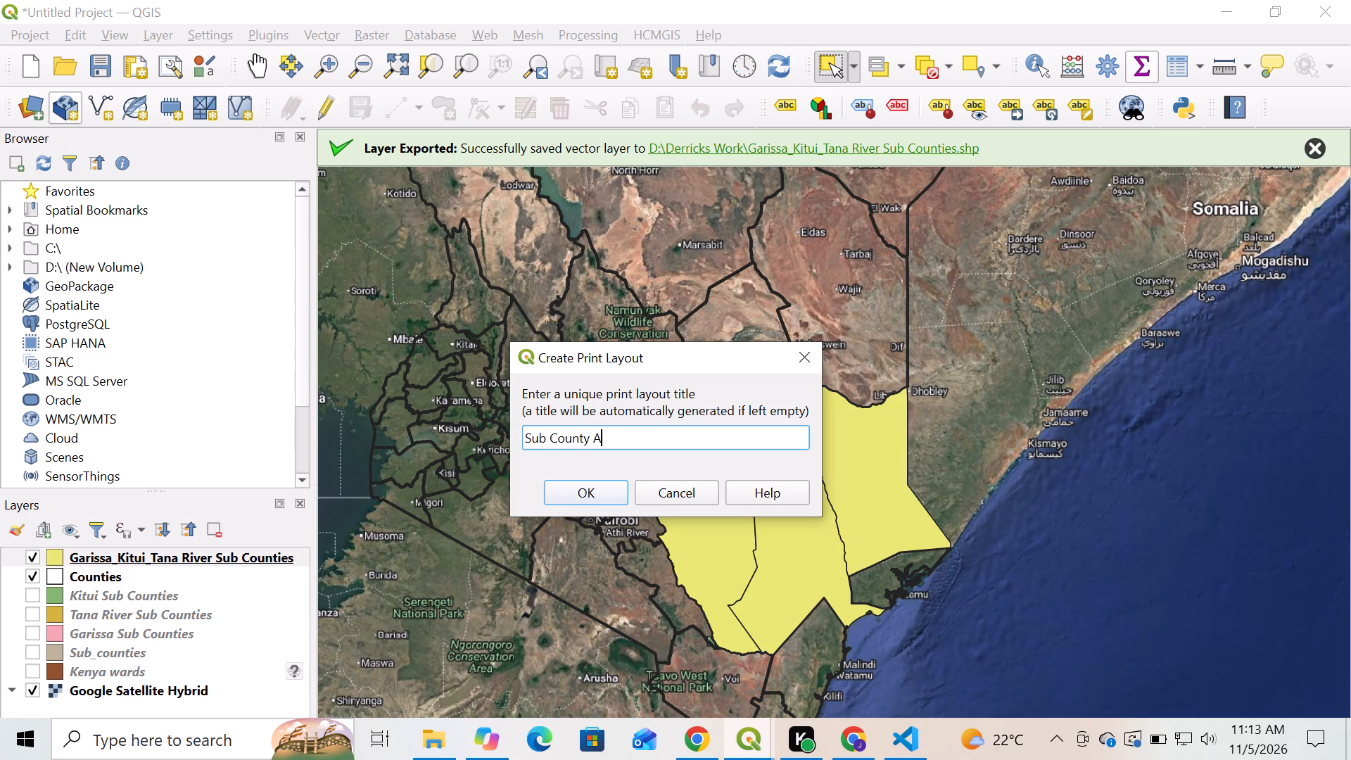
key(Return)
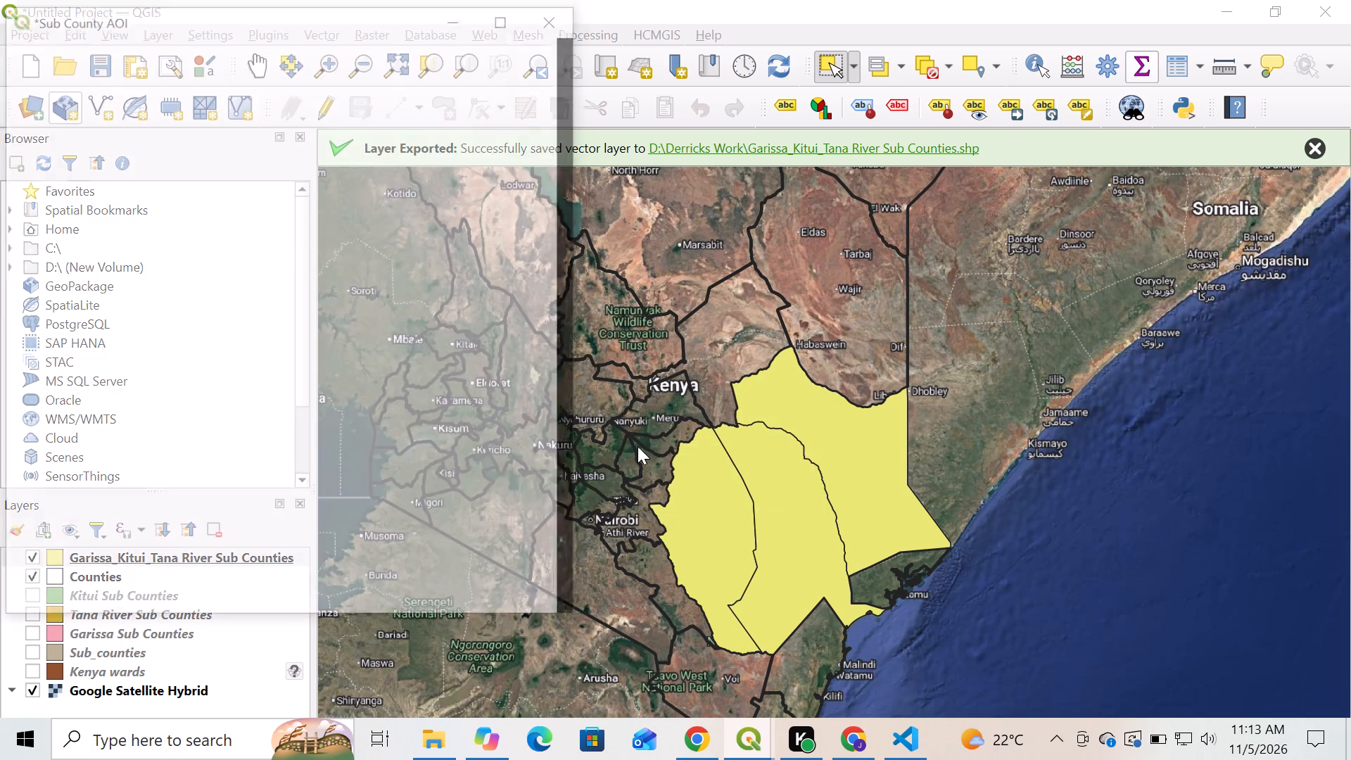
click(509, 25)
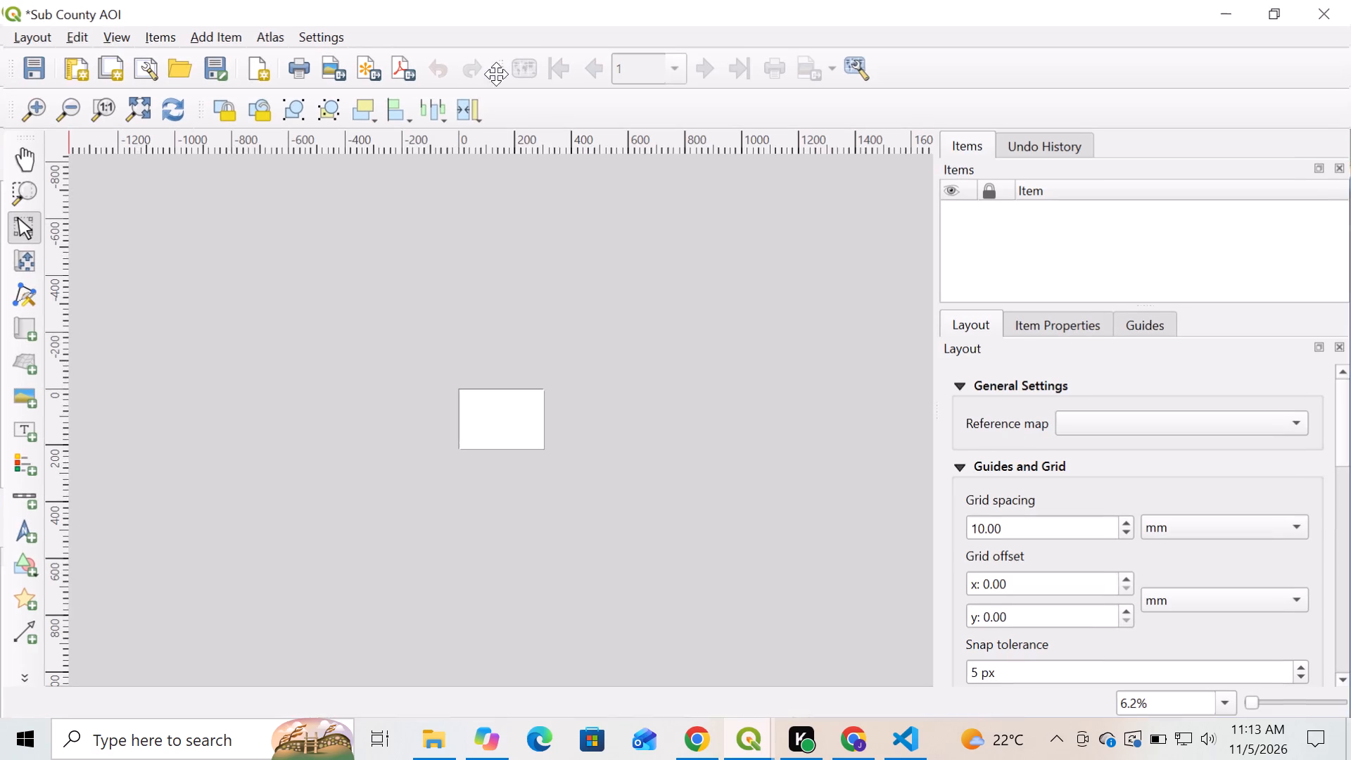
Open the page properties of the blank page in the Sub County AOI layout.
scroll(509, 430, up, 3)
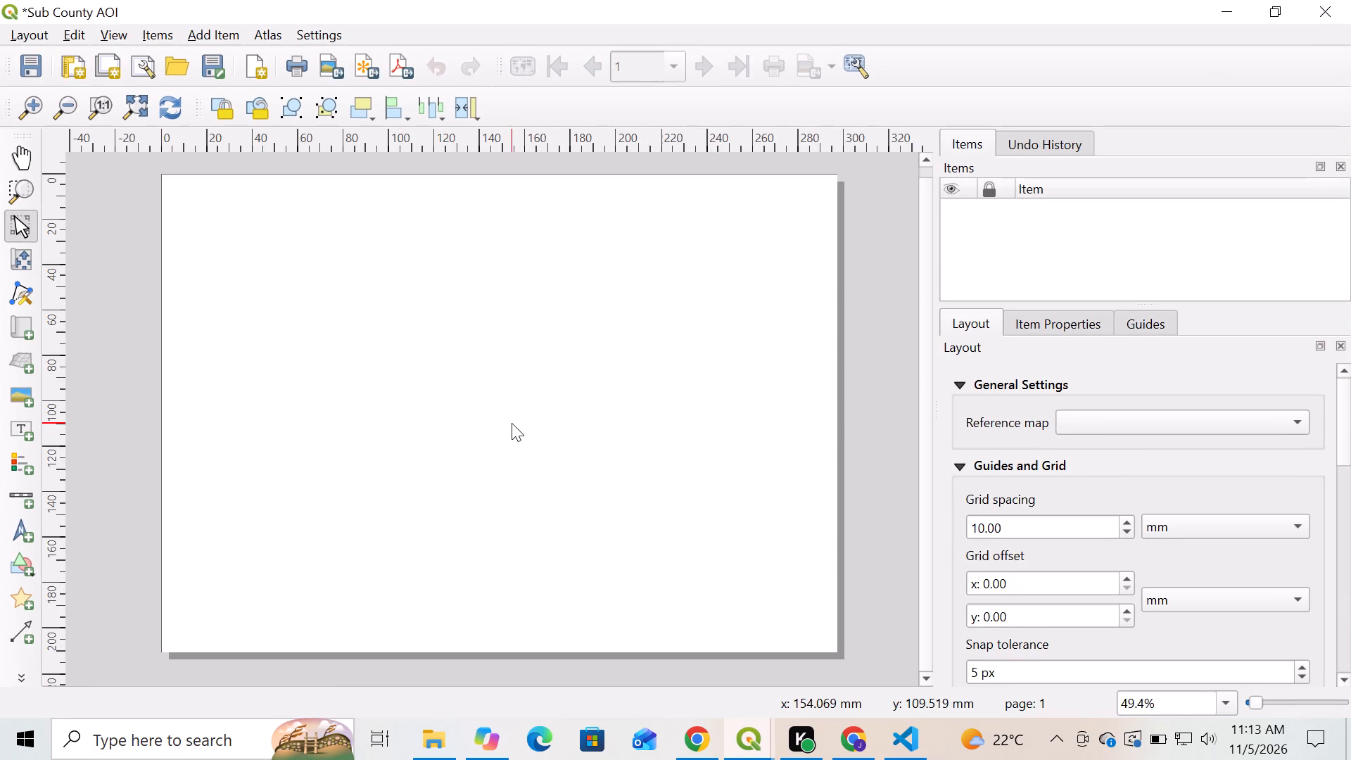
right_click(509, 309)
click(583, 363)
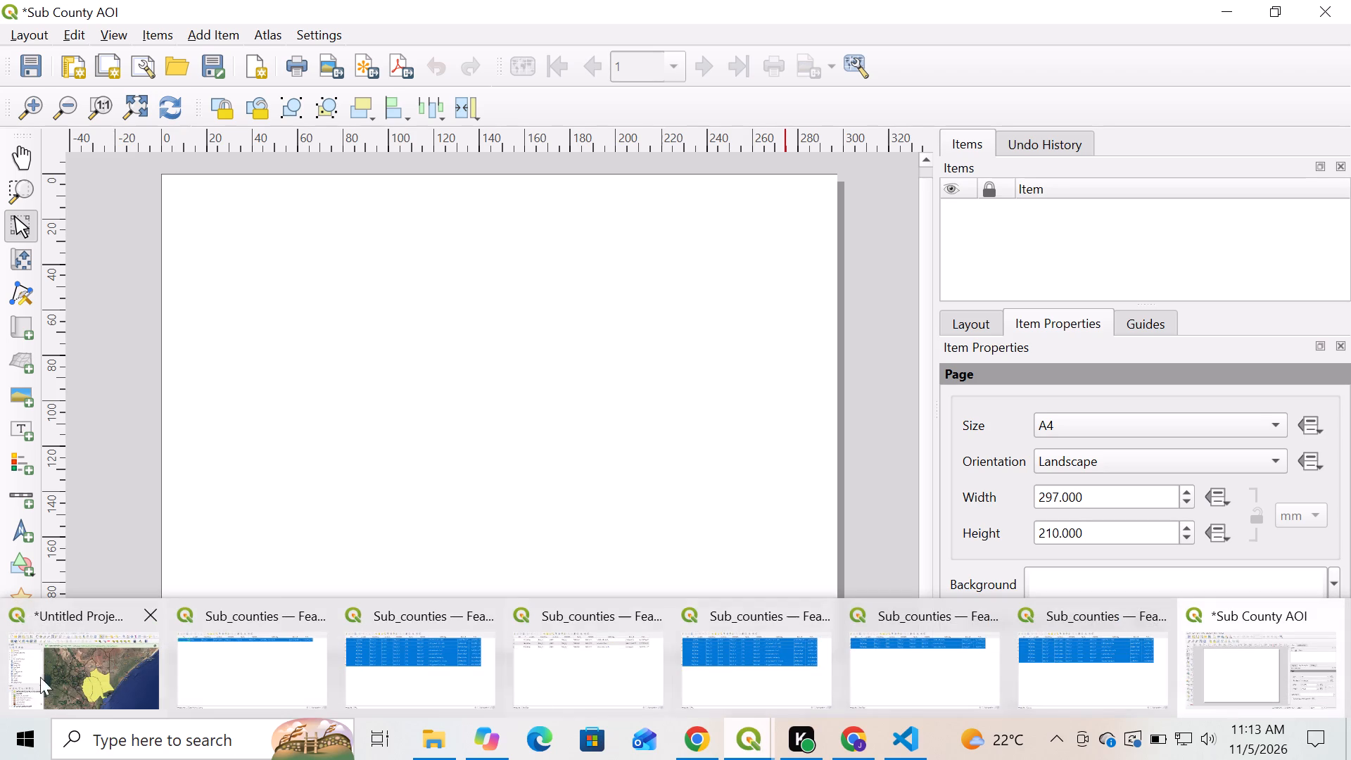
Close all open Sub_counties attribute table windows and return to the main project map window.
click(311, 612)
click(367, 602)
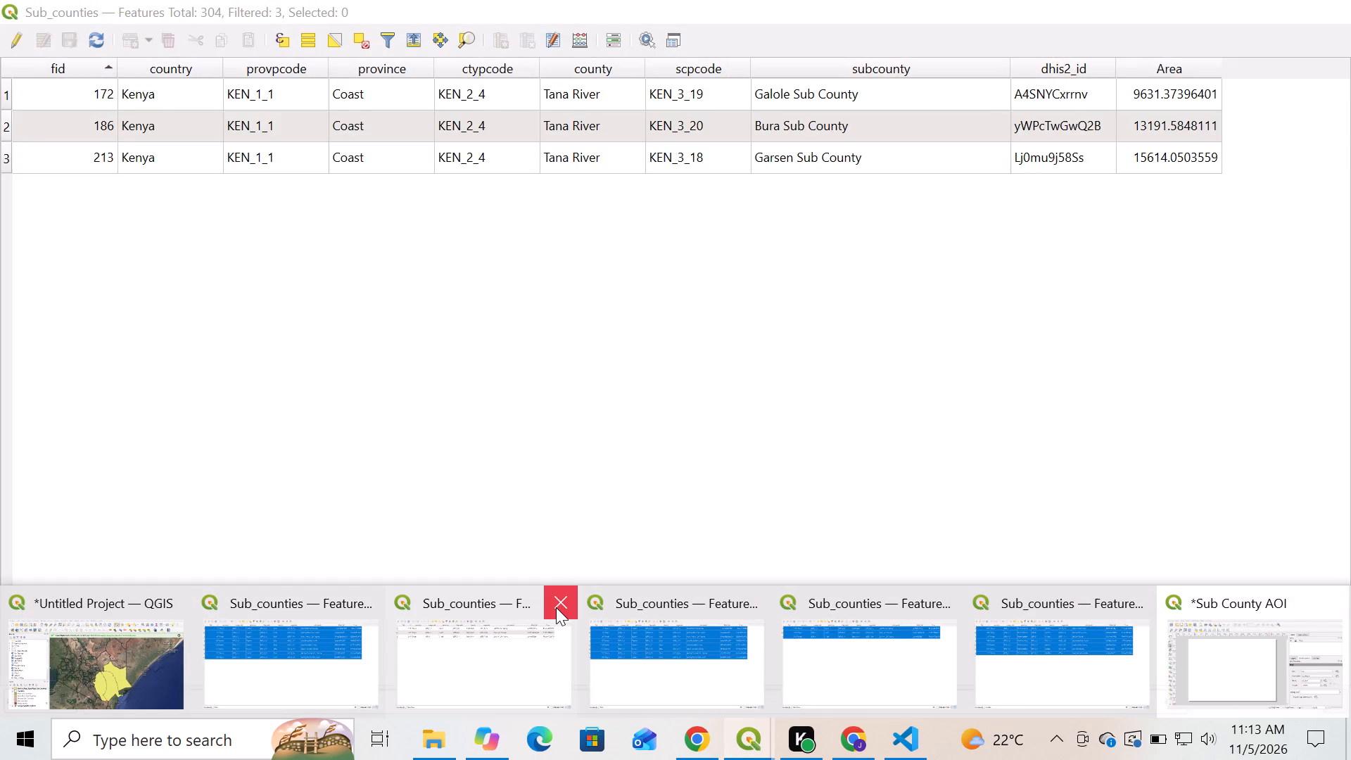
click(556, 607)
click(615, 587)
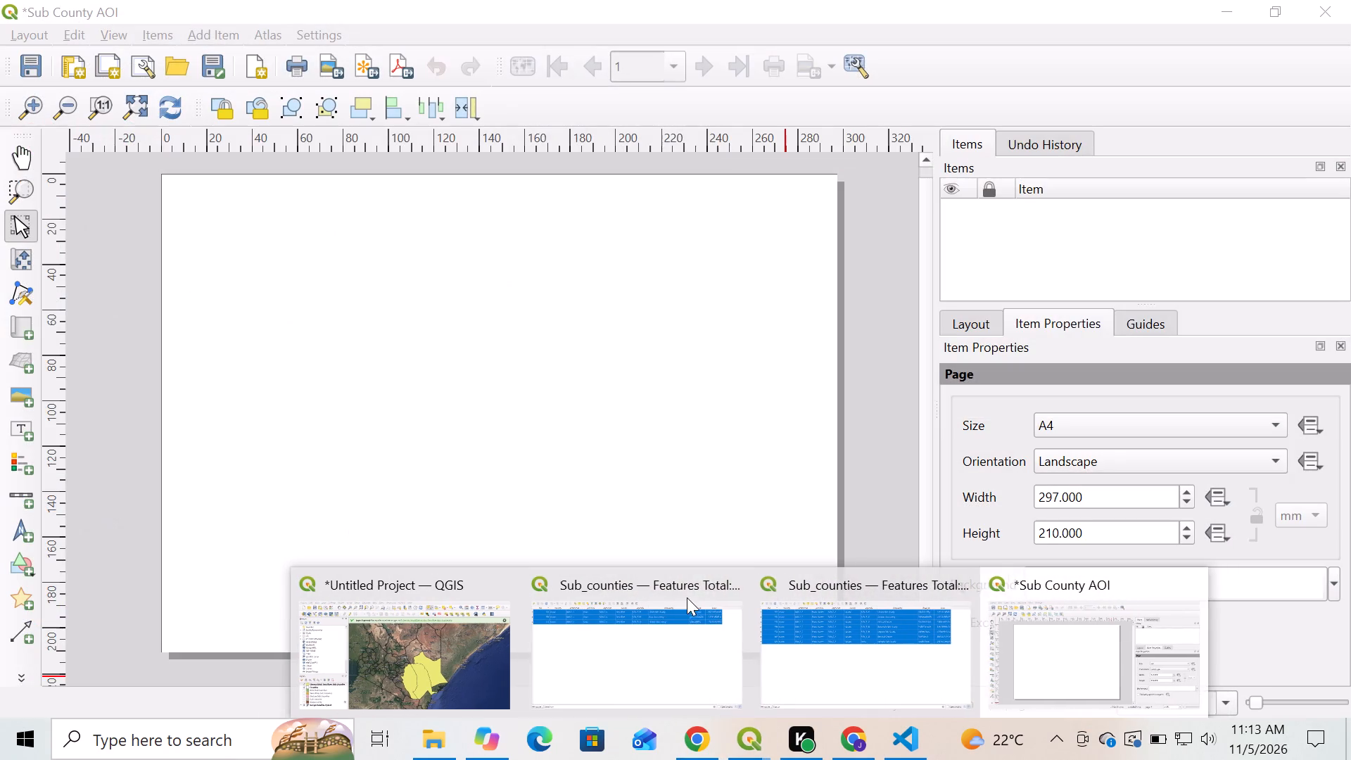
click(725, 589)
click(858, 578)
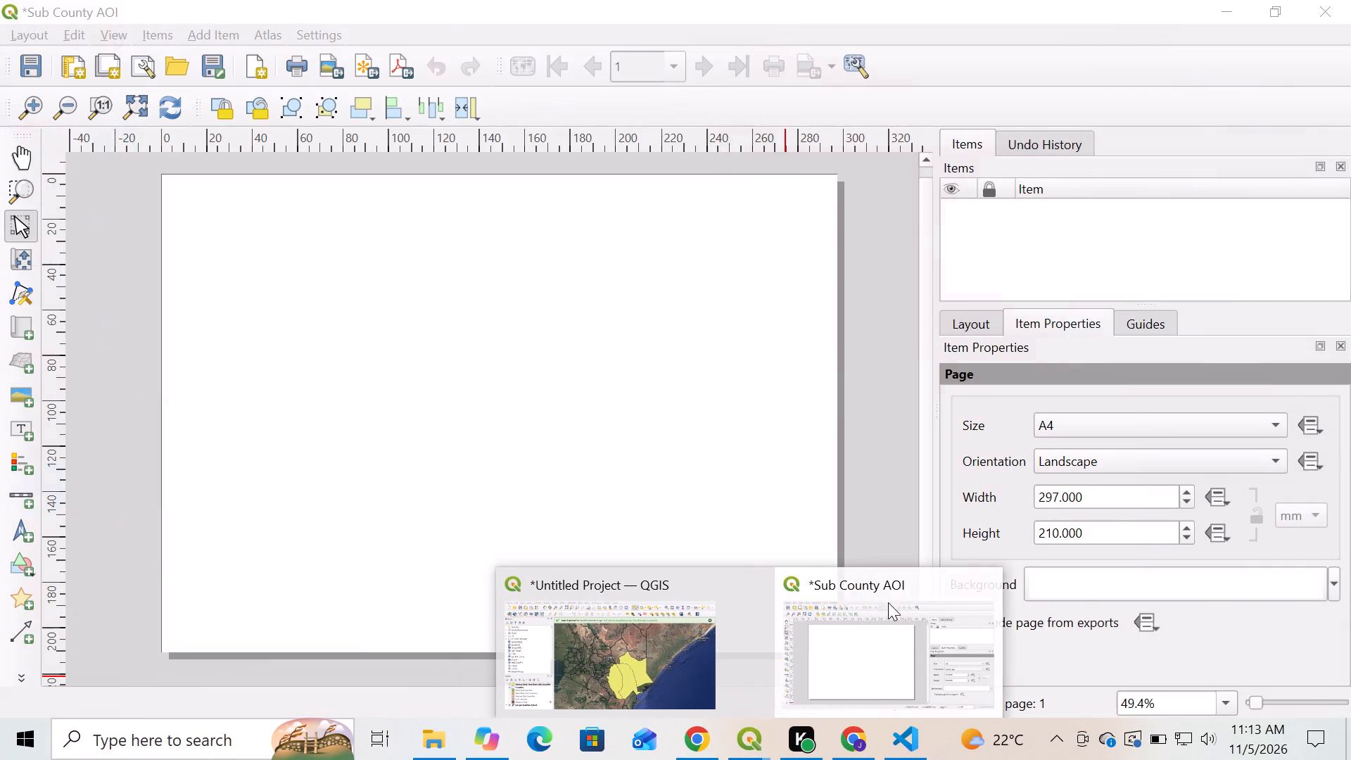
click(965, 583)
click(783, 667)
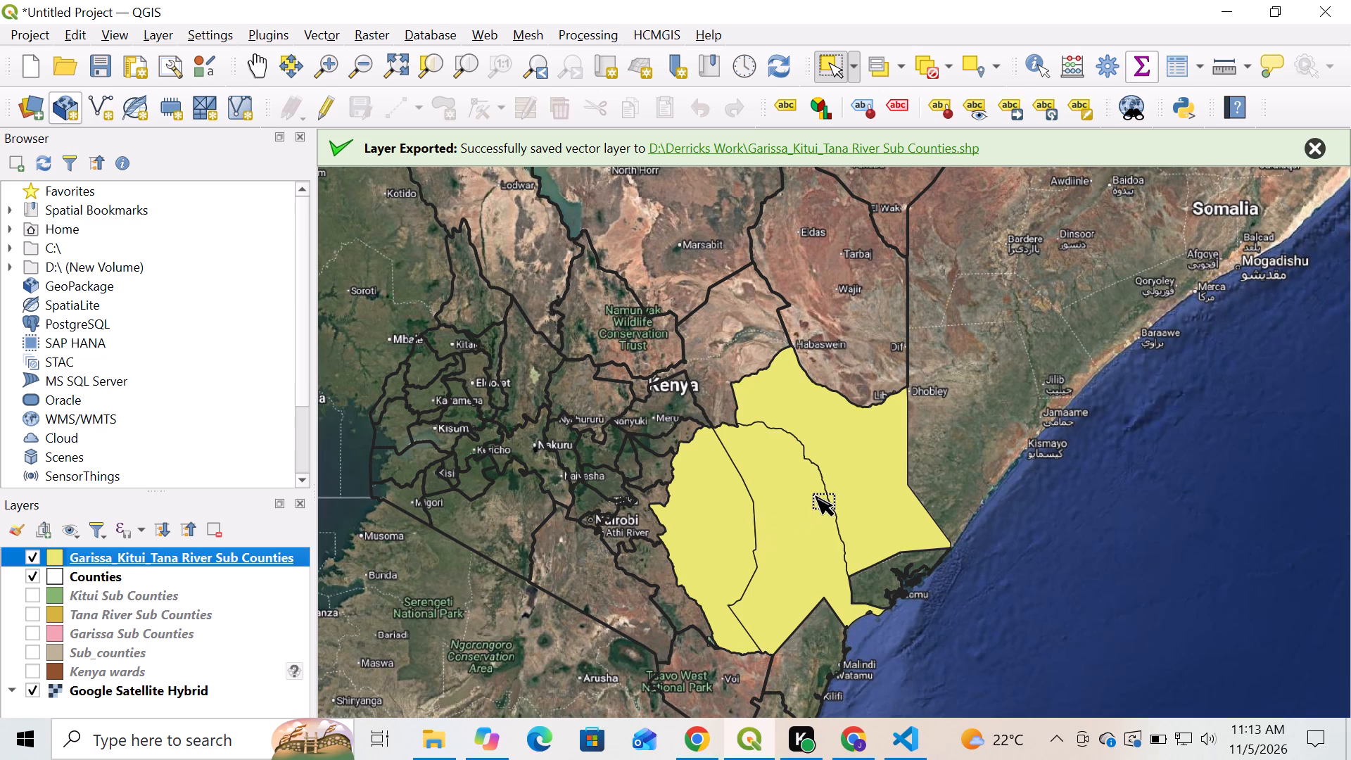
Hide the Google Satellite Hybrid basemap, leaving the combined sub counties layer and the Counties layer switched on.
click(30, 579)
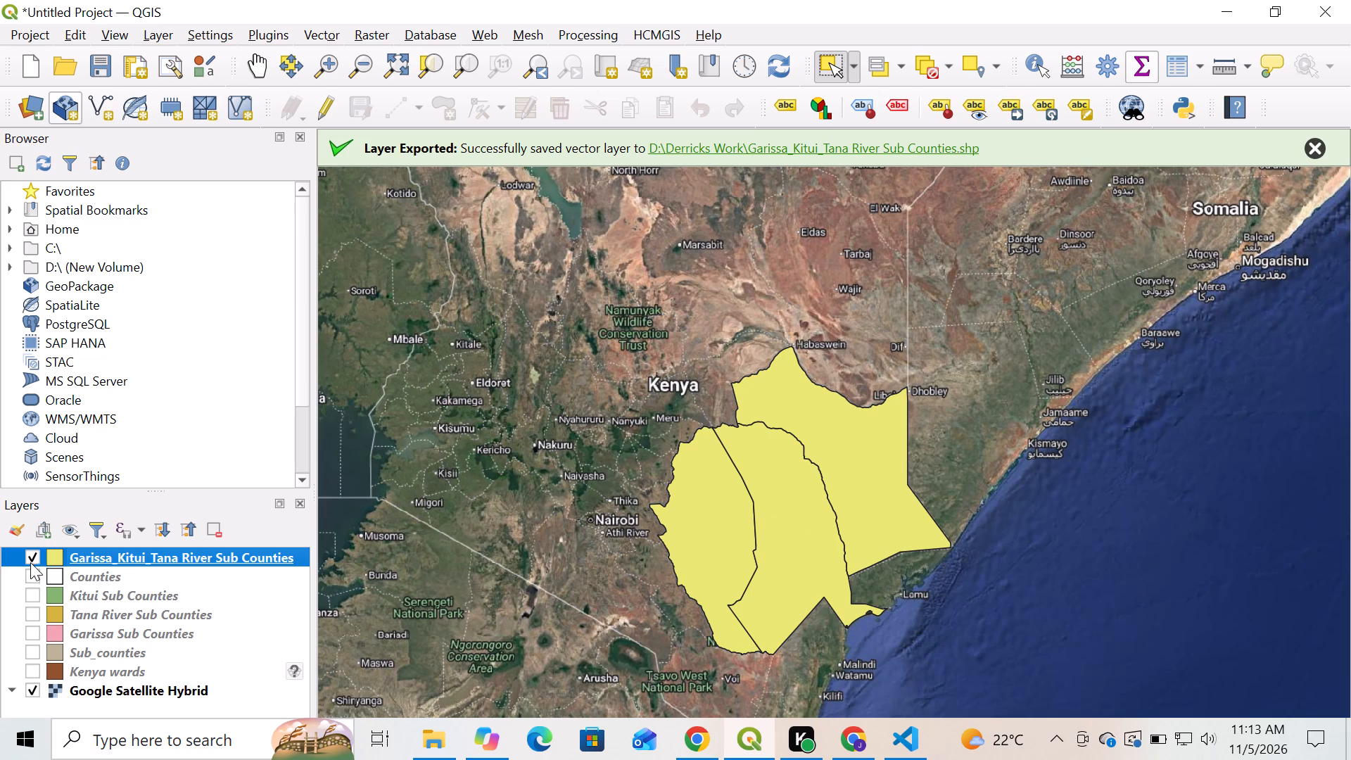
click(30, 571)
click(33, 688)
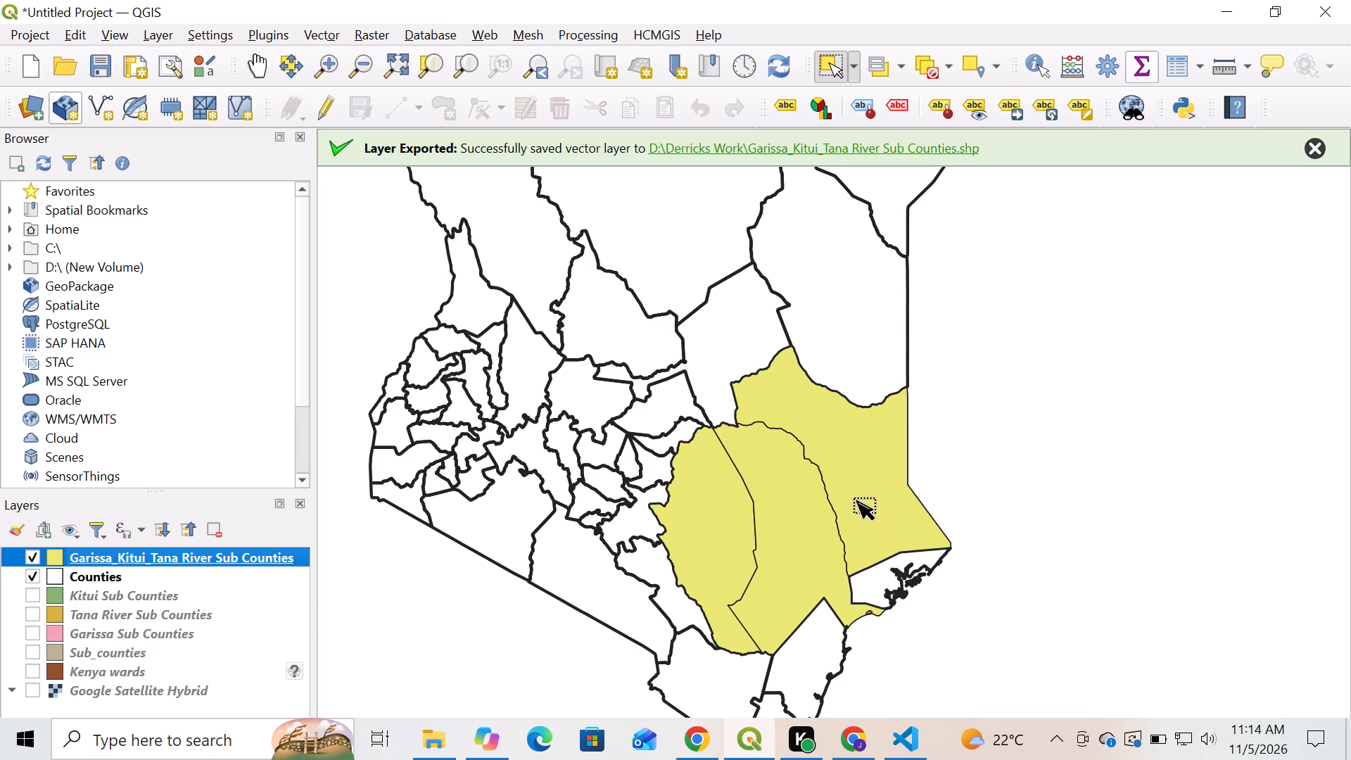
scroll(844, 504, down, 1)
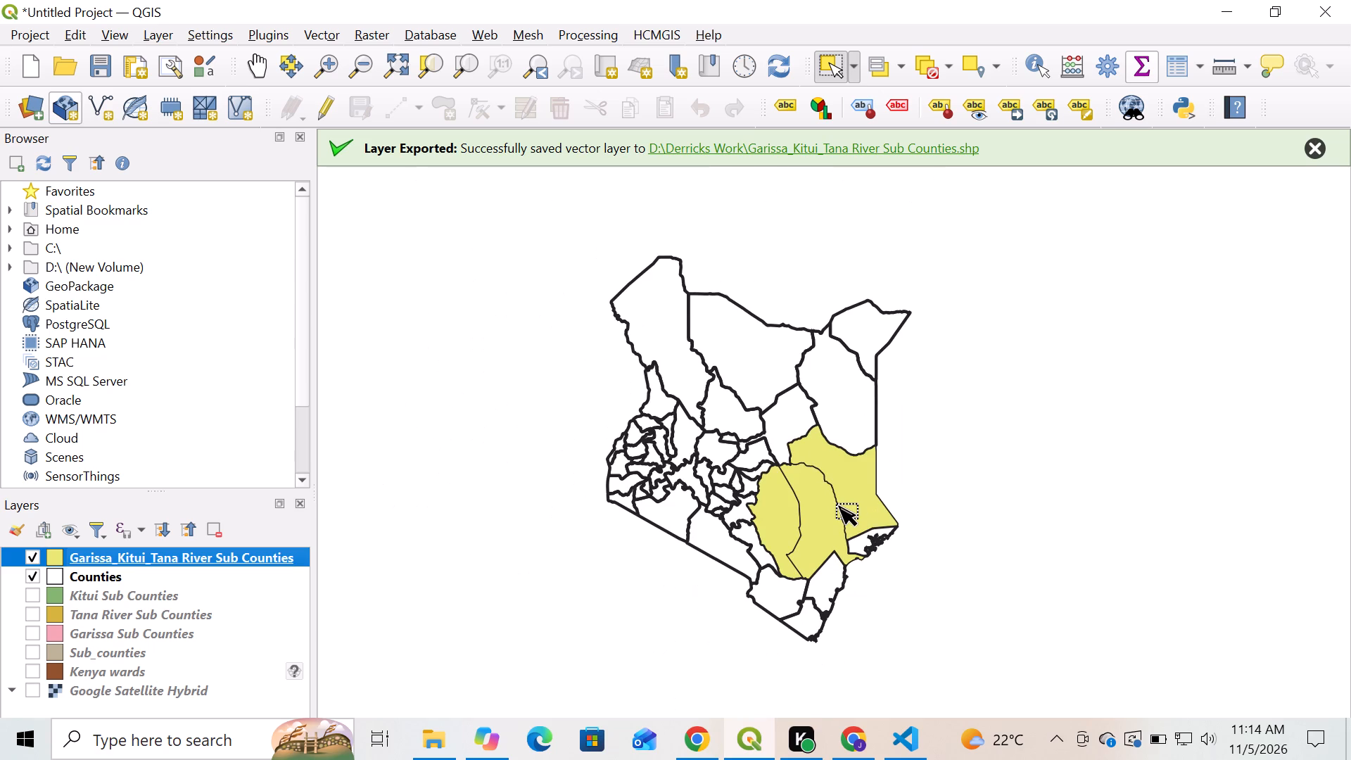
scroll(839, 515, up, 1)
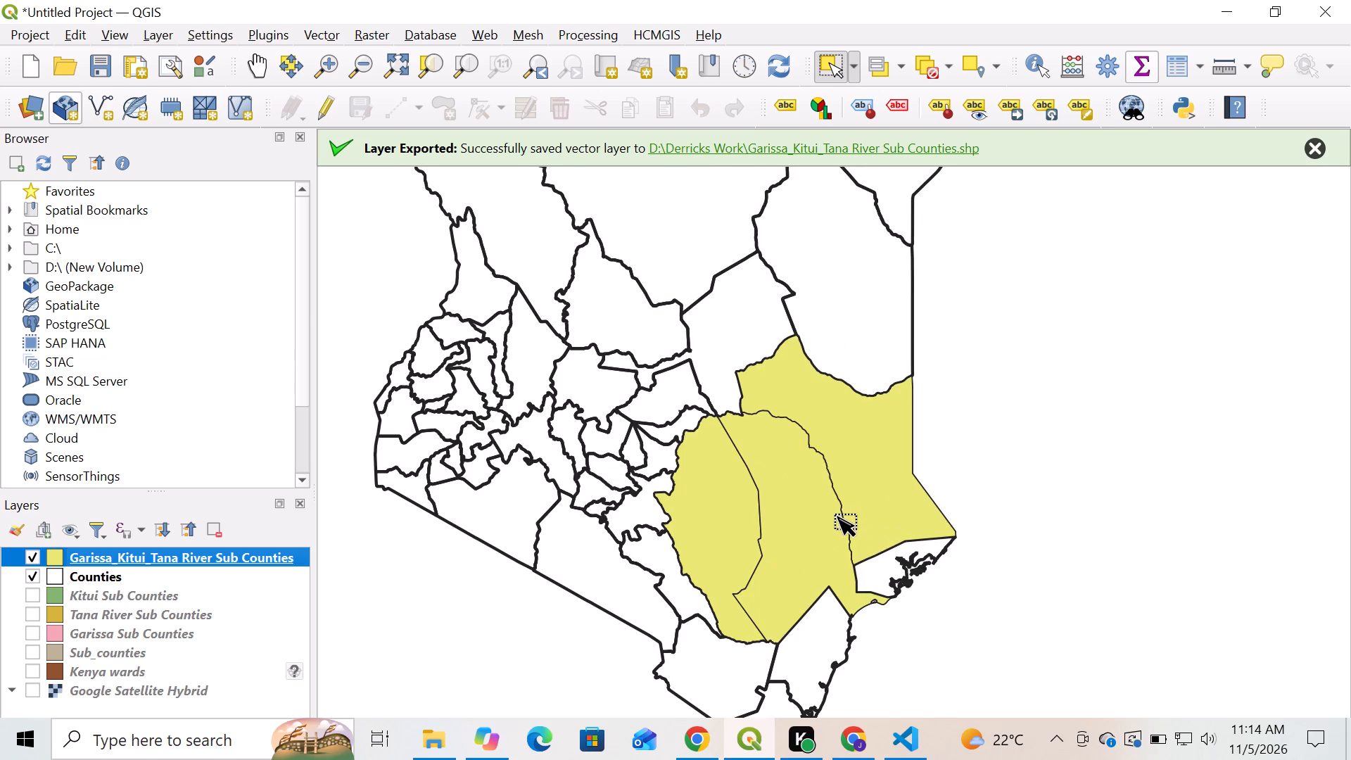
scroll(839, 521, down, 1)
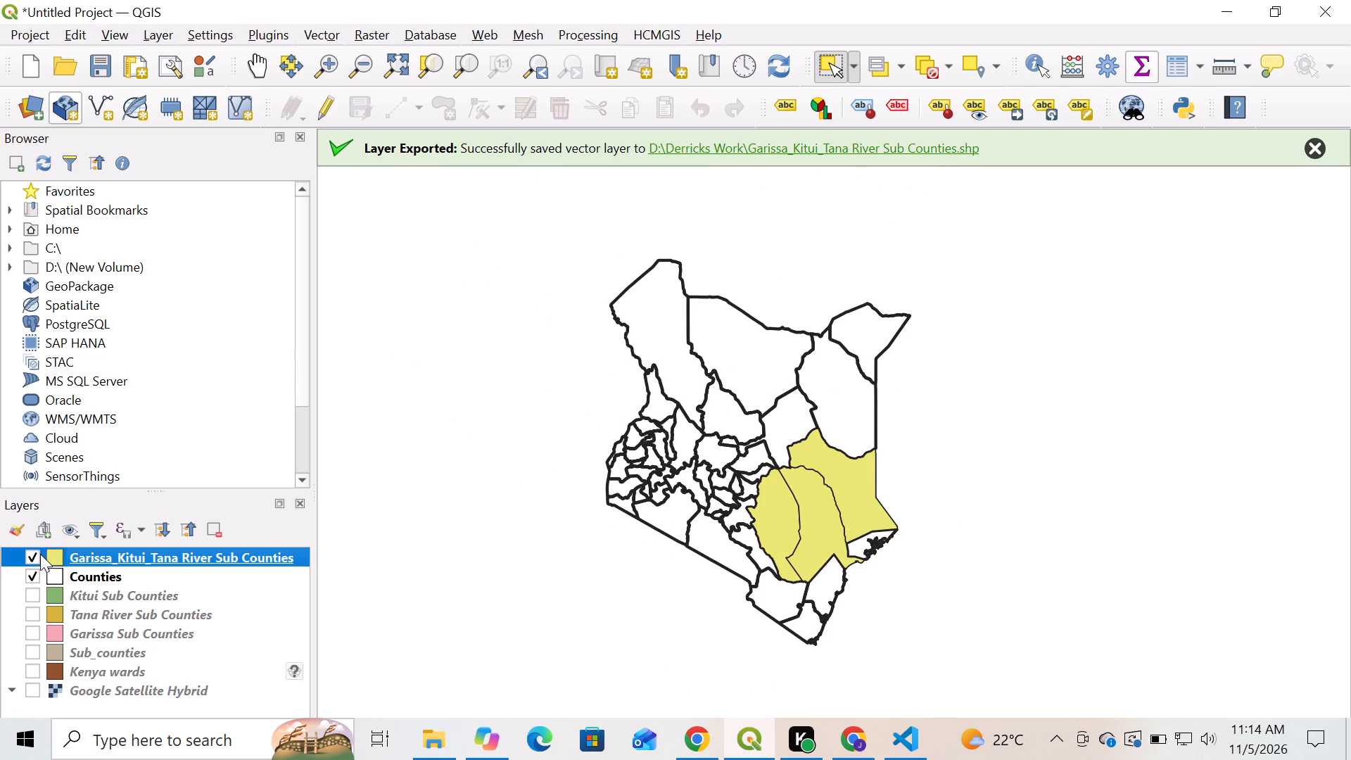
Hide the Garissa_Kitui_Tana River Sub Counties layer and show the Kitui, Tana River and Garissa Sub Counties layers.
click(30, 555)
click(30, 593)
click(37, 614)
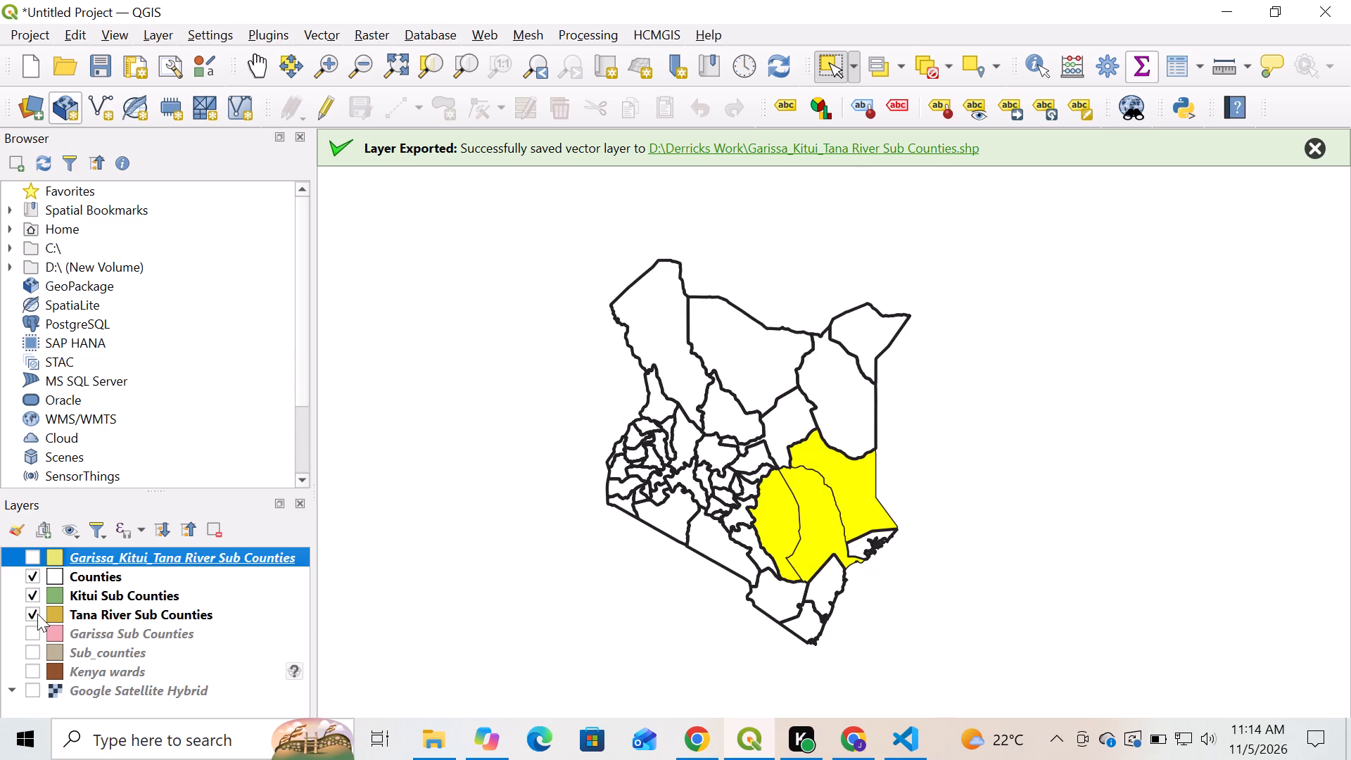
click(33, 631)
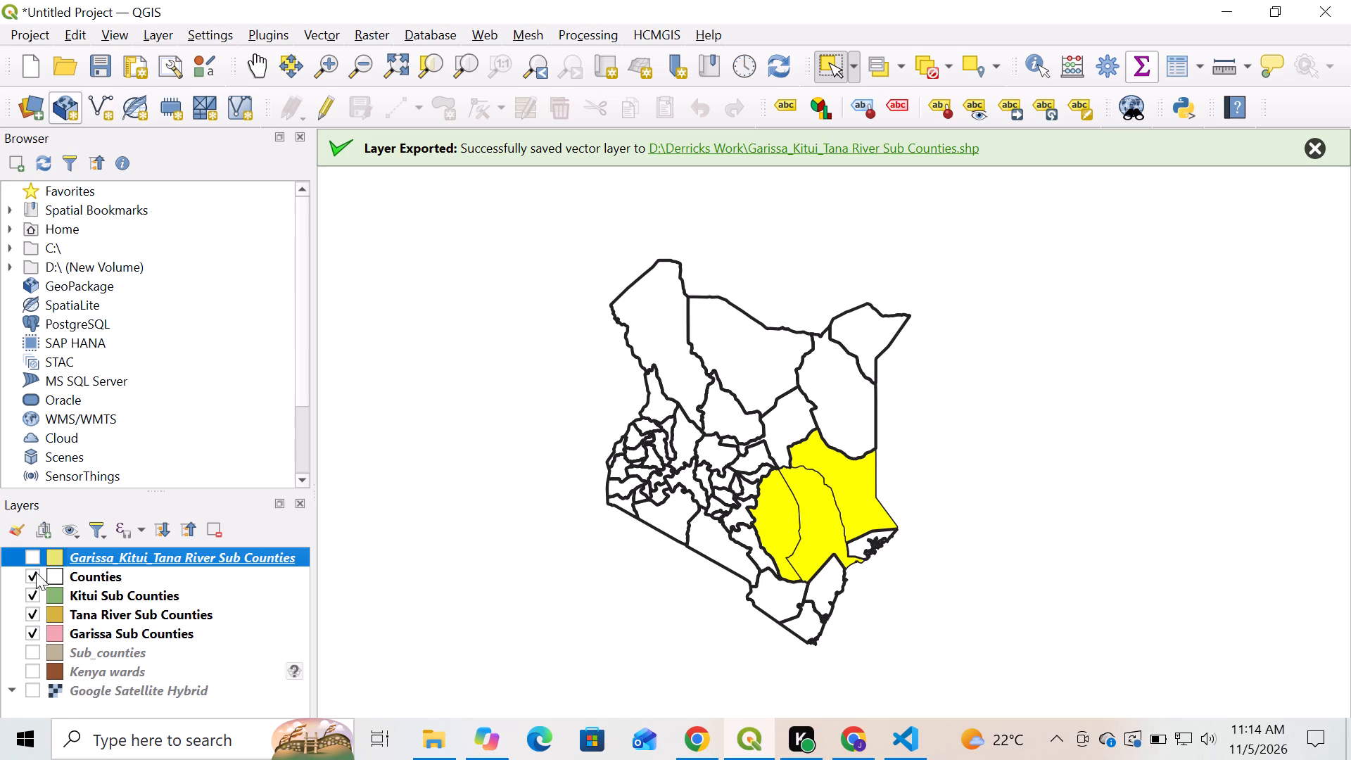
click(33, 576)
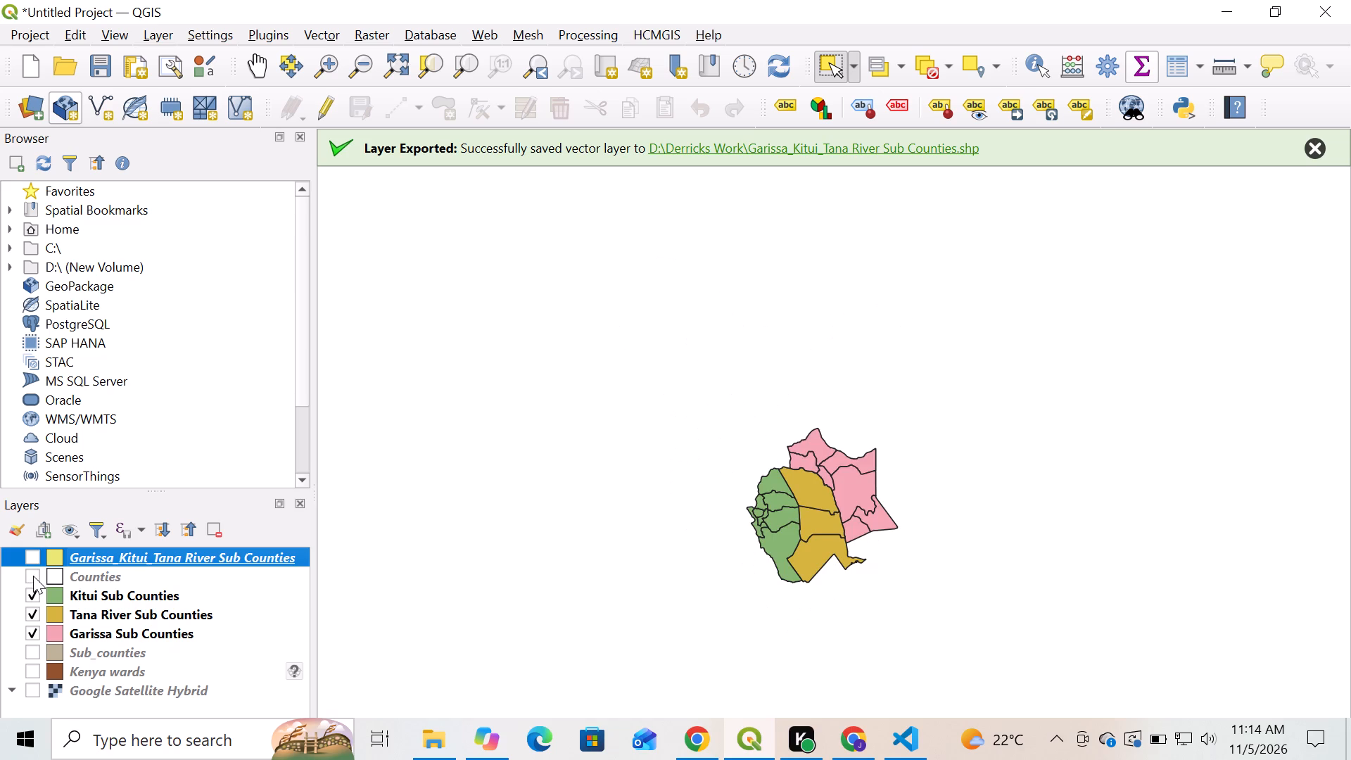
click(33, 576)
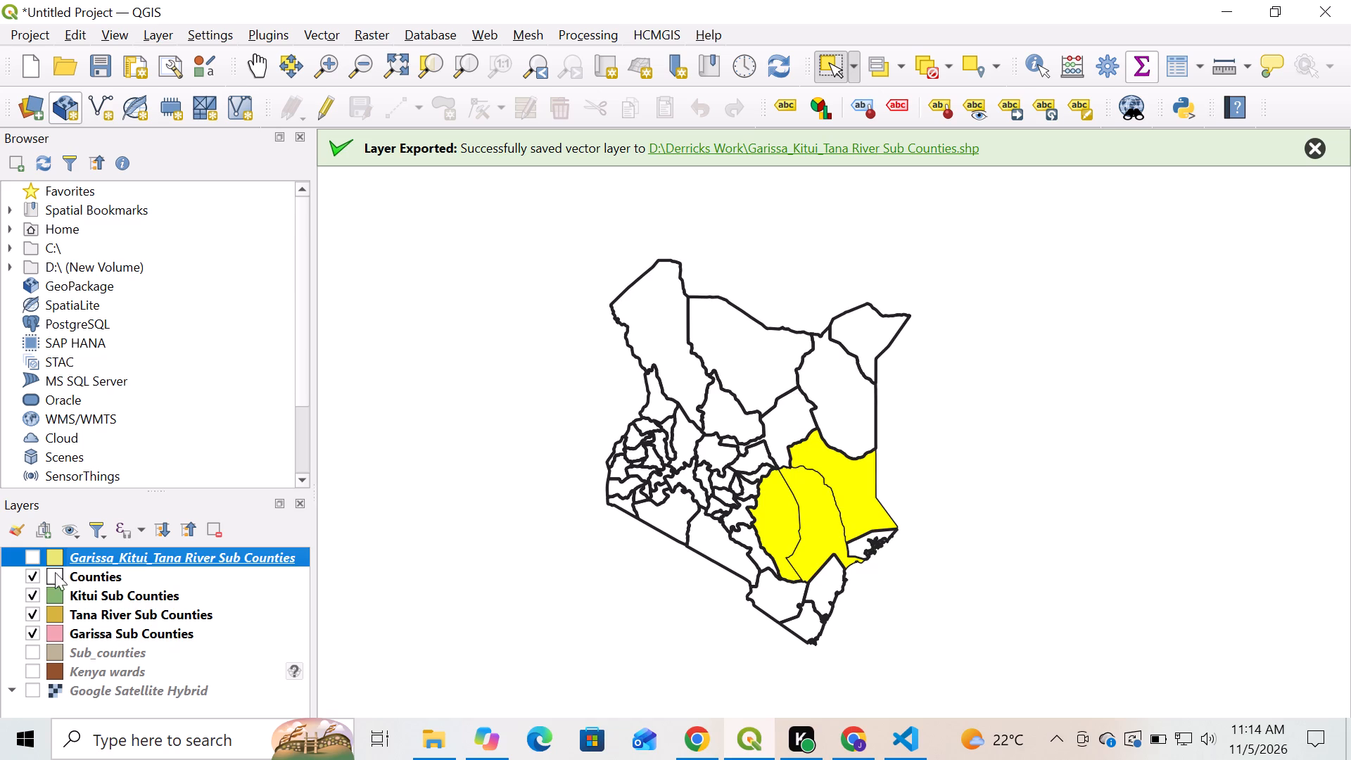
Clear the feature selection on the Counties layer.
click(118, 572)
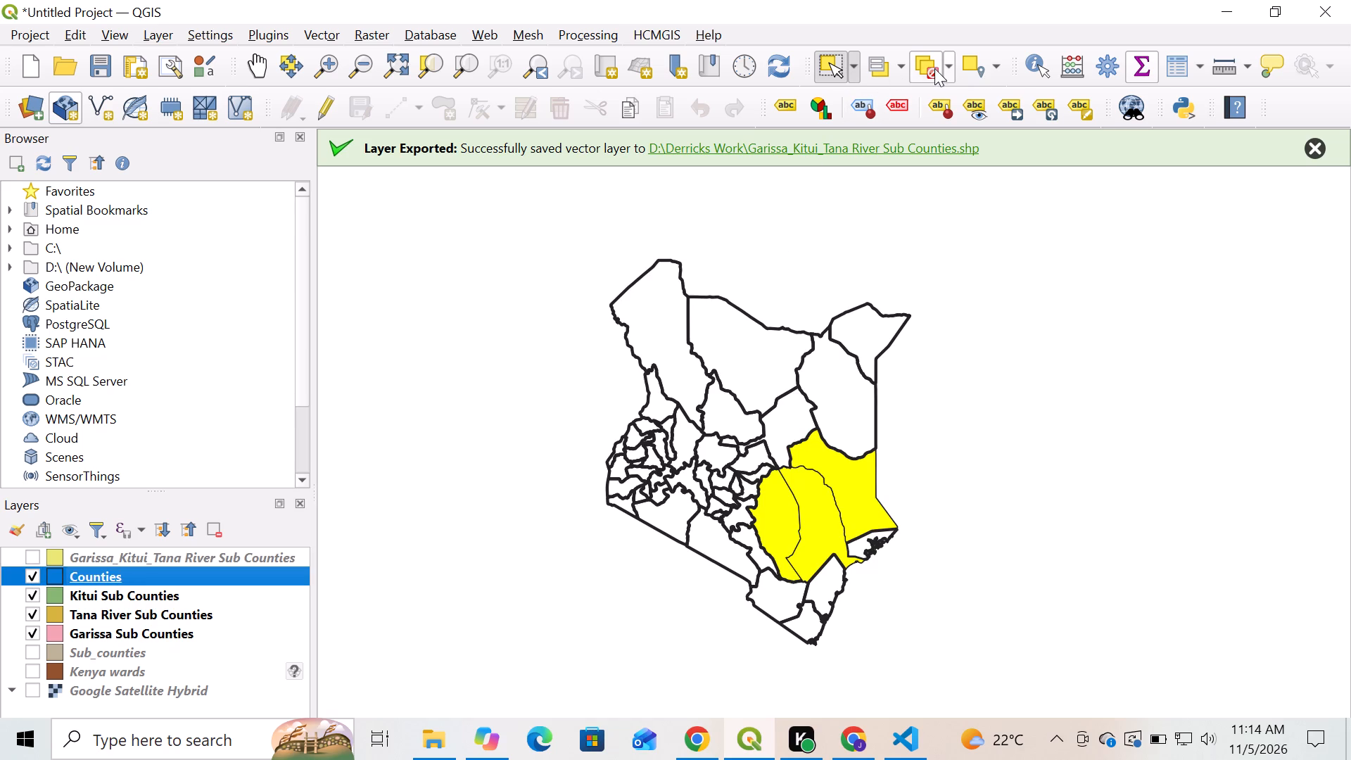
click(932, 68)
scroll(848, 510, up, 1)
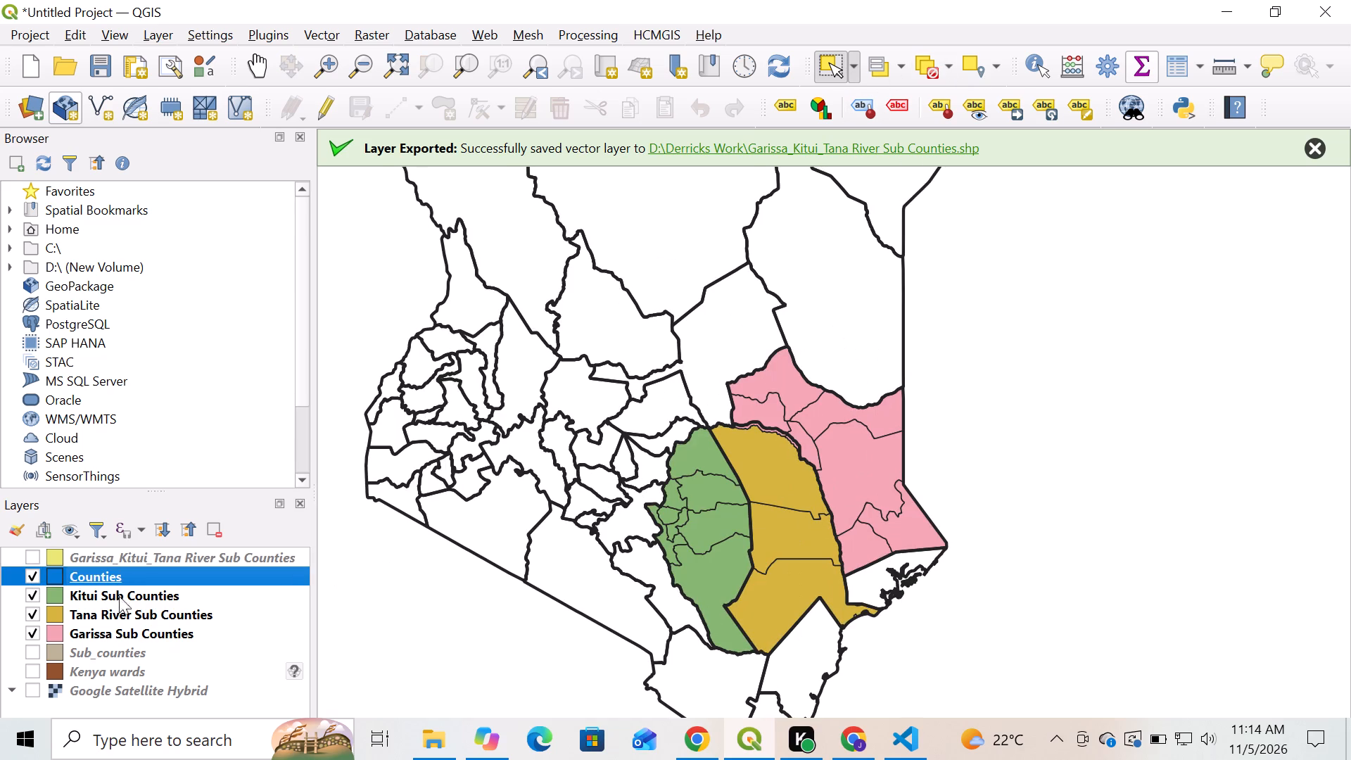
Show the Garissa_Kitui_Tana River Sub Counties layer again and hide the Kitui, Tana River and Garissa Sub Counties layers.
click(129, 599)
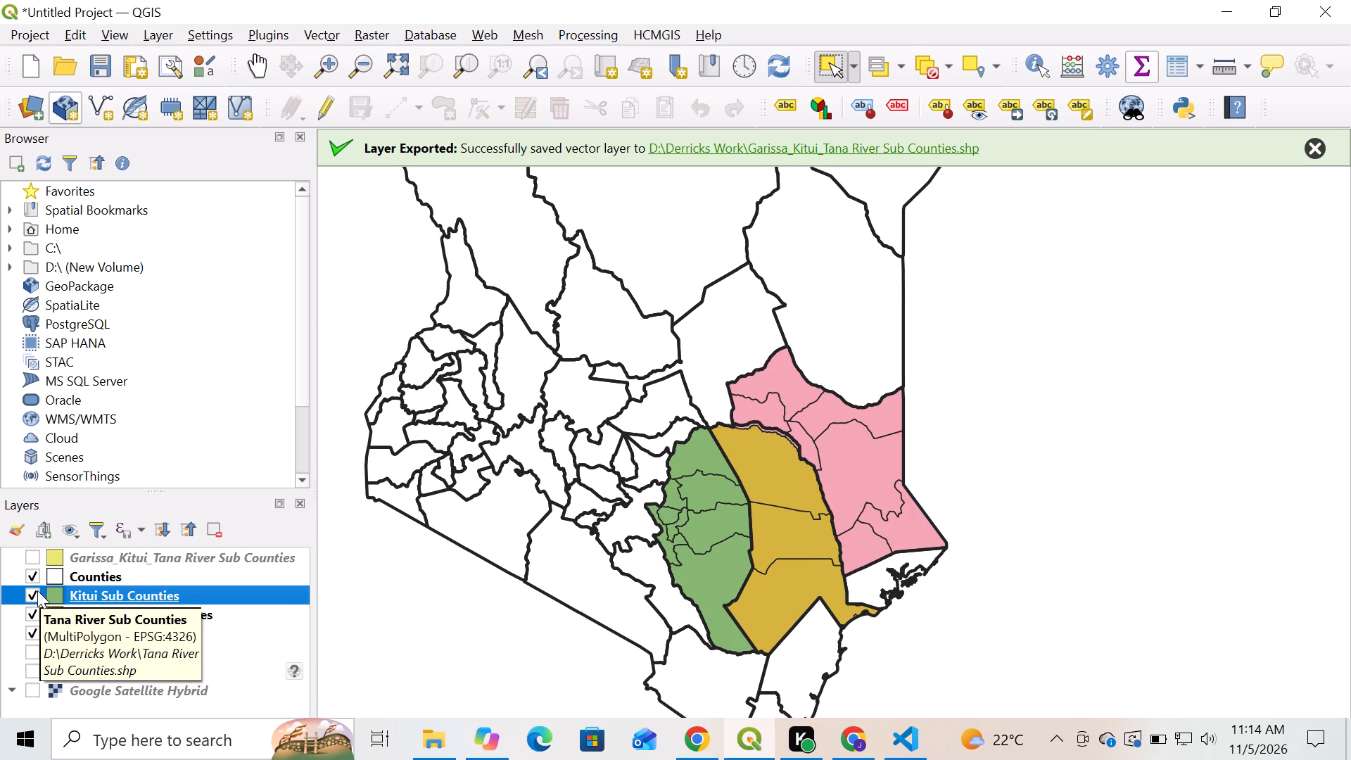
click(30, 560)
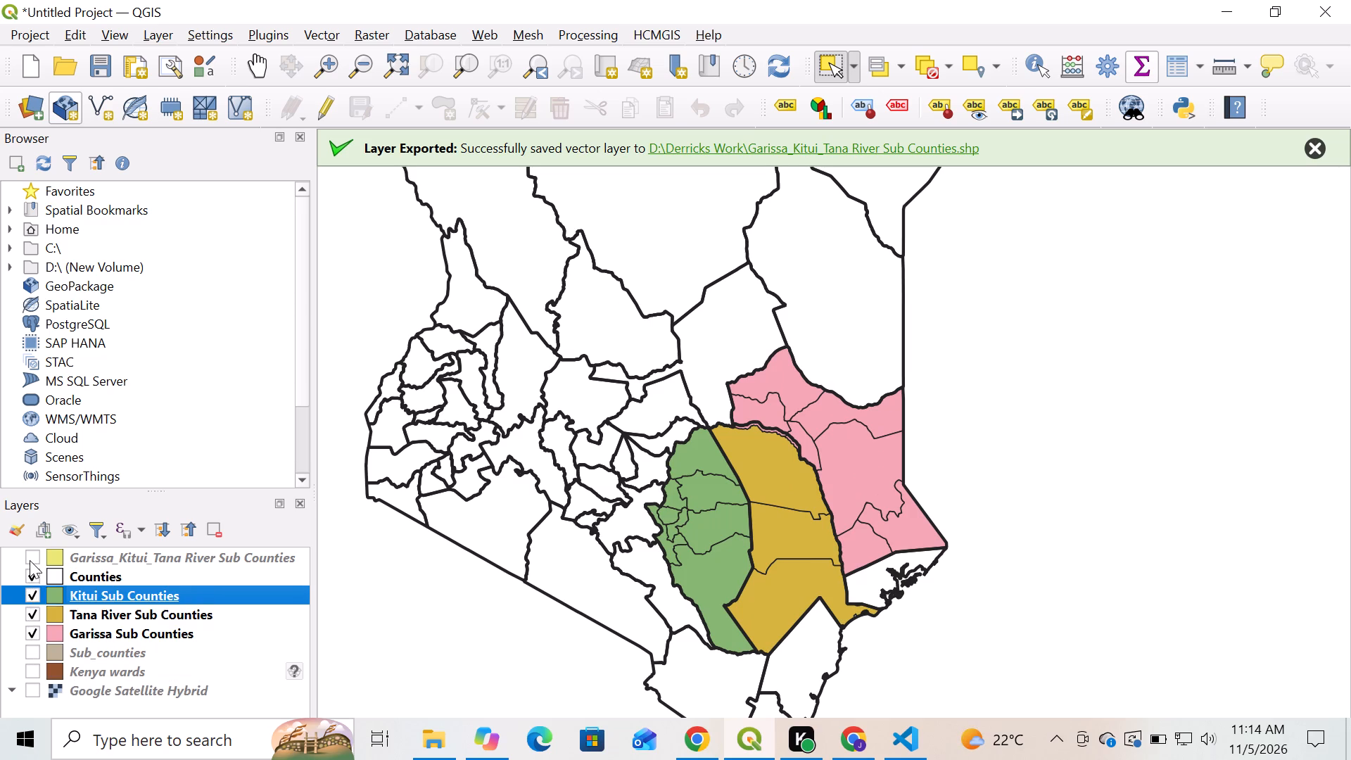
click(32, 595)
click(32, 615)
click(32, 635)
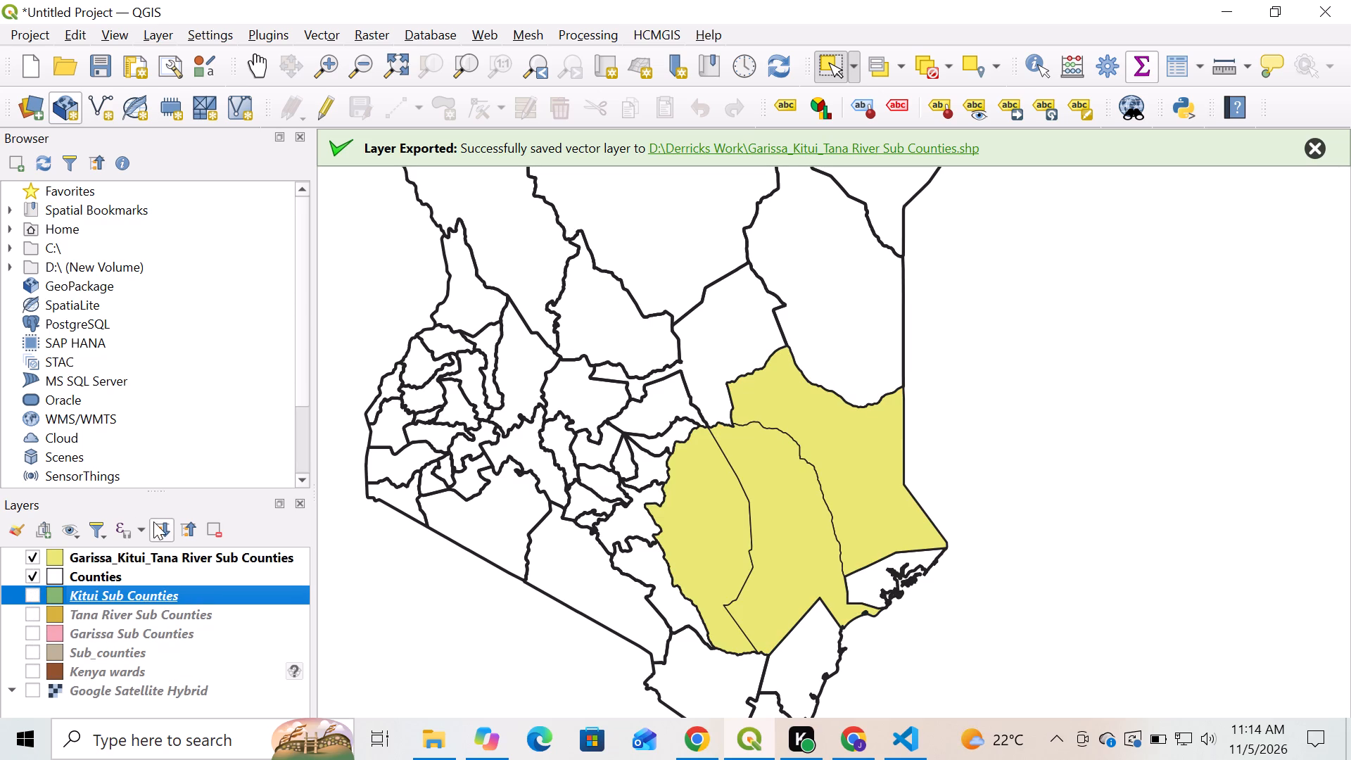
Set the simple fill stroke width of the Garissa_Kitui_Tana River Sub Counties layer to Hairline.
click(148, 559)
right_click(147, 559)
click(220, 547)
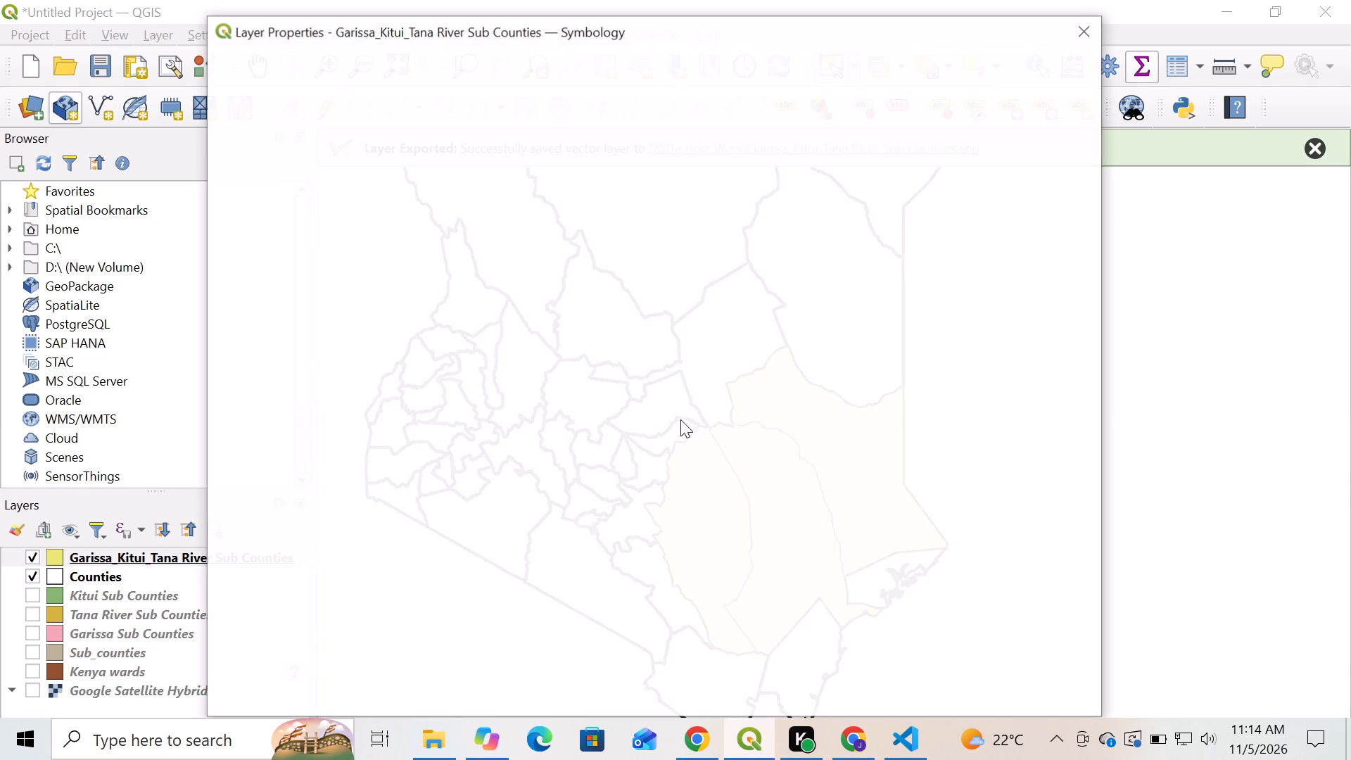
click(671, 110)
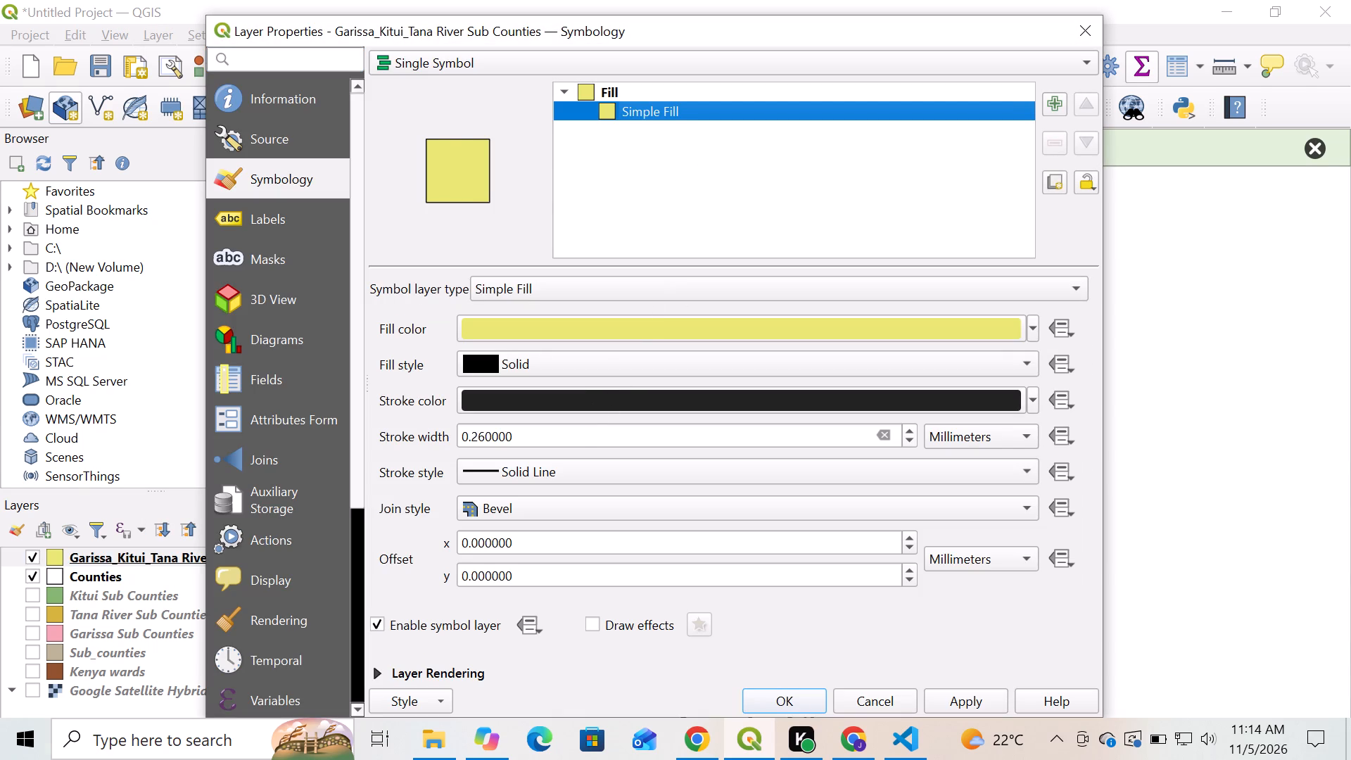
click(907, 440)
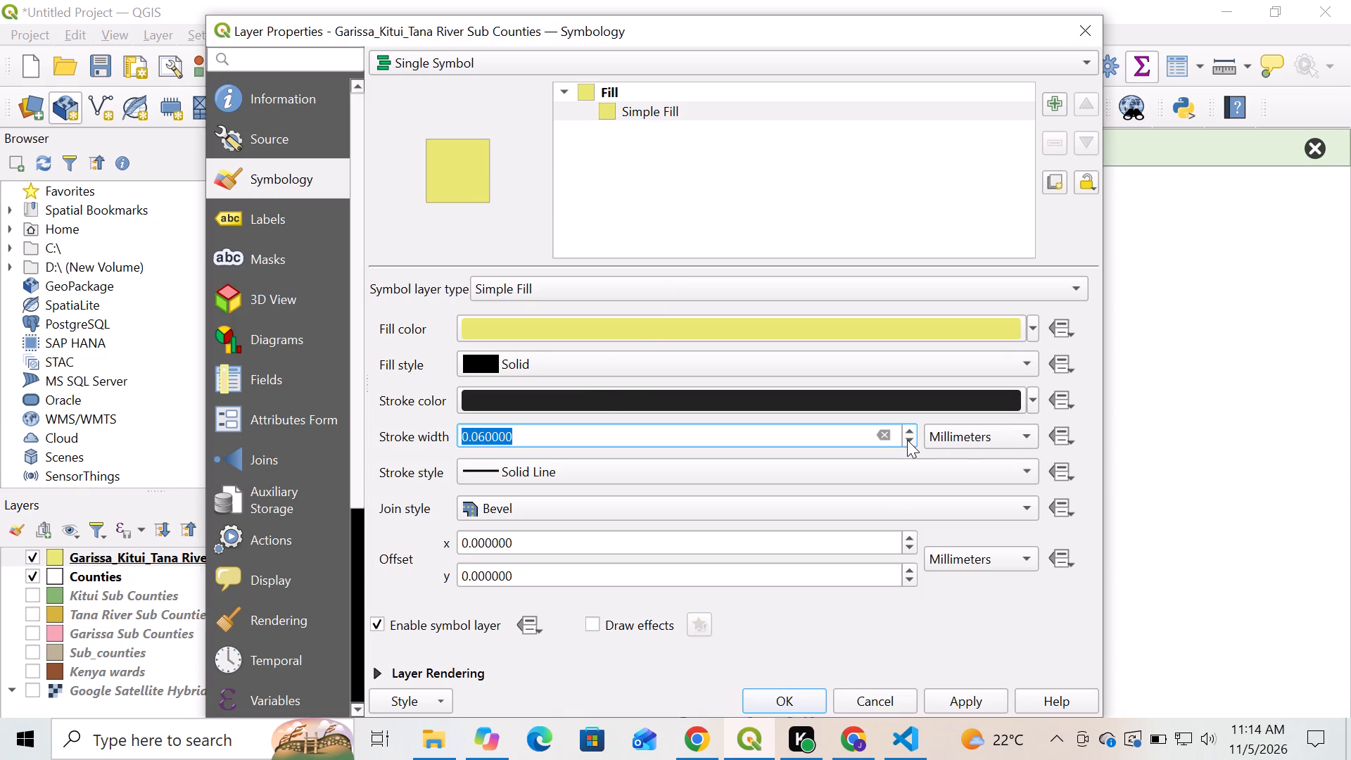
click(907, 440)
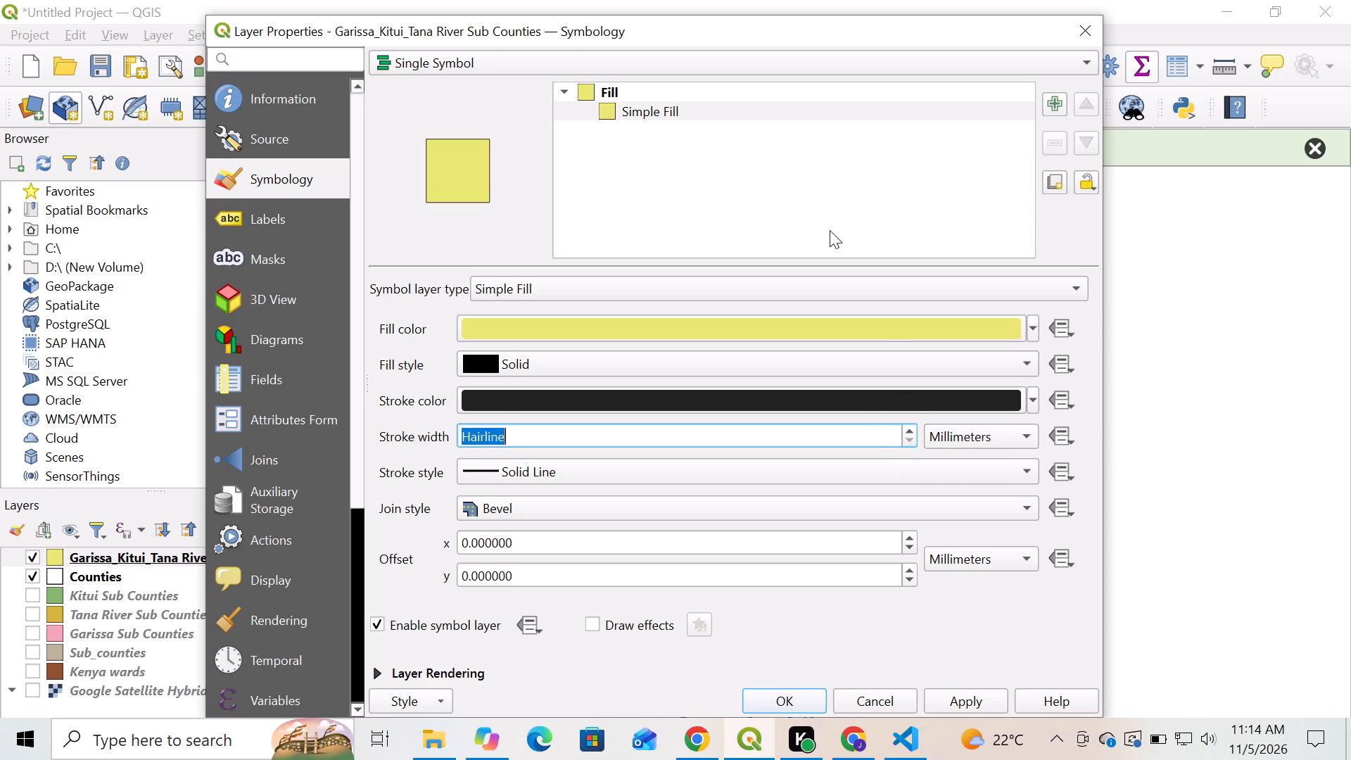
Change the layer's fill to a stronger, slightly transparent yellow, then apply and accept the symbology changes.
click(1033, 330)
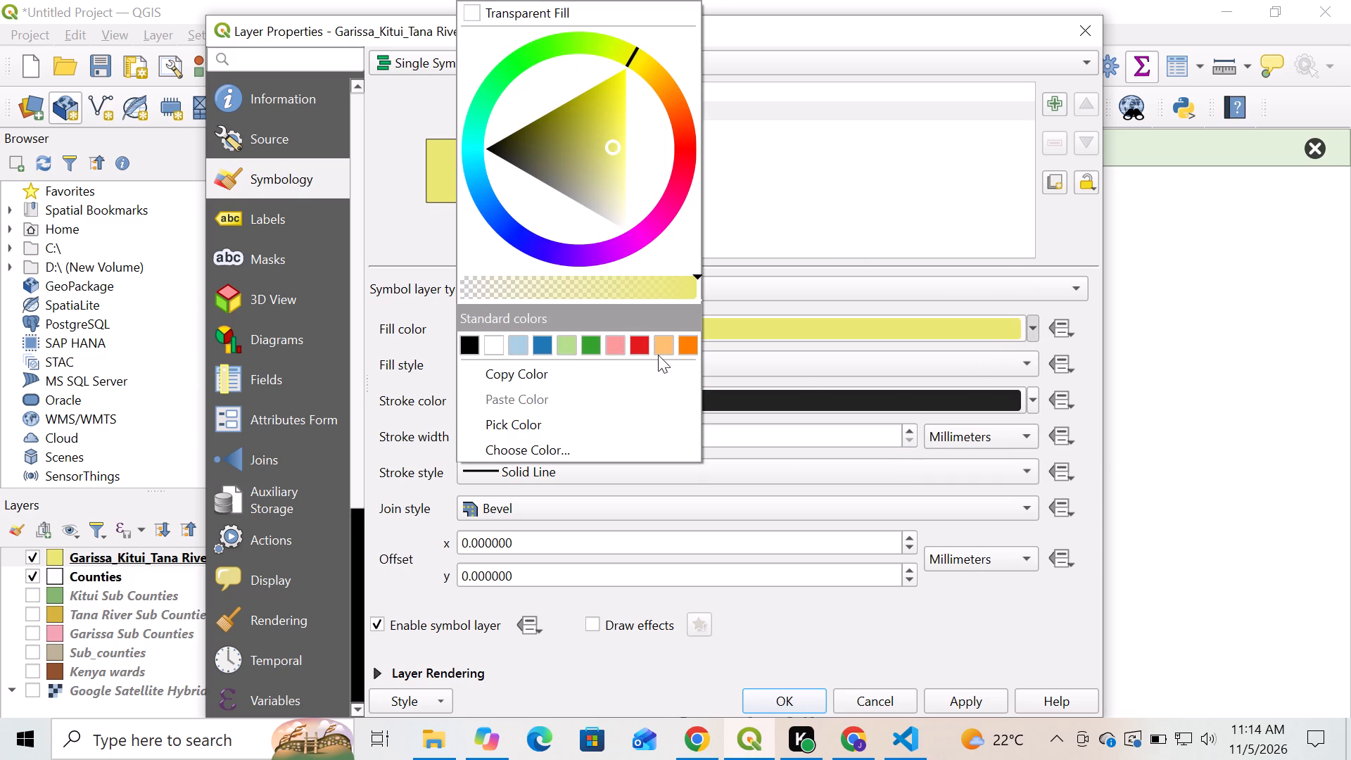
click(673, 291)
click(678, 291)
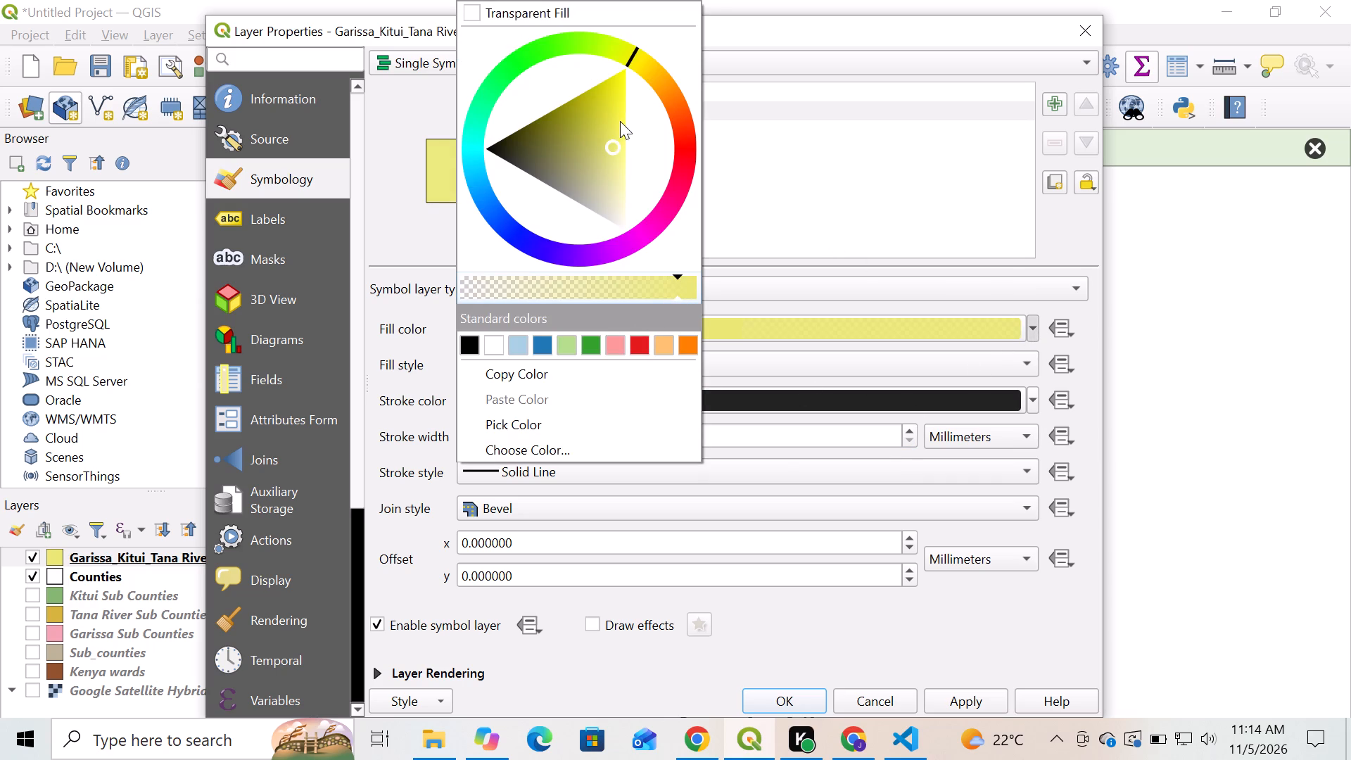
click(615, 109)
click(612, 98)
click(612, 111)
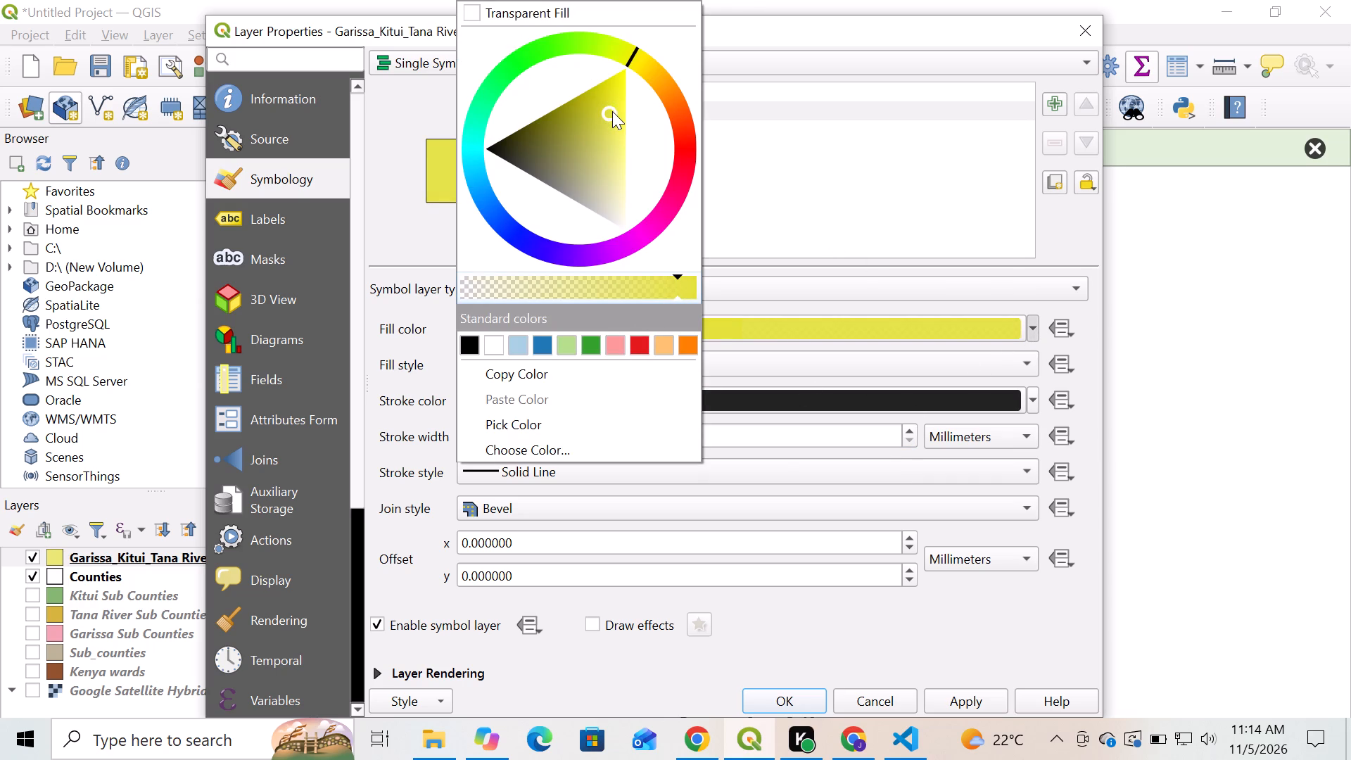
click(611, 97)
click(808, 148)
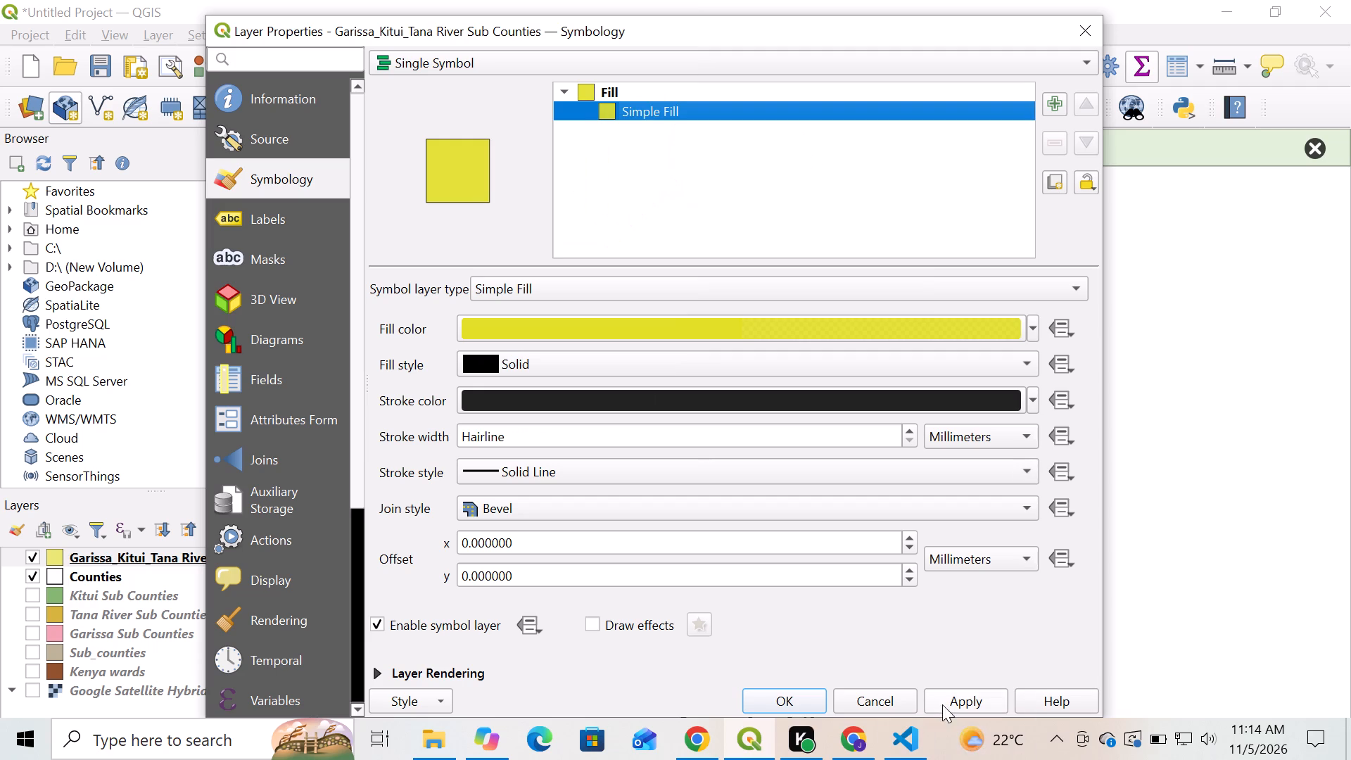
click(959, 695)
click(784, 692)
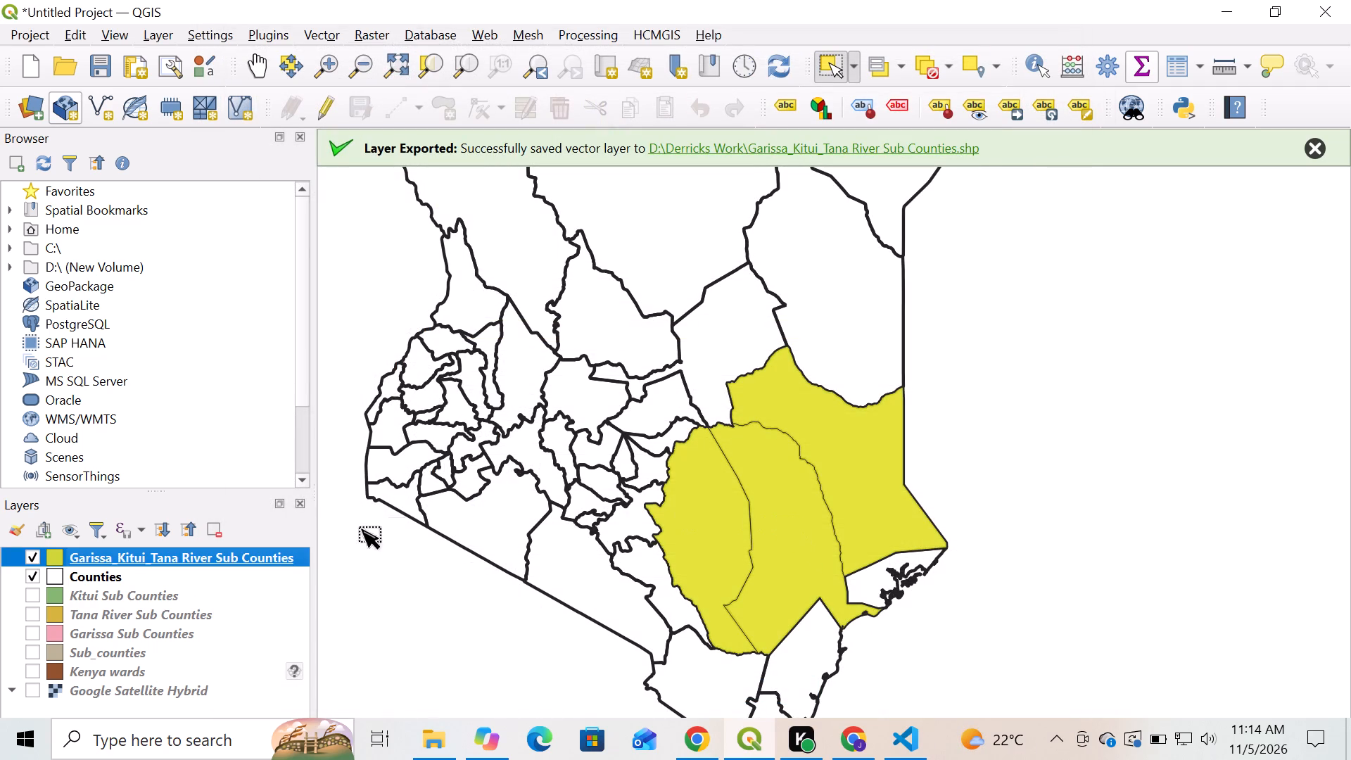
Change the Garissa_Kitui_Tana River Sub Counties layer's simple fill colour to a brighter, fully opaque yellow, and accept the symbology.
right_click(261, 555)
click(337, 539)
click(668, 104)
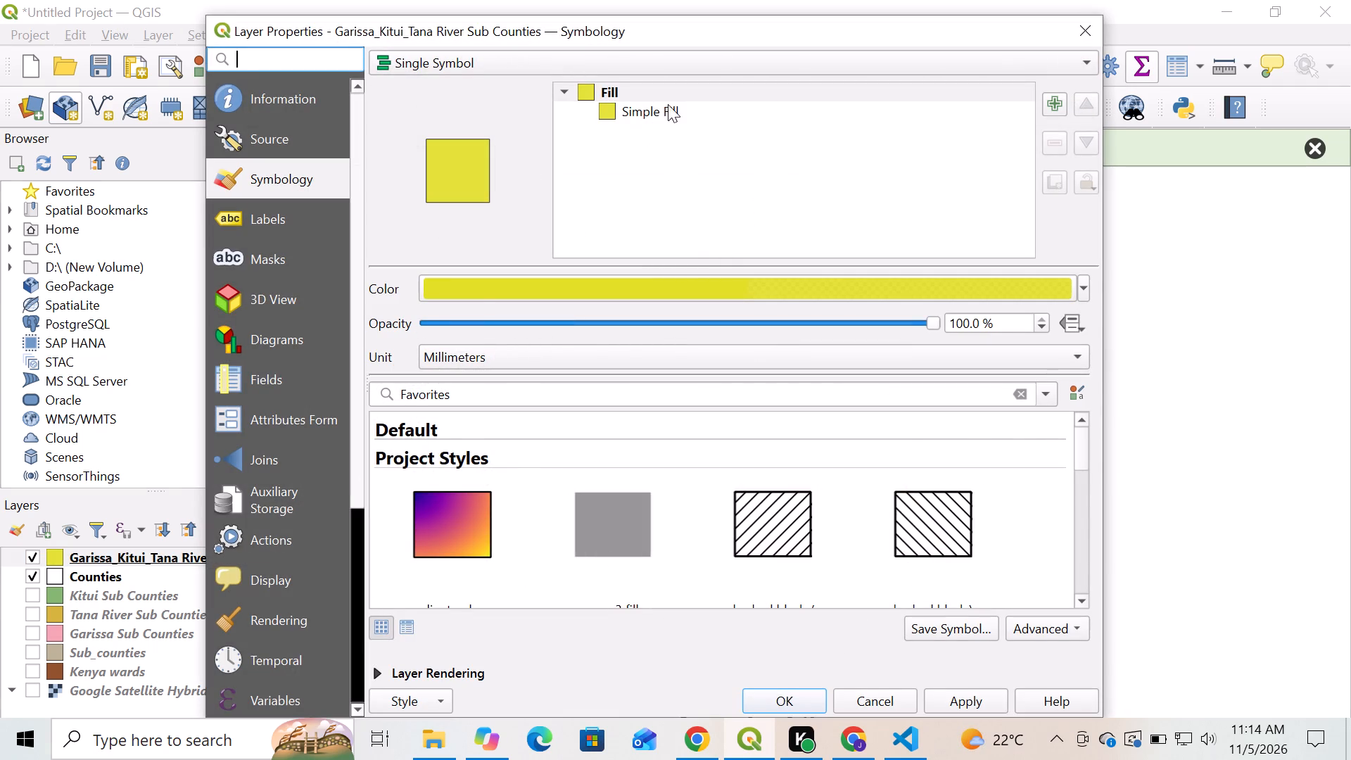
click(1030, 327)
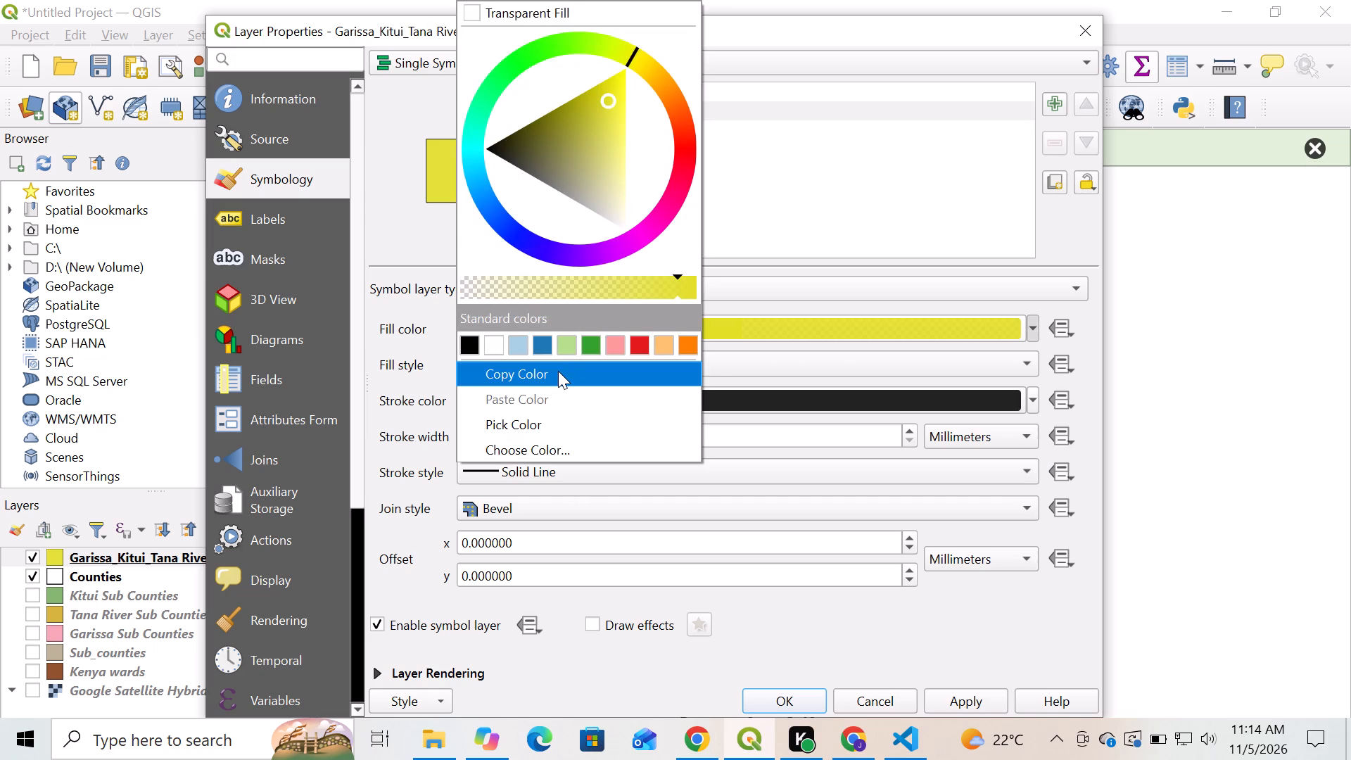
click(540, 417)
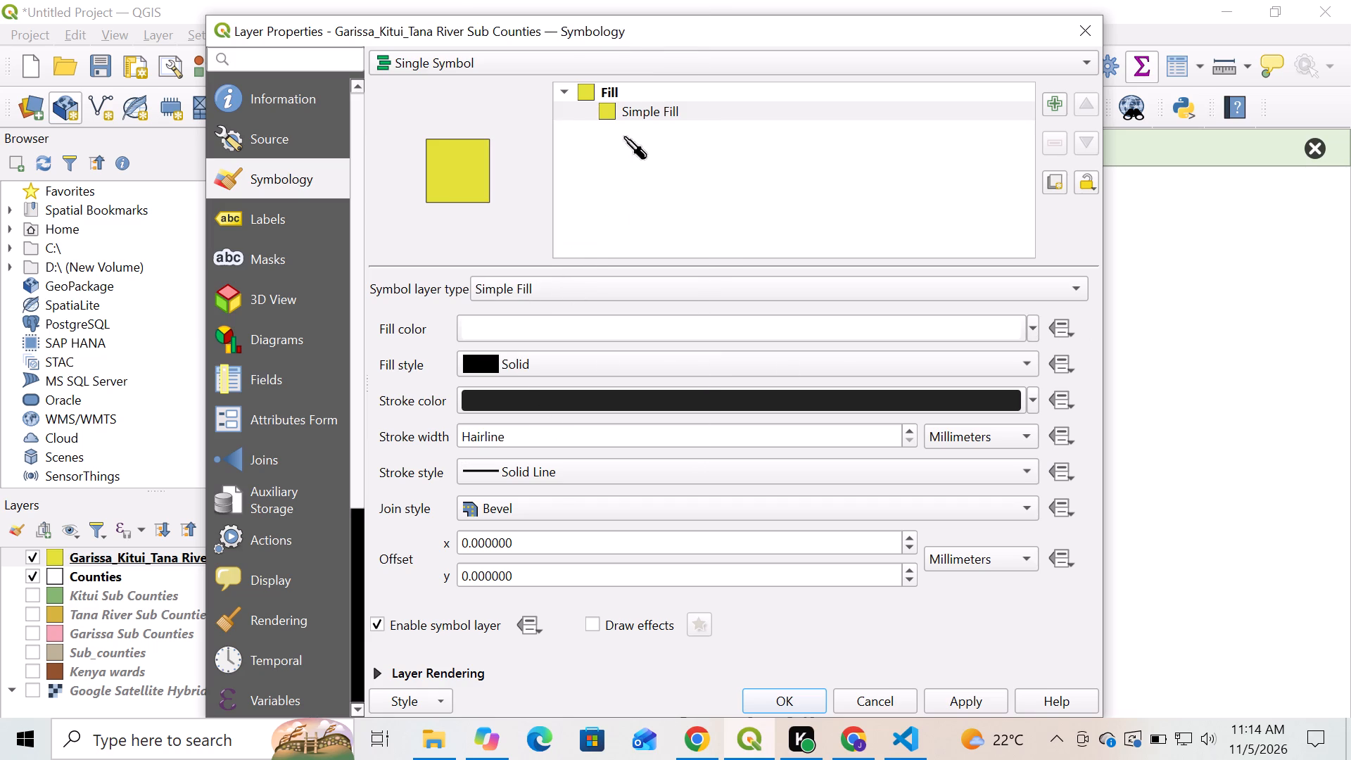
click(1033, 335)
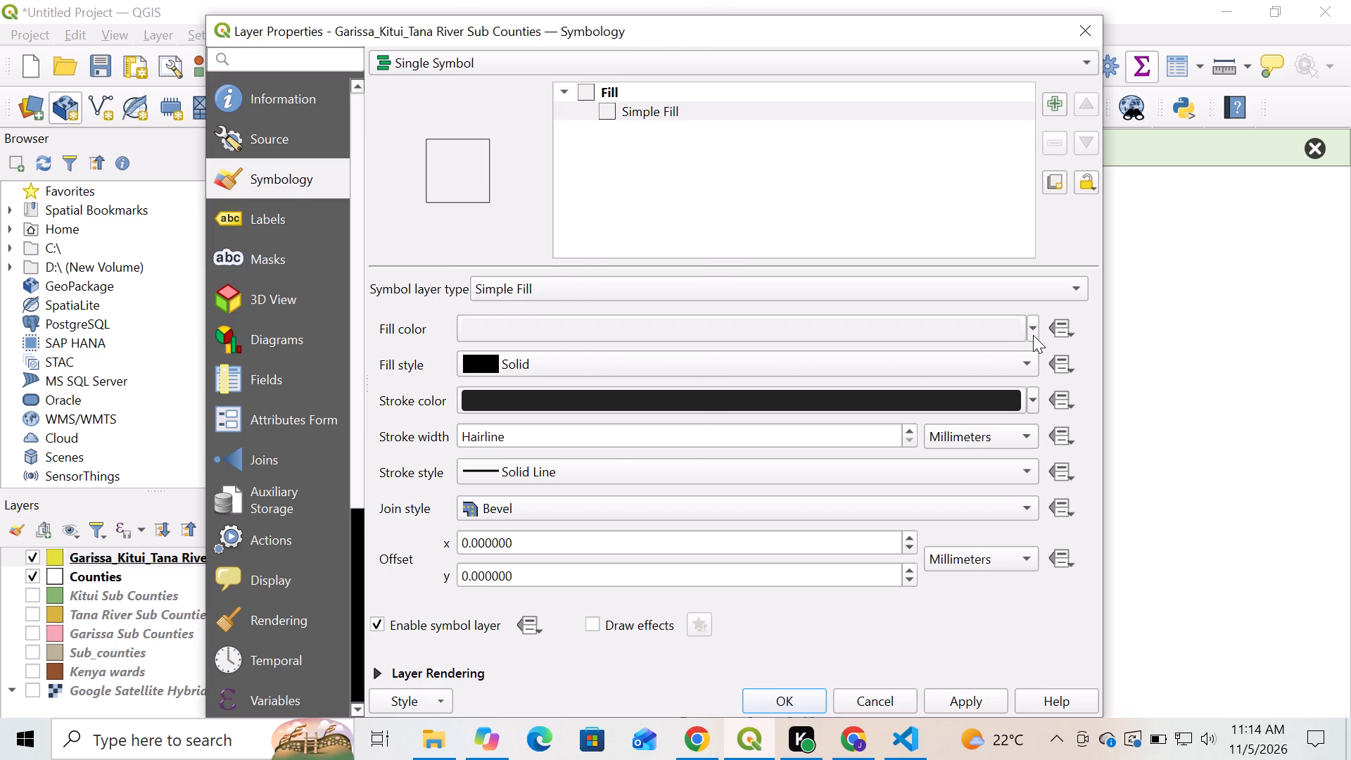
click(1032, 331)
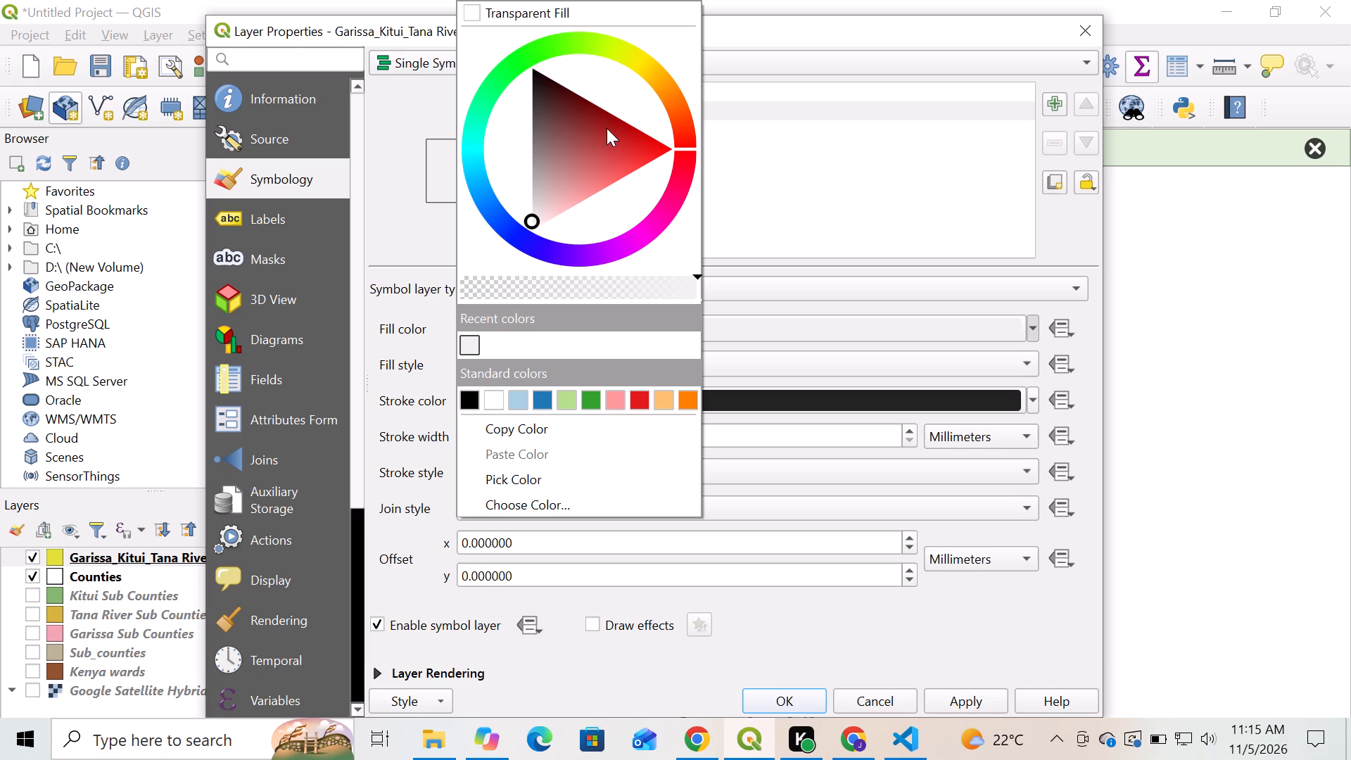
click(637, 62)
click(631, 55)
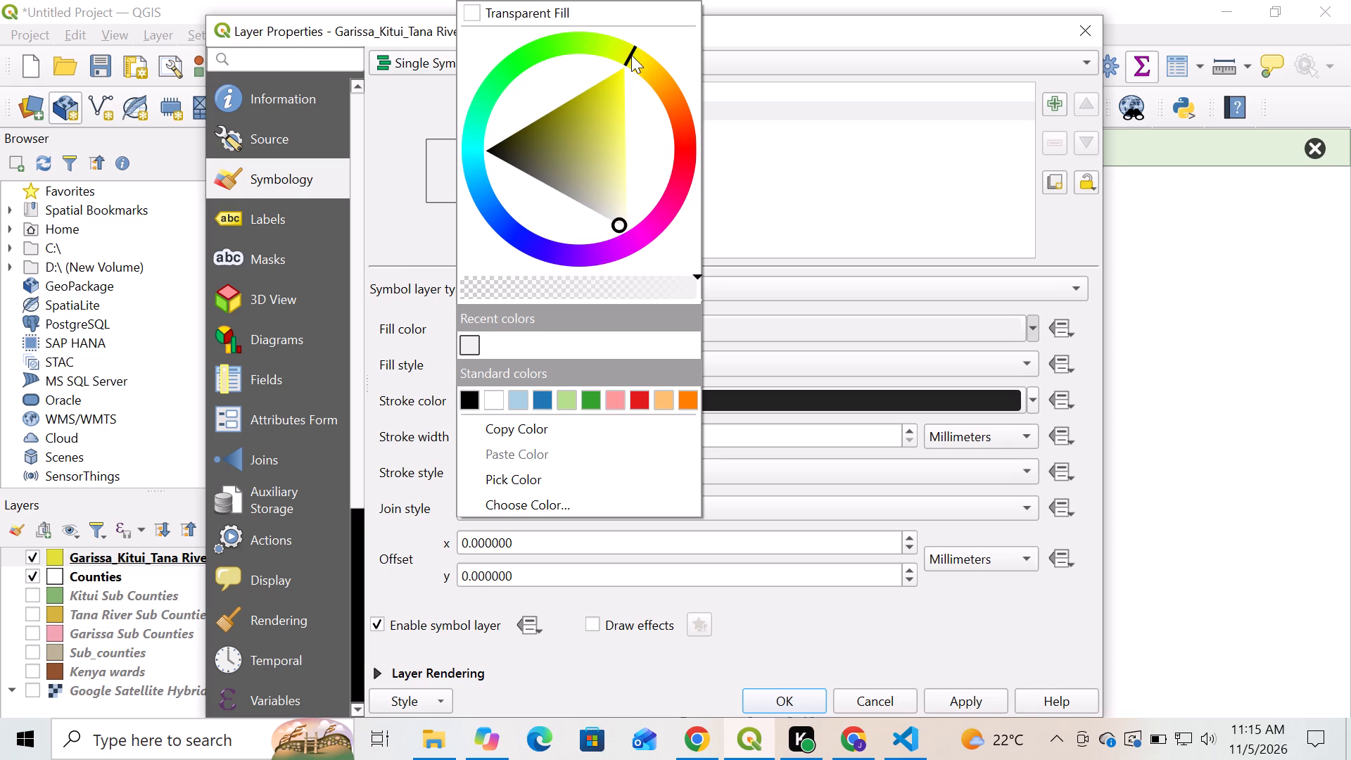
click(638, 57)
click(626, 77)
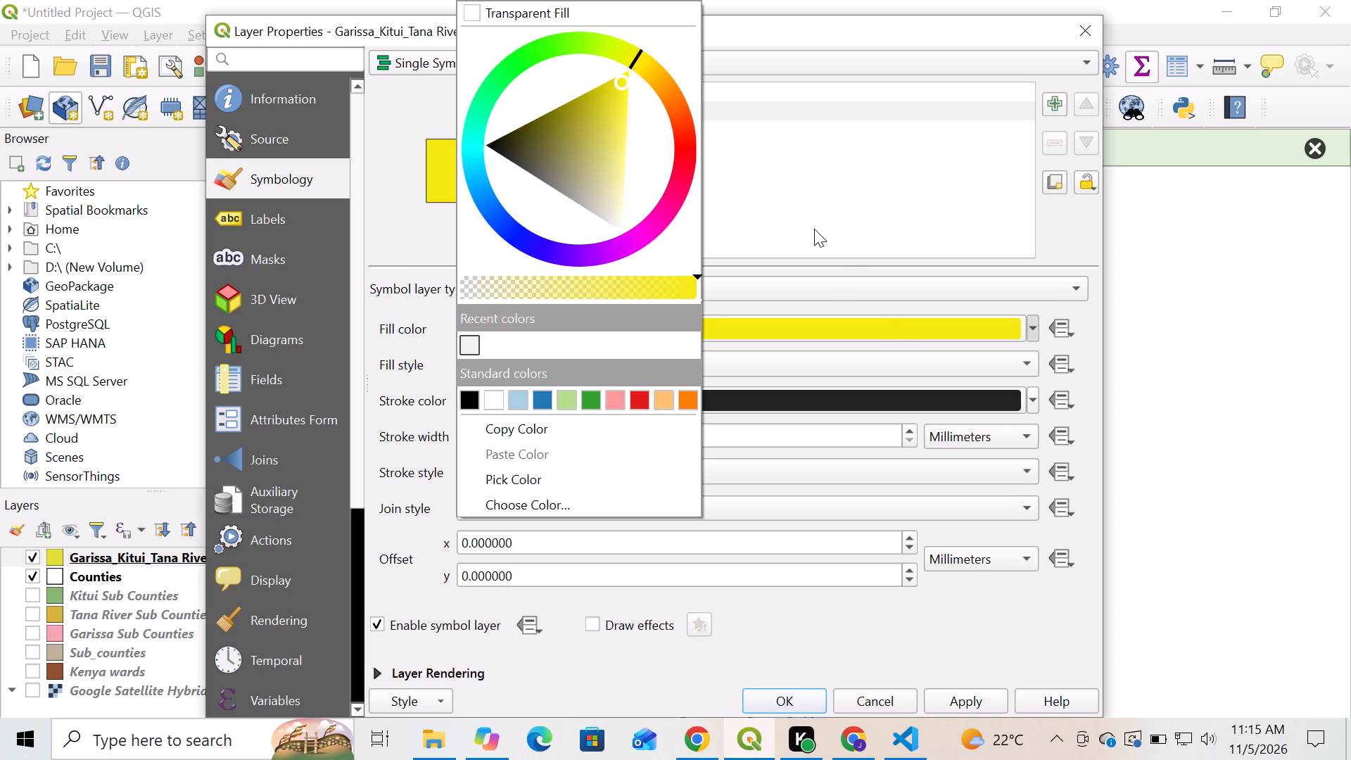
click(961, 699)
click(799, 697)
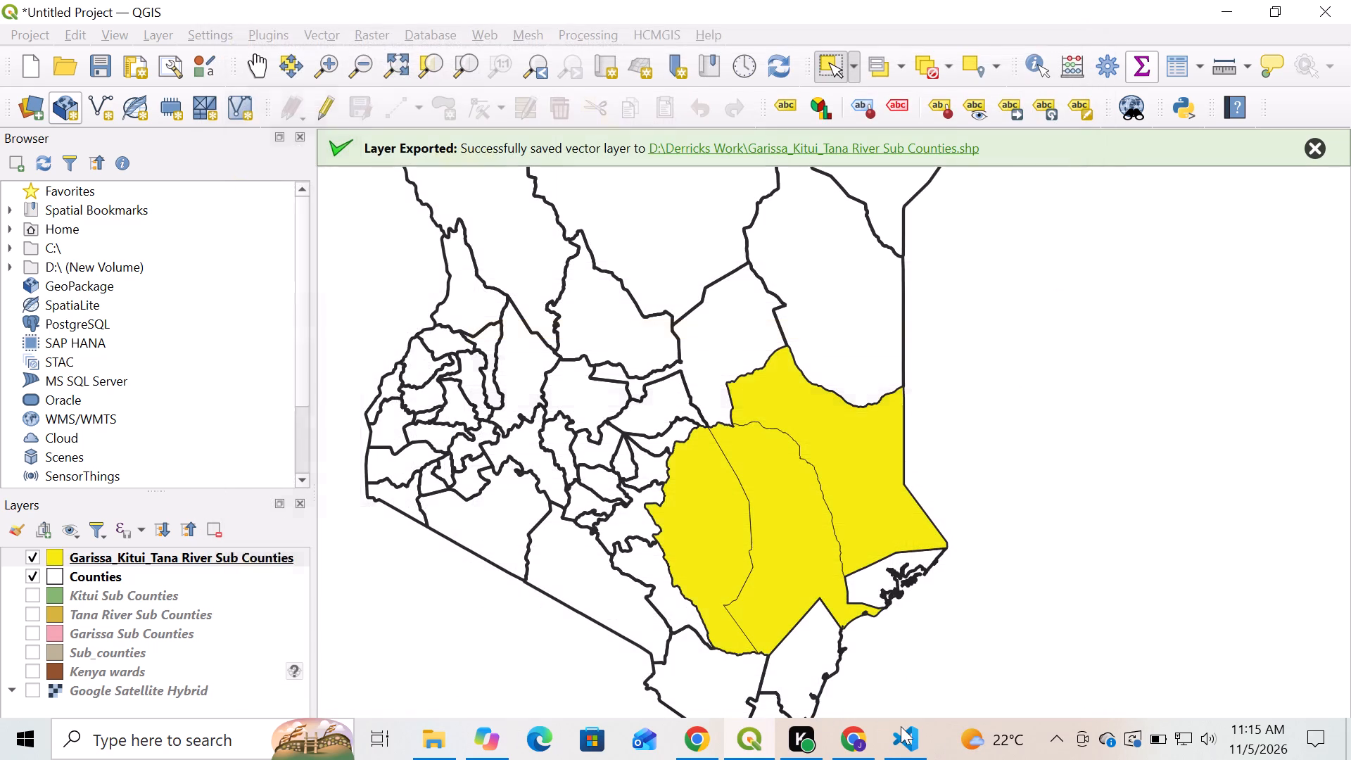
Increase the simple fill stroke width of the Garissa_Kitui_Tana River Sub Counties layer, then apply and accept the change.
right_click(170, 552)
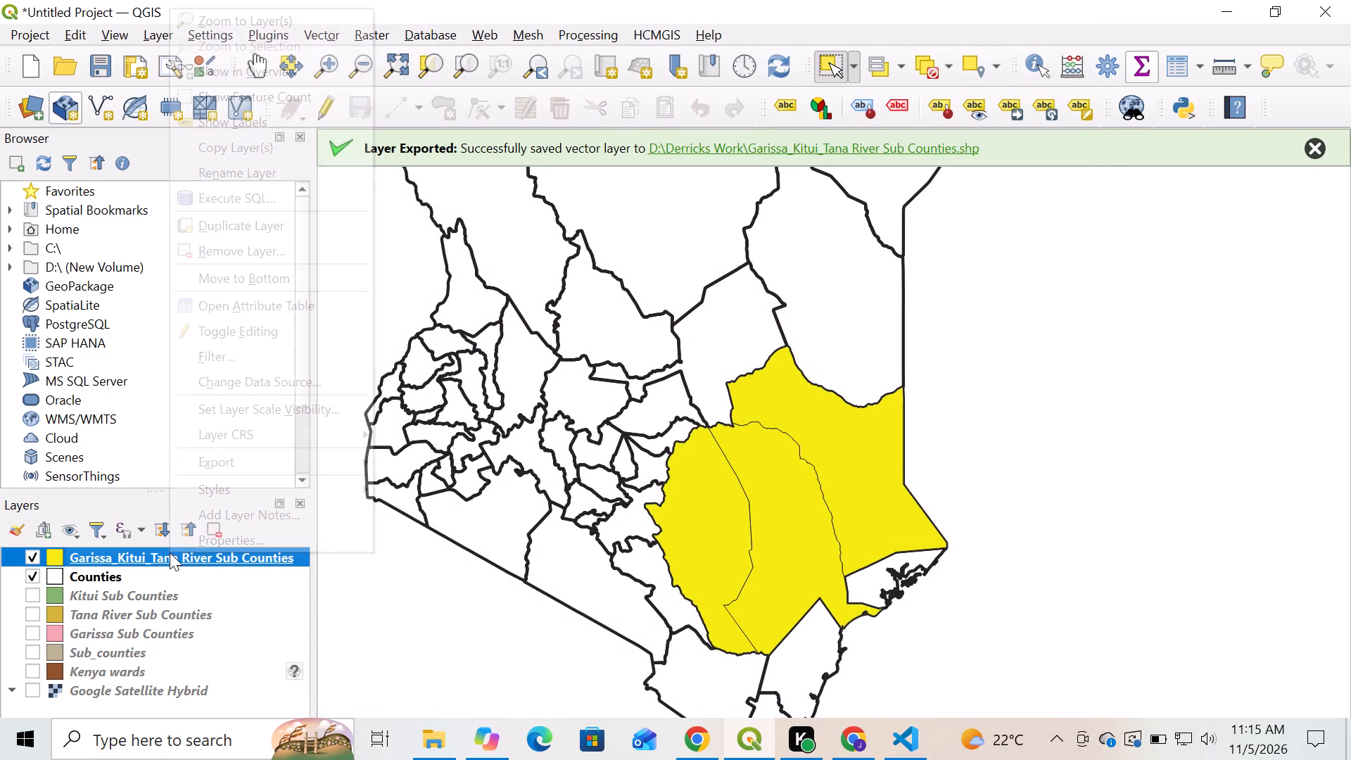
click(248, 548)
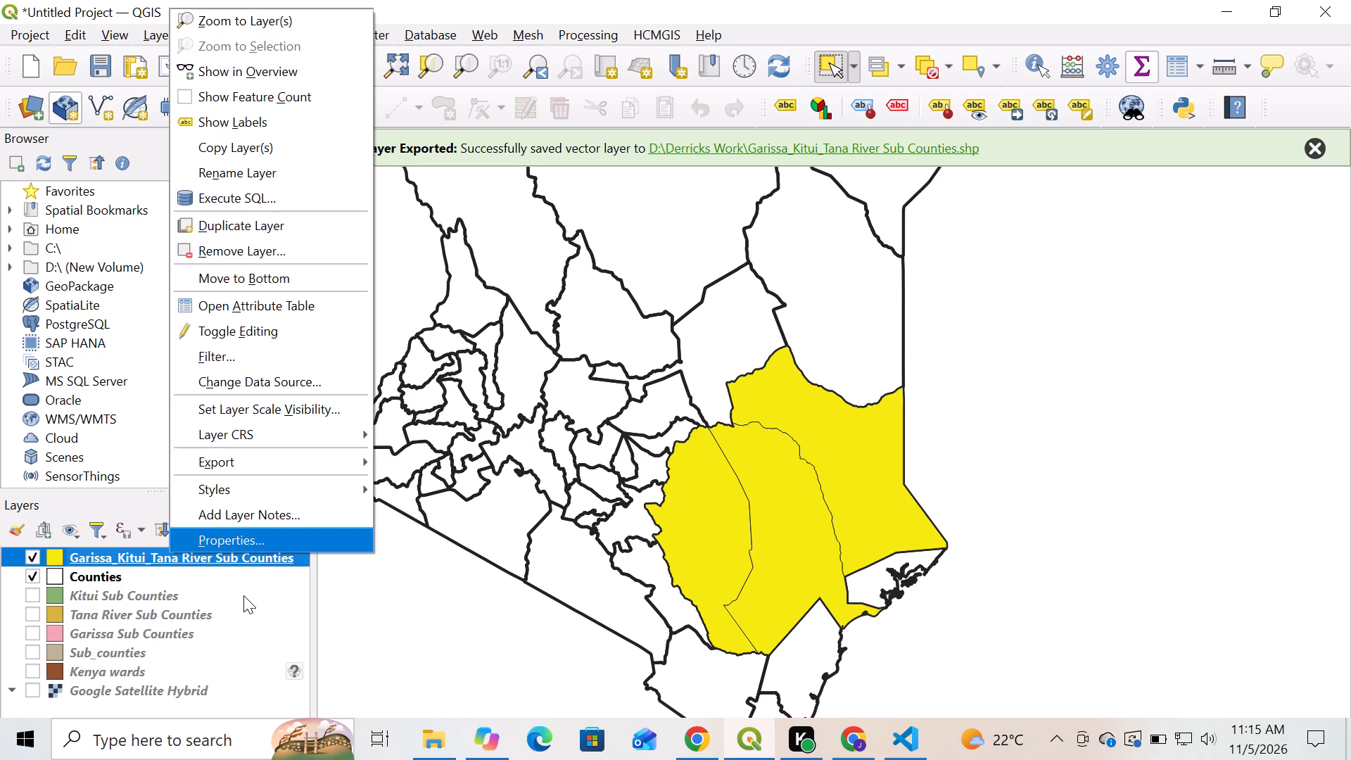
click(661, 106)
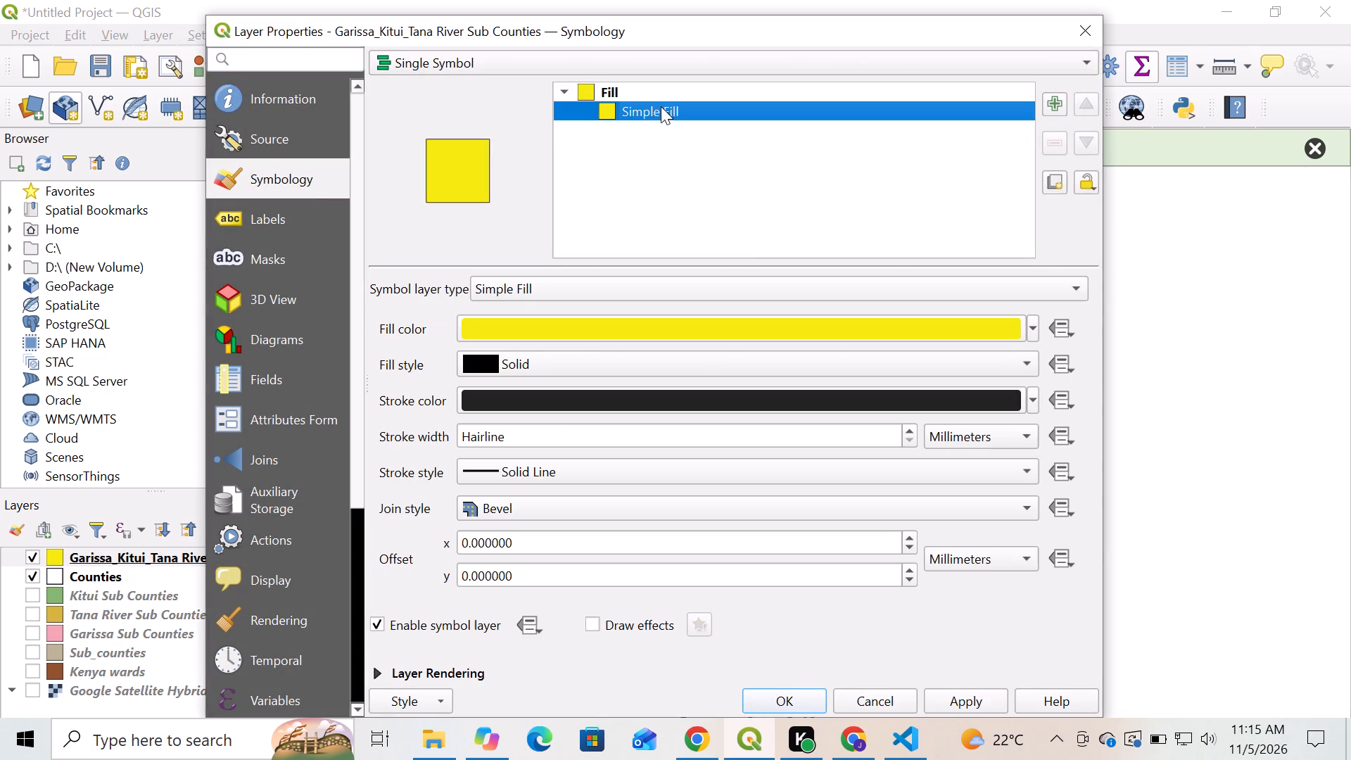
click(906, 429)
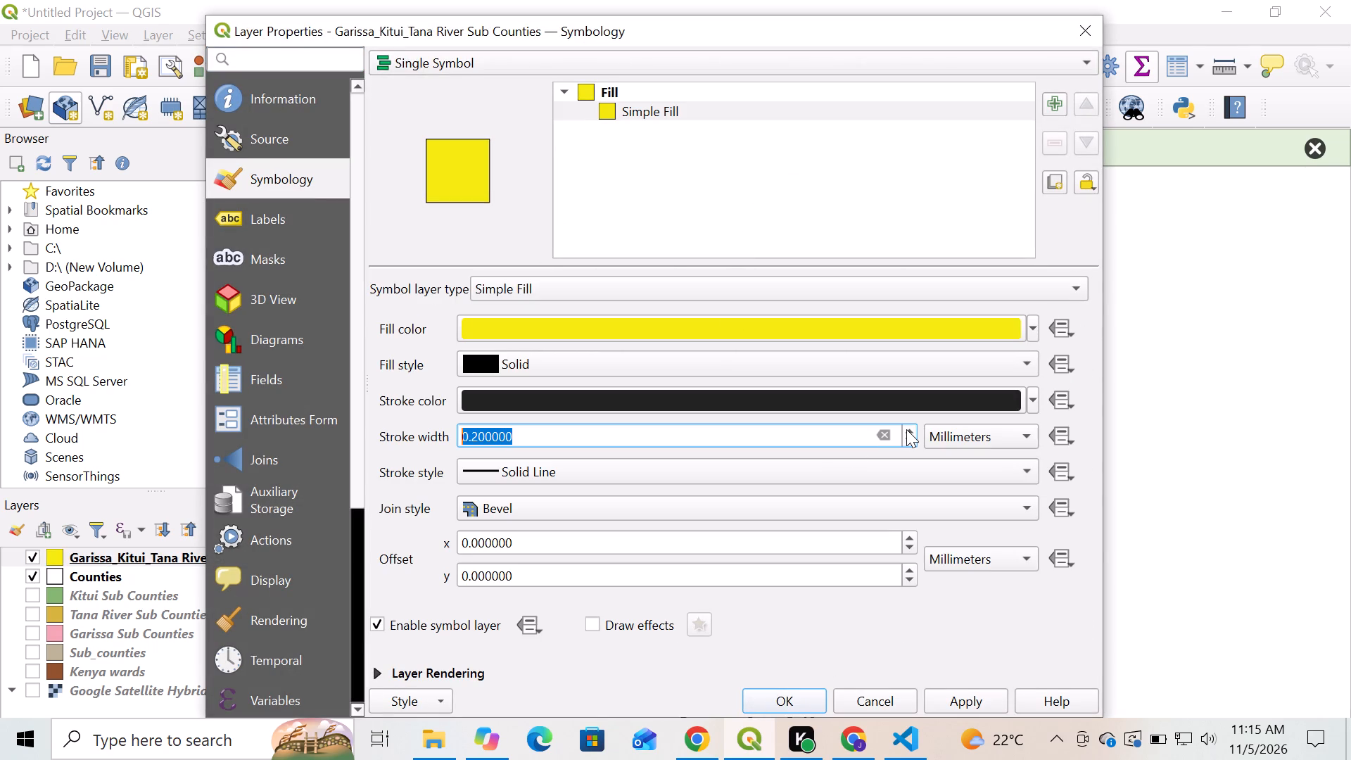
click(906, 429)
click(957, 702)
click(806, 698)
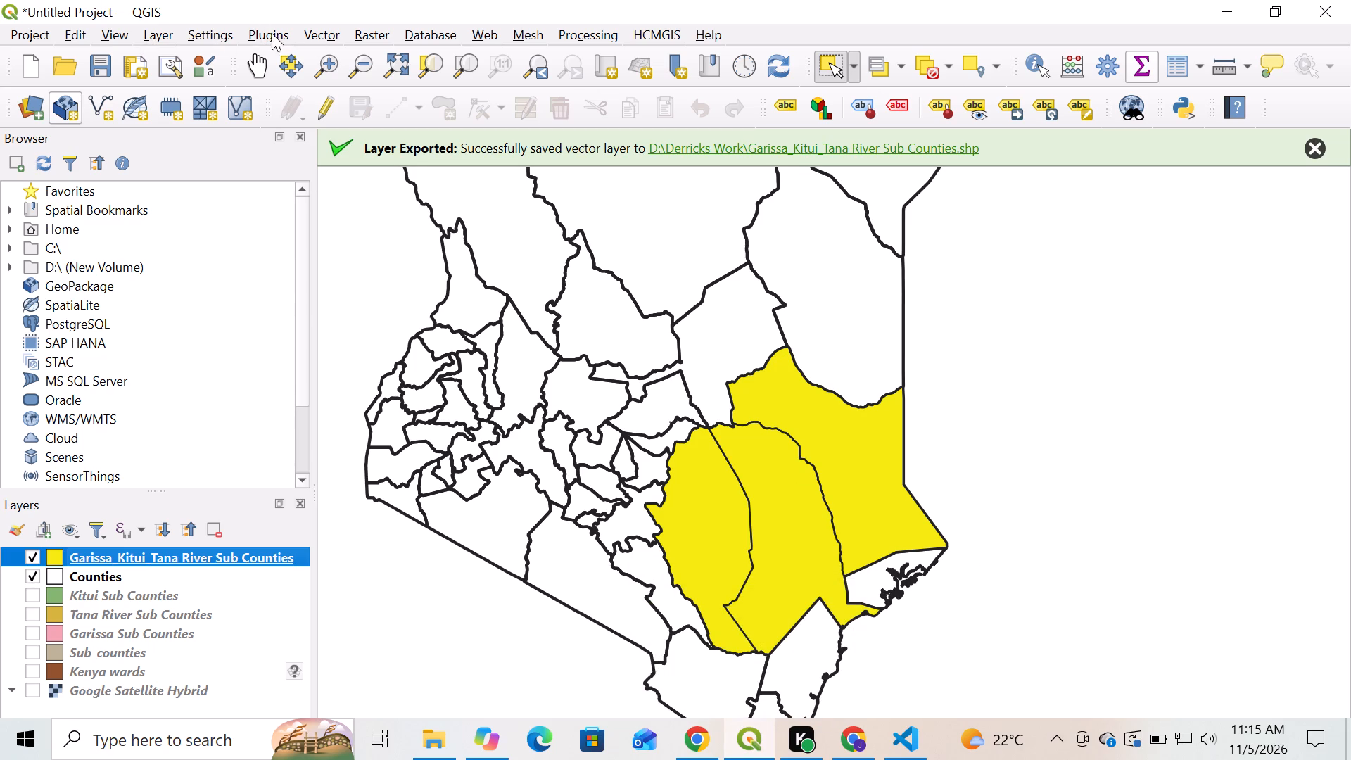
Create a new print layout titled Study Area.
click(26, 39)
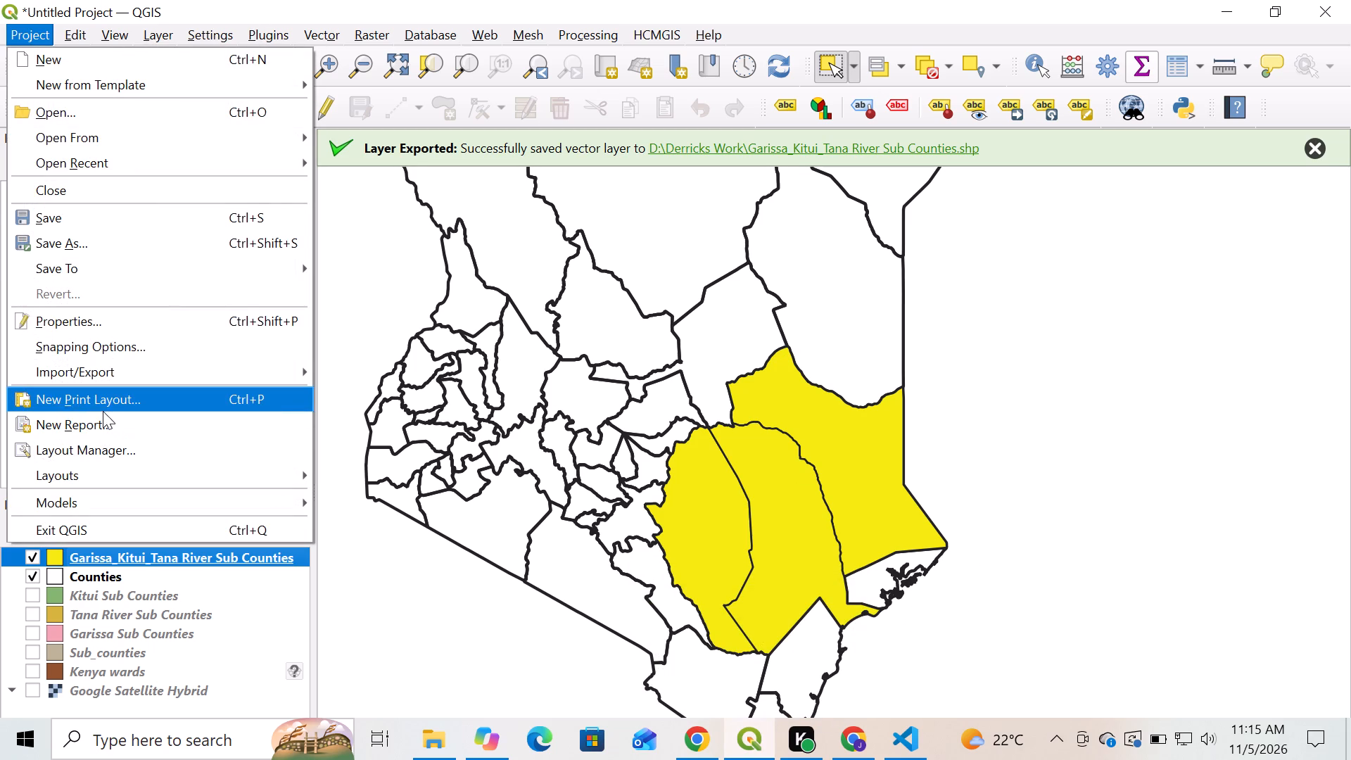
click(103, 403)
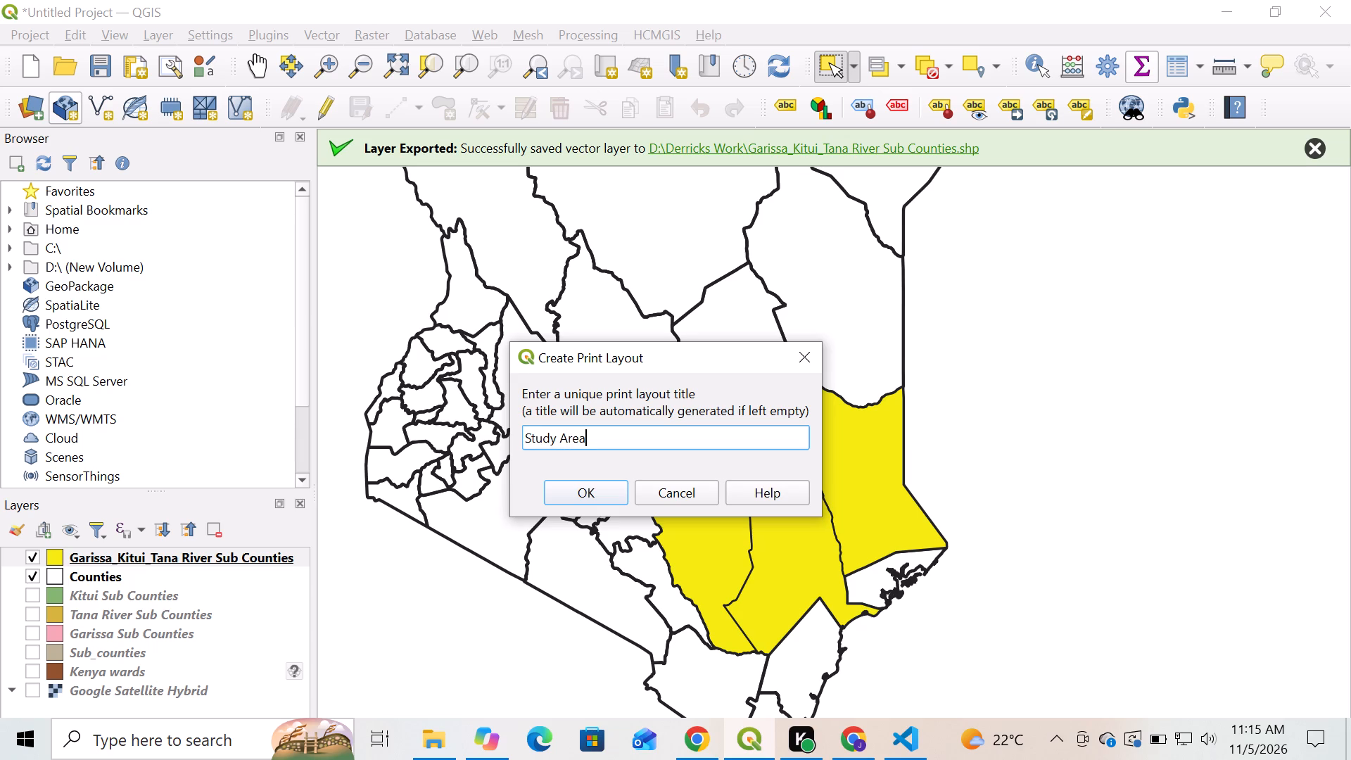
click(597, 500)
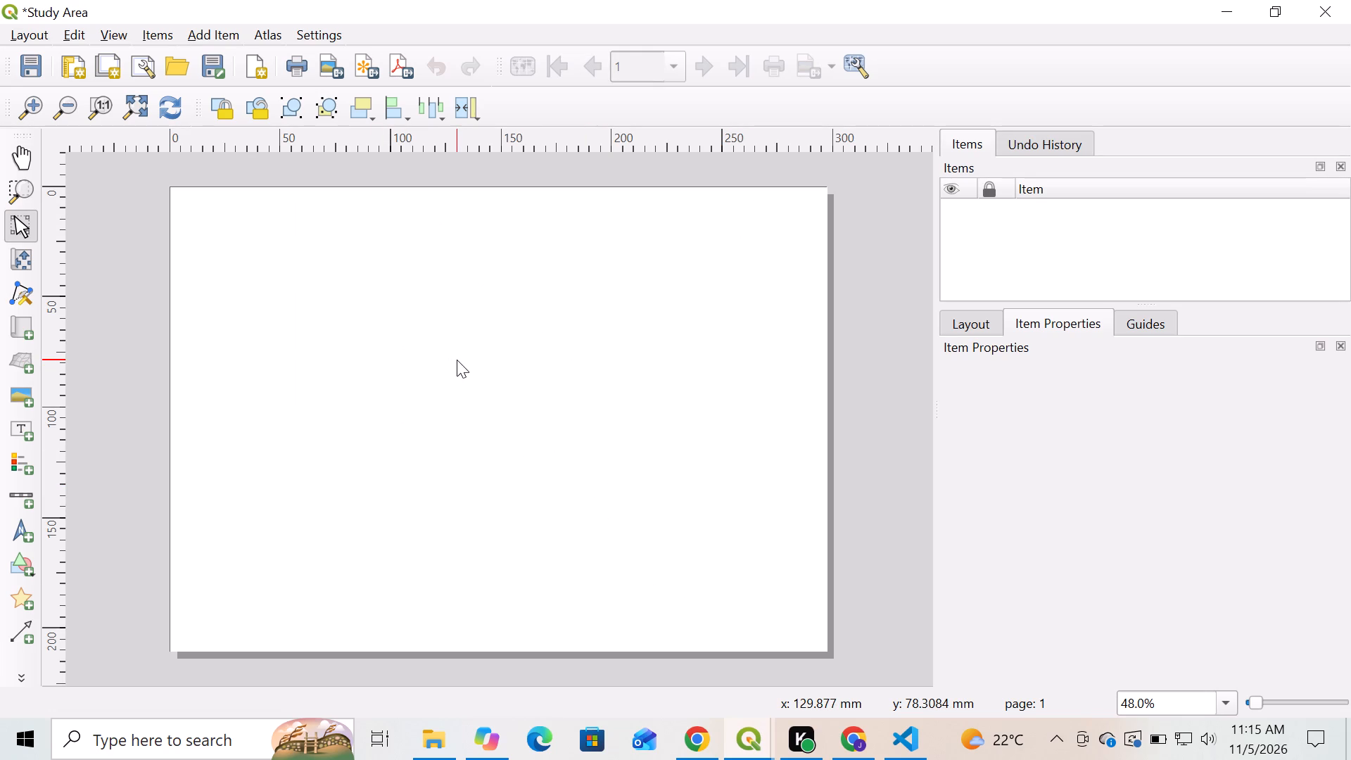
Draw a rectangle shape covering almost the whole layout page as an outer frame.
click(206, 36)
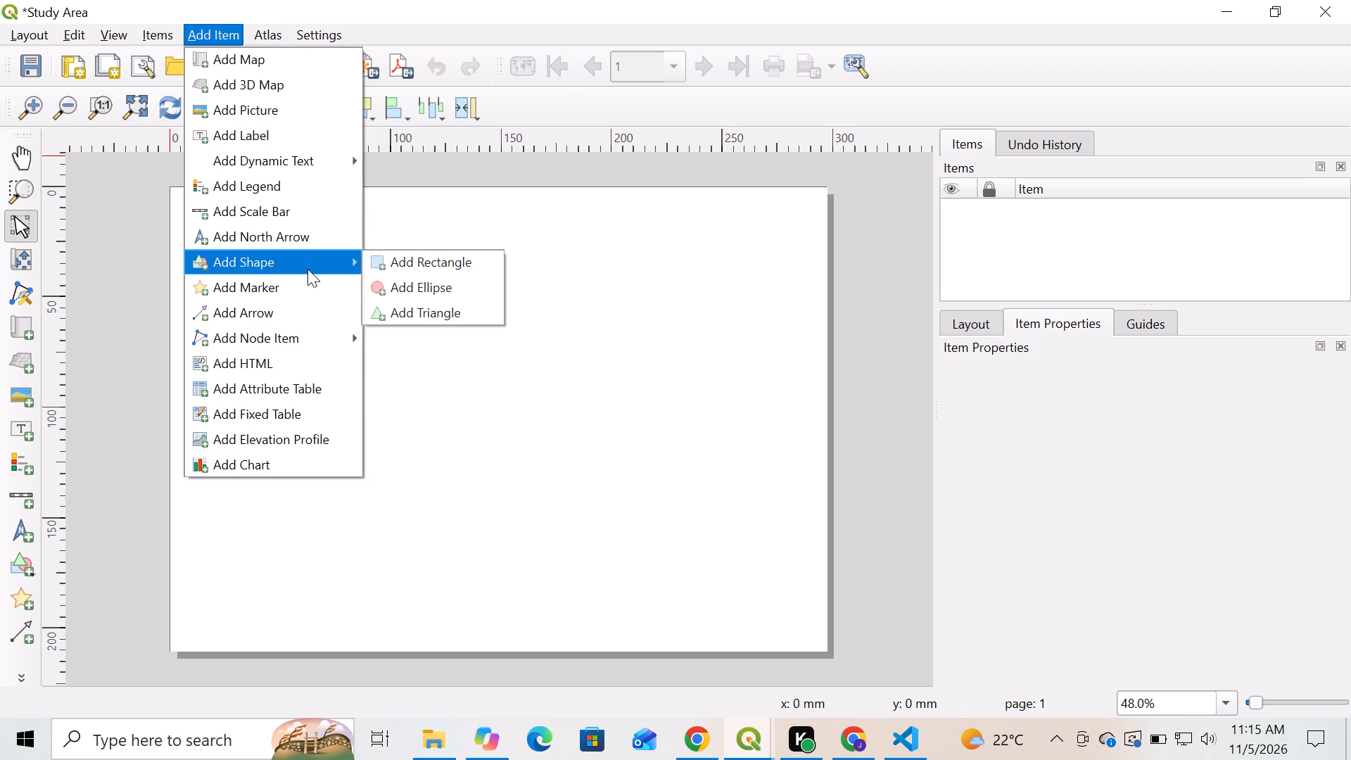
click(418, 269)
drag(175, 194, 181, 197)
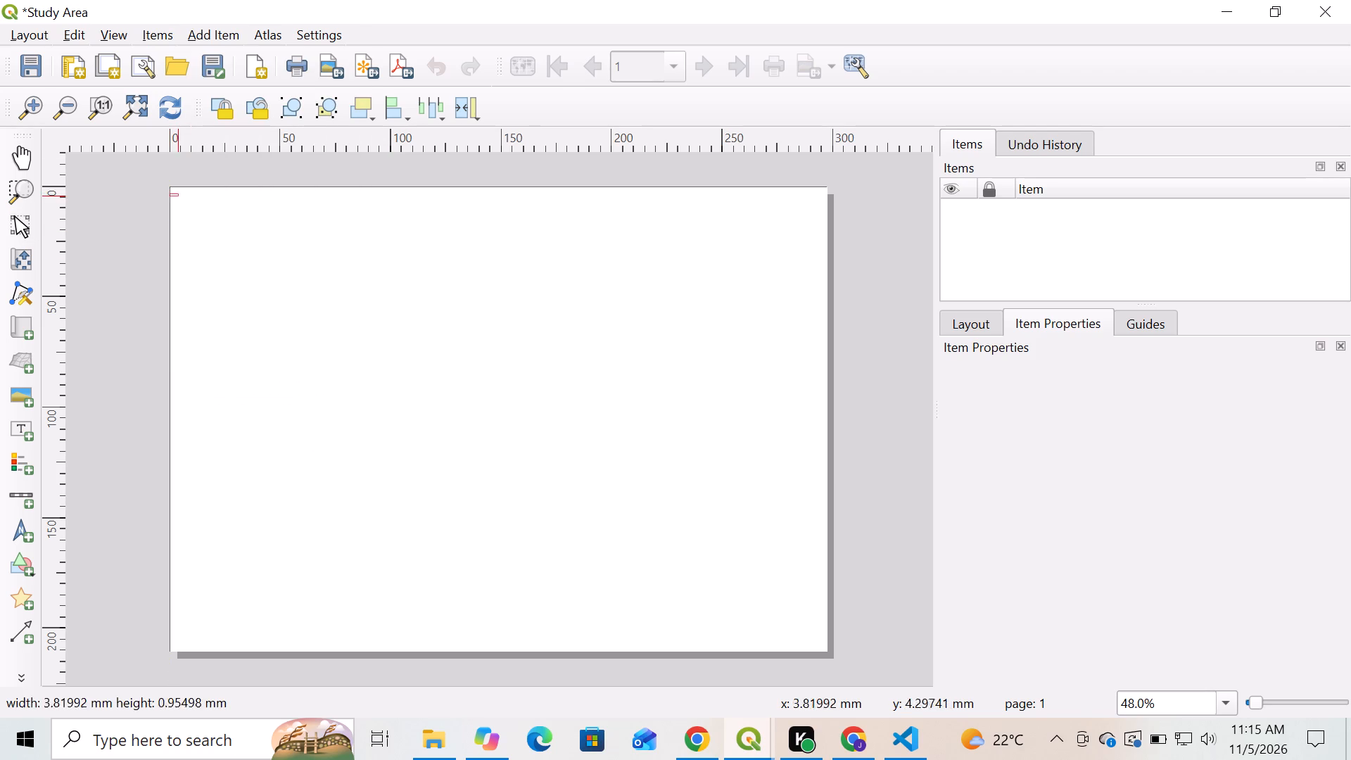
drag(181, 197, 822, 643)
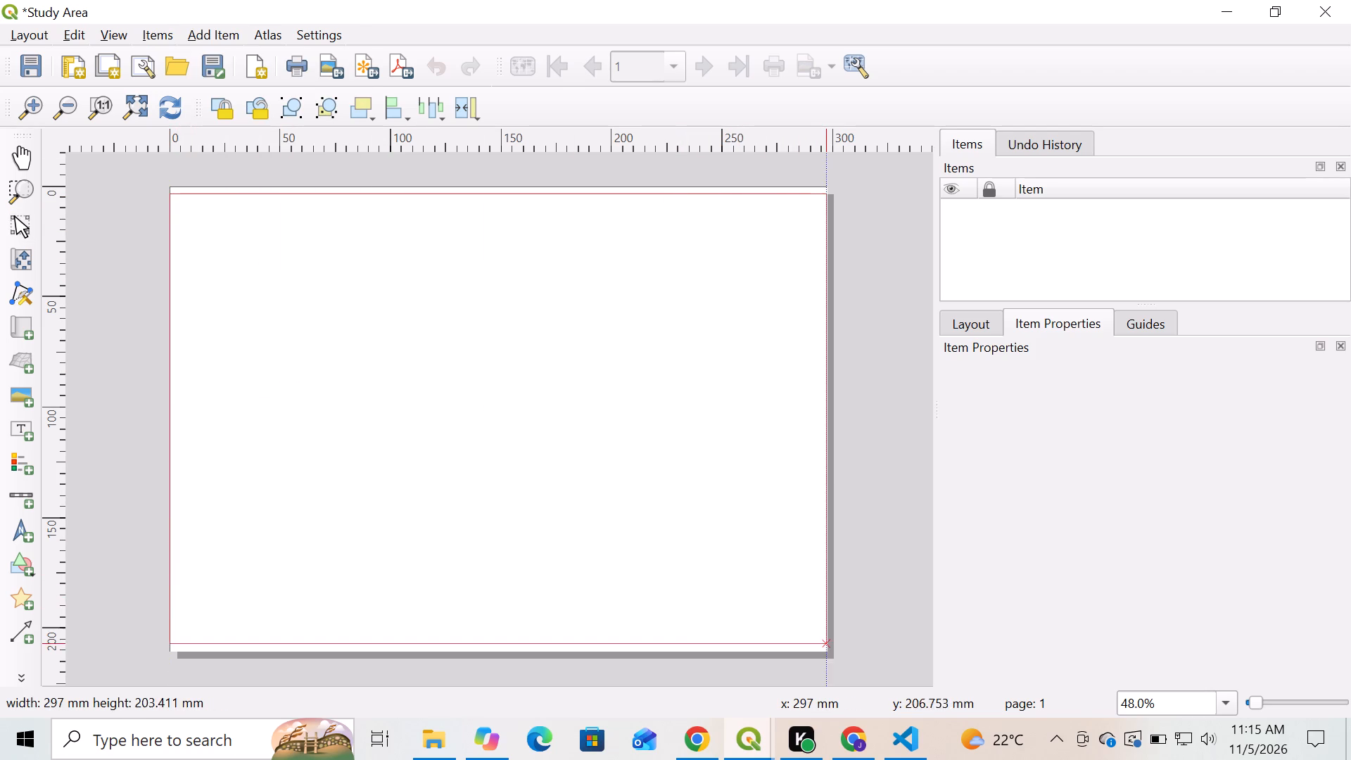
drag(822, 643, 820, 647)
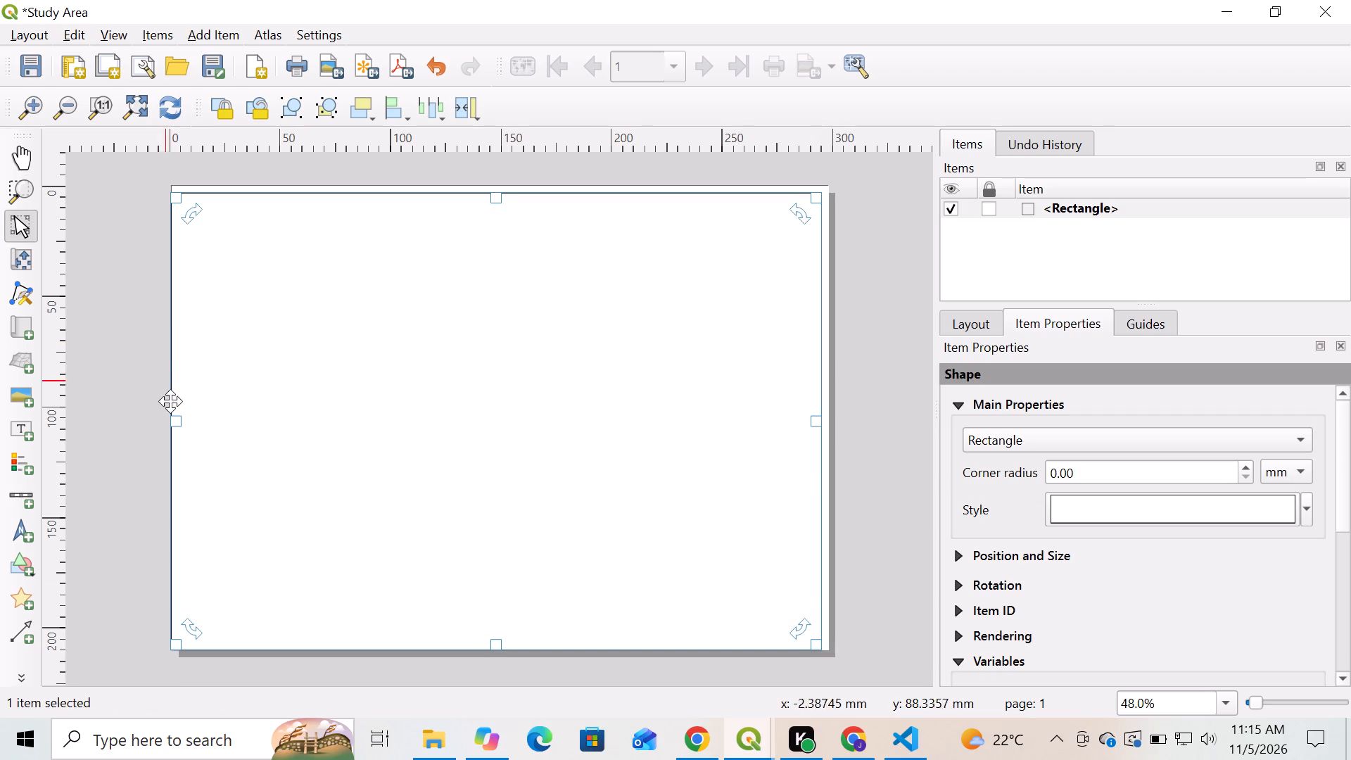
Pull the frame rectangle's left and bottom edges inward to leave a narrow page margin, then deselect it.
drag(172, 403, 185, 403)
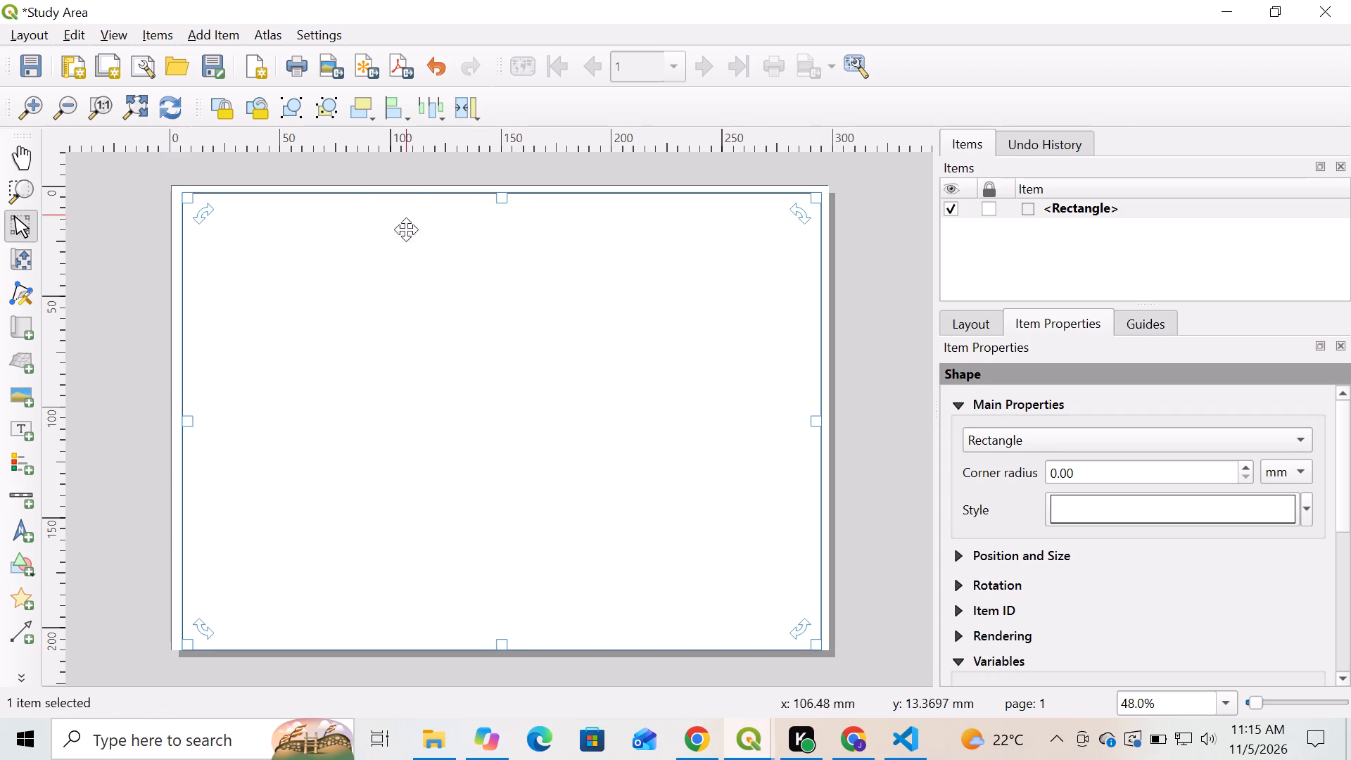
click(386, 289)
click(470, 198)
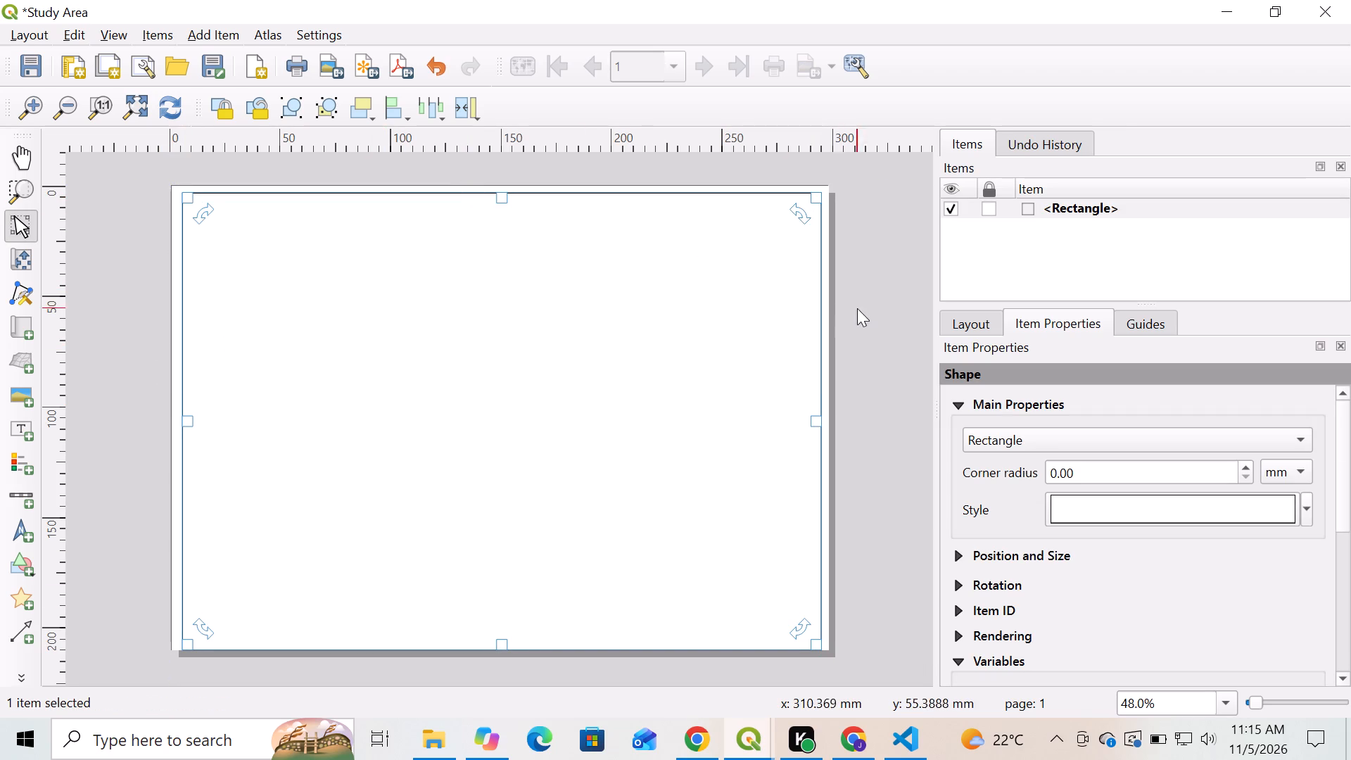
drag(527, 646, 528, 637)
click(852, 528)
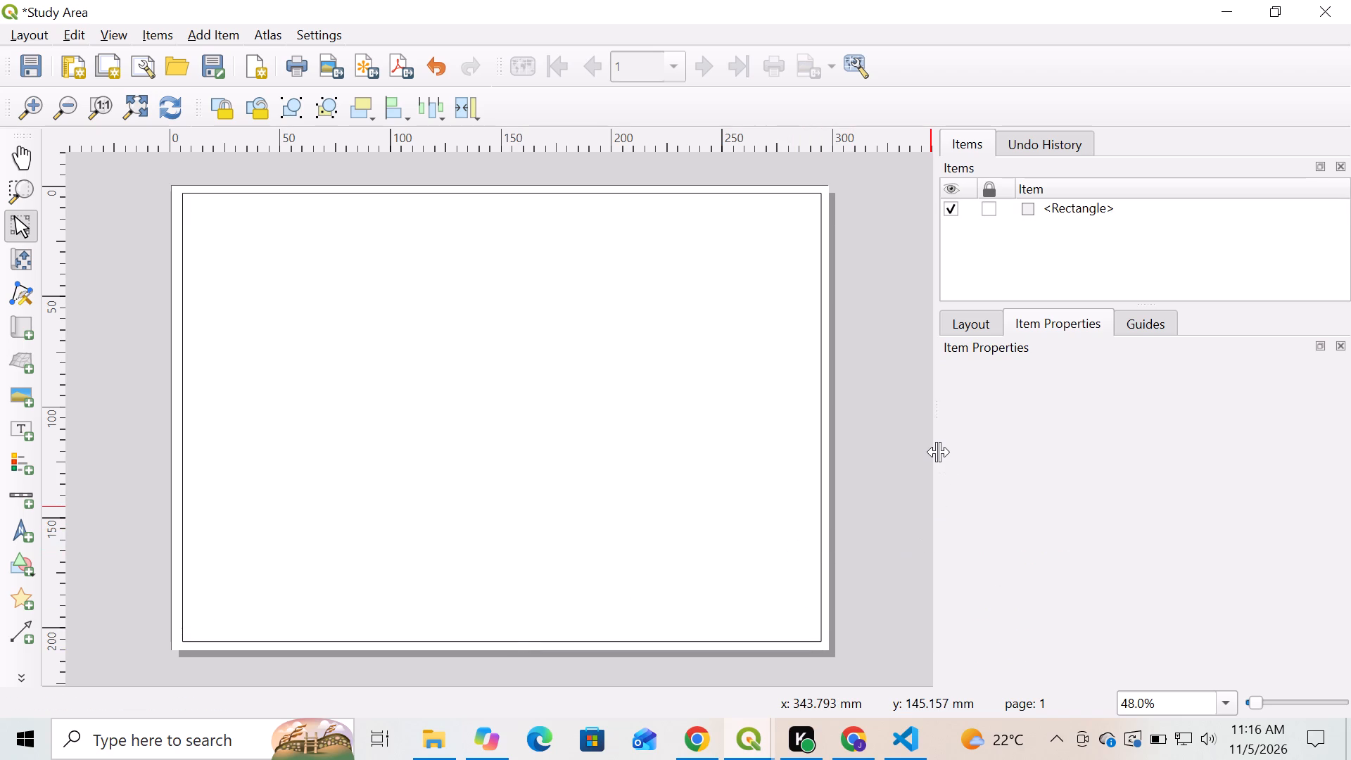
Draw a second rectangle, about 105 by 85 mm, in the upper-left corner of the page frame.
click(220, 29)
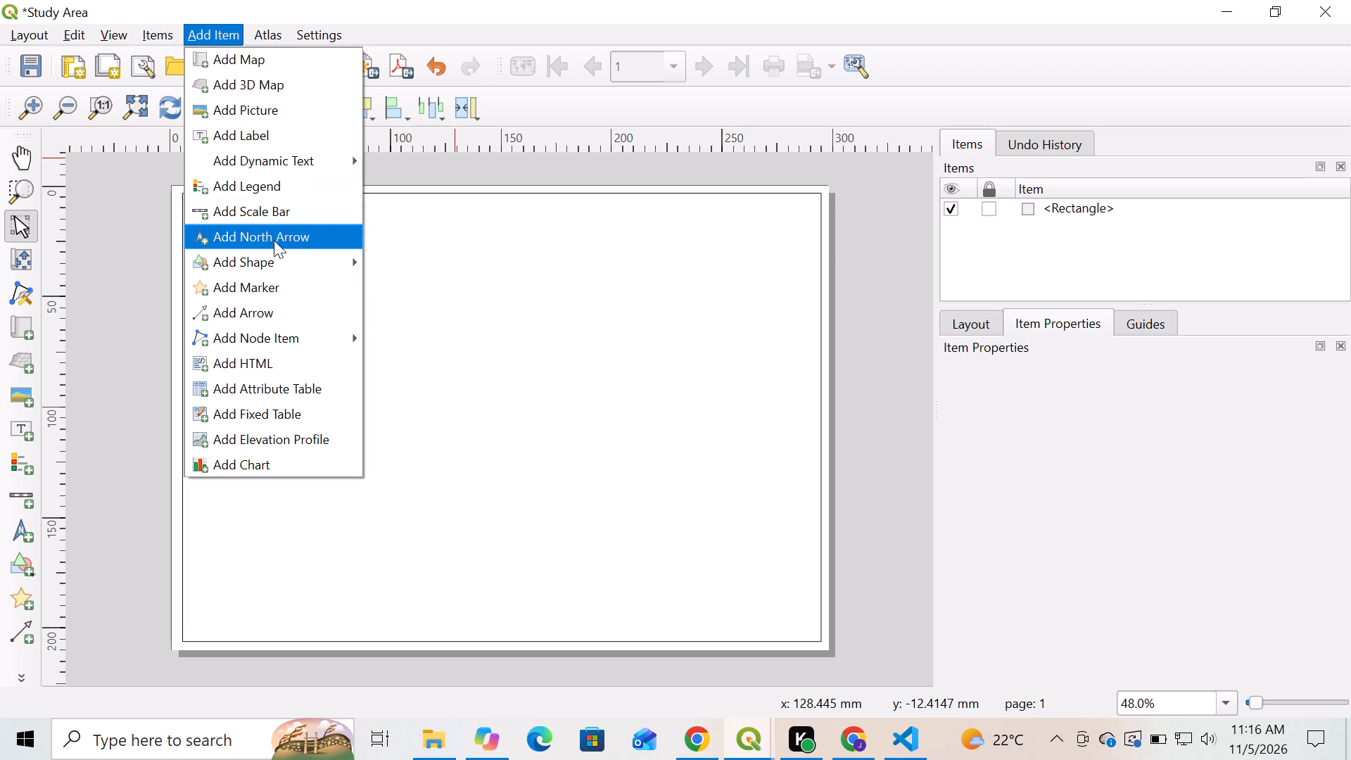
click(476, 267)
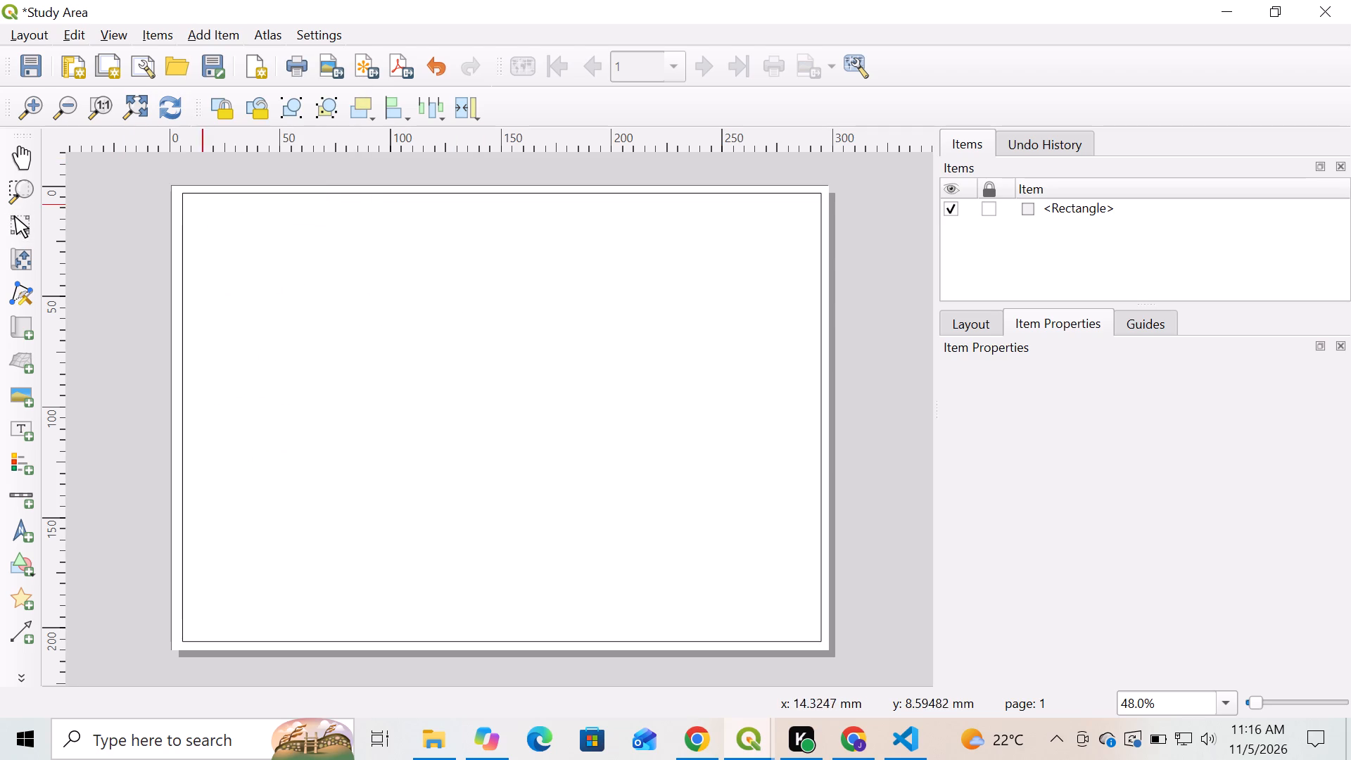
drag(183, 195, 379, 336)
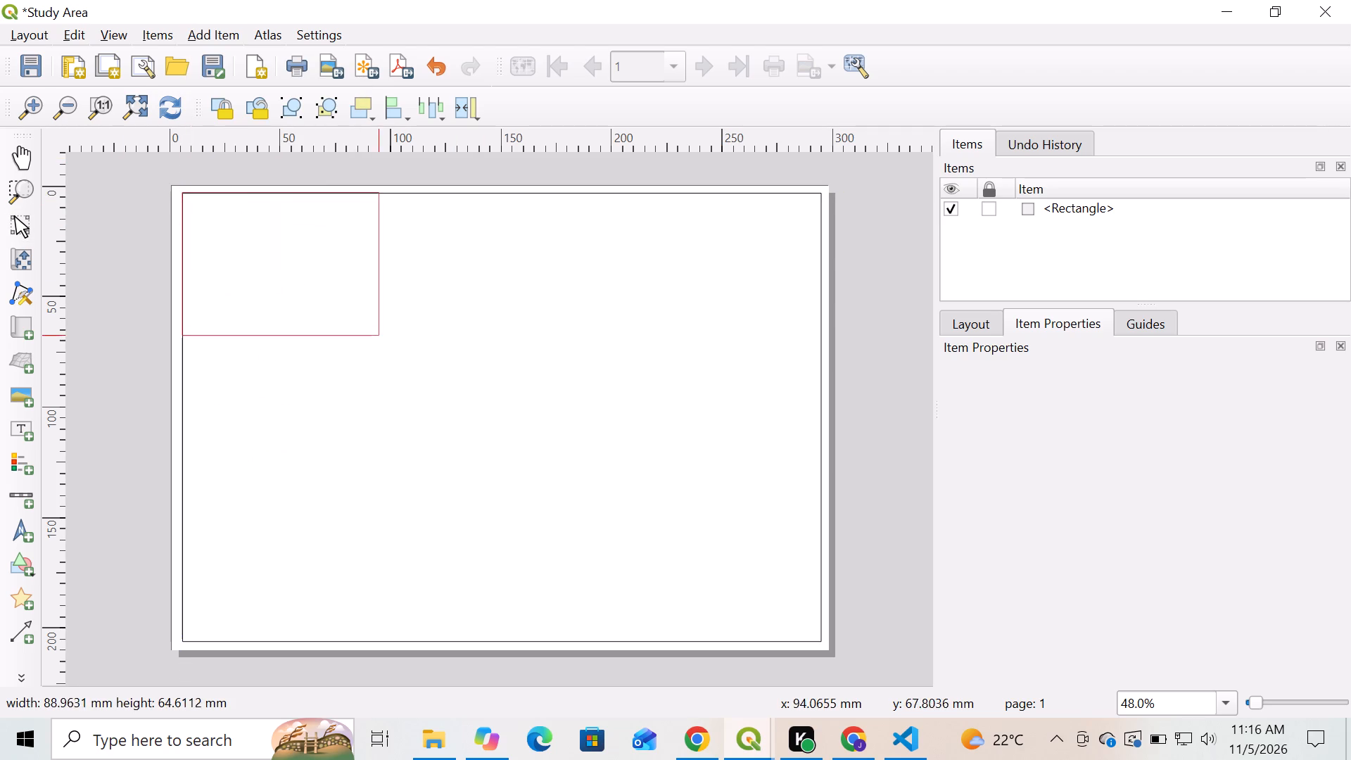
drag(379, 336, 416, 381)
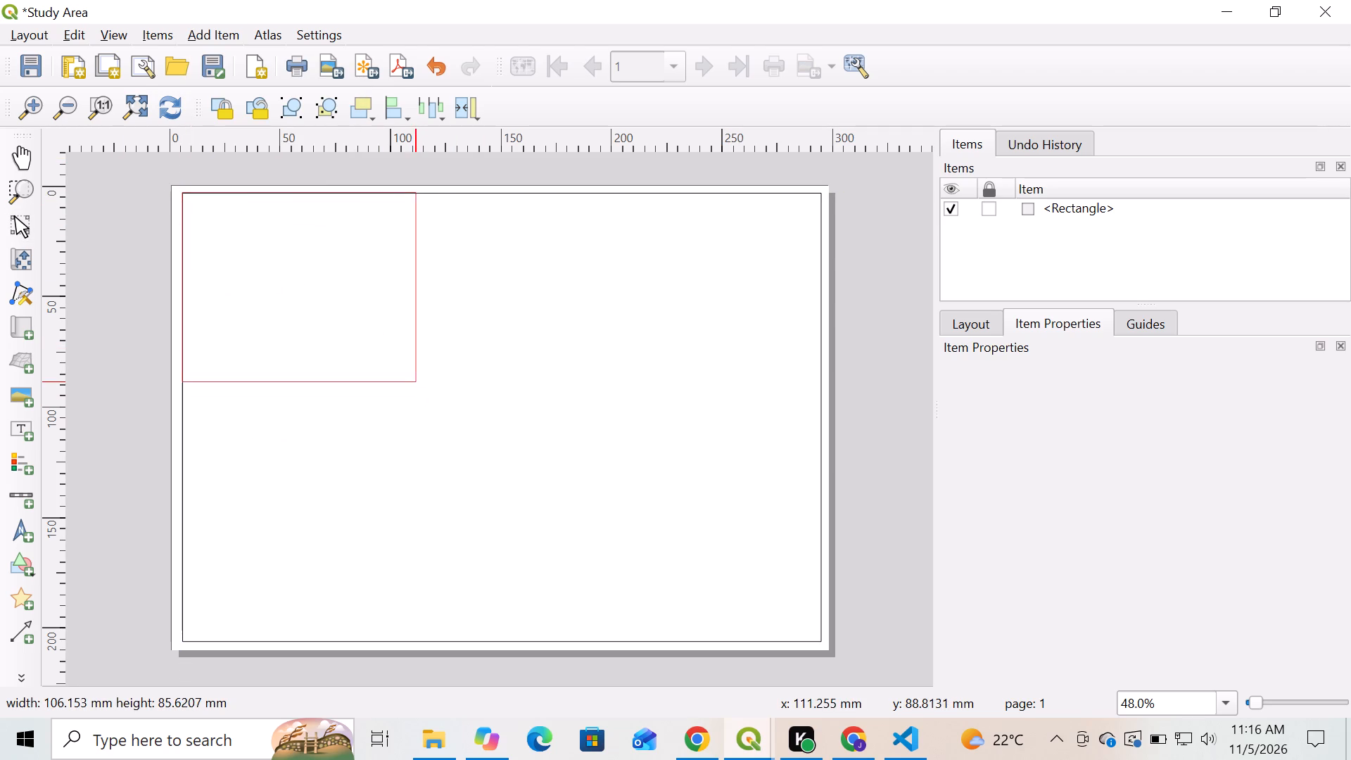
drag(416, 381, 411, 379)
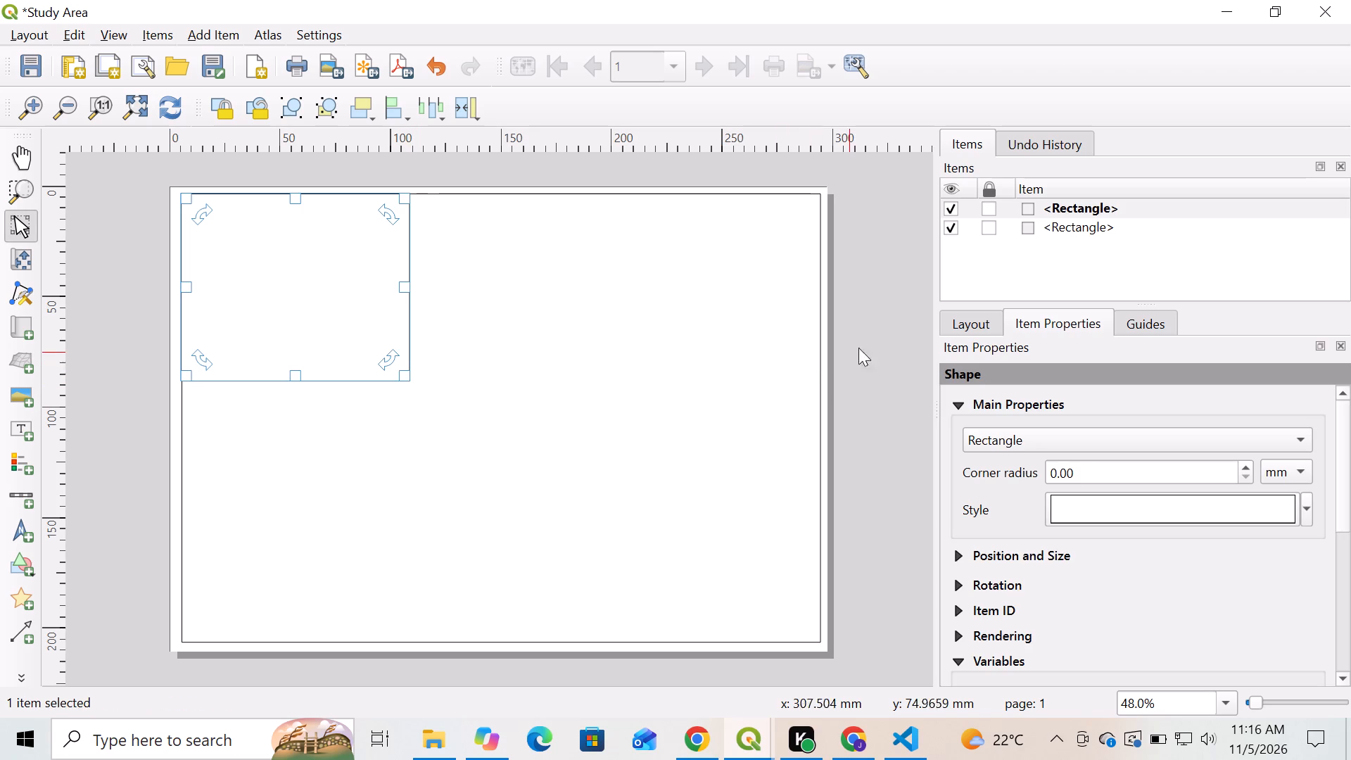
Frame the whole of Kenya in the main project's map canvas, then return to the Study Area layout.
click(751, 750)
click(663, 631)
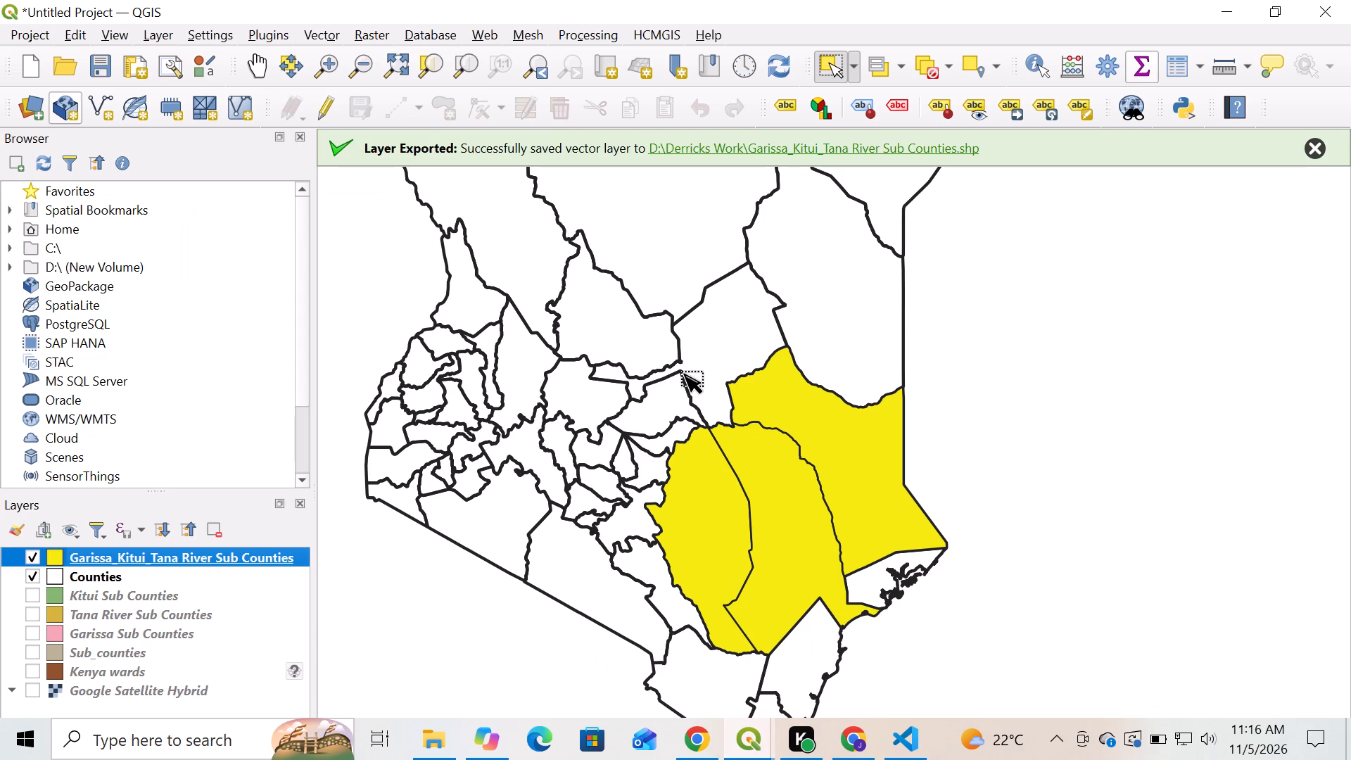
scroll(703, 404, down, 1)
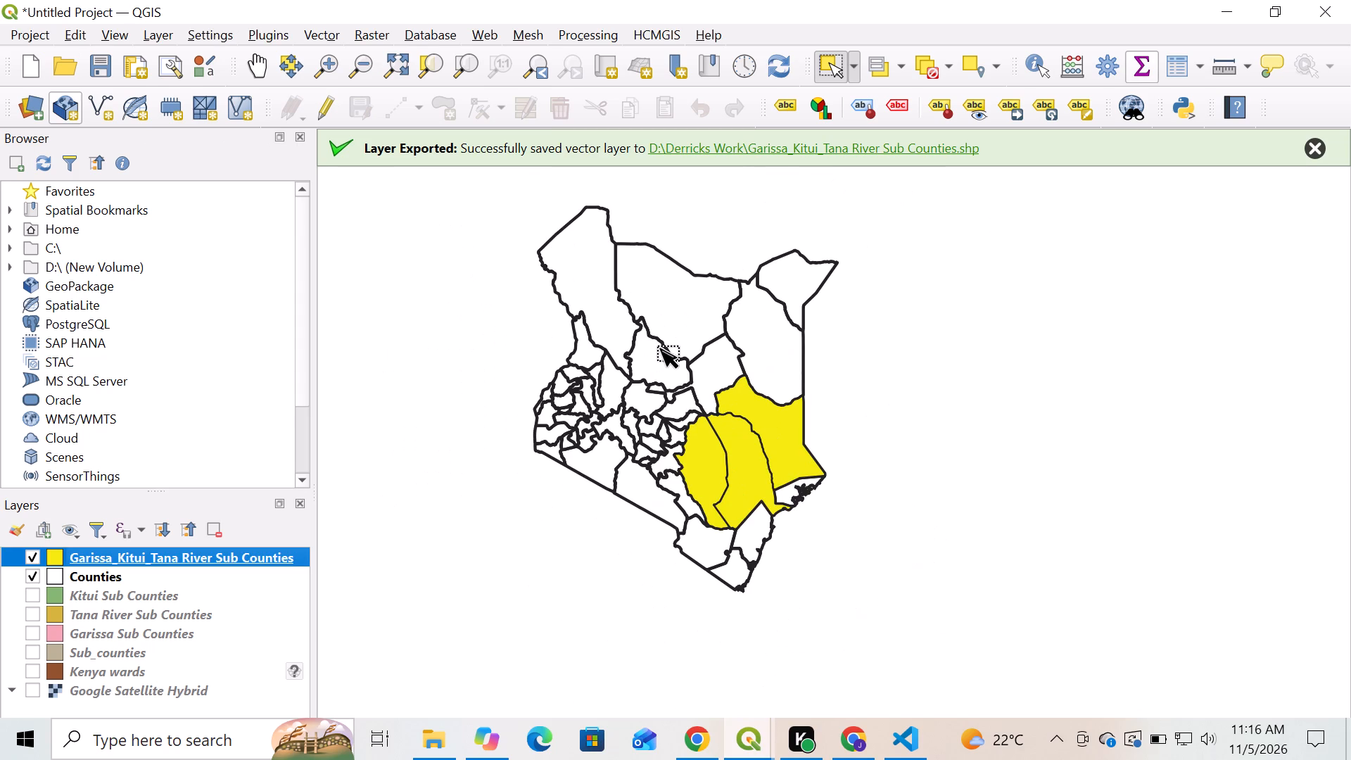
scroll(661, 350, up, 1)
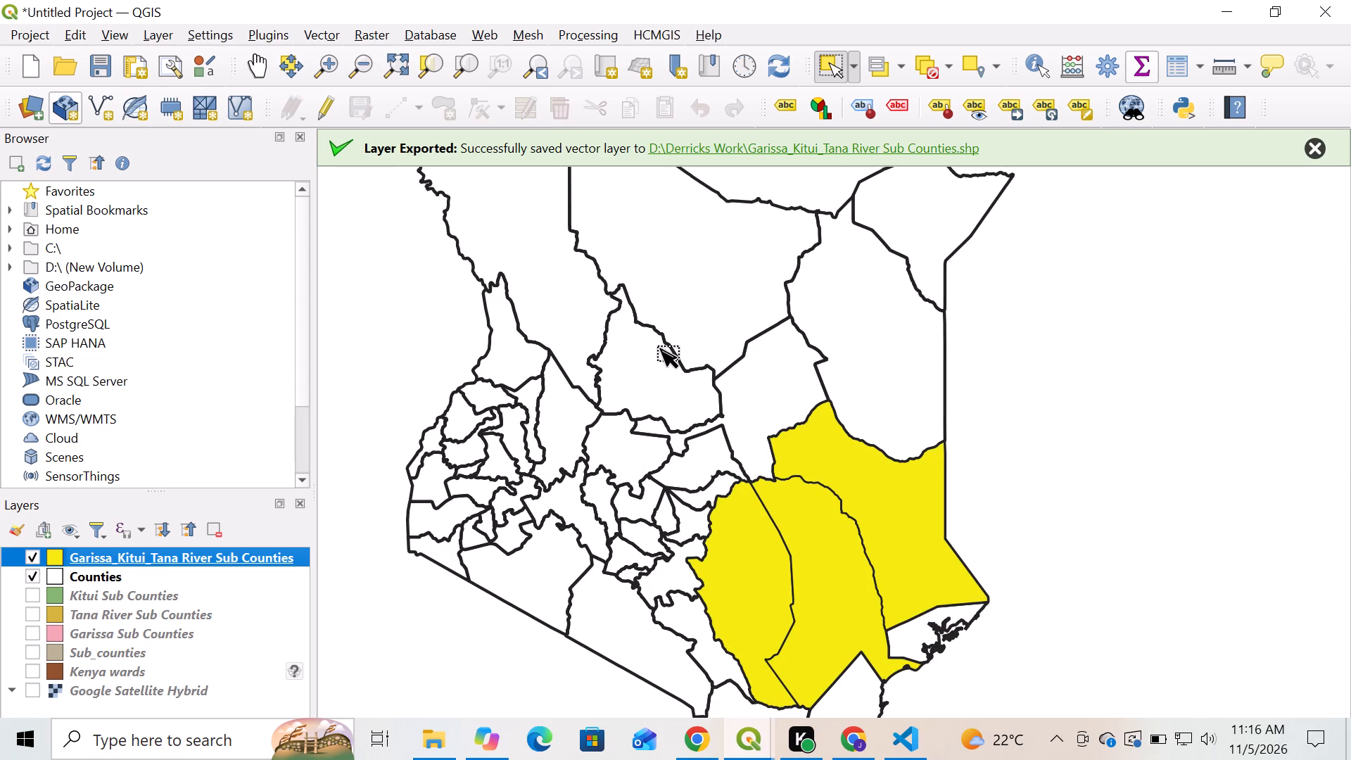
scroll(661, 350, down, 1)
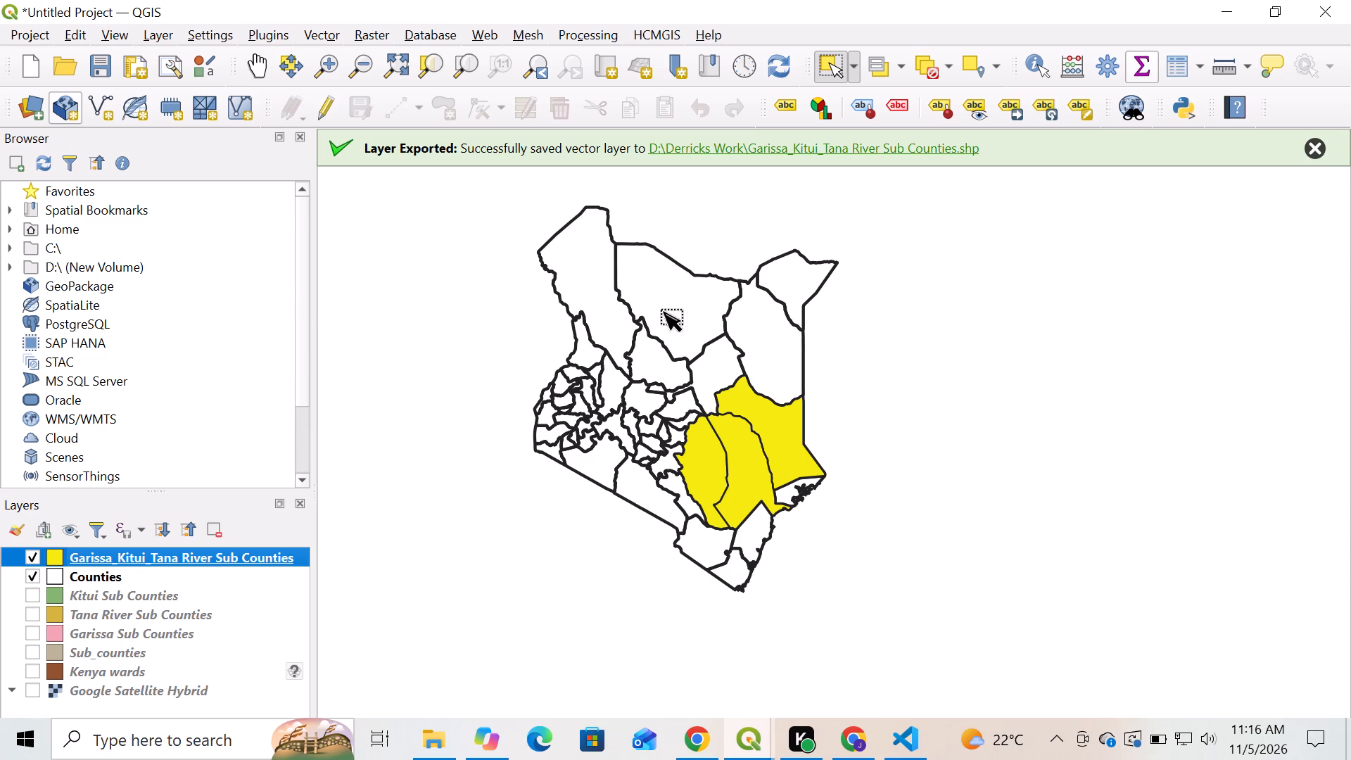
click(749, 737)
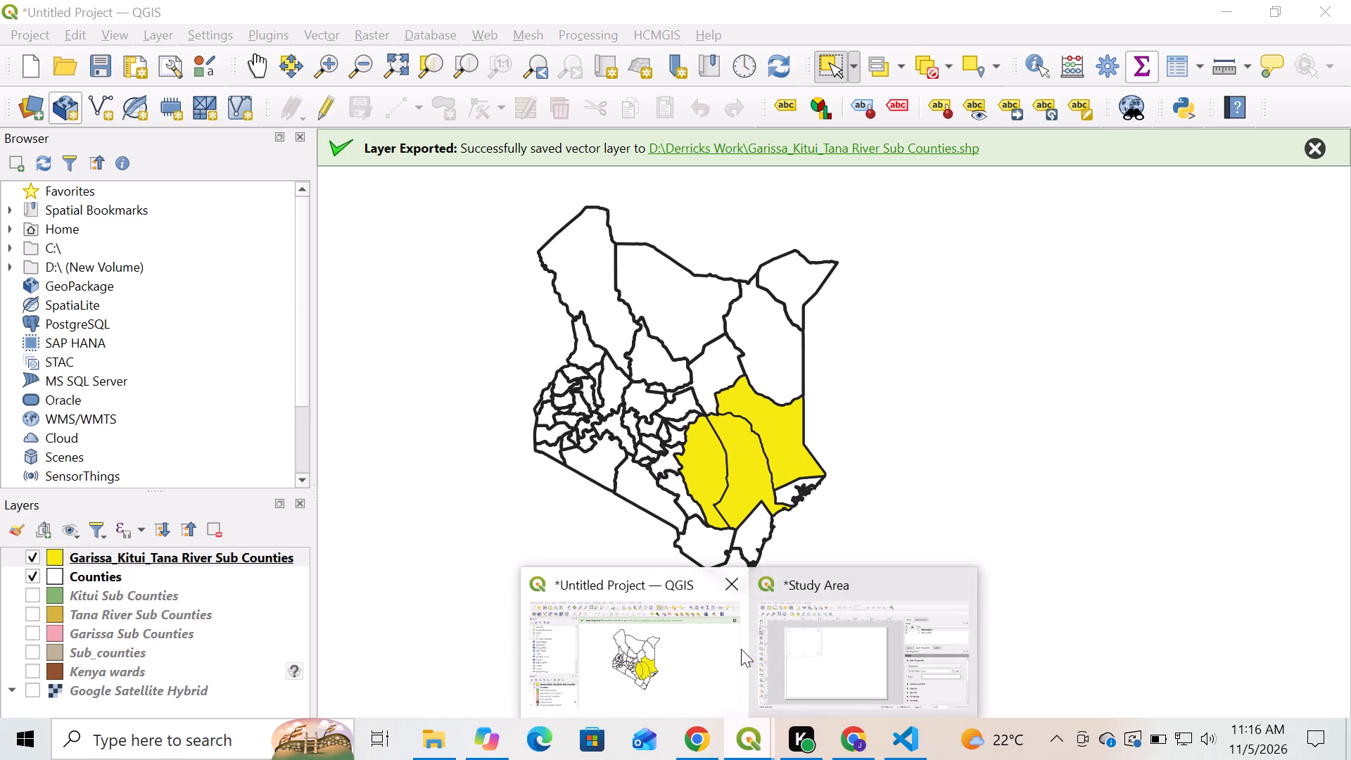
click(671, 649)
click(754, 742)
click(817, 692)
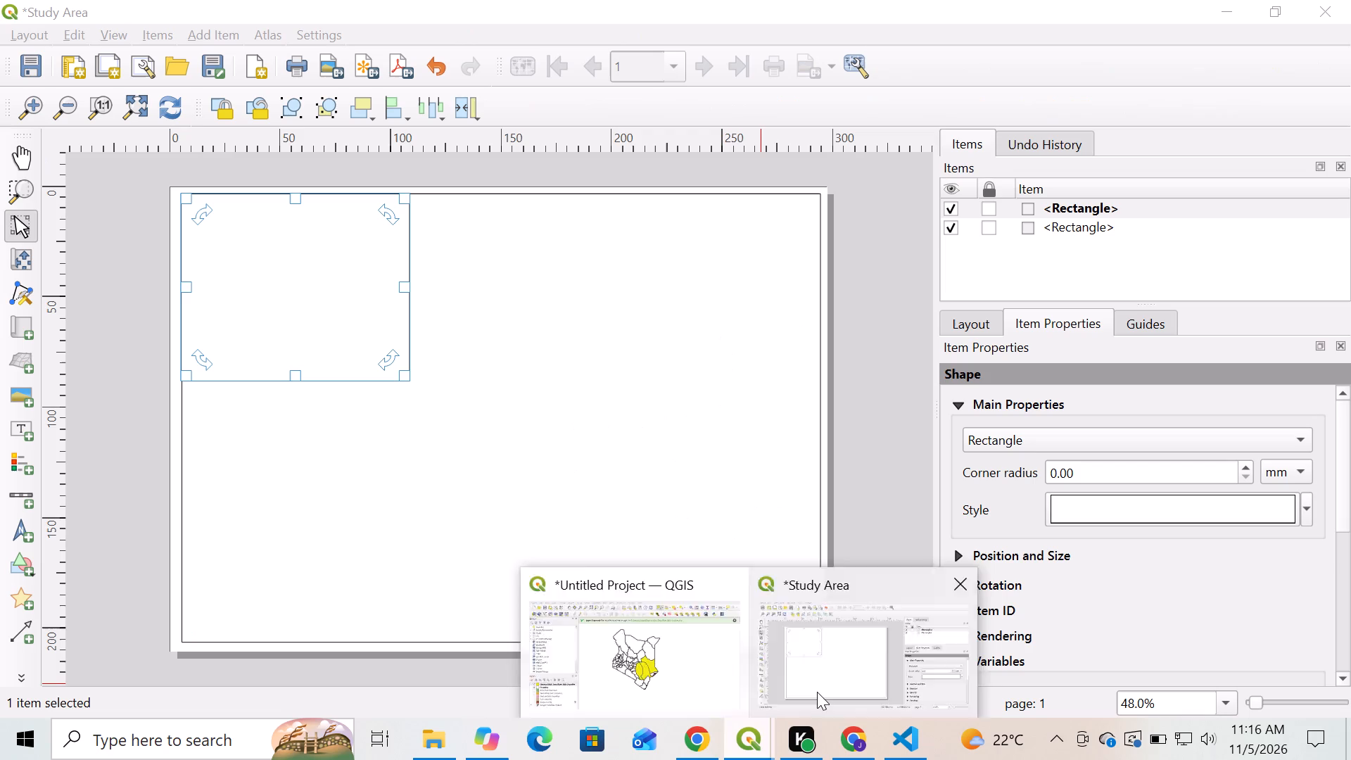
Change the layout page's orientation to Portrait, keeping the A4 size.
click(677, 471)
right_click(675, 471)
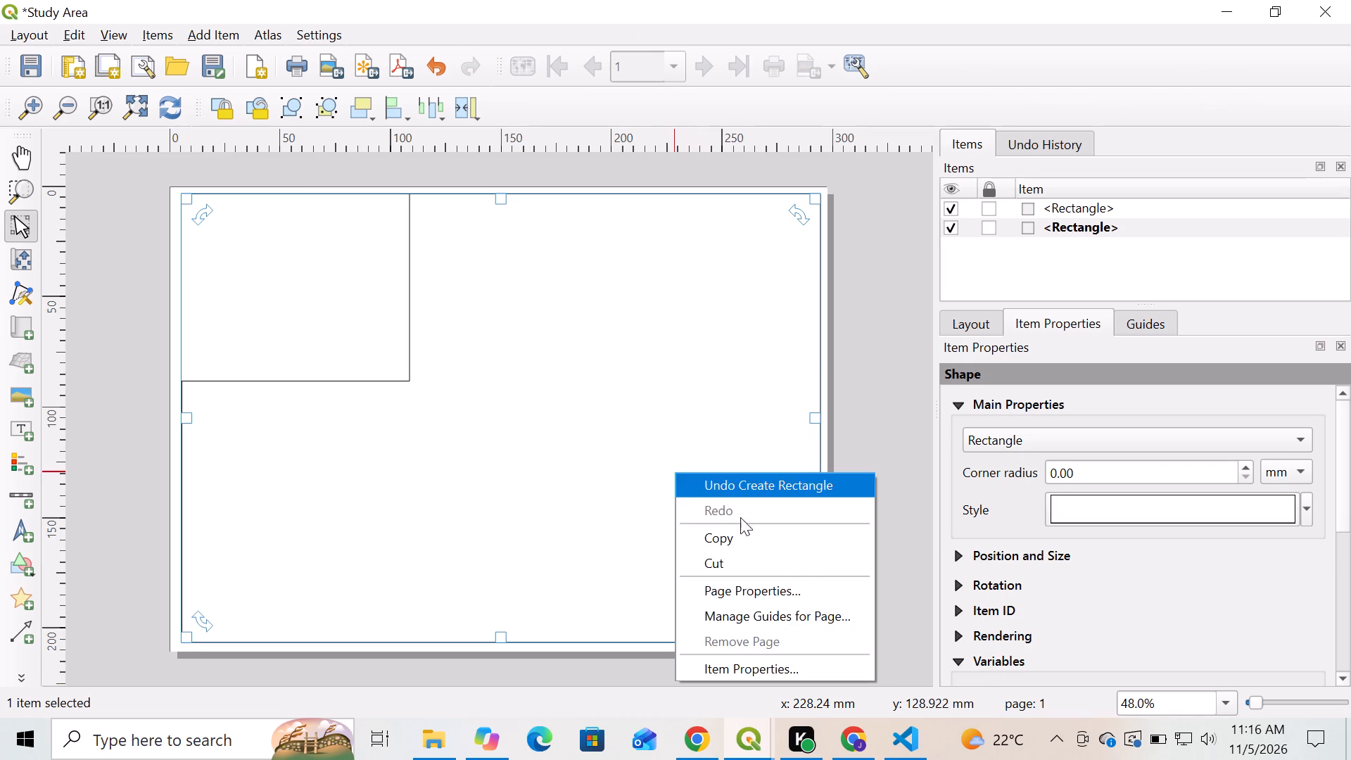
click(797, 580)
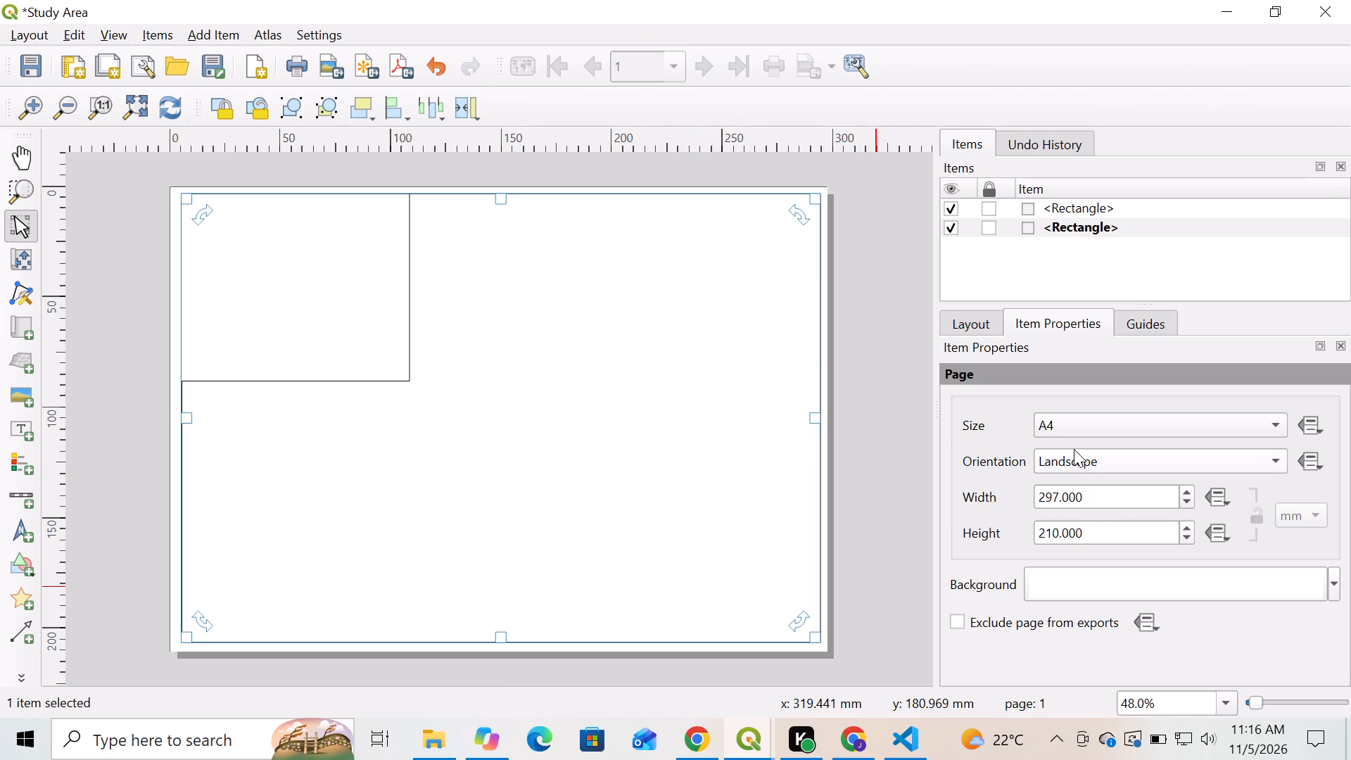
click(1074, 449)
click(1075, 431)
Resize the outer frame rectangle to fit the portrait page, adjusting its right and bottom edges to leave a narrow margin.
scroll(857, 336, down, 1)
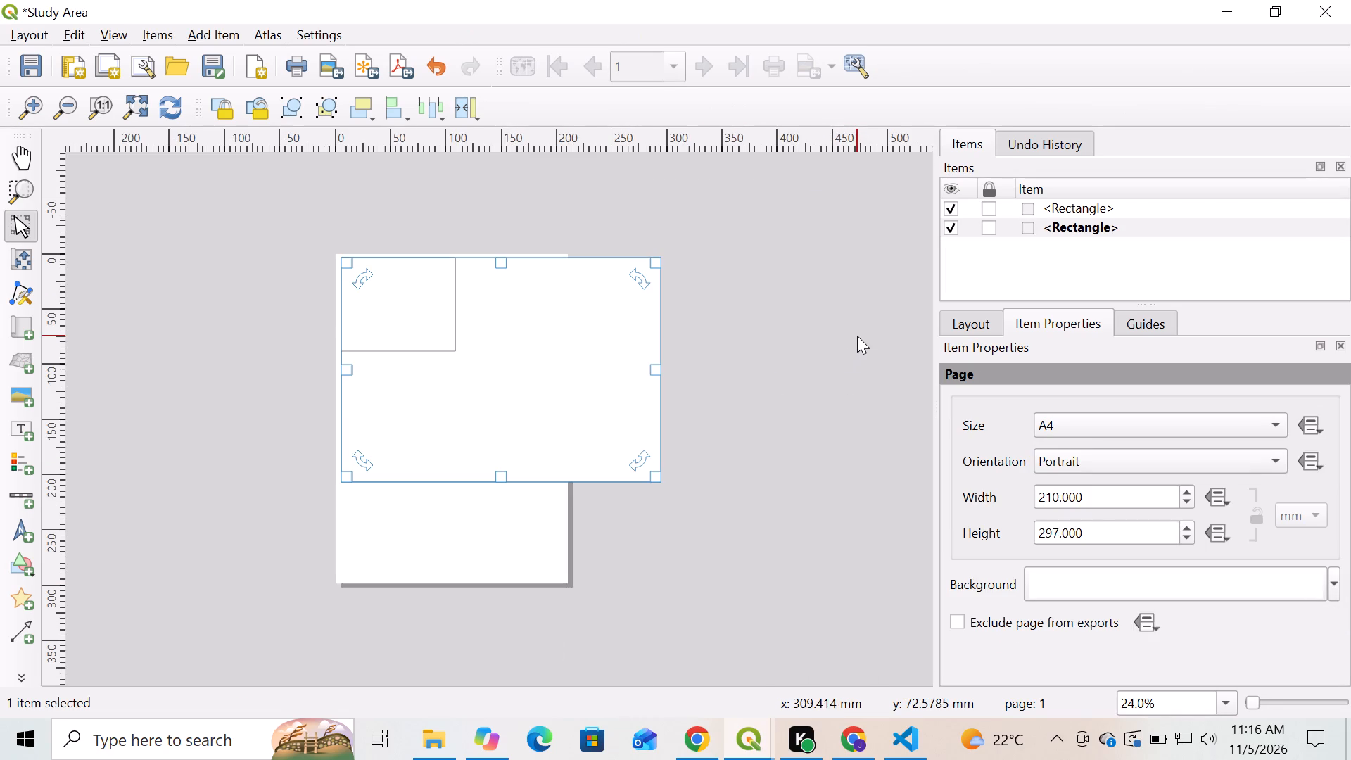
drag(658, 407, 556, 411)
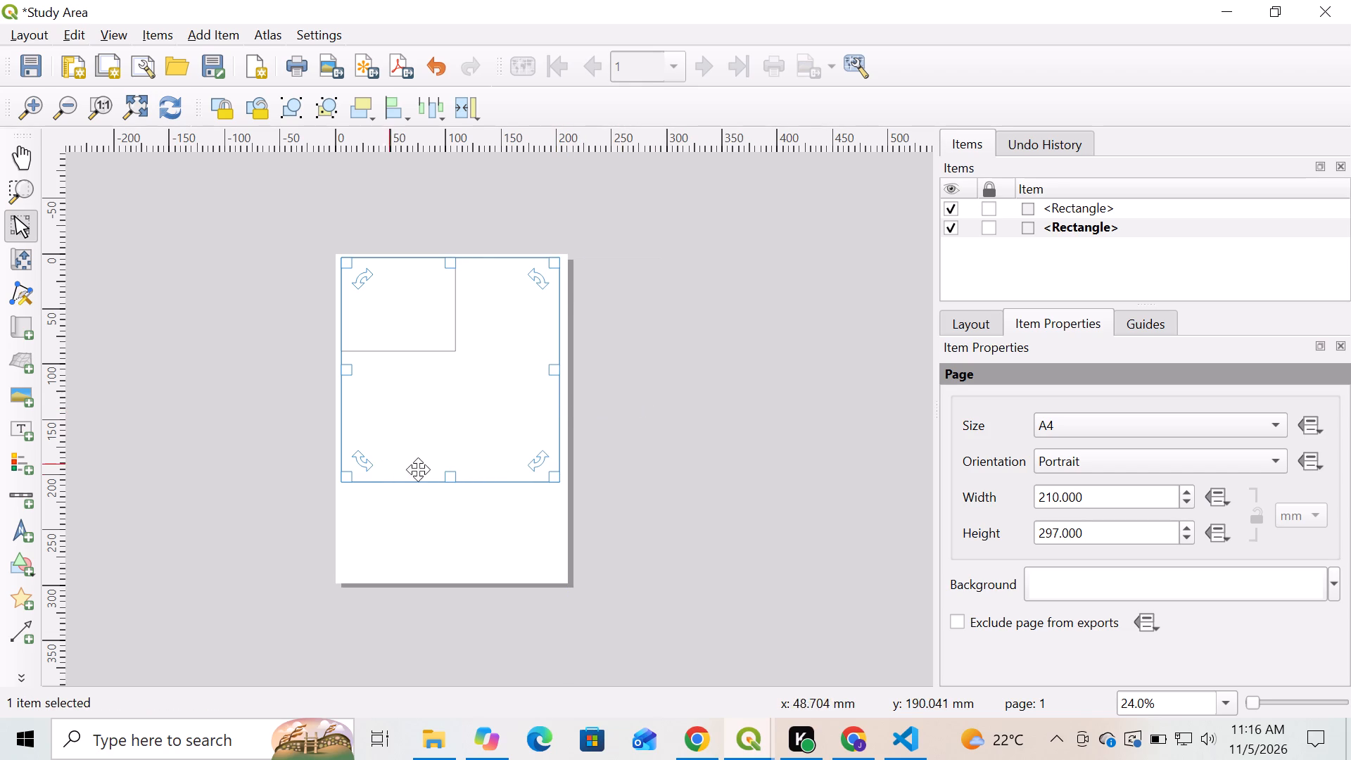
drag(452, 481, 443, 573)
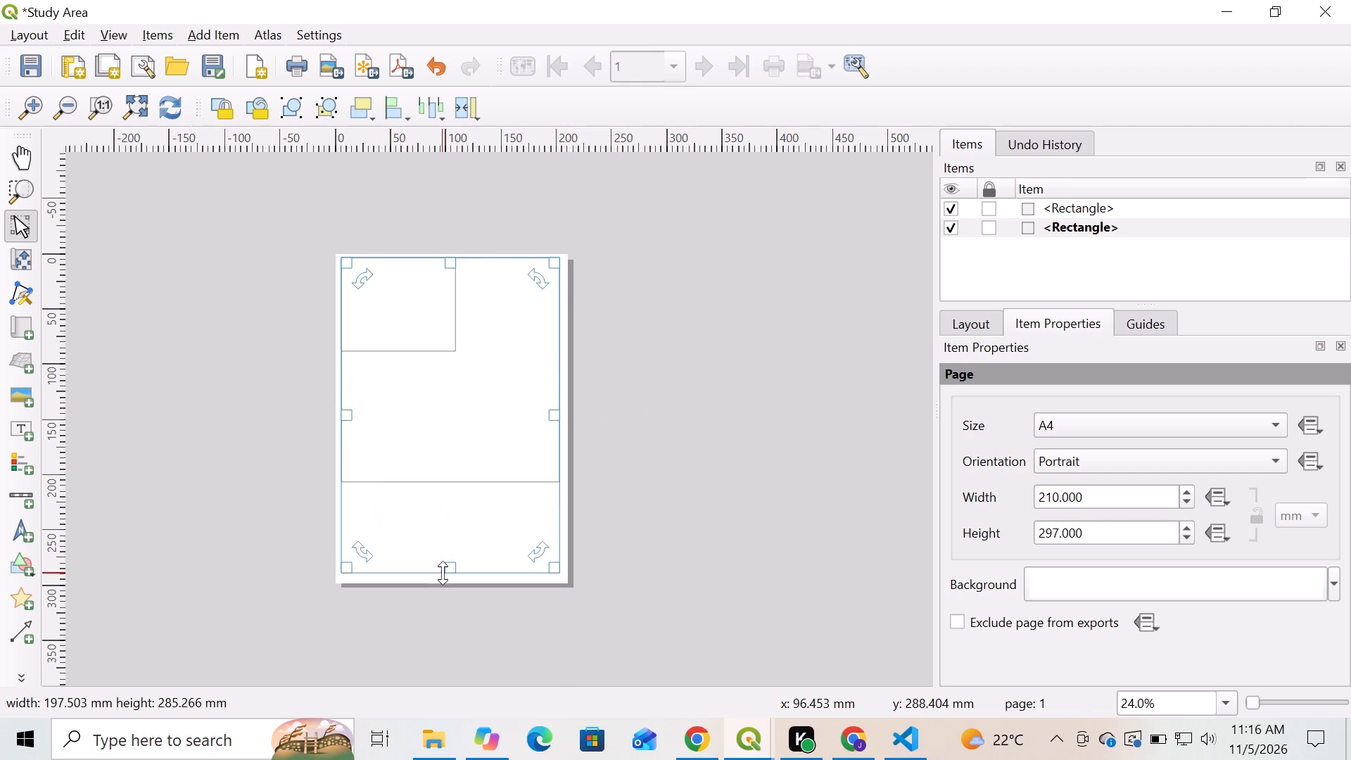
drag(443, 573, 443, 576)
scroll(273, 360, up, 1)
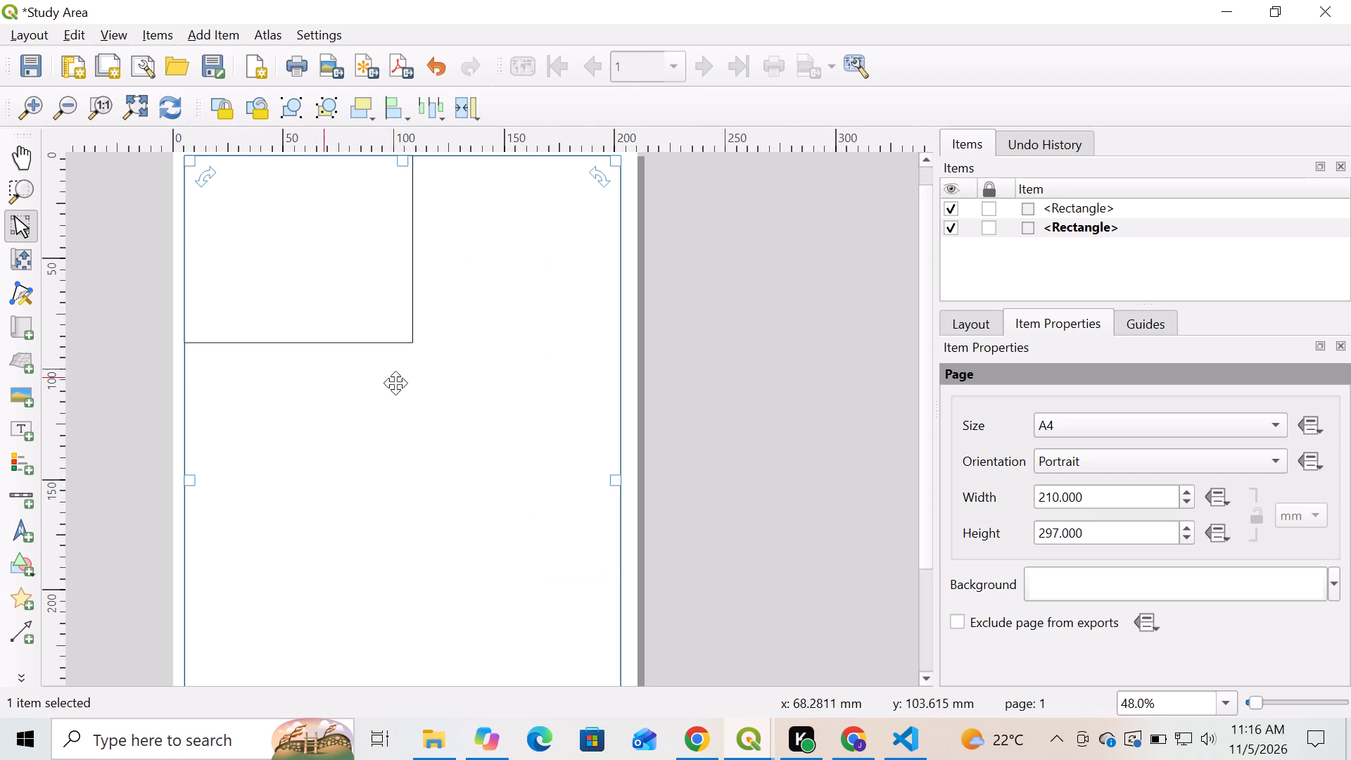
scroll(753, 394, down, 1)
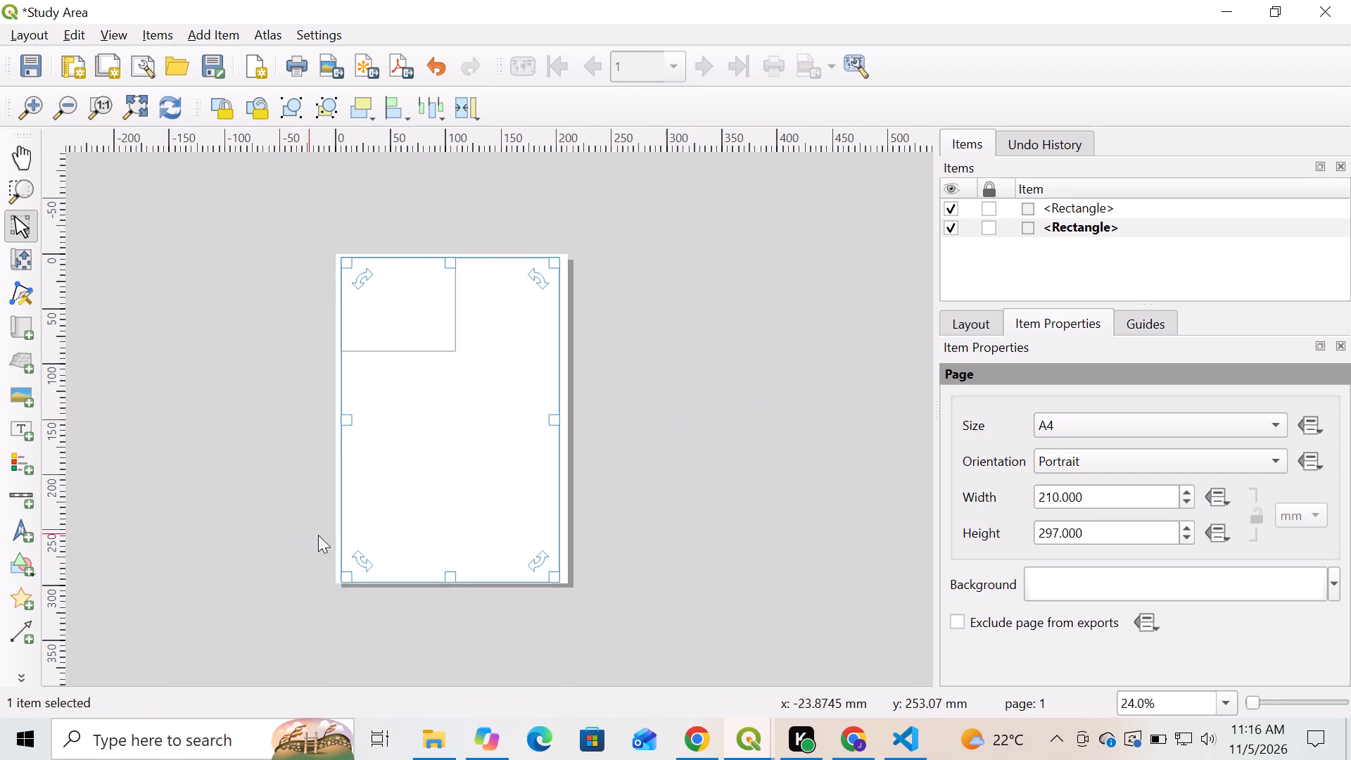
scroll(305, 531, up, 1)
drag(397, 660, 396, 660)
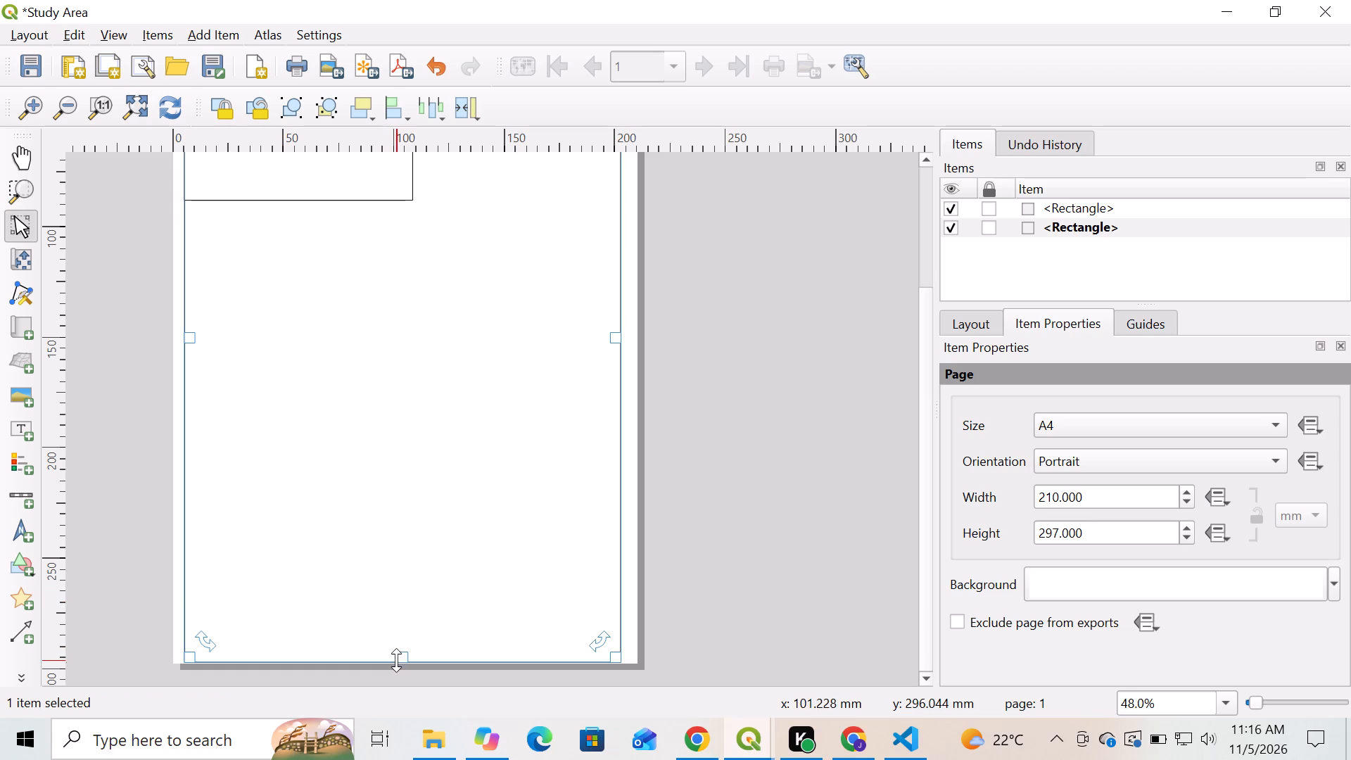
drag(396, 660, 392, 653)
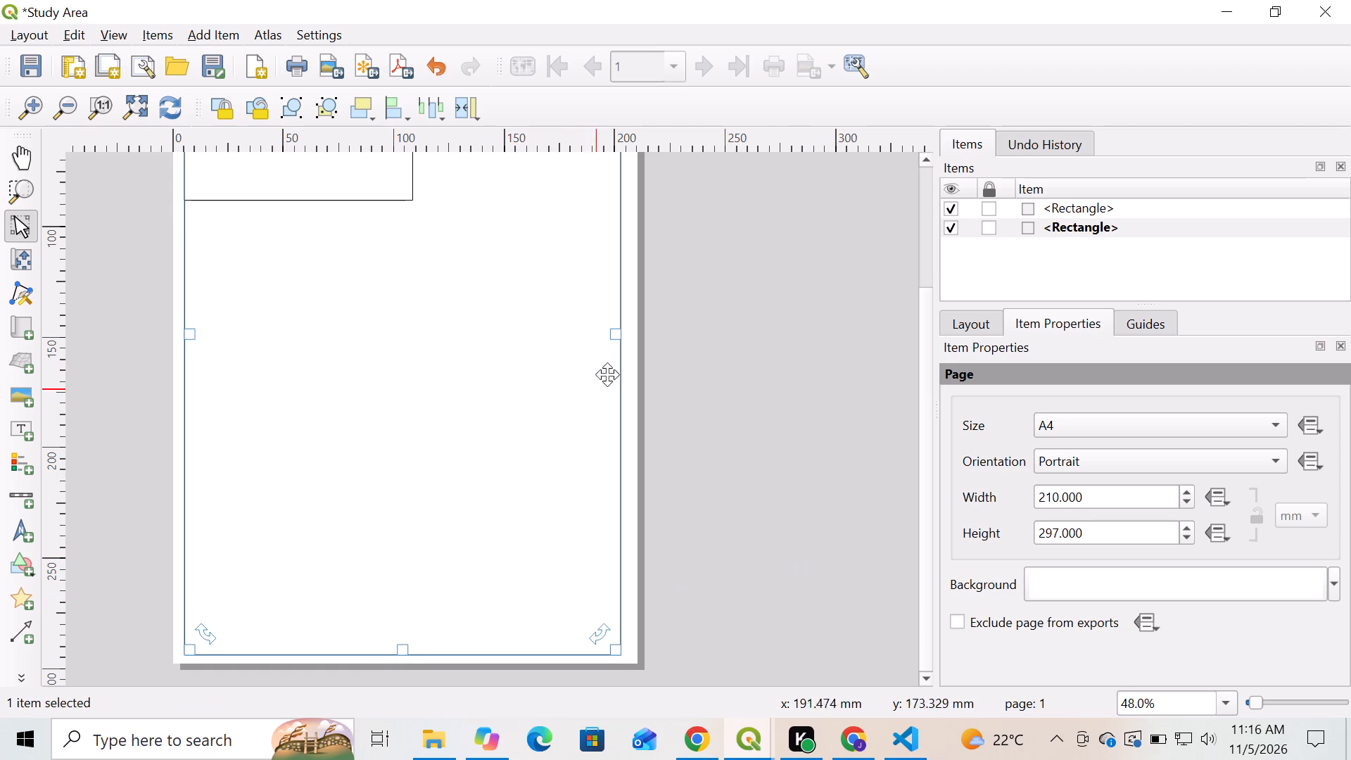
drag(616, 336, 625, 336)
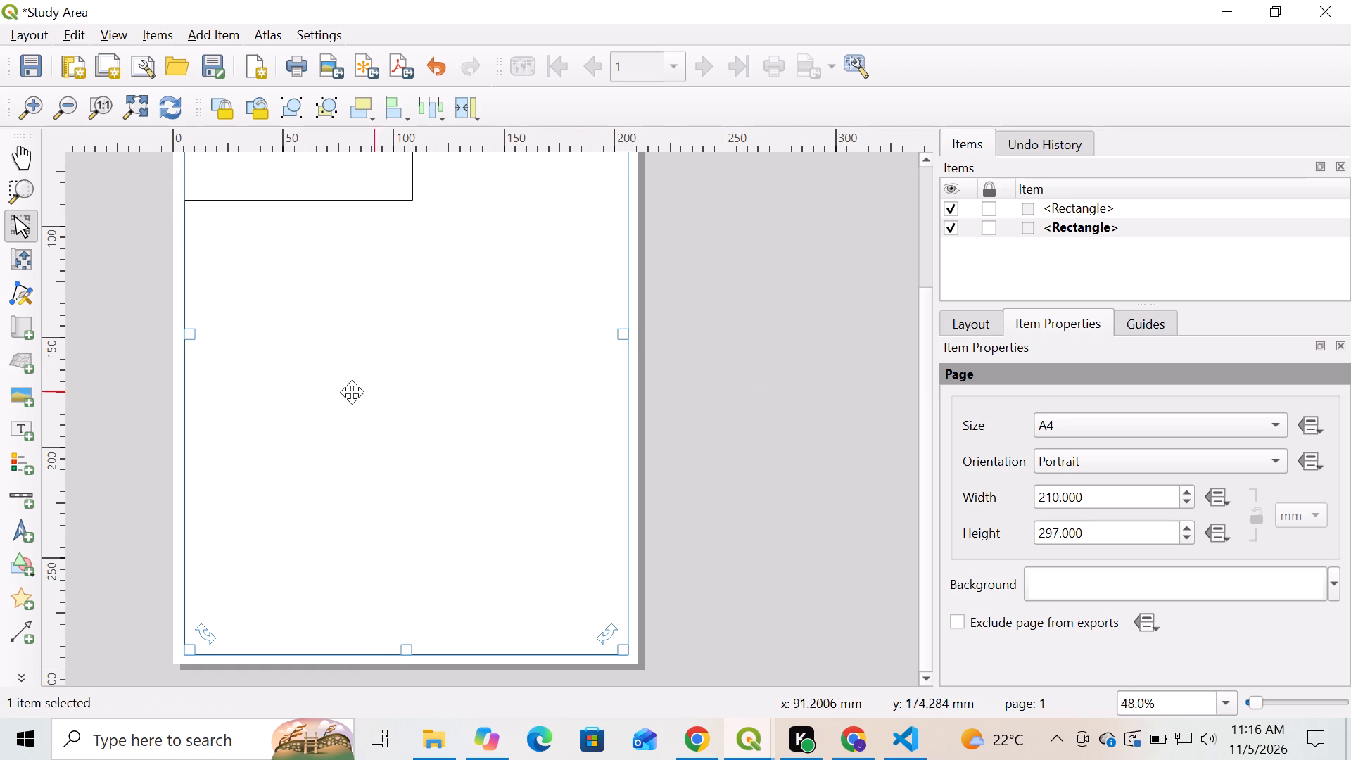
scroll(874, 468, up, 1)
scroll(830, 419, down, 2)
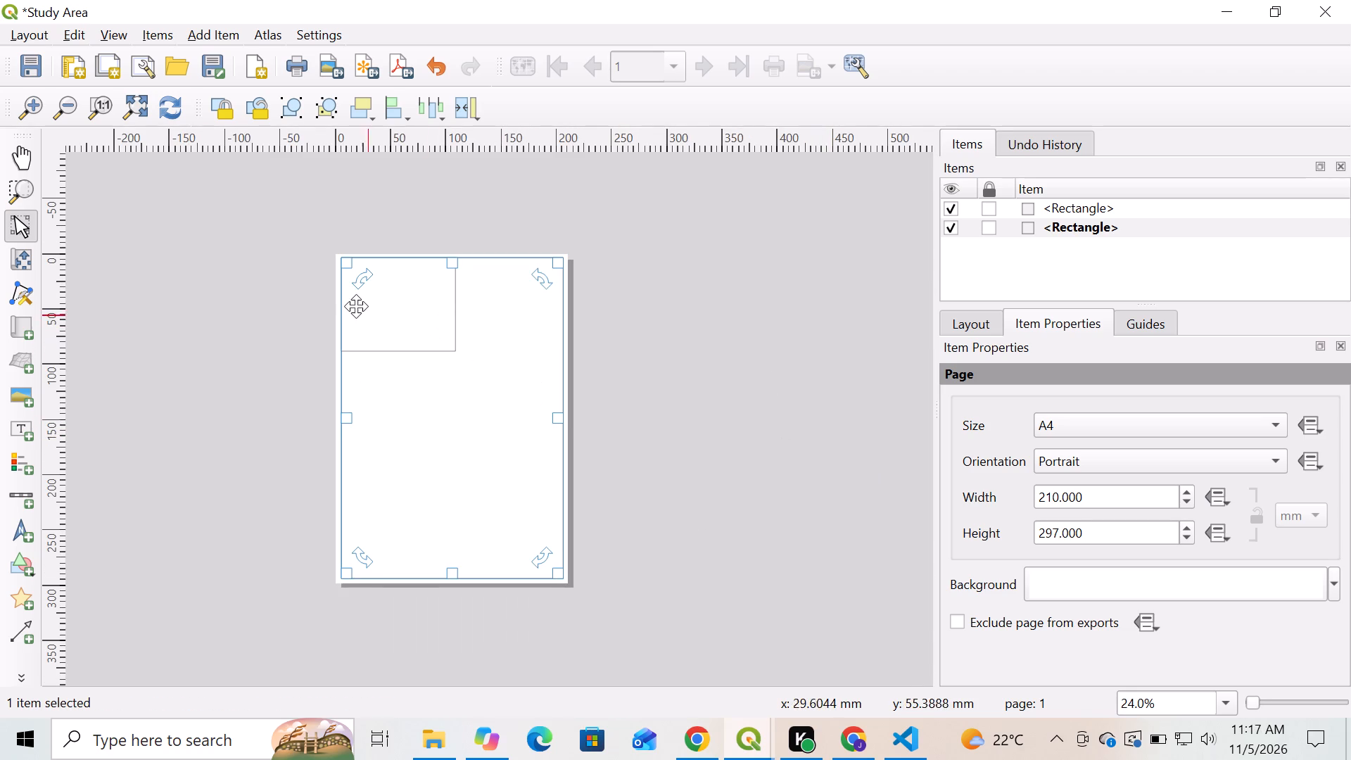
Extend the inner upper-left rectangle's bottom edge down to about 110 mm from the page top, then deselect it.
scroll(355, 306, up, 1)
click(376, 316)
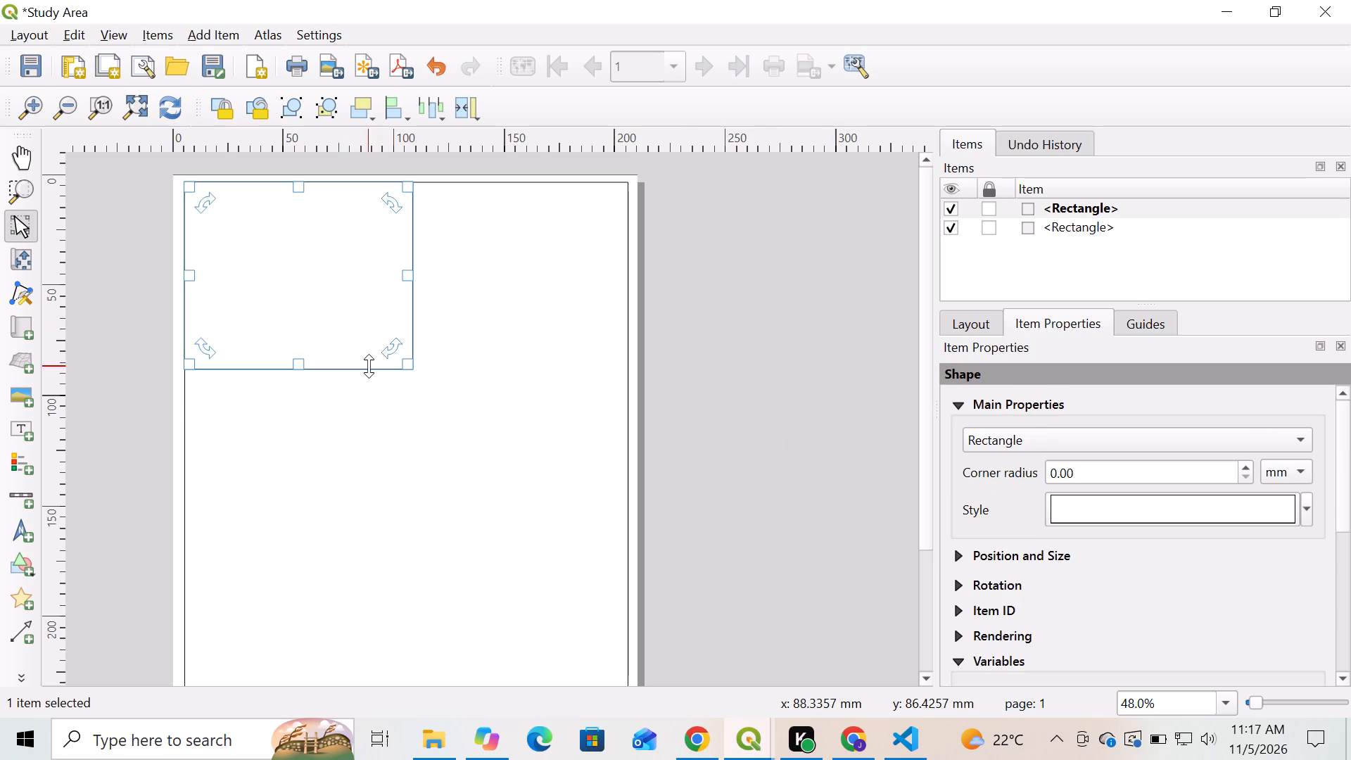
drag(367, 365, 371, 417)
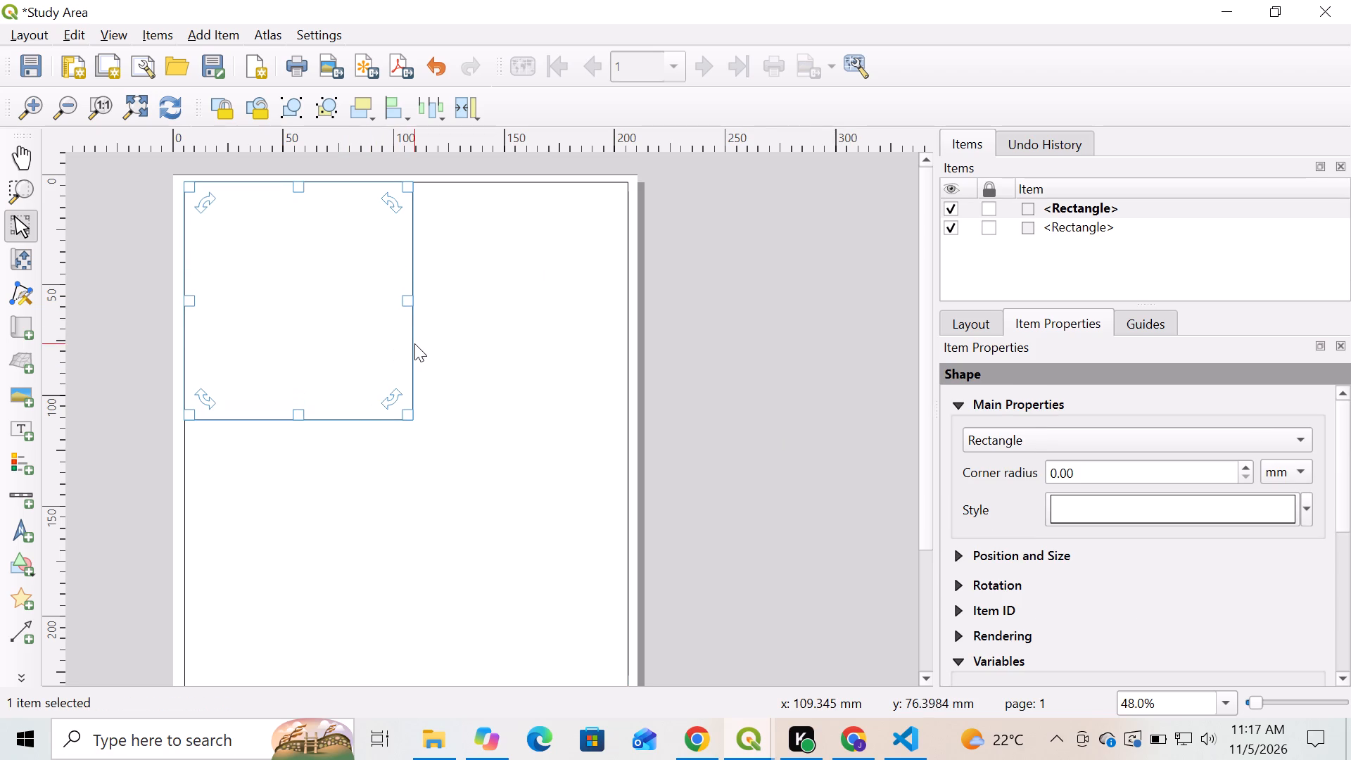
click(801, 292)
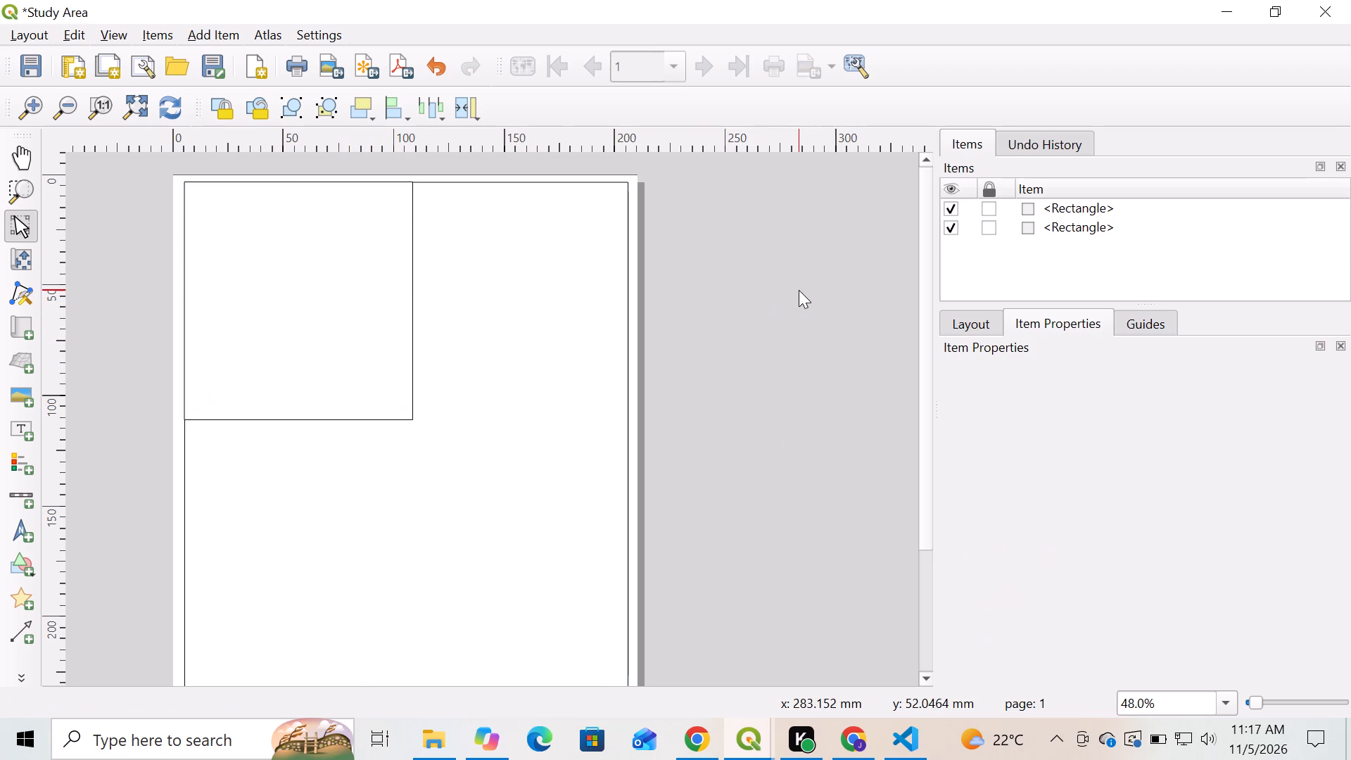
Align the inner rectangle's top edge precisely with the outer frame's top edge, then deselect it.
scroll(170, 178, up, 2)
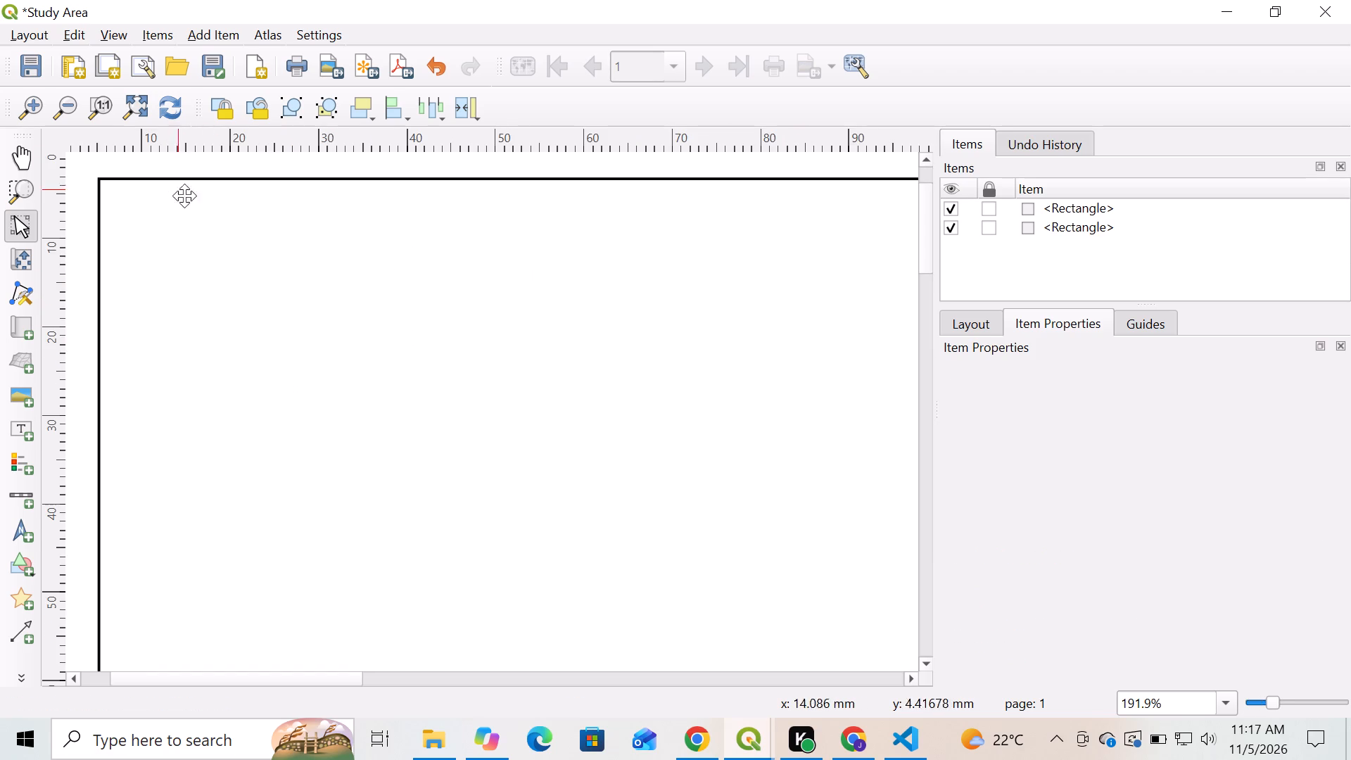
scroll(474, 255, down, 1)
scroll(592, 208, up, 1)
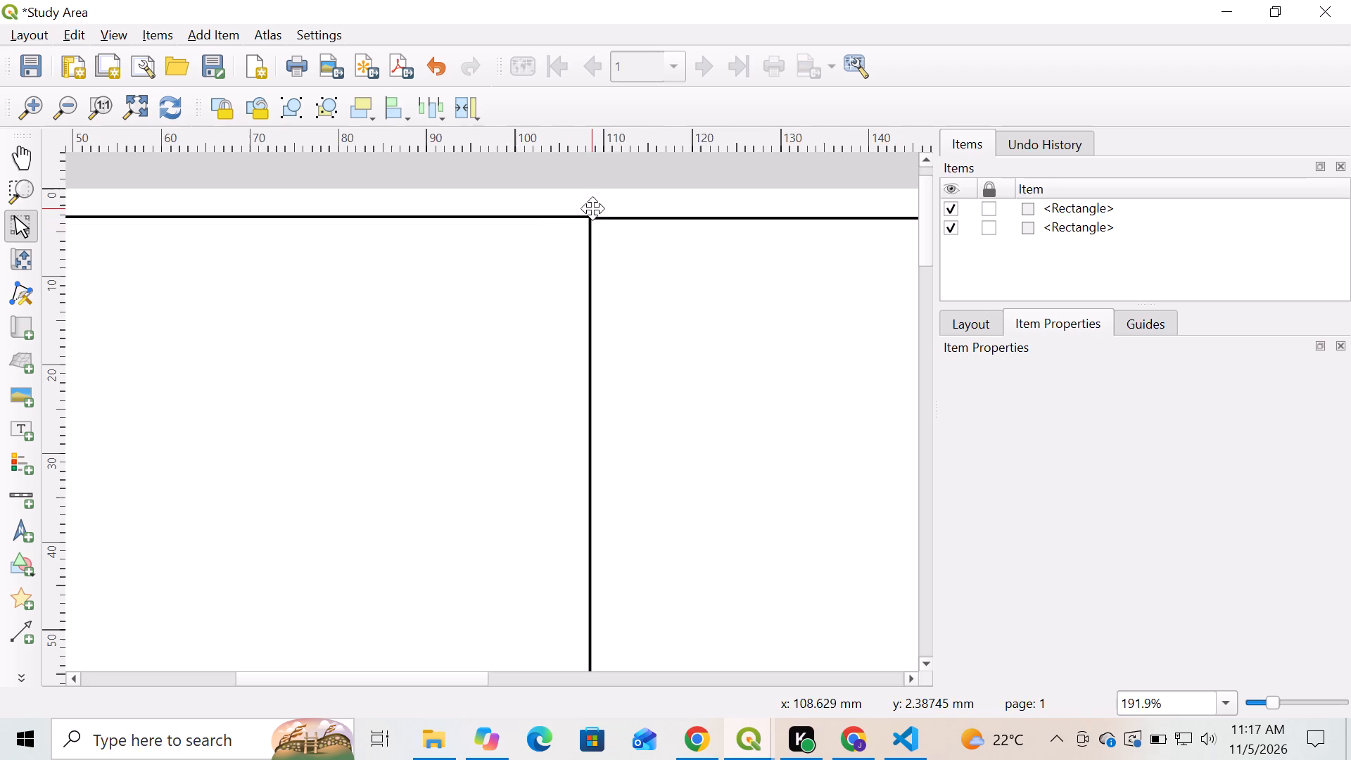
click(543, 259)
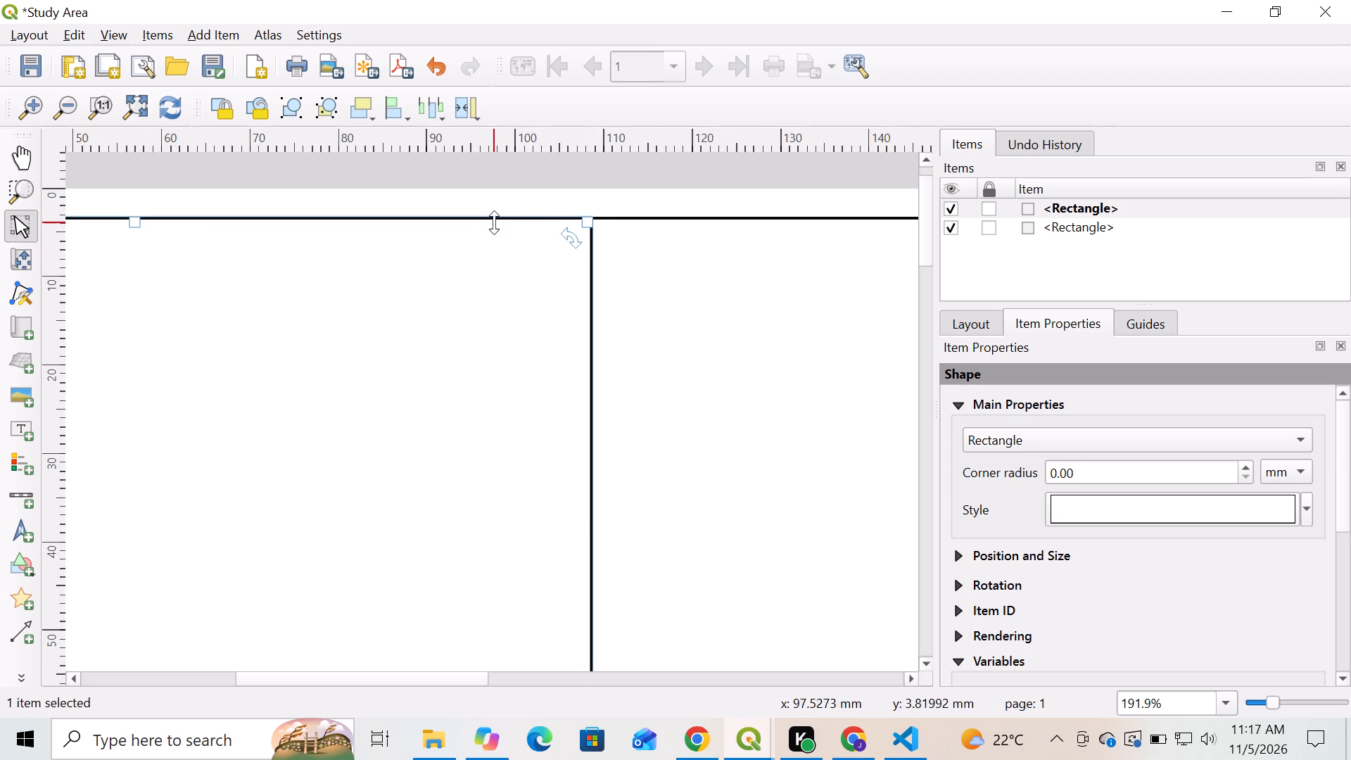
scroll(494, 222, up, 1)
click(519, 214)
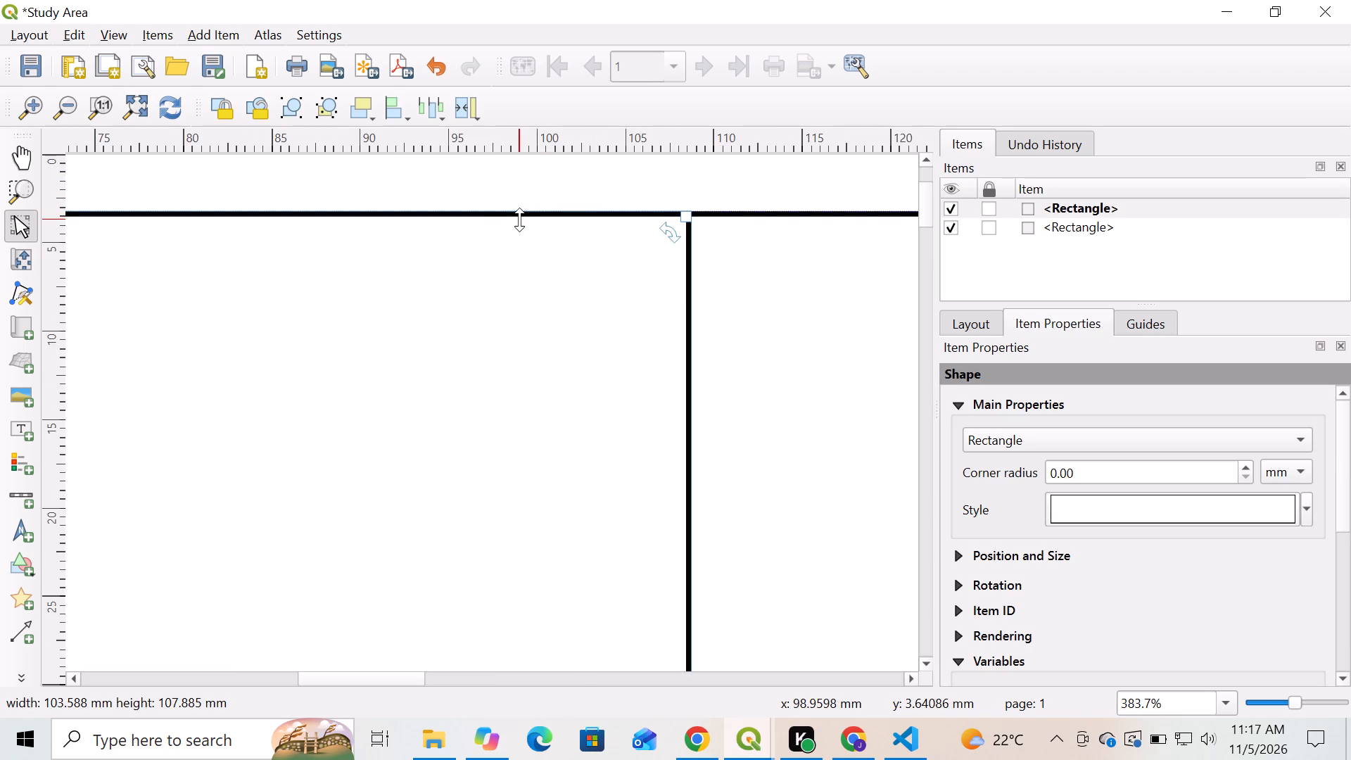
click(782, 187)
scroll(776, 305, down, 3)
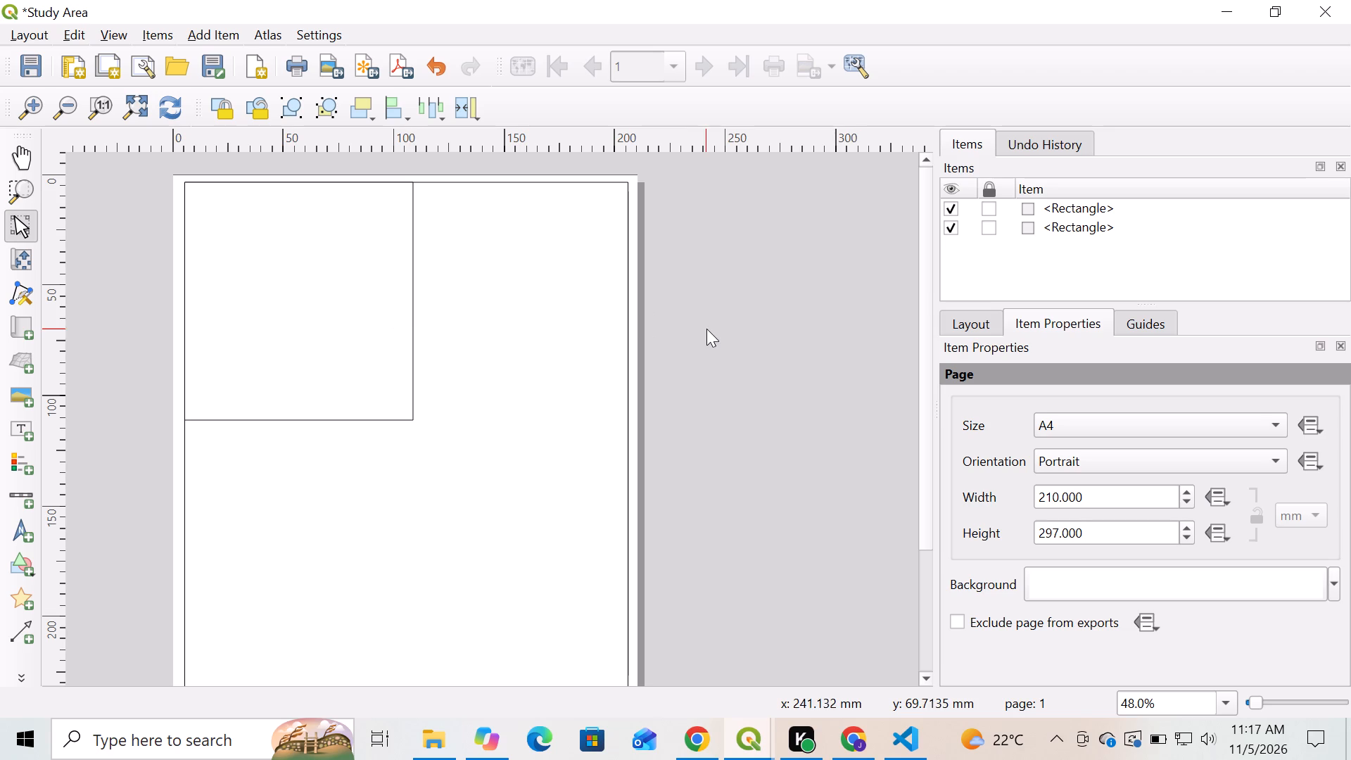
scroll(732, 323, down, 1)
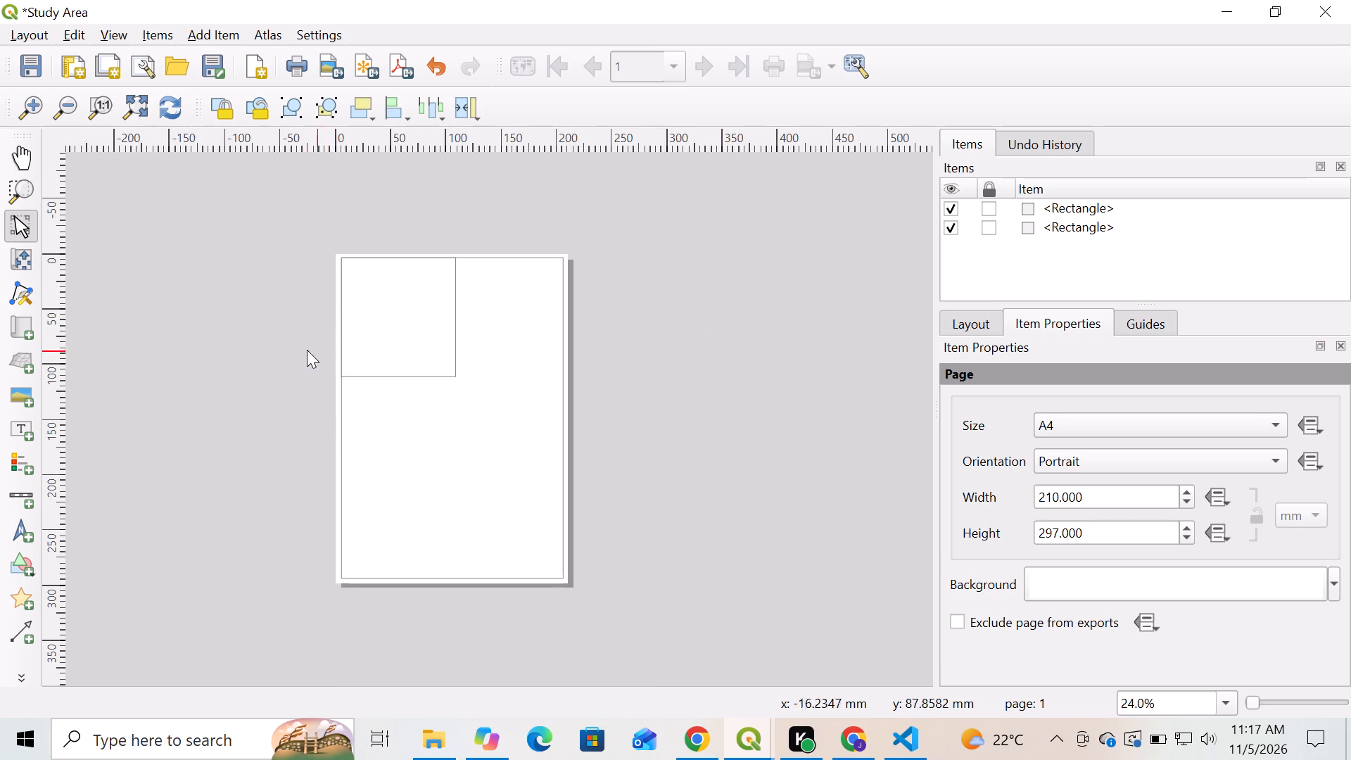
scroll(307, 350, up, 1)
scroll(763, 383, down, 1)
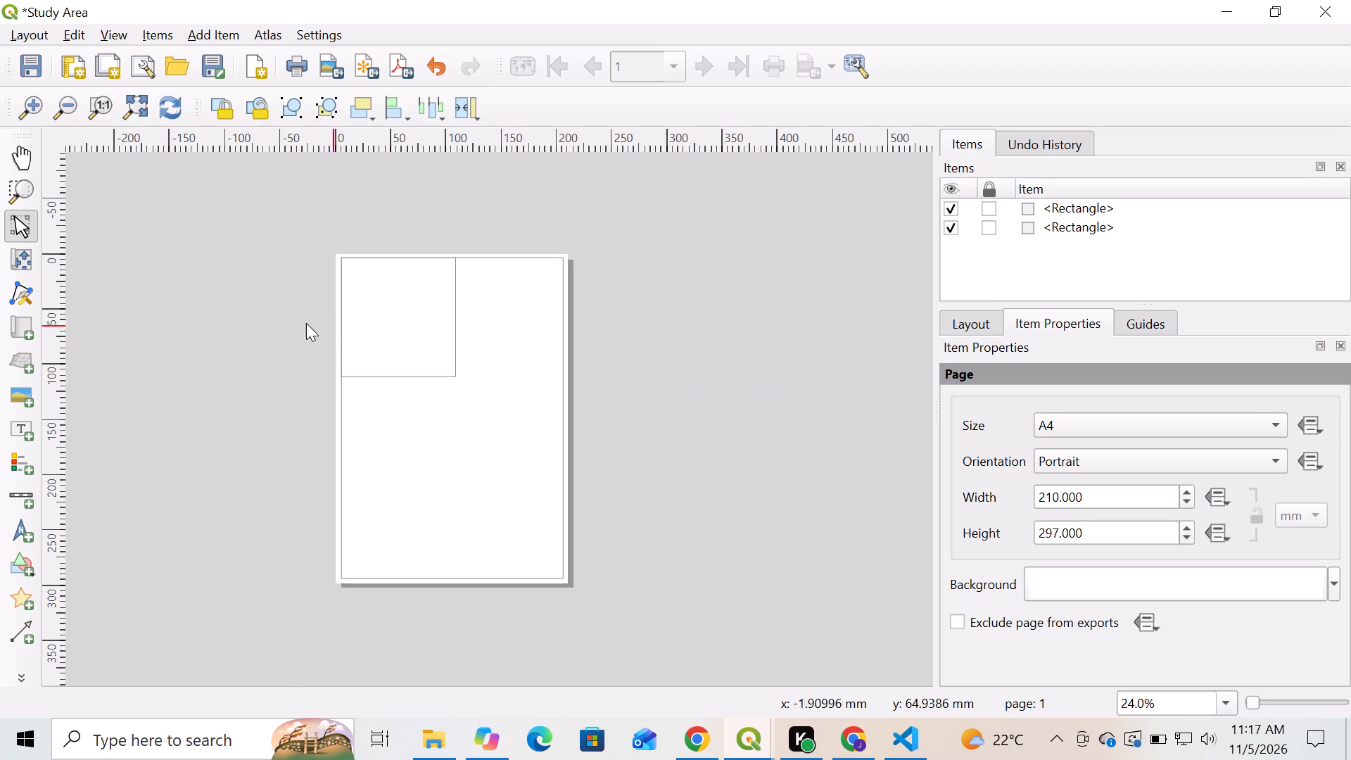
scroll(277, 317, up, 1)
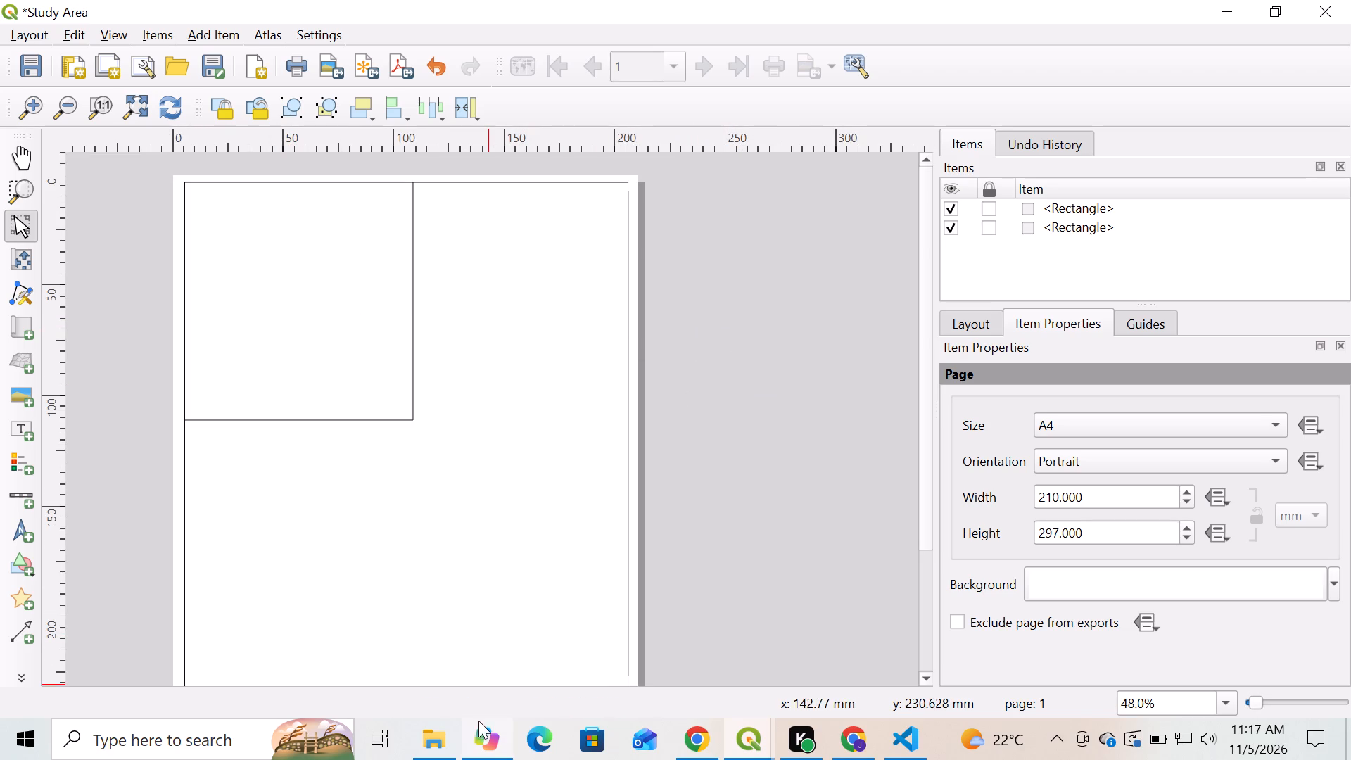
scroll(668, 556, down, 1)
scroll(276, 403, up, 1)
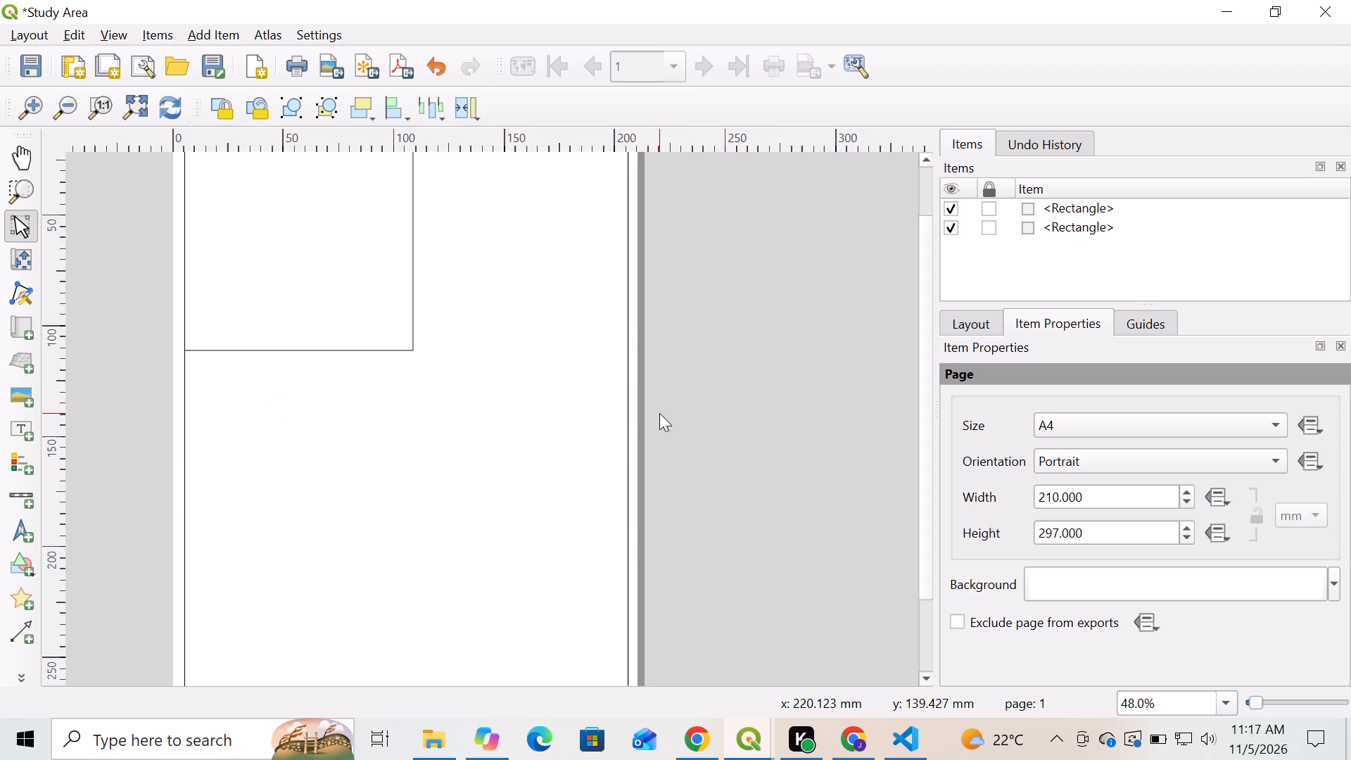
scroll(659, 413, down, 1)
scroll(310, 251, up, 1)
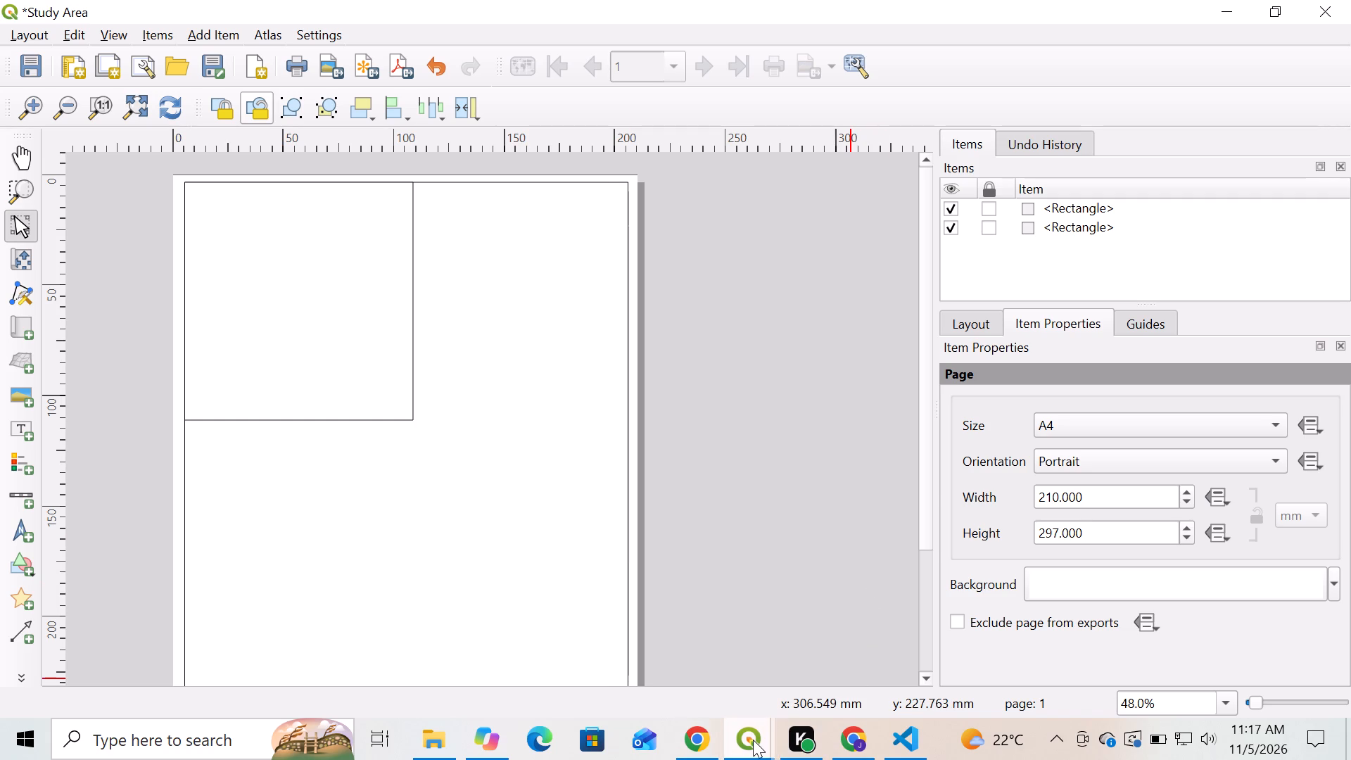
Zoom the main project's map canvas to the Counties layer, then return to the Study Area layout.
click(676, 689)
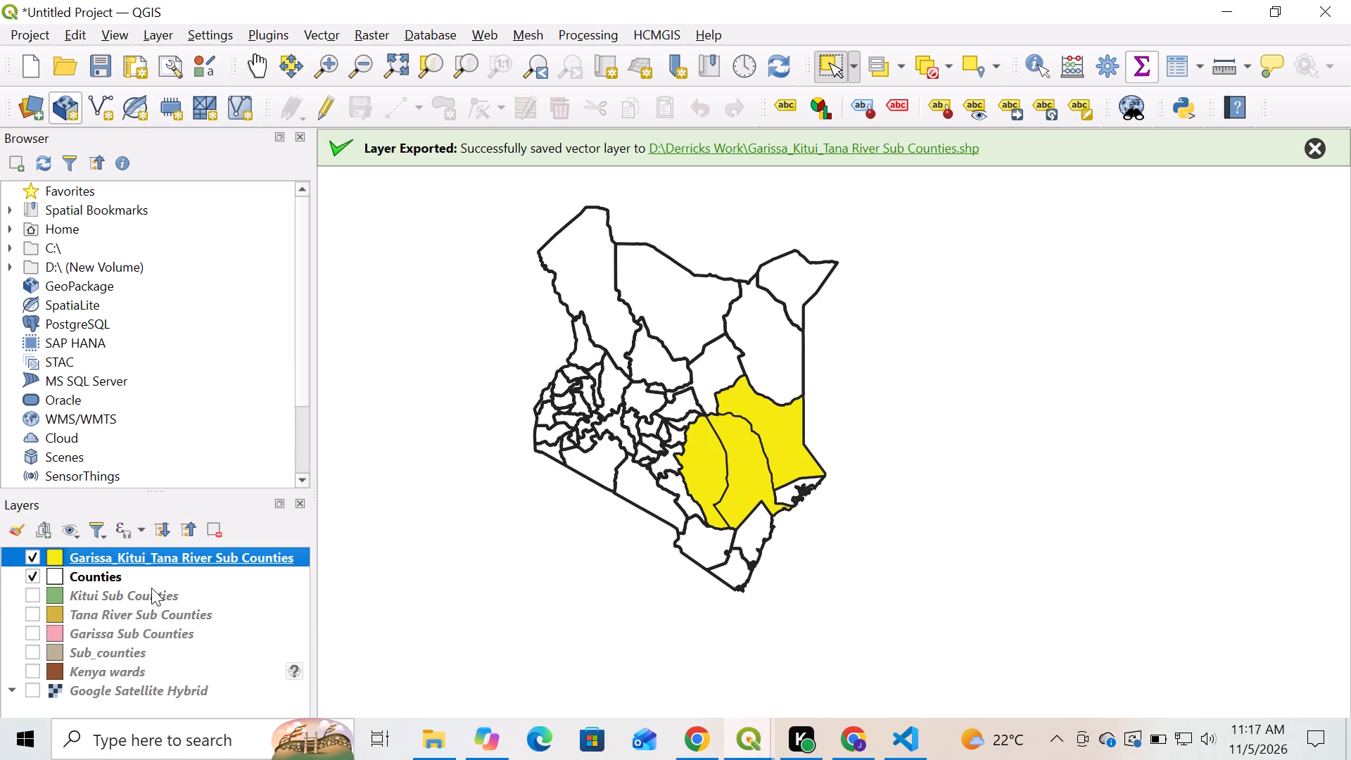
click(151, 588)
click(148, 580)
right_click(146, 578)
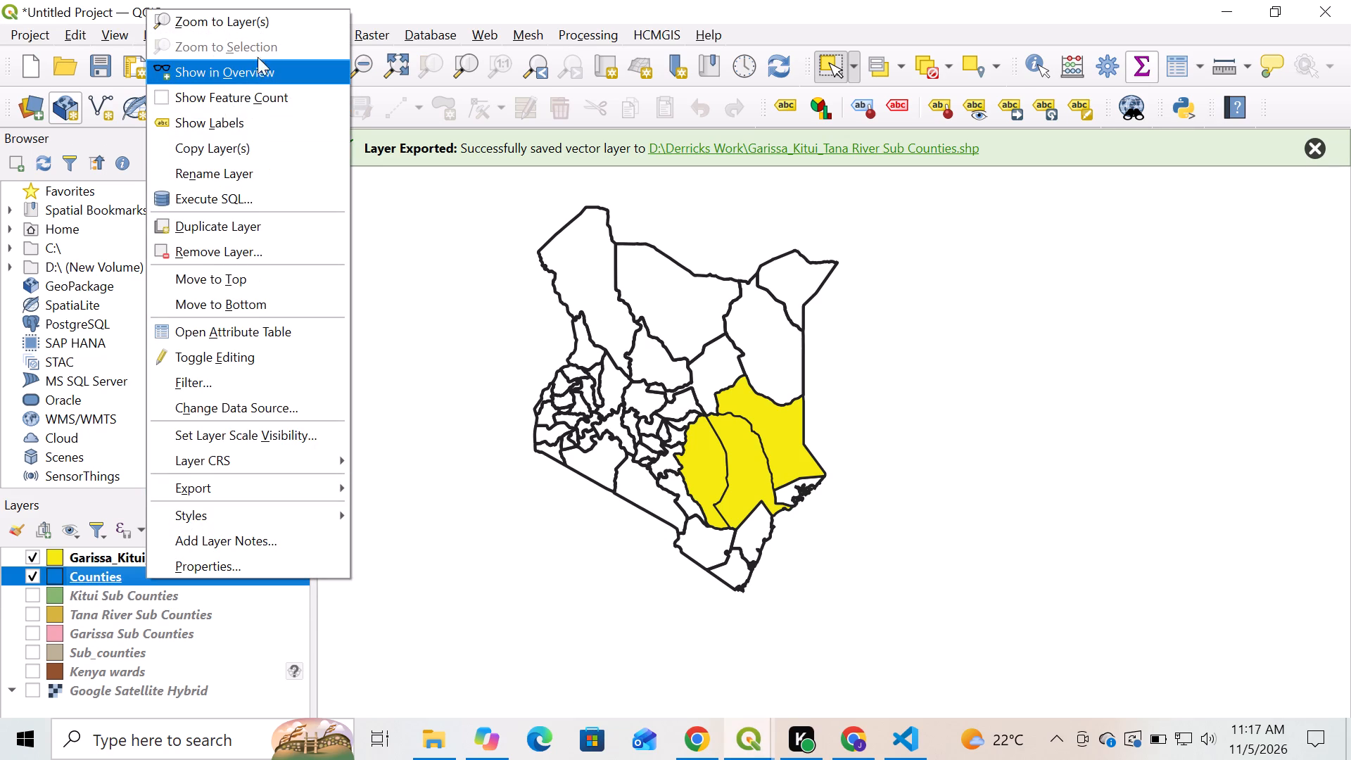
click(268, 28)
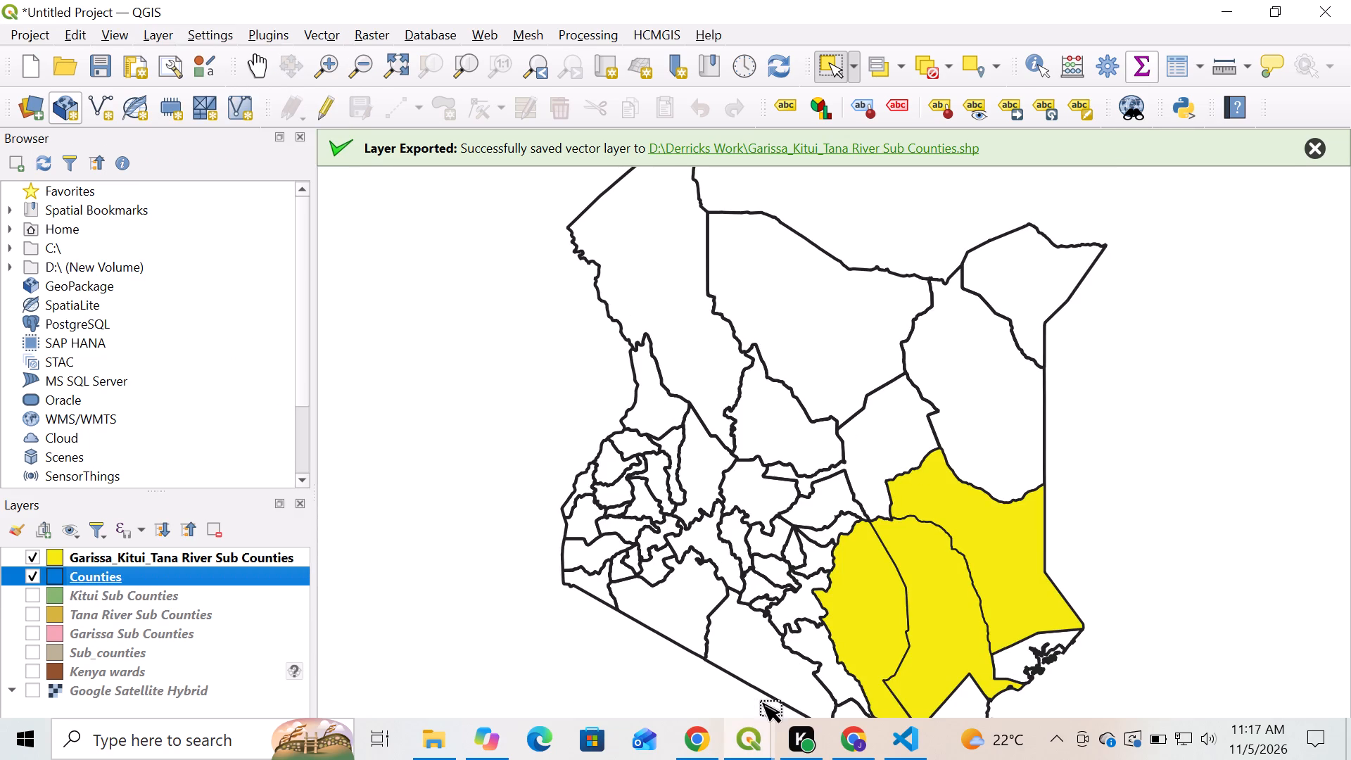
click(818, 657)
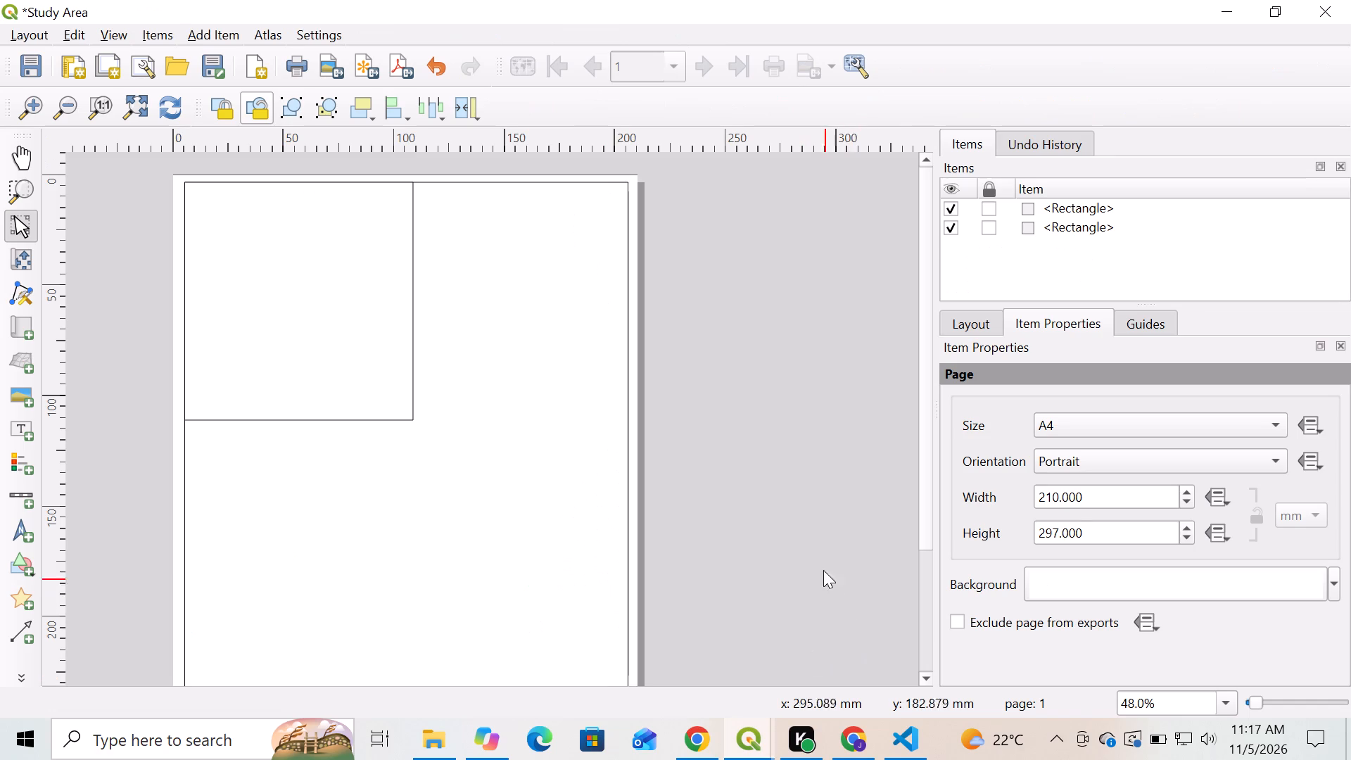
Add a map of Kenya's counties to the layout, drawn to fill the inner upper-left rectangle.
scroll(832, 350, down, 1)
scroll(372, 353, up, 1)
scroll(801, 367, down, 1)
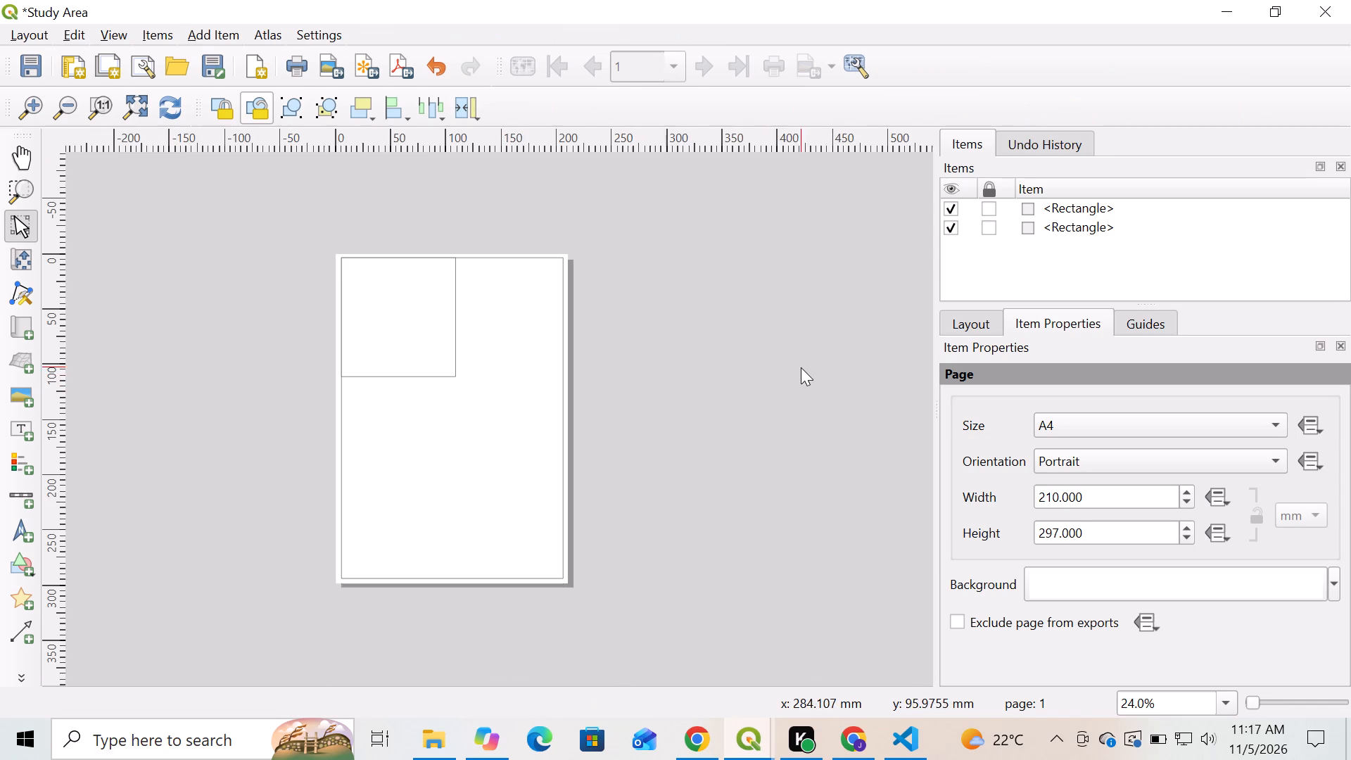
scroll(291, 270, up, 1)
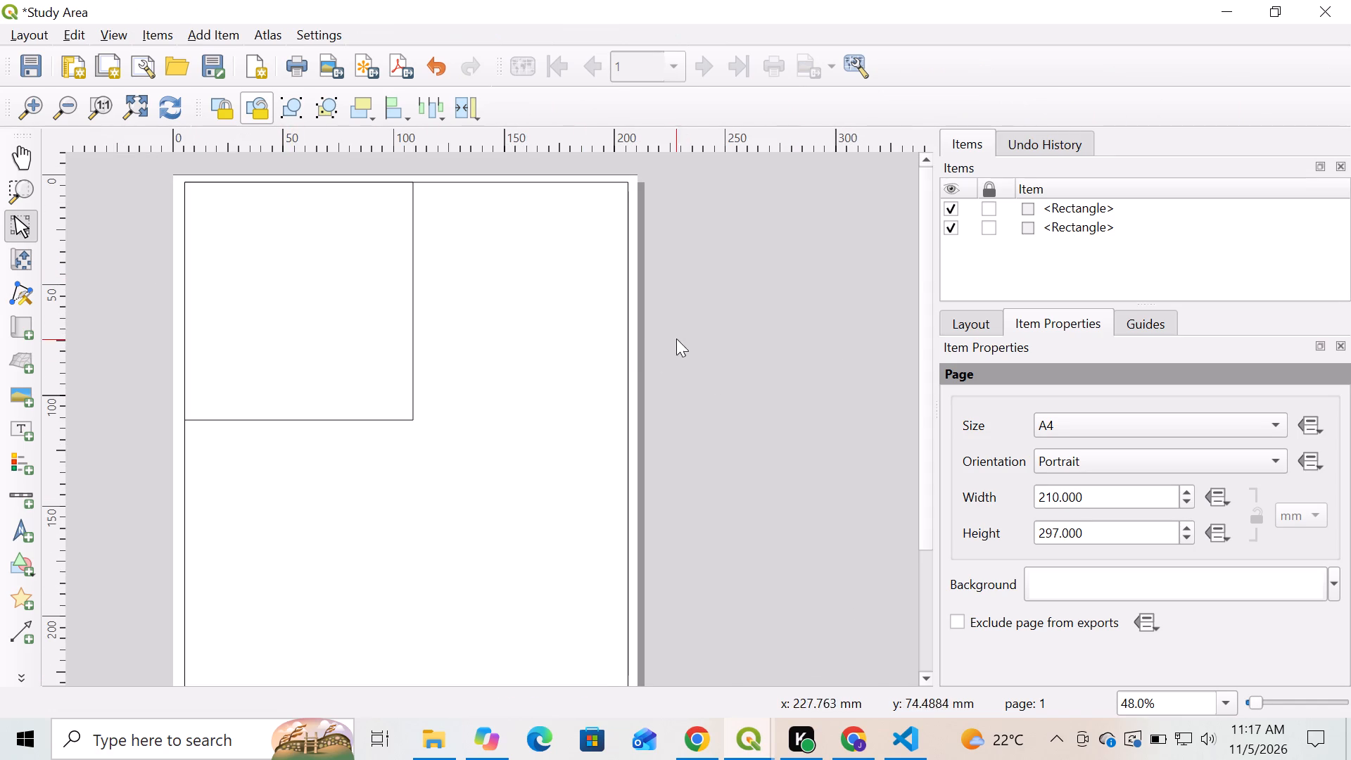
click(227, 39)
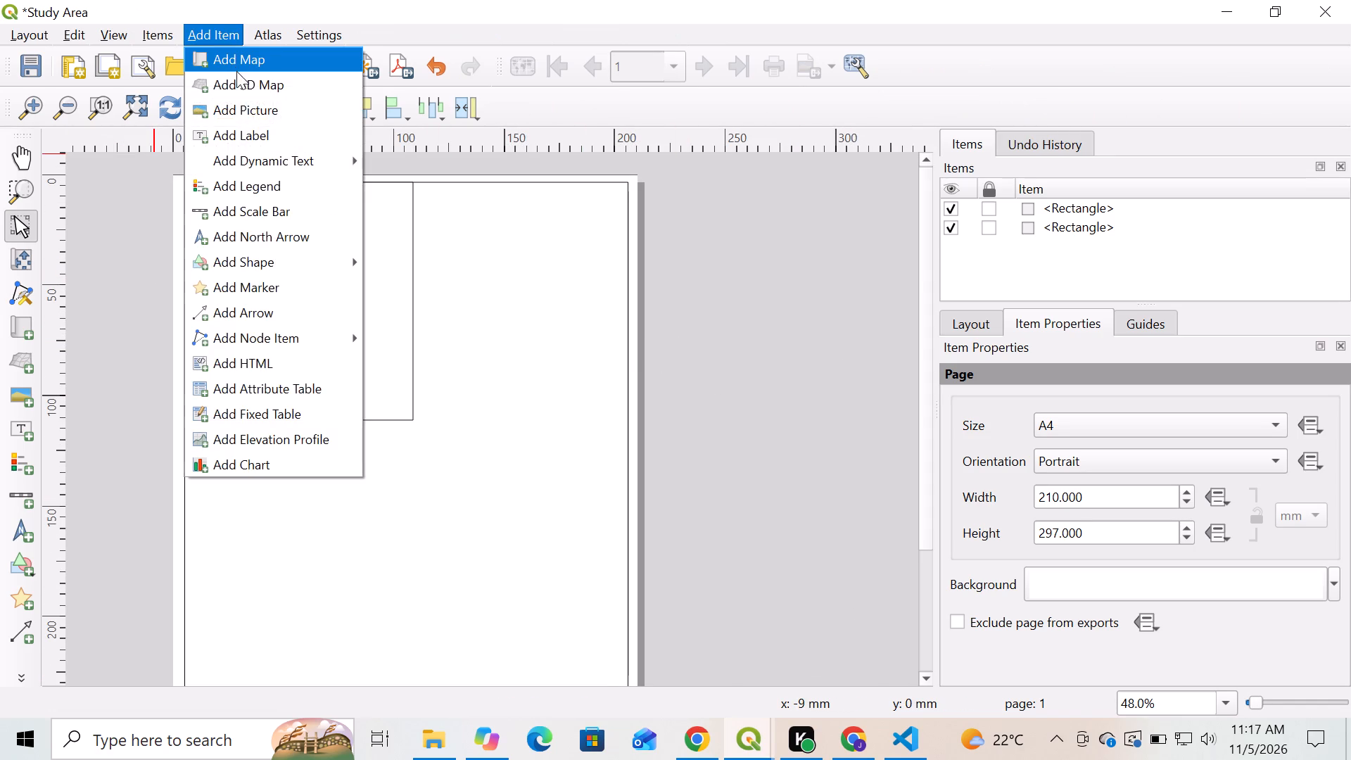
click(239, 58)
drag(187, 179, 265, 249)
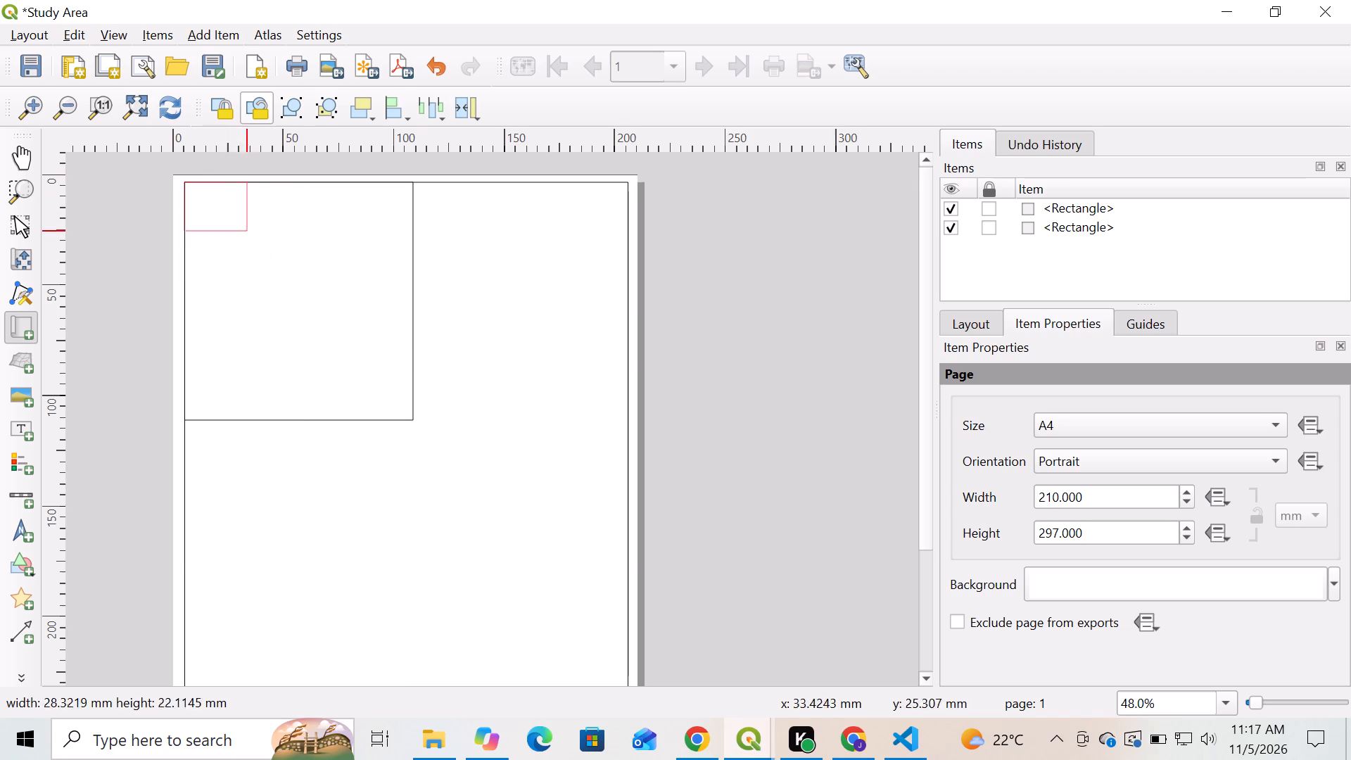
drag(265, 249, 414, 419)
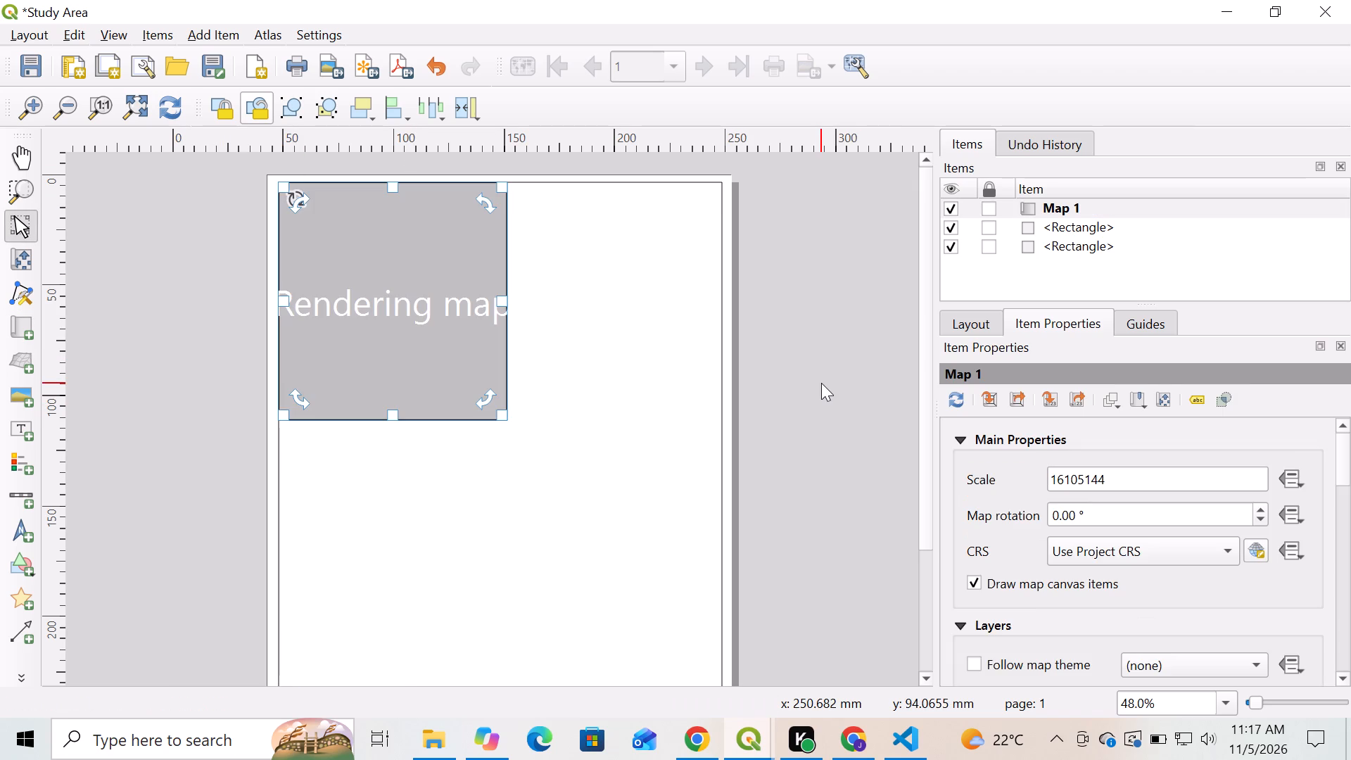
scroll(1350, 460, down, 1)
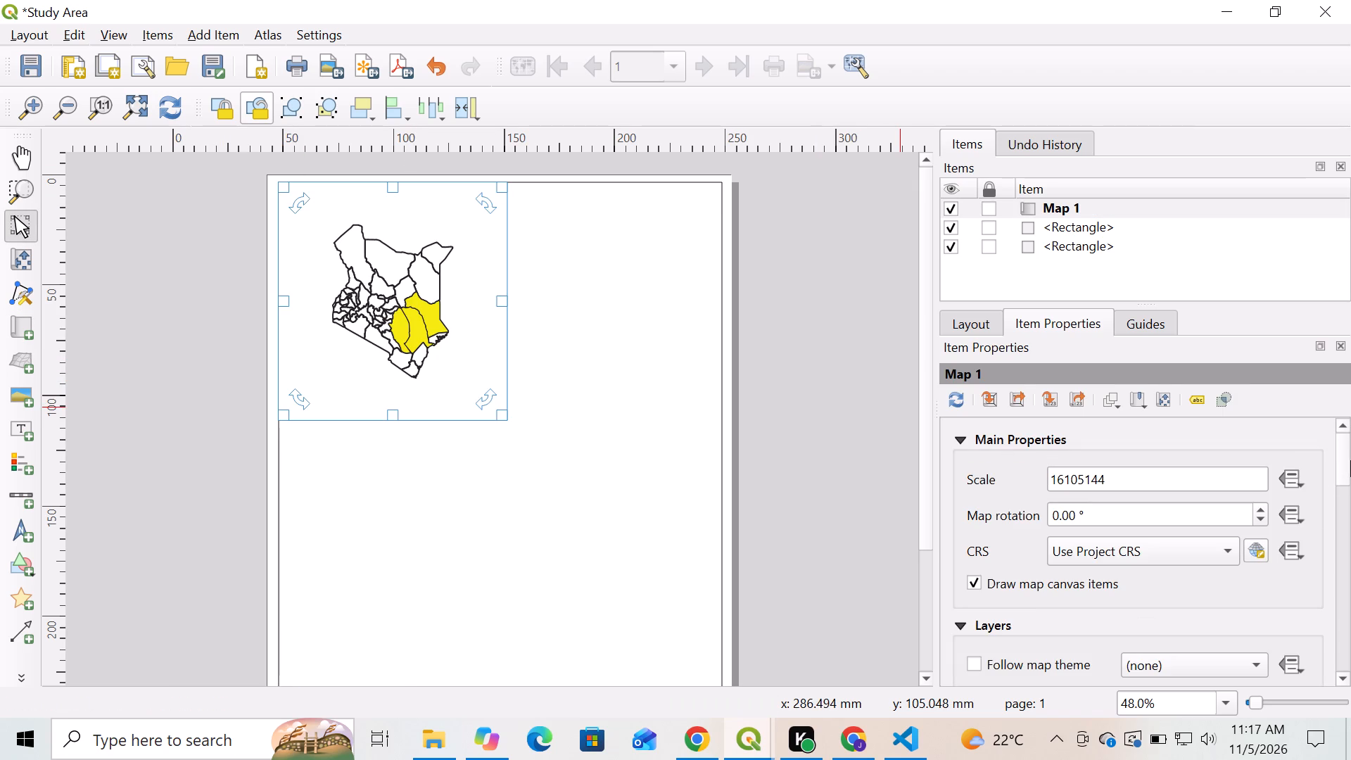
scroll(1350, 462, down, 1)
click(613, 319)
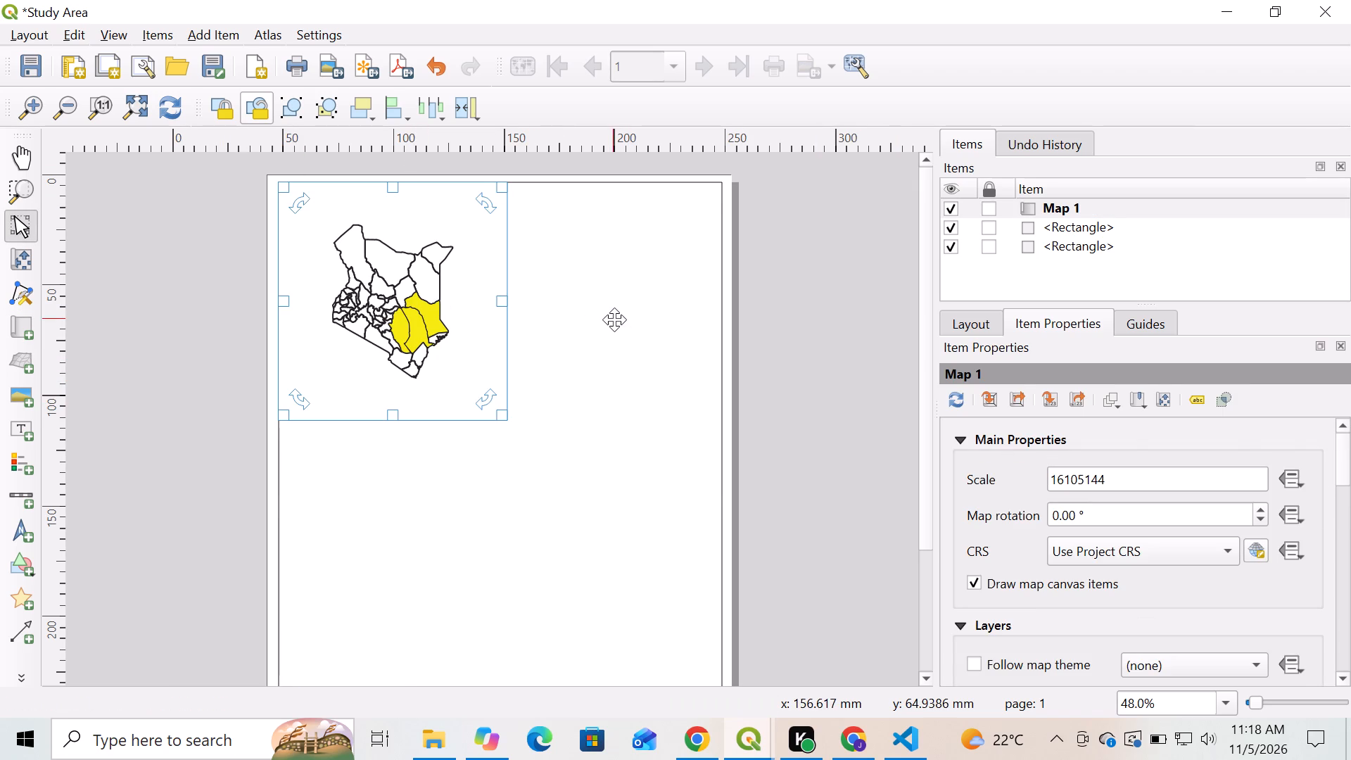
Enable a frame around the Kenya counties map in the layout, then deselect it.
click(427, 285)
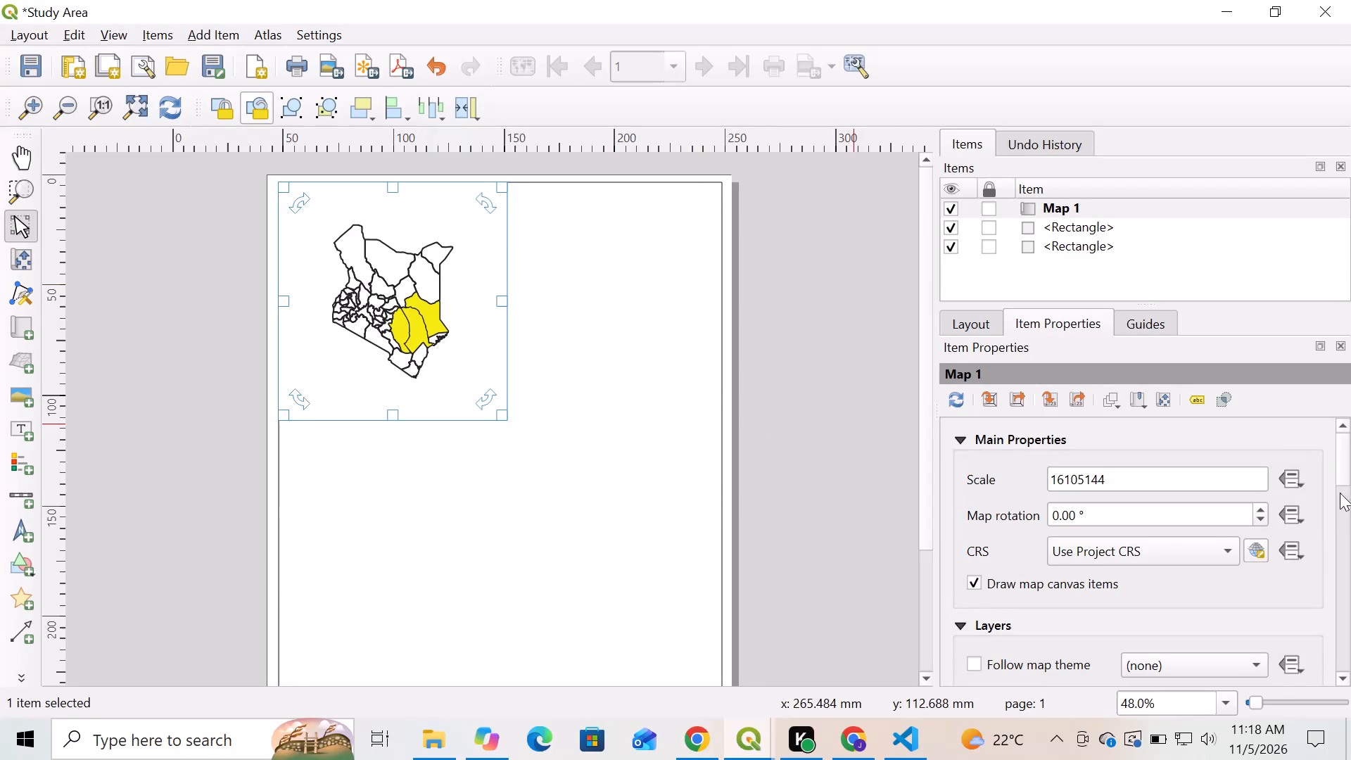
drag(1347, 463, 1350, 574)
click(1350, 574)
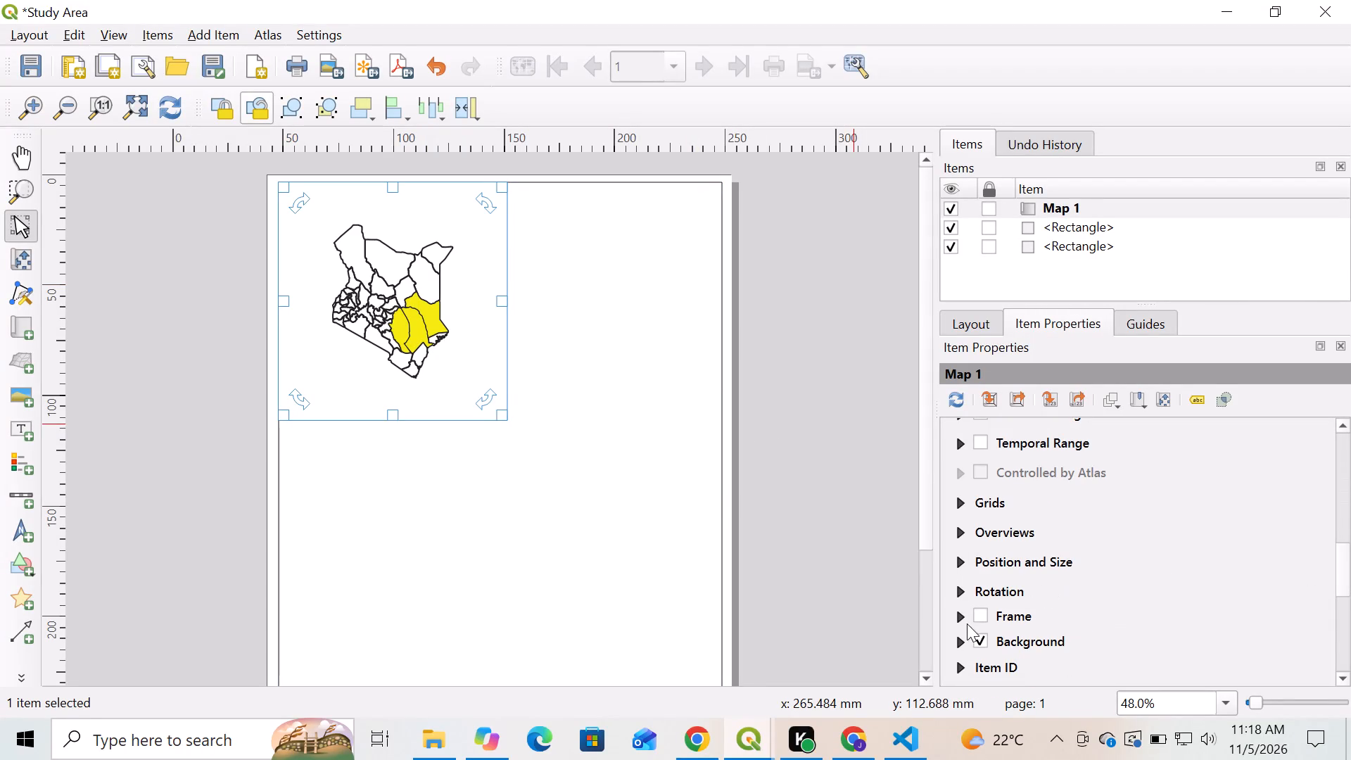
click(980, 619)
click(823, 419)
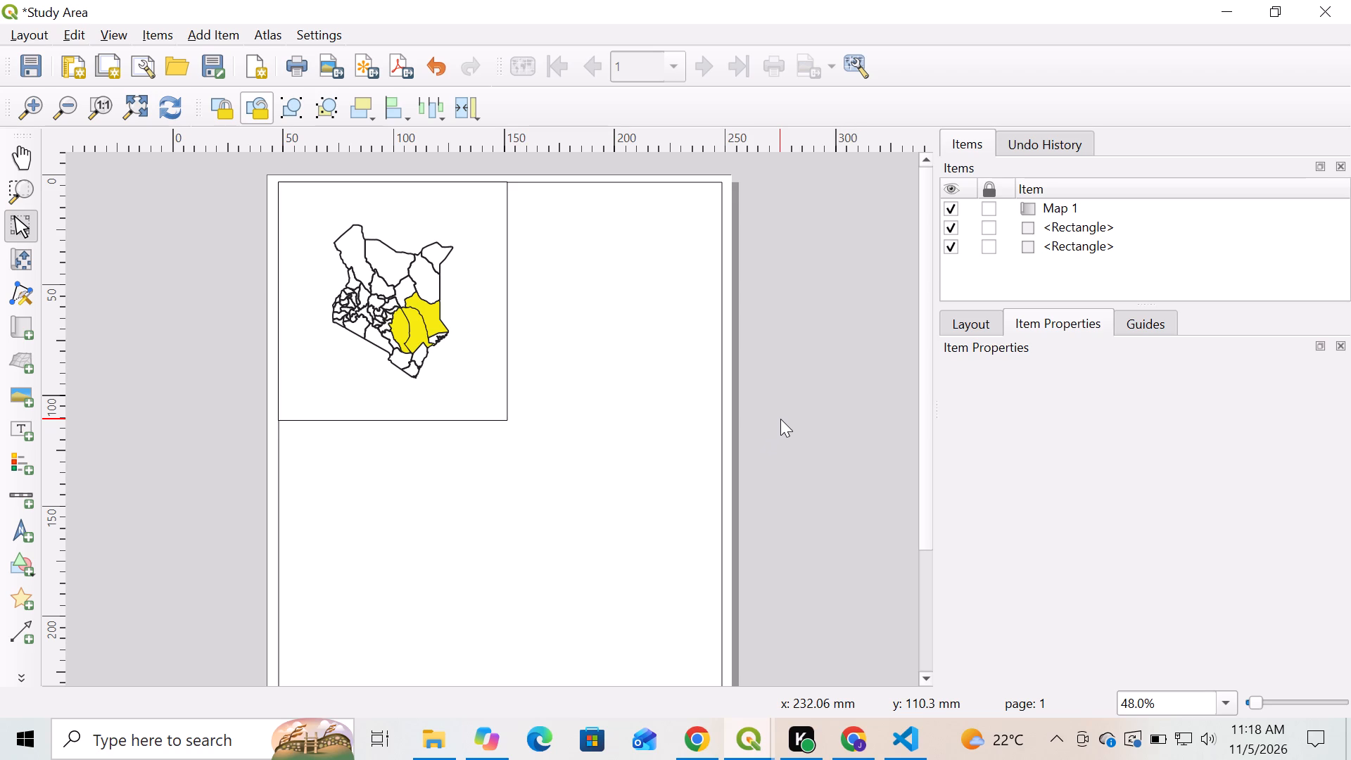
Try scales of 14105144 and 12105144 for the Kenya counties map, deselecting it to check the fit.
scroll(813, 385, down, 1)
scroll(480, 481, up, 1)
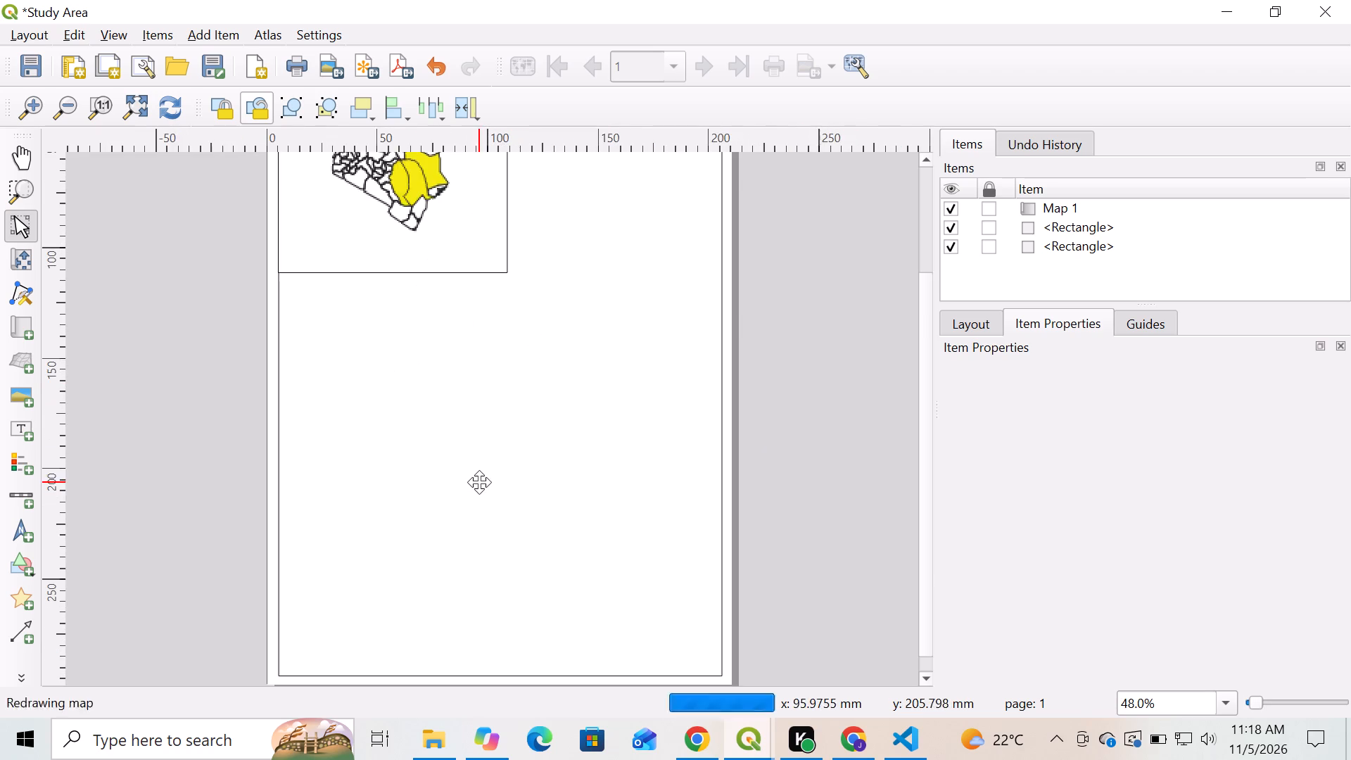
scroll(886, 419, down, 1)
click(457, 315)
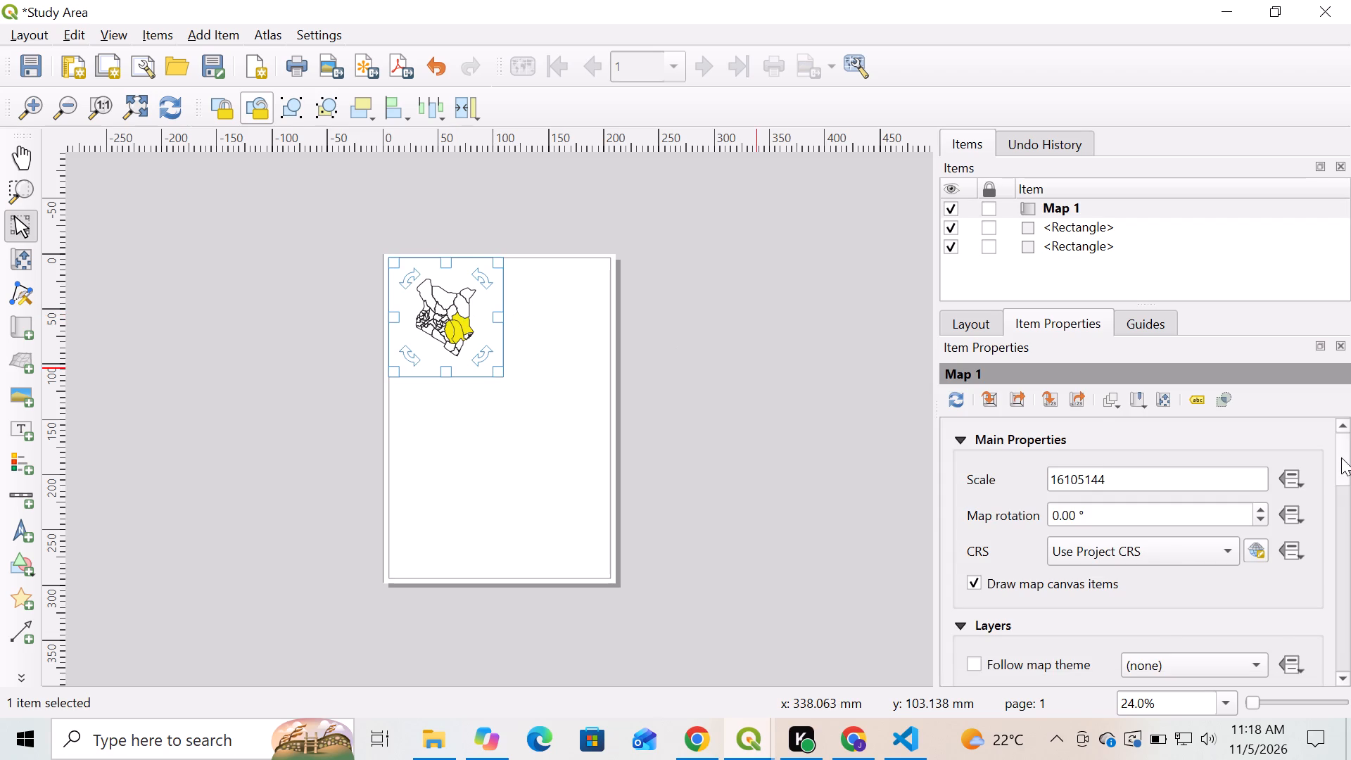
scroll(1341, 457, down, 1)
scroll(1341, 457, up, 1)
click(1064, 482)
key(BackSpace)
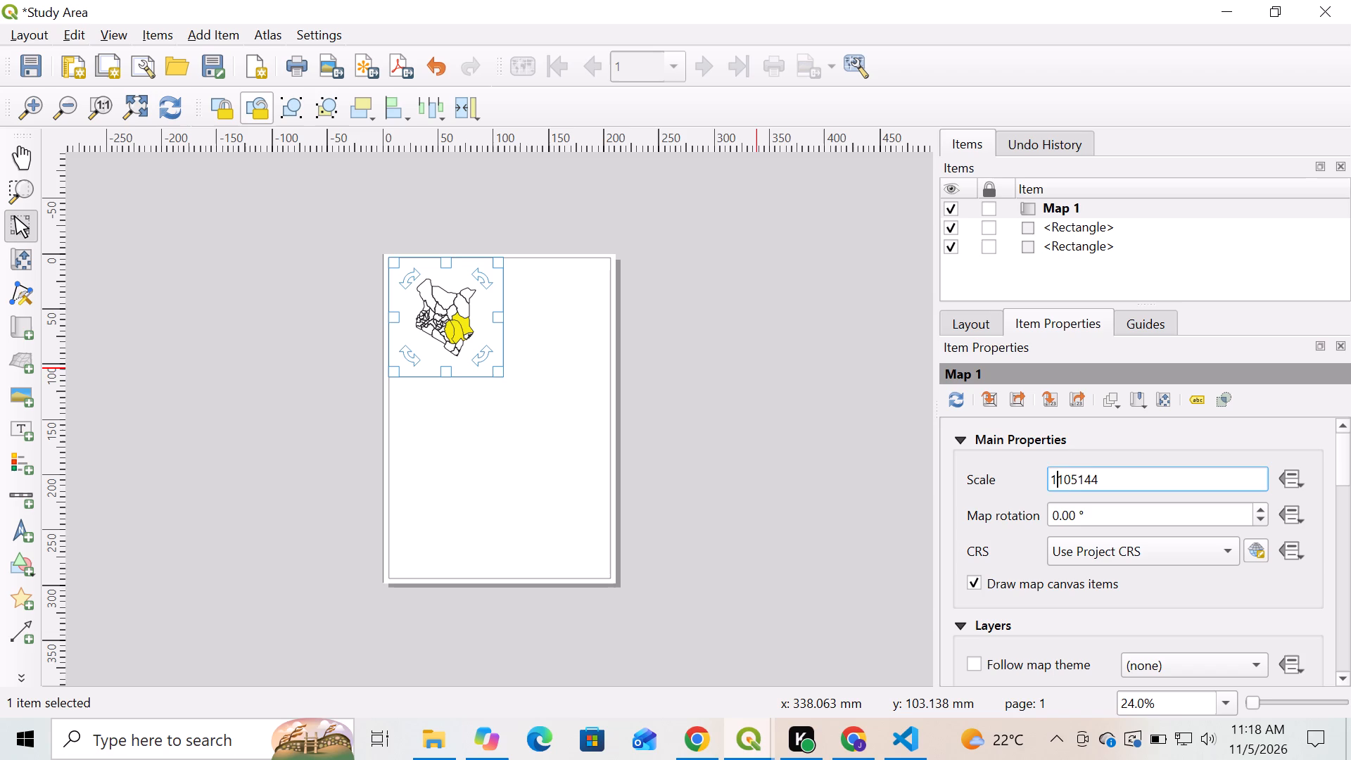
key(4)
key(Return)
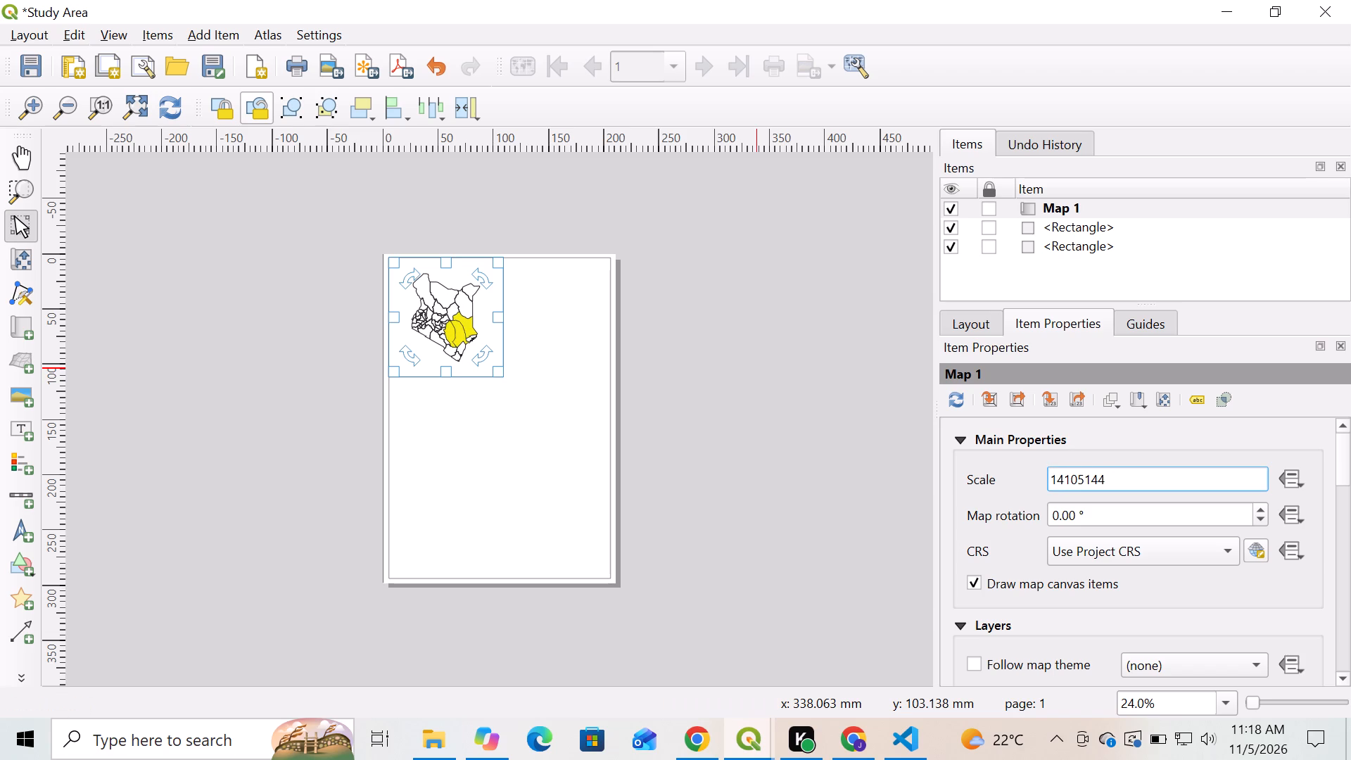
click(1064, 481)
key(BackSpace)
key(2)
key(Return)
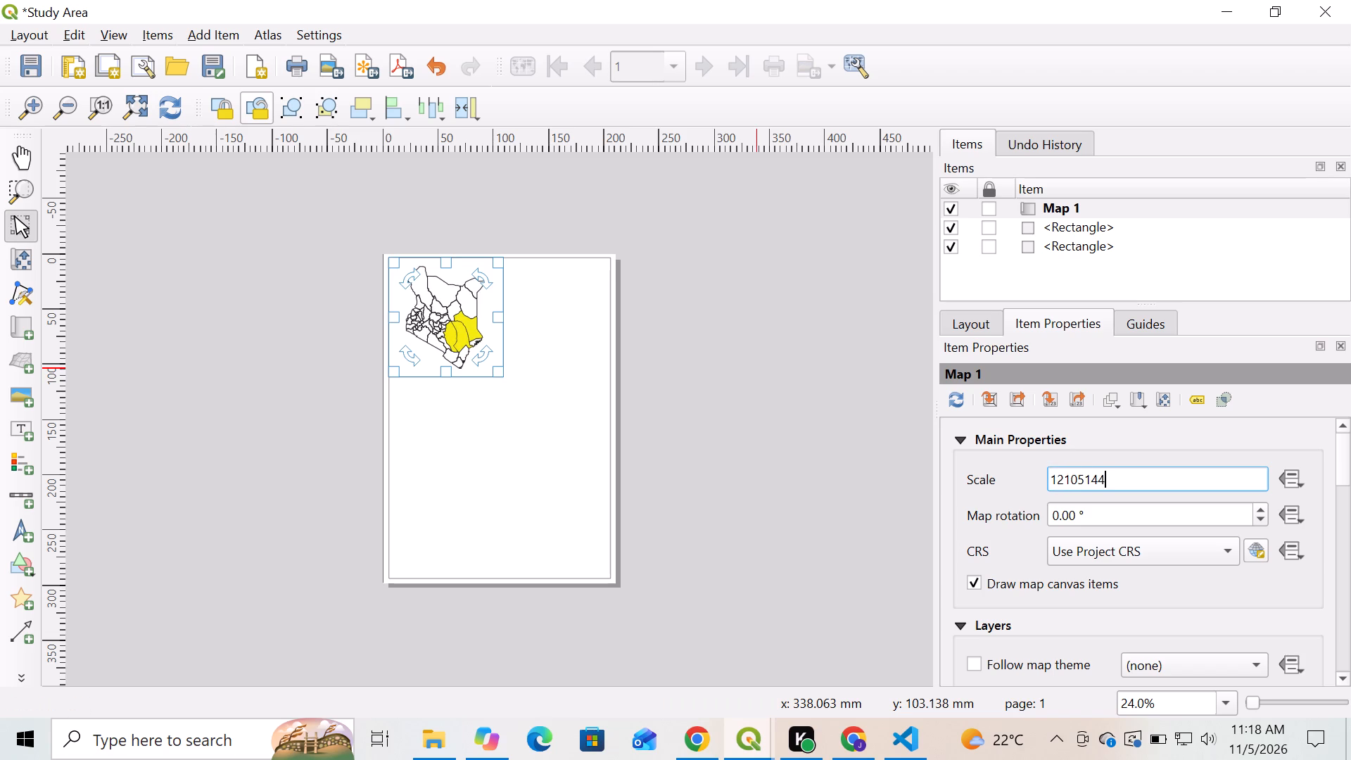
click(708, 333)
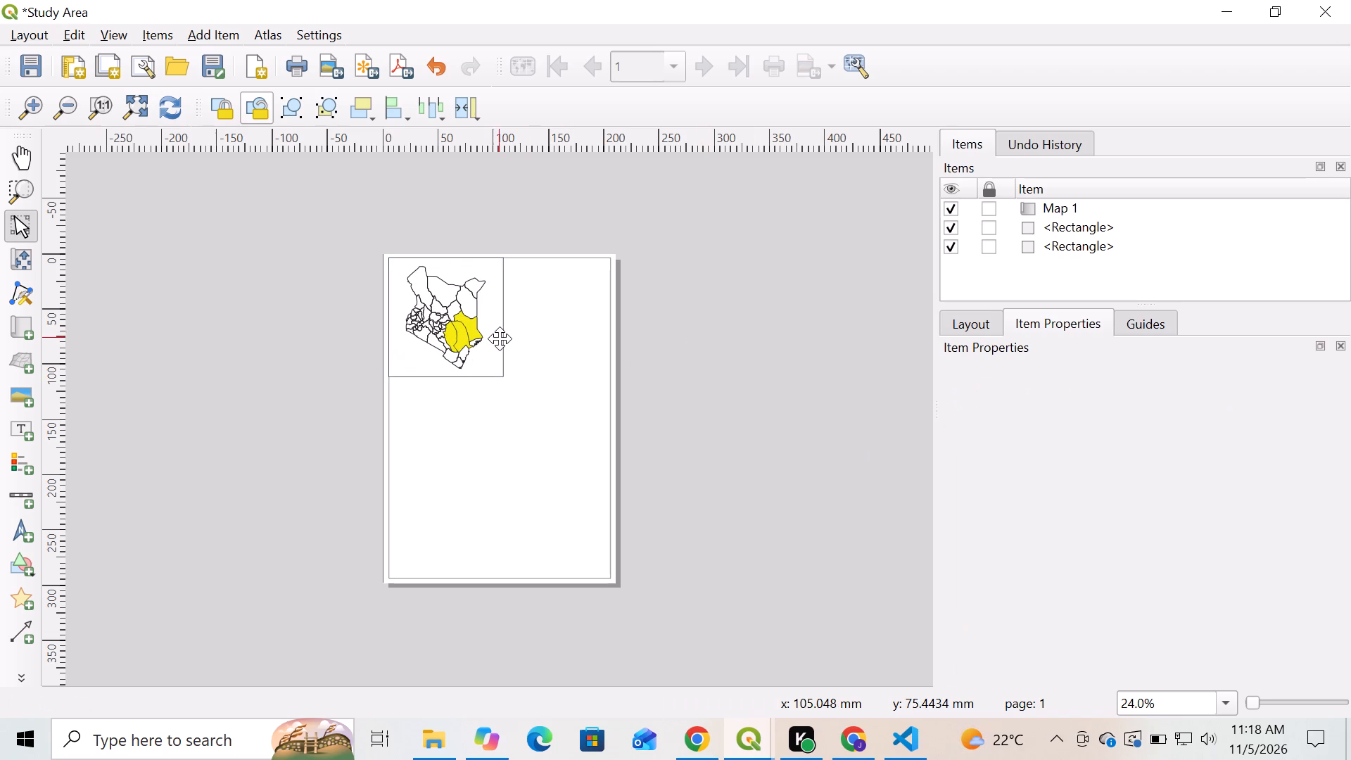
Set the Kenya counties map's scale to 11105144, then deselect it and check how it fits its frame.
click(462, 317)
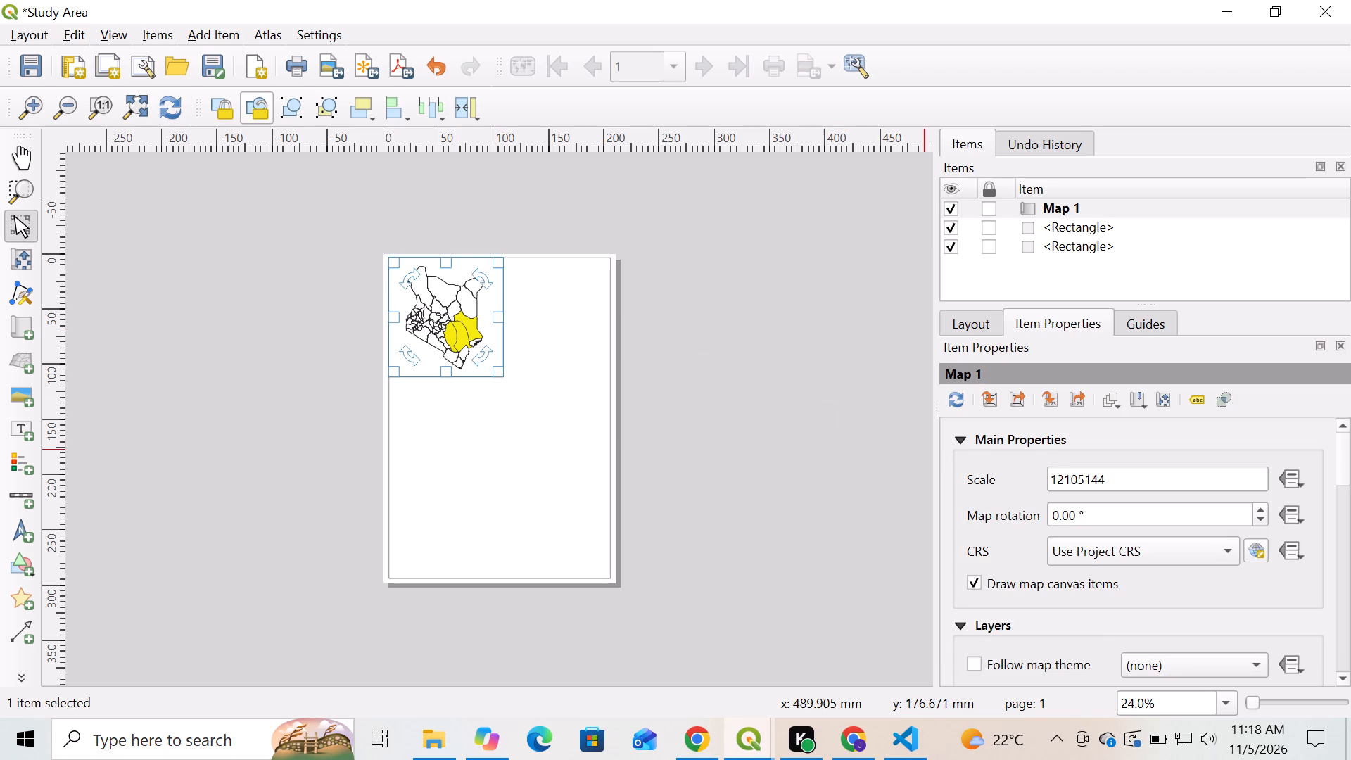
click(1065, 478)
key(BackSpace)
key(1)
key(Return)
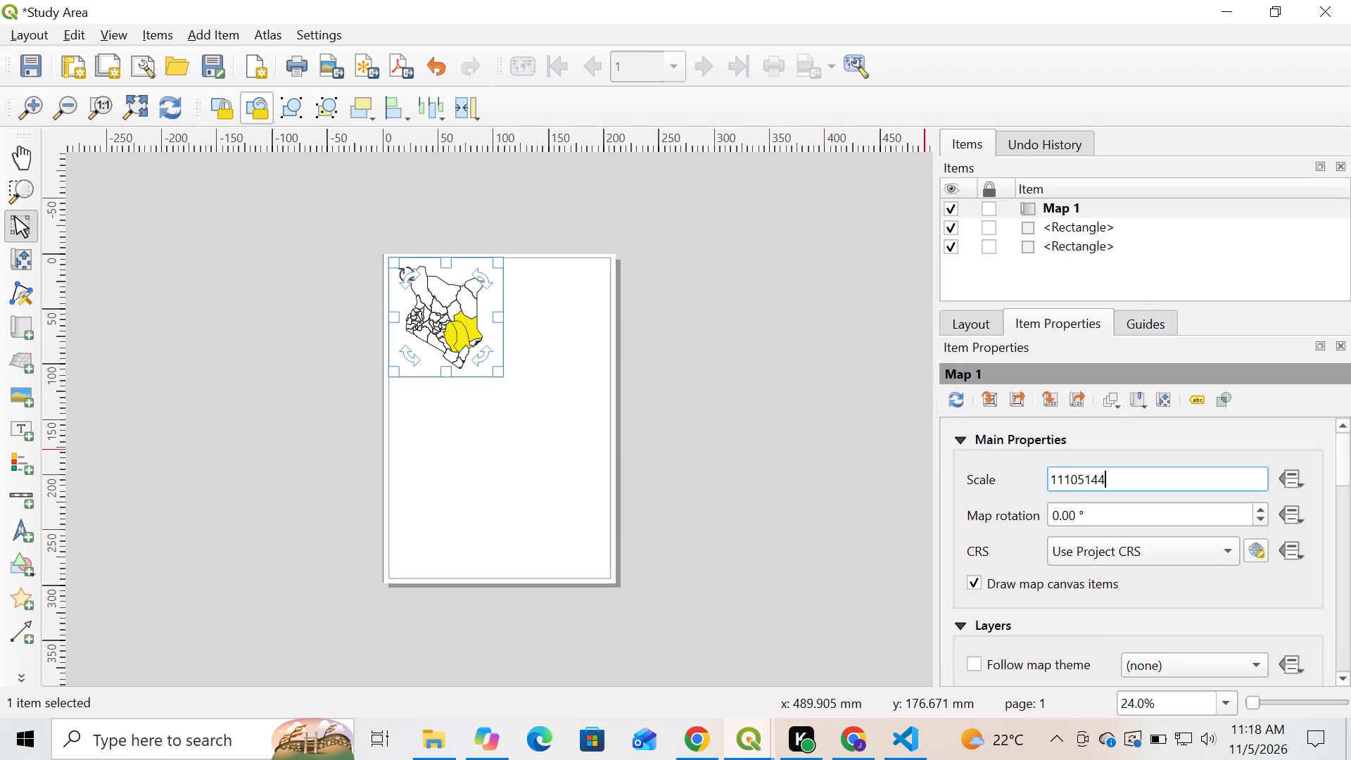
click(665, 305)
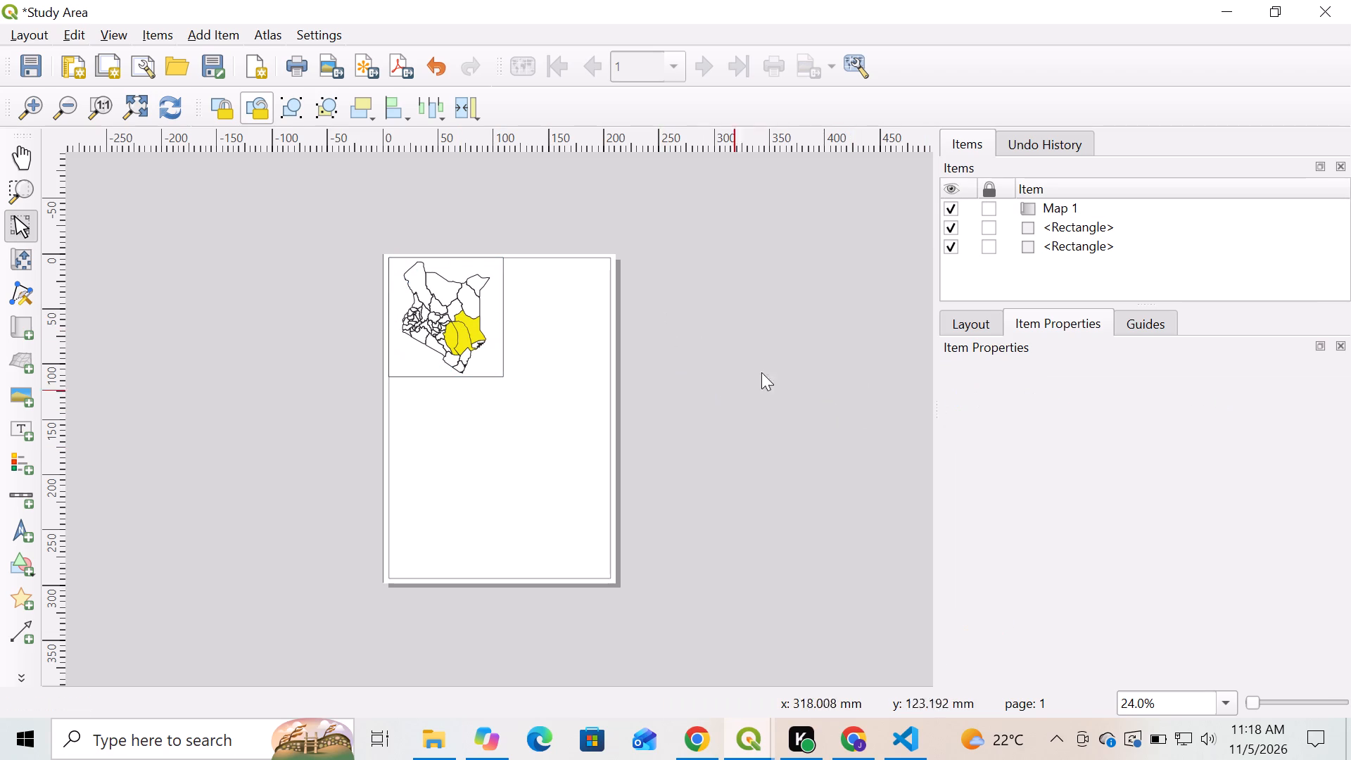
scroll(404, 264, up, 2)
scroll(682, 314, down, 1)
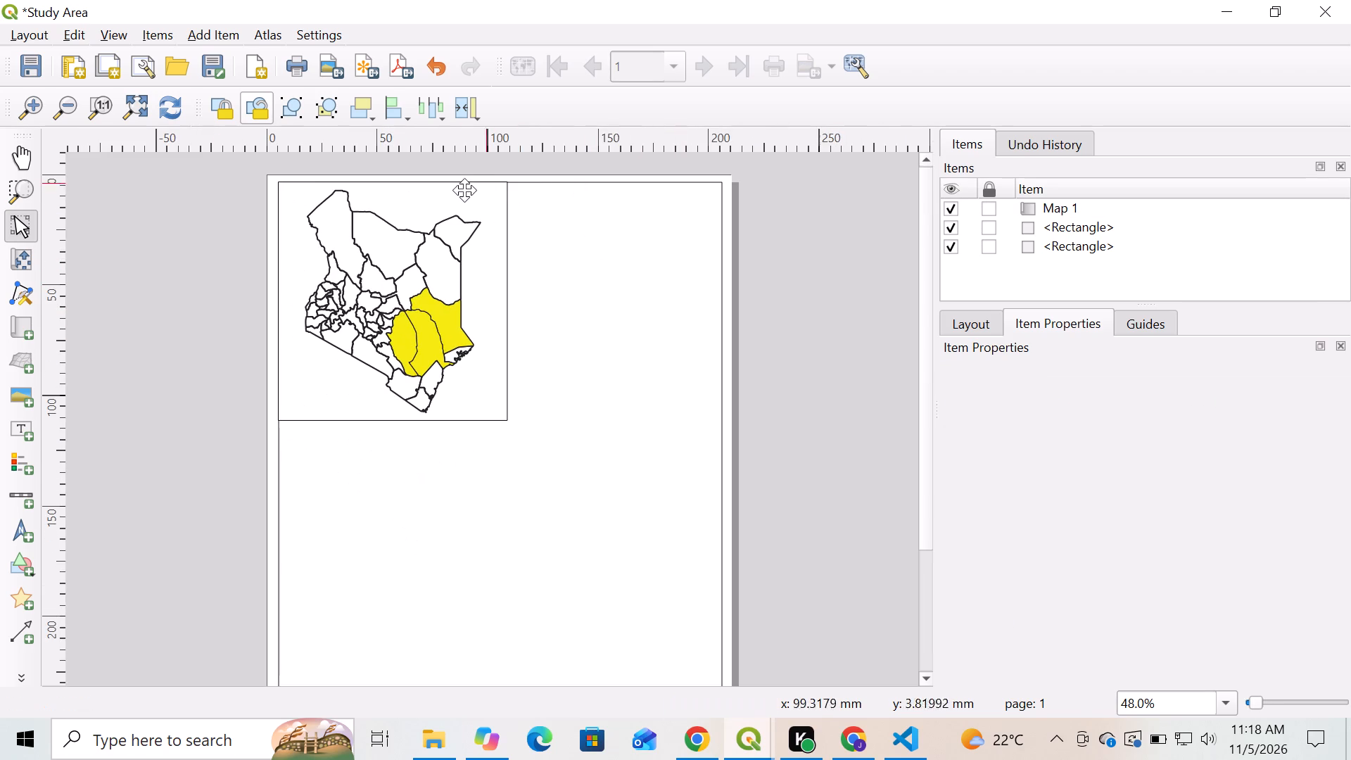
scroll(461, 179, up, 1)
scroll(580, 213, down, 1)
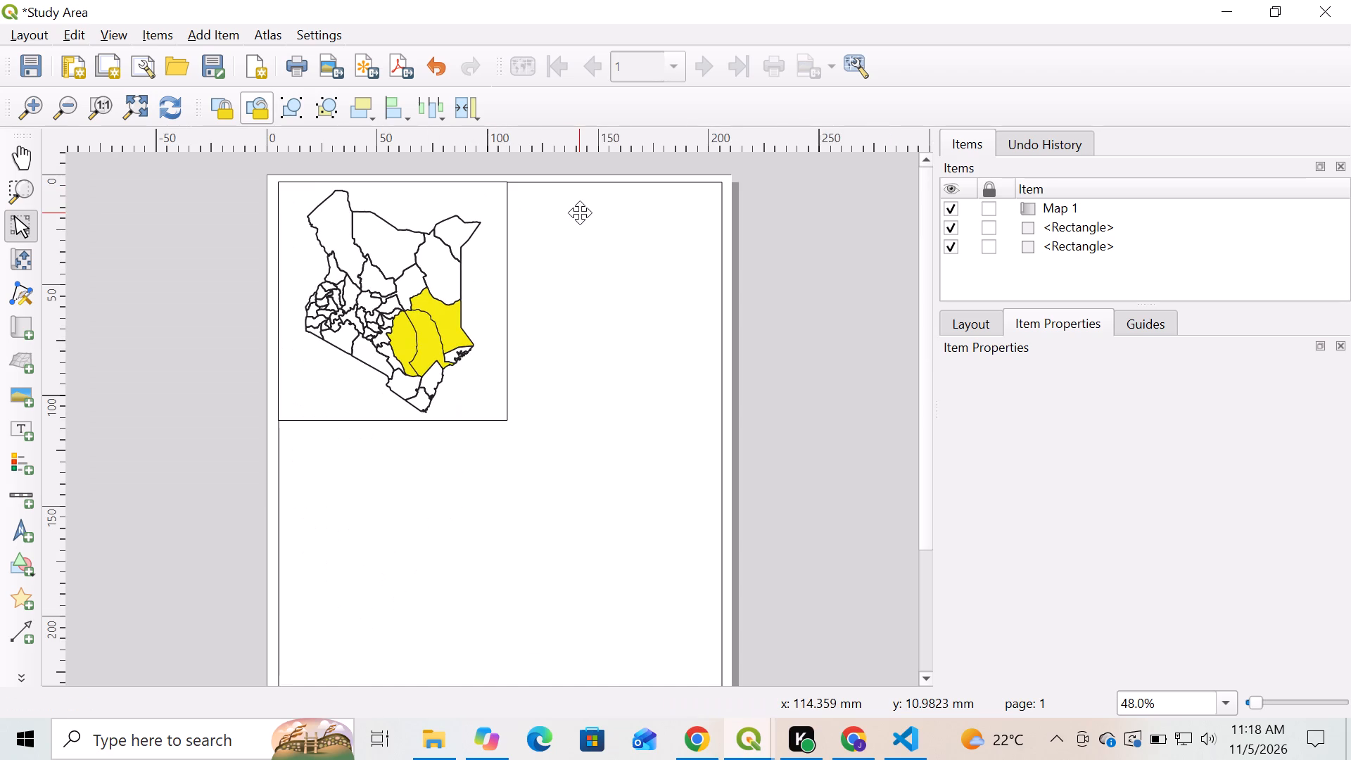
scroll(598, 251, down, 1)
In the main project, hide the combined Garissa_Kitui_Tana River and Counties layers and show the Kitui, Tana River and Garissa Sub Counties layers.
click(746, 737)
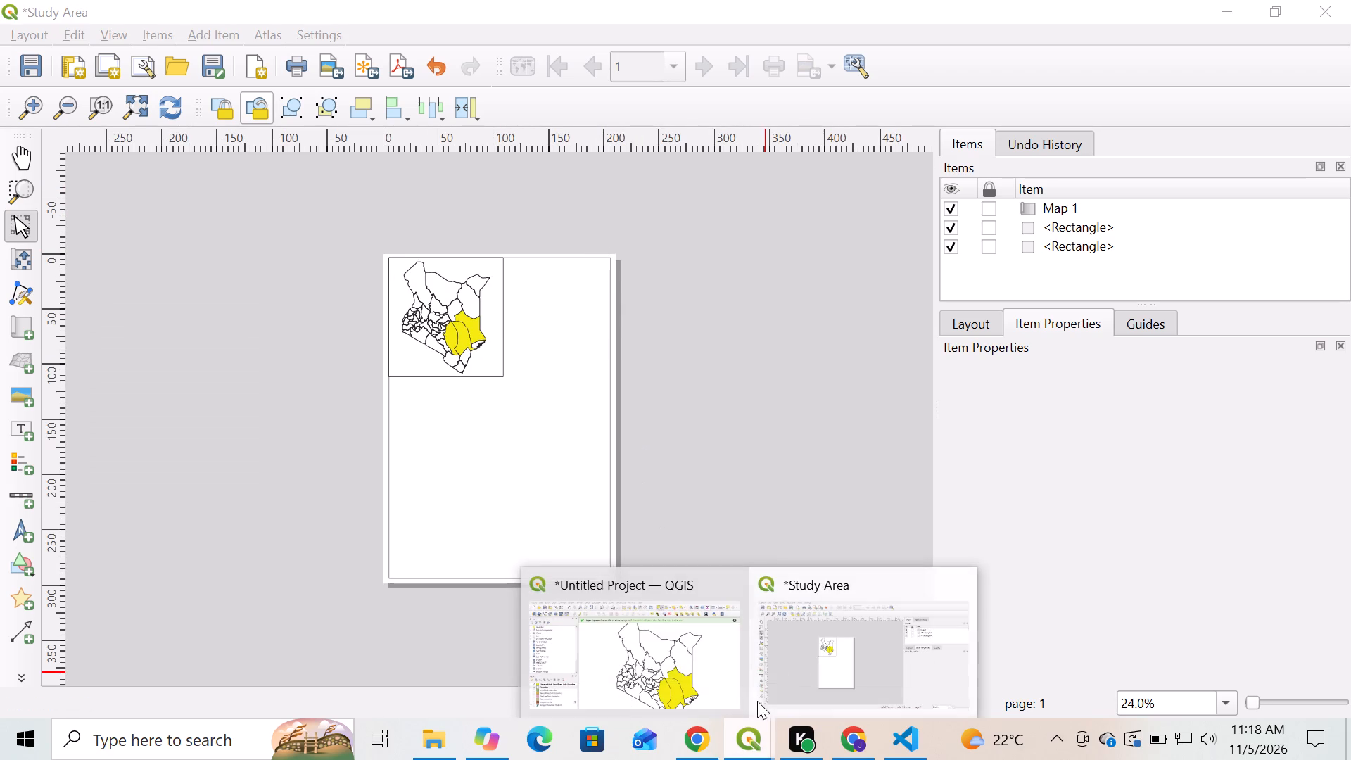
click(678, 654)
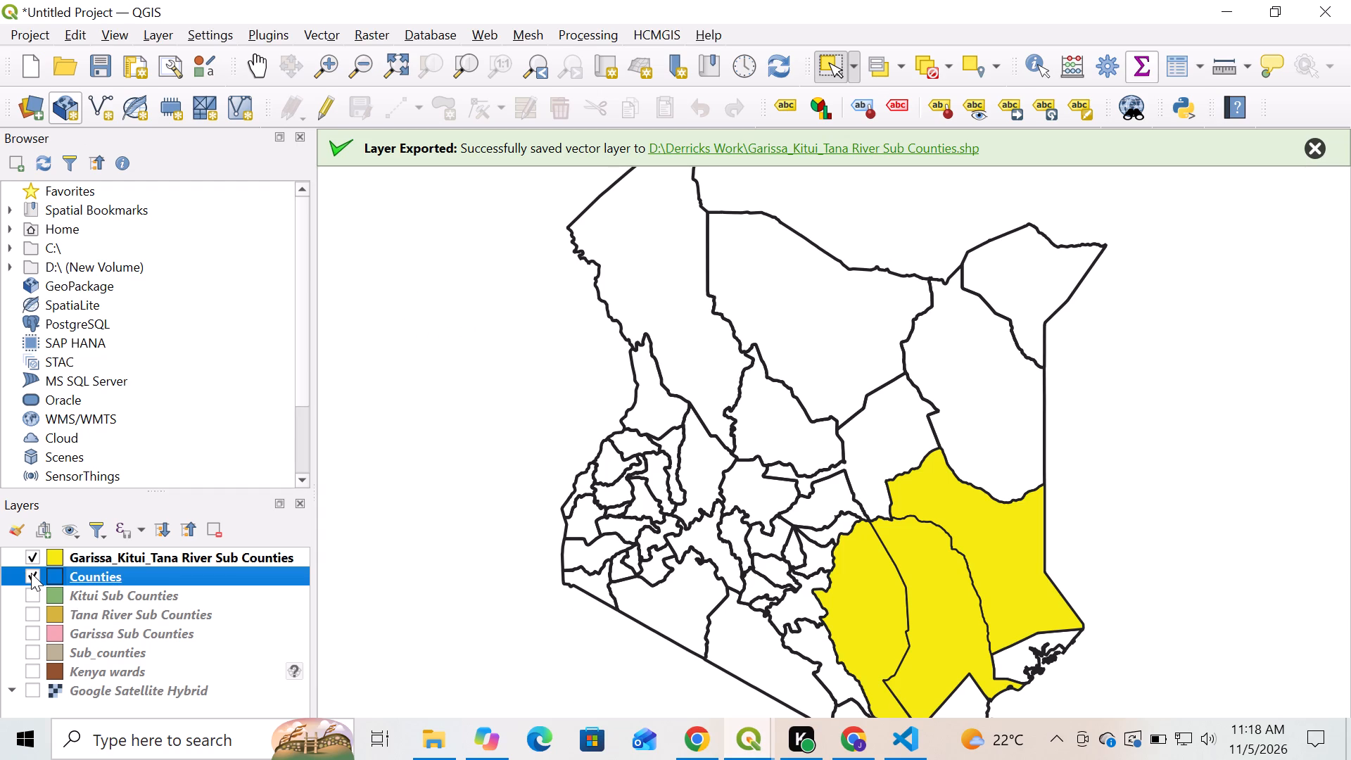
click(31, 573)
click(31, 552)
click(31, 599)
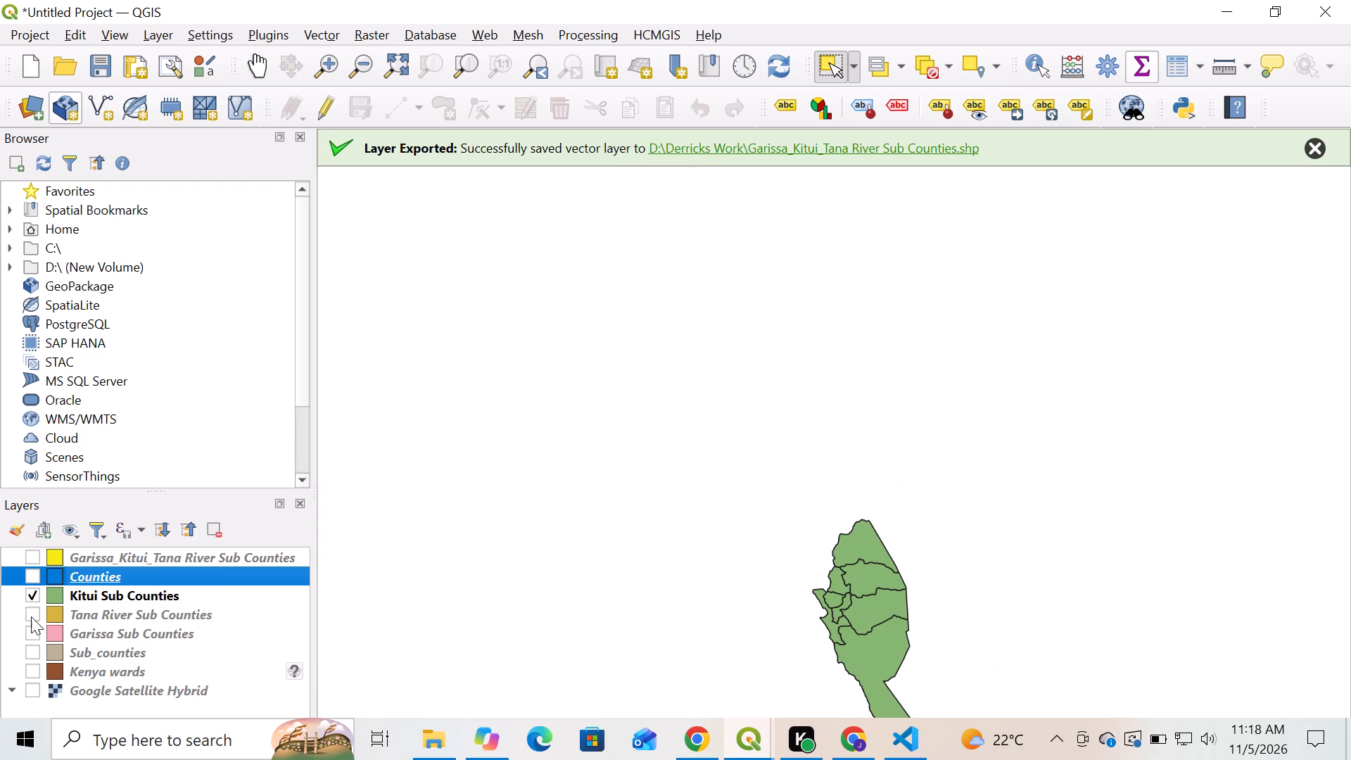
click(31, 616)
click(31, 640)
click(30, 633)
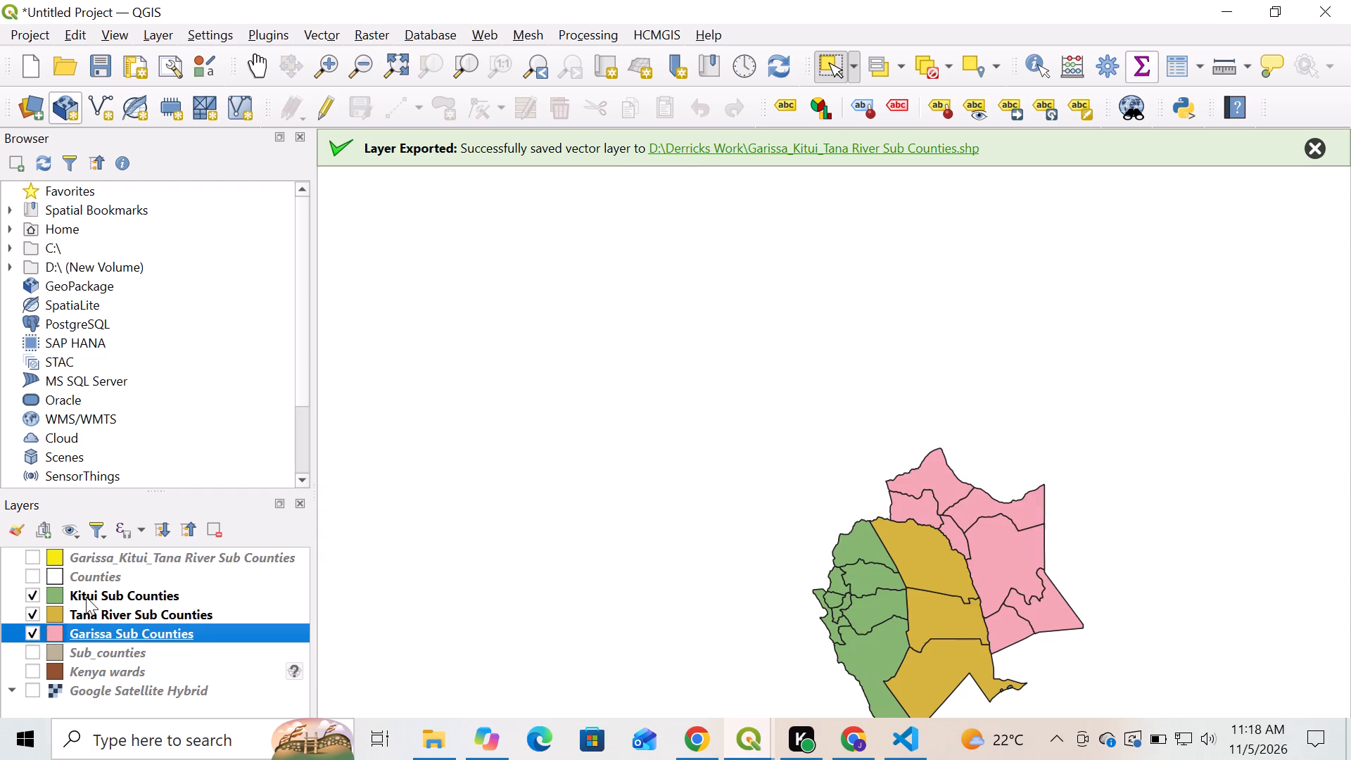
Style the Kitui Sub Counties layer with a No Brush fill and a 0.66 mm stroke width.
click(96, 593)
right_click(96, 591)
click(164, 571)
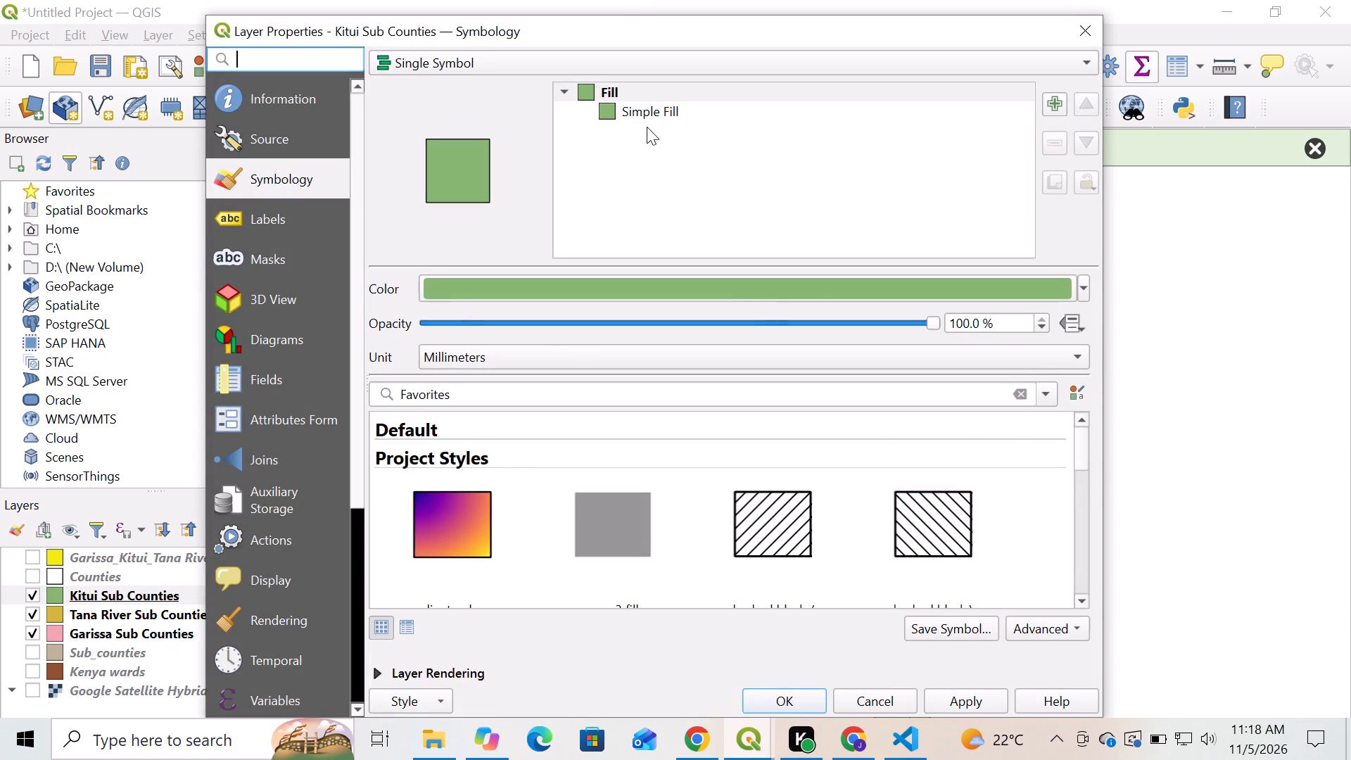
click(649, 118)
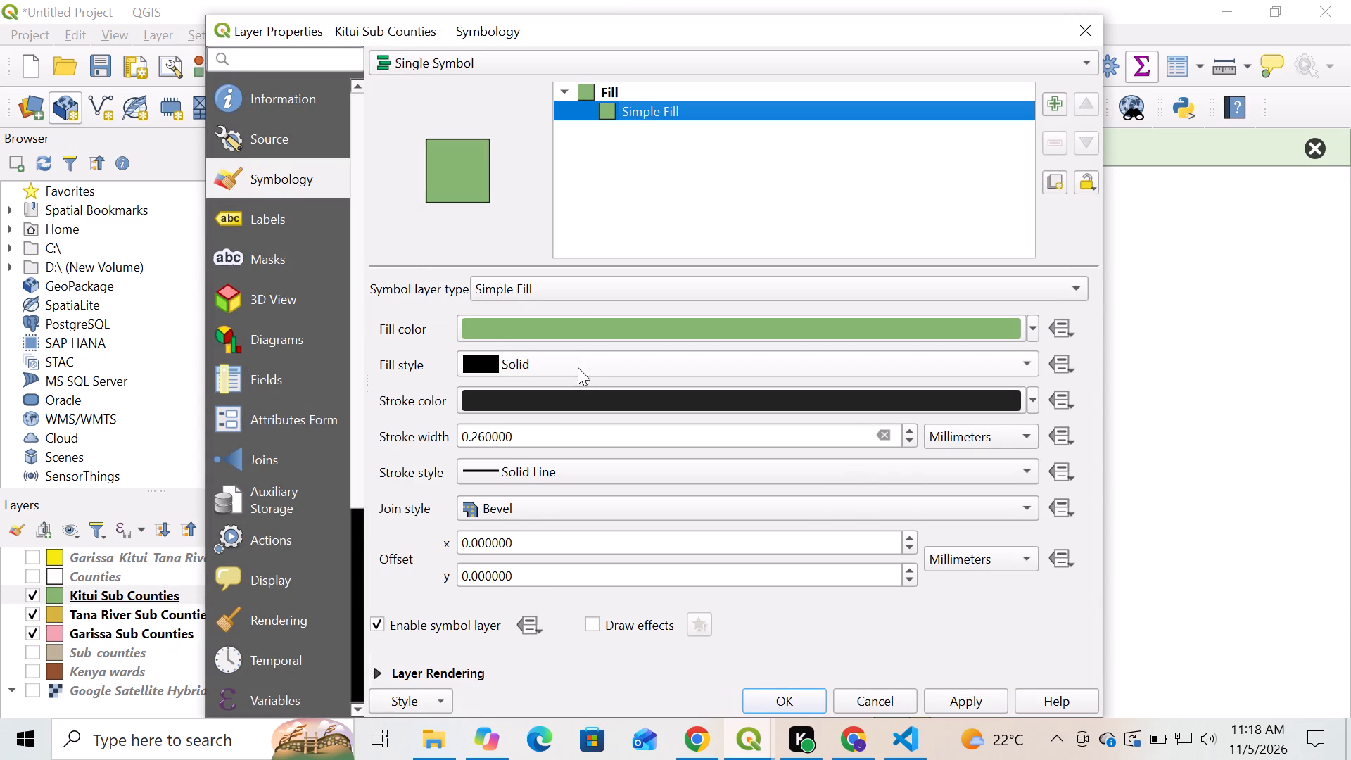
click(578, 367)
click(508, 393)
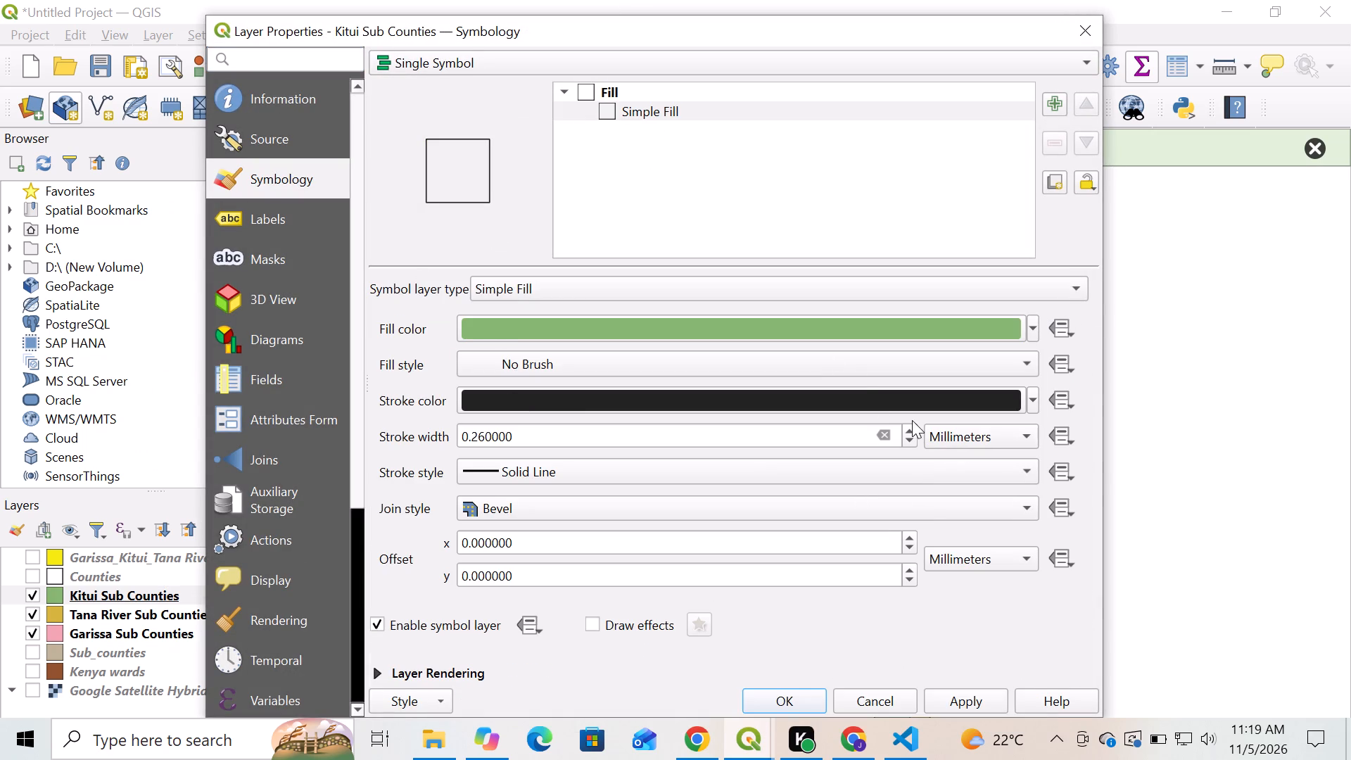
click(908, 429)
click(908, 429)
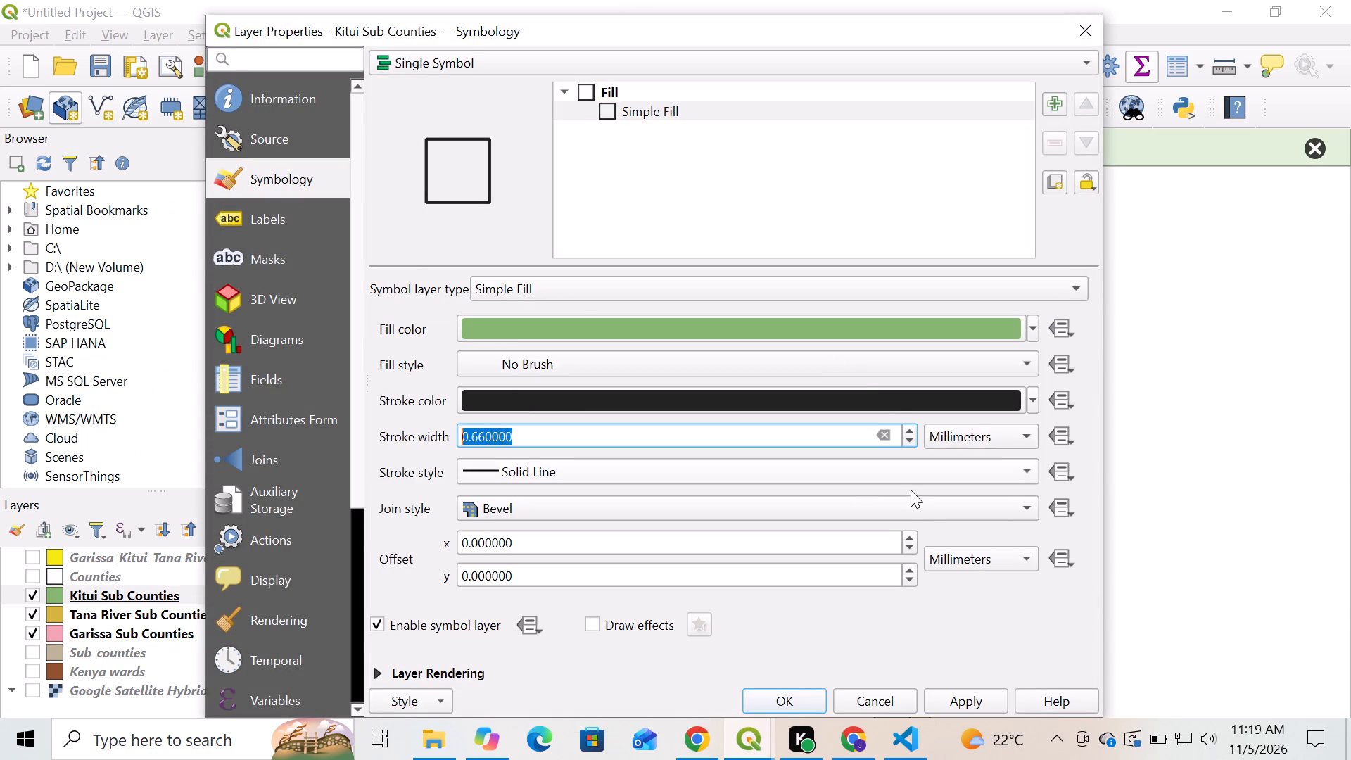
click(958, 703)
click(792, 692)
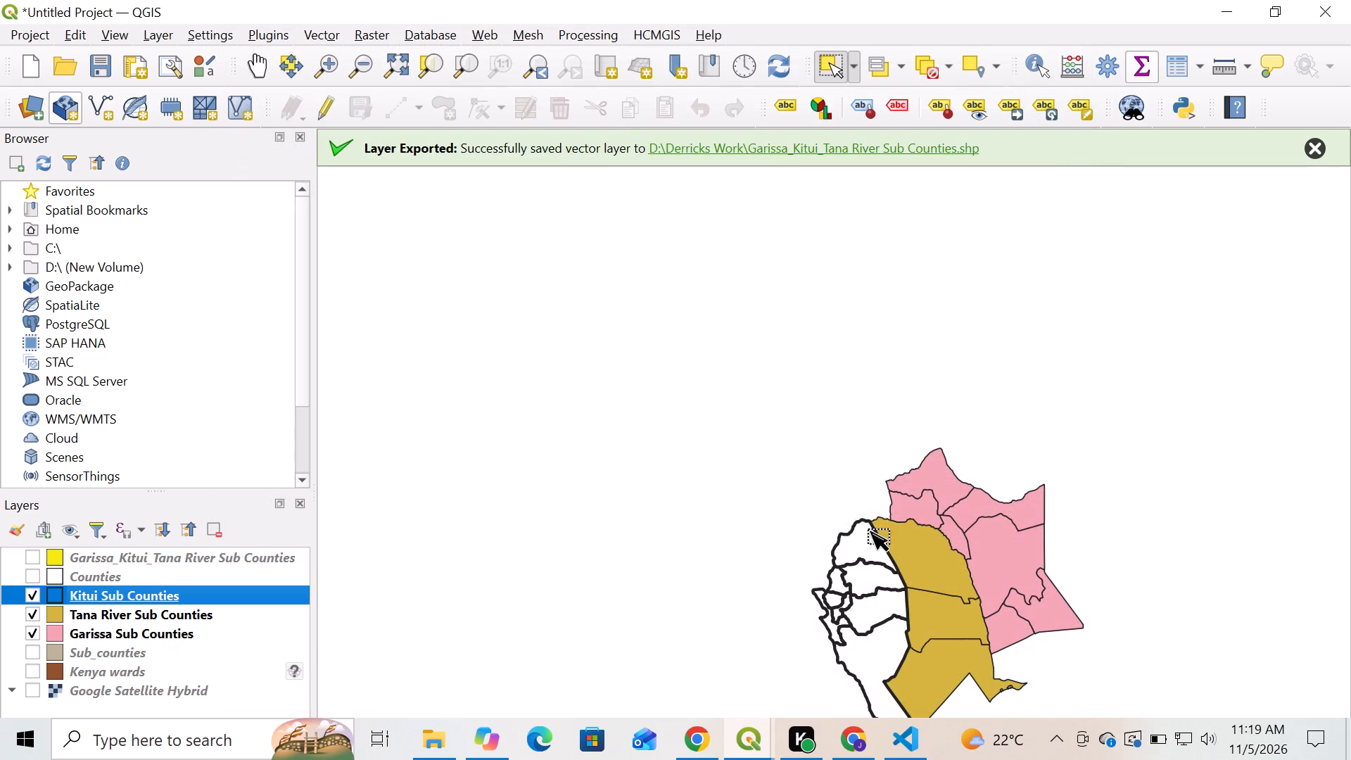
Reduce the Kitui Sub Counties layer's stroke width to 0.46 mm.
right_click(197, 595)
click(256, 585)
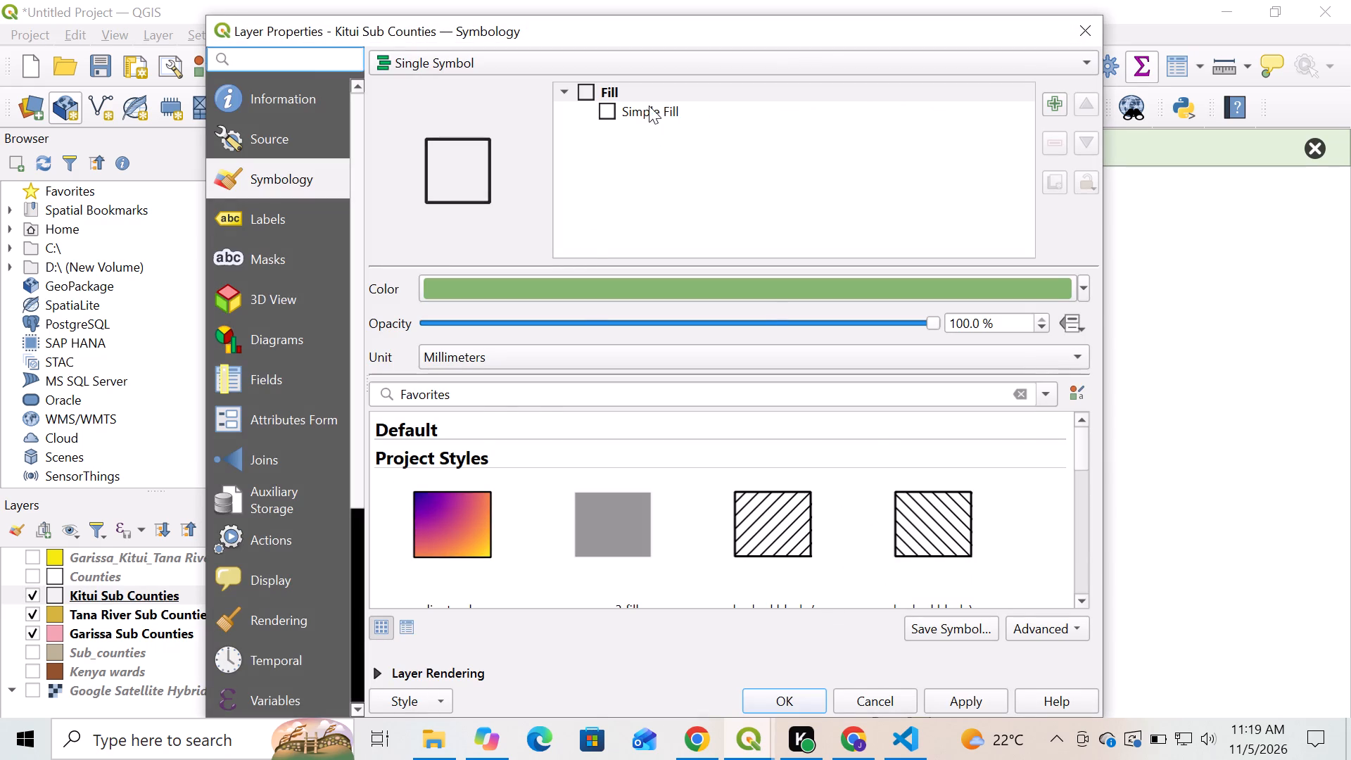
click(649, 106)
click(909, 438)
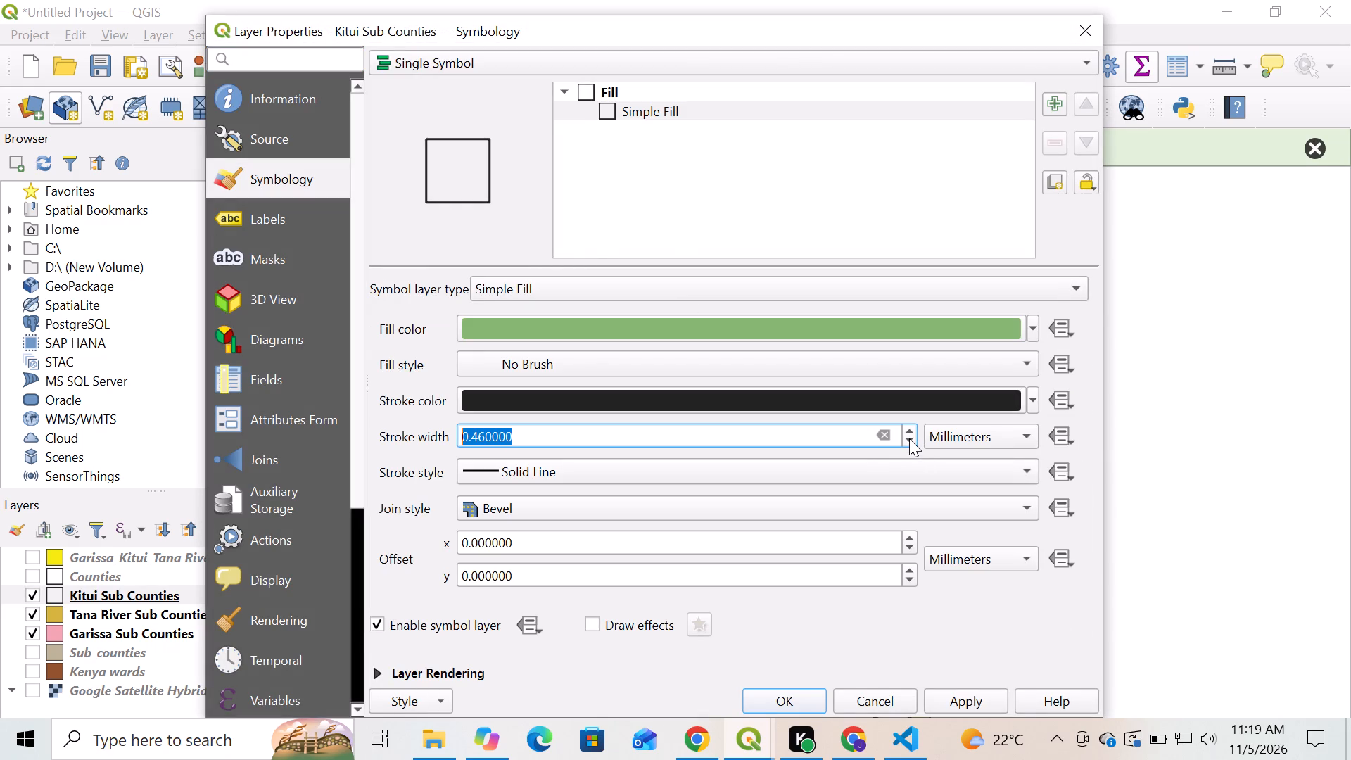
click(985, 701)
click(811, 704)
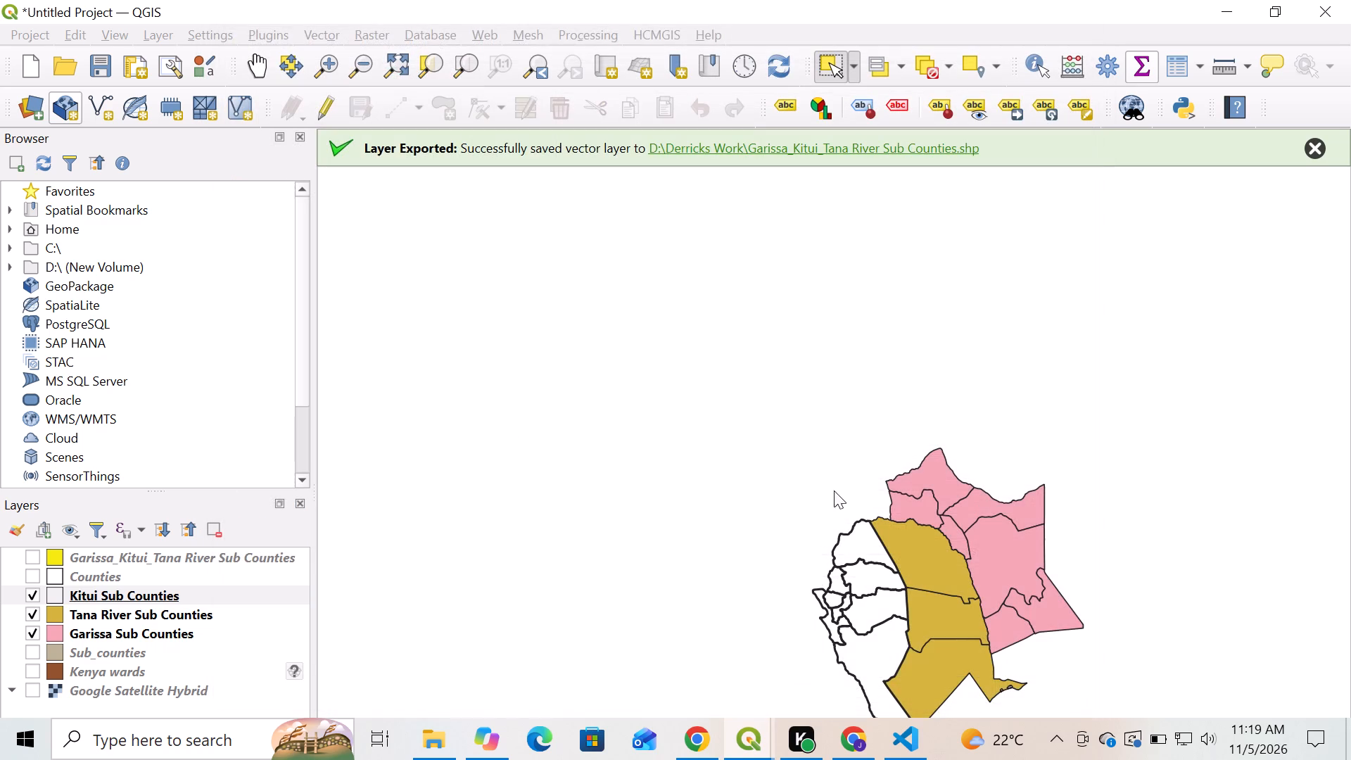
Style the Tana River Sub Counties layer with a No Brush fill and a 0.46 mm stroke width.
scroll(817, 447, down, 1)
scroll(840, 535, up, 2)
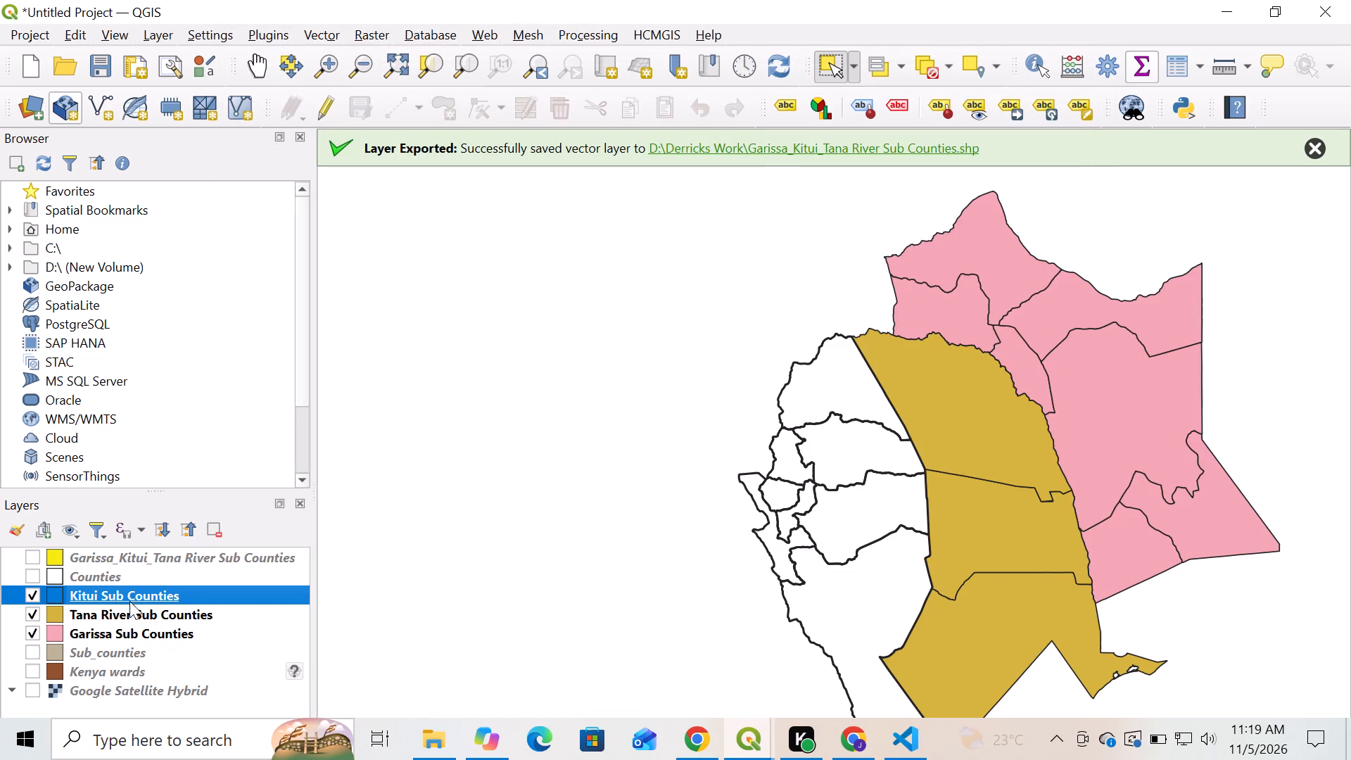
click(119, 616)
right_click(119, 616)
click(183, 603)
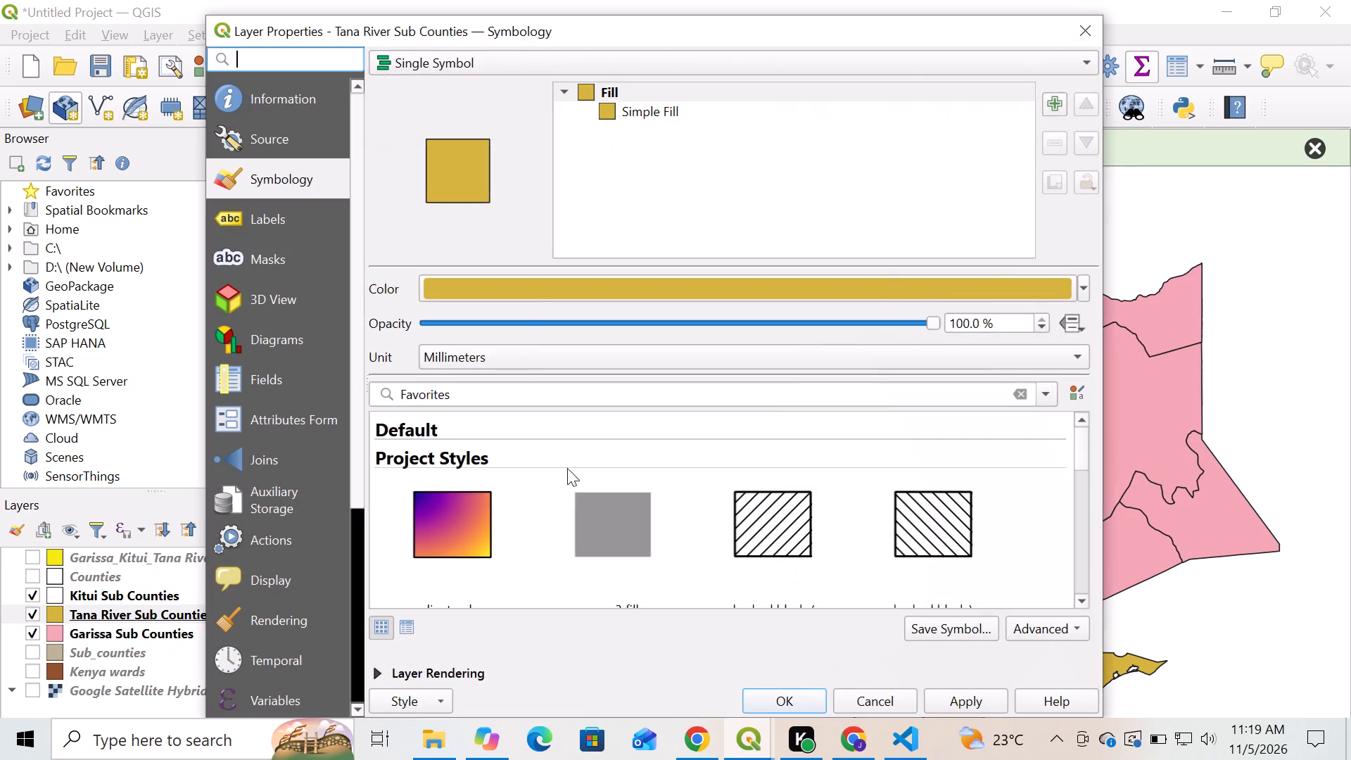
click(695, 111)
click(590, 353)
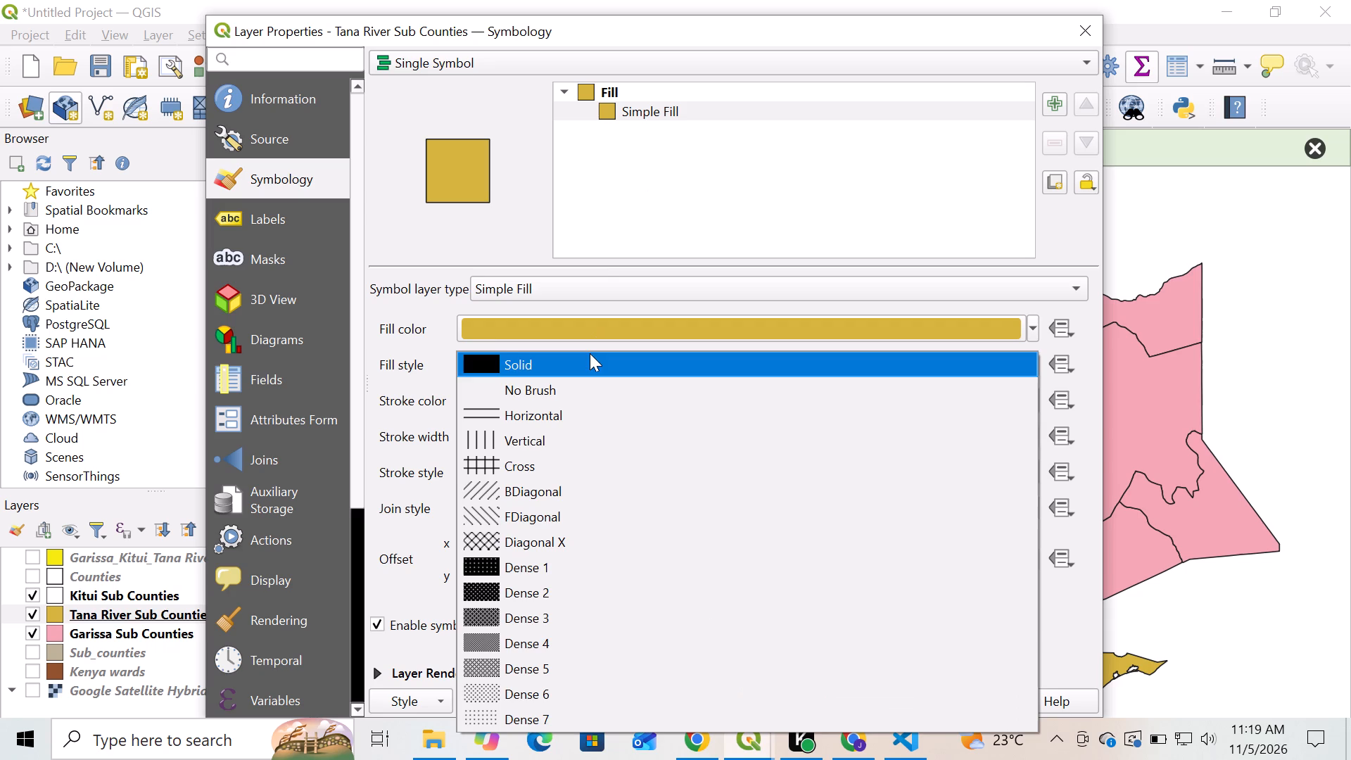
click(505, 381)
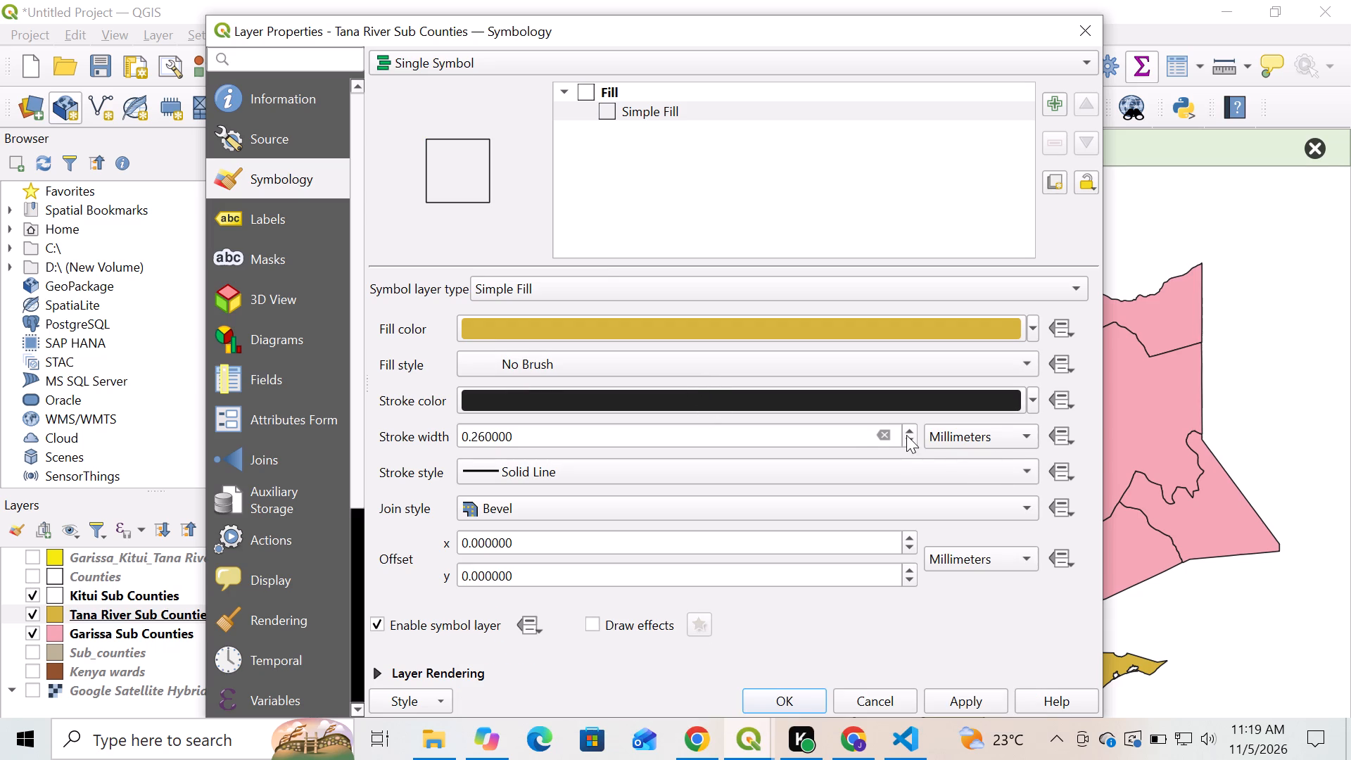
click(907, 429)
click(985, 697)
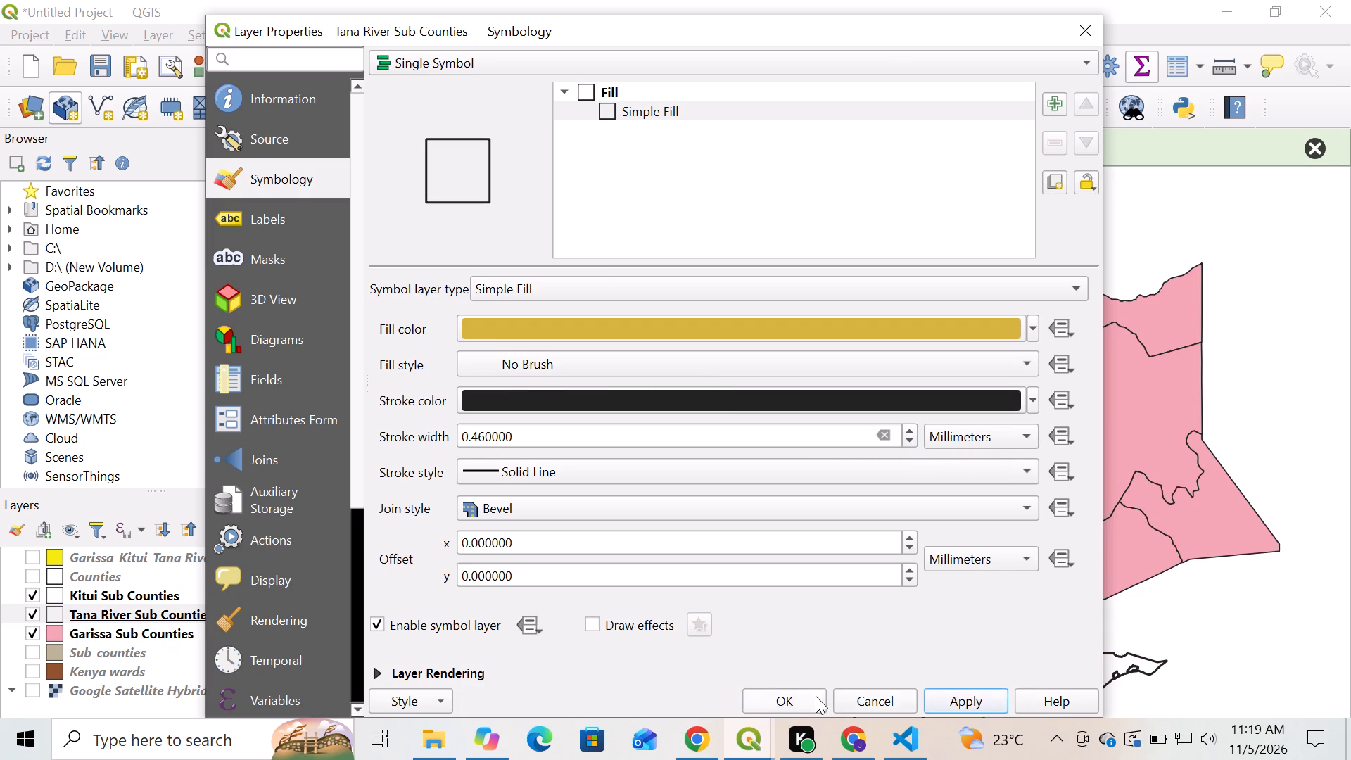
click(801, 697)
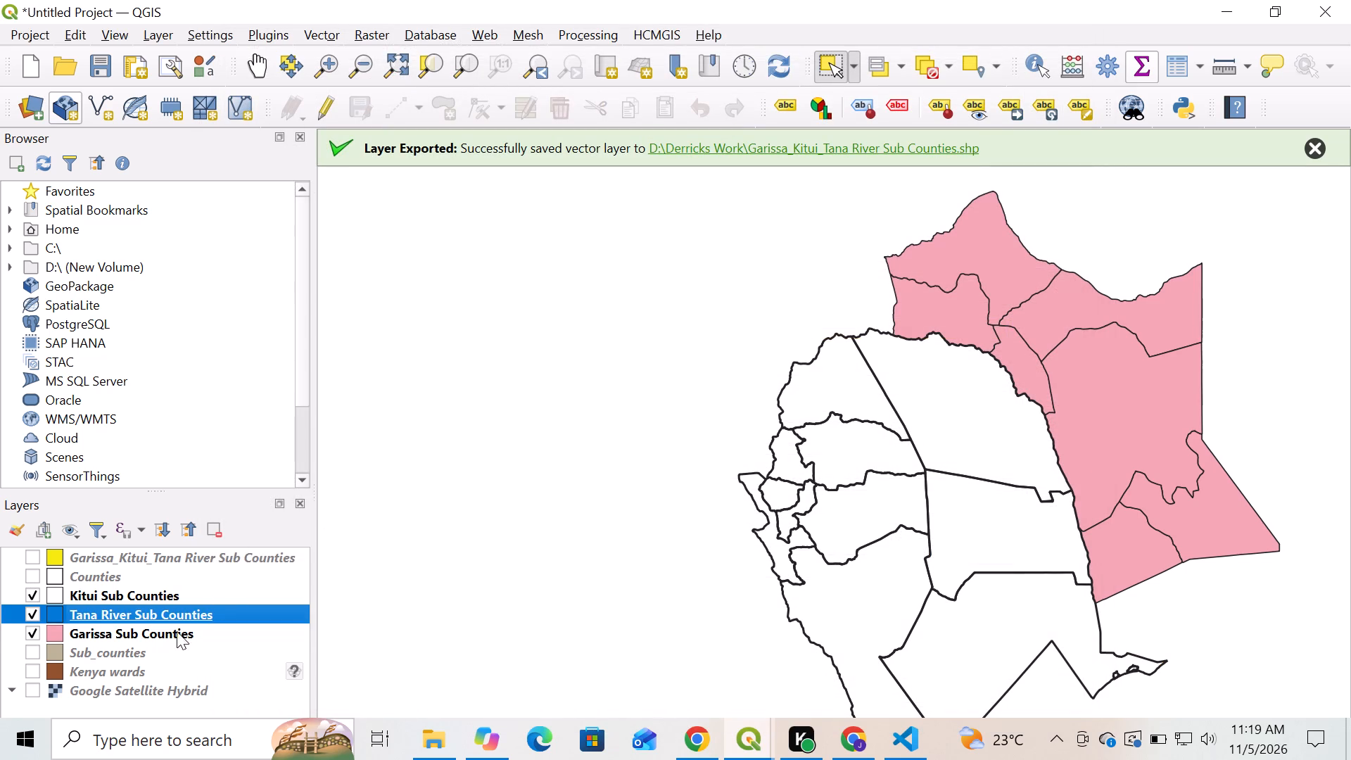
Style the Garissa Sub Counties layer with a No Brush fill and a 0.46 mm stroke width.
click(178, 630)
right_click(179, 629)
click(224, 614)
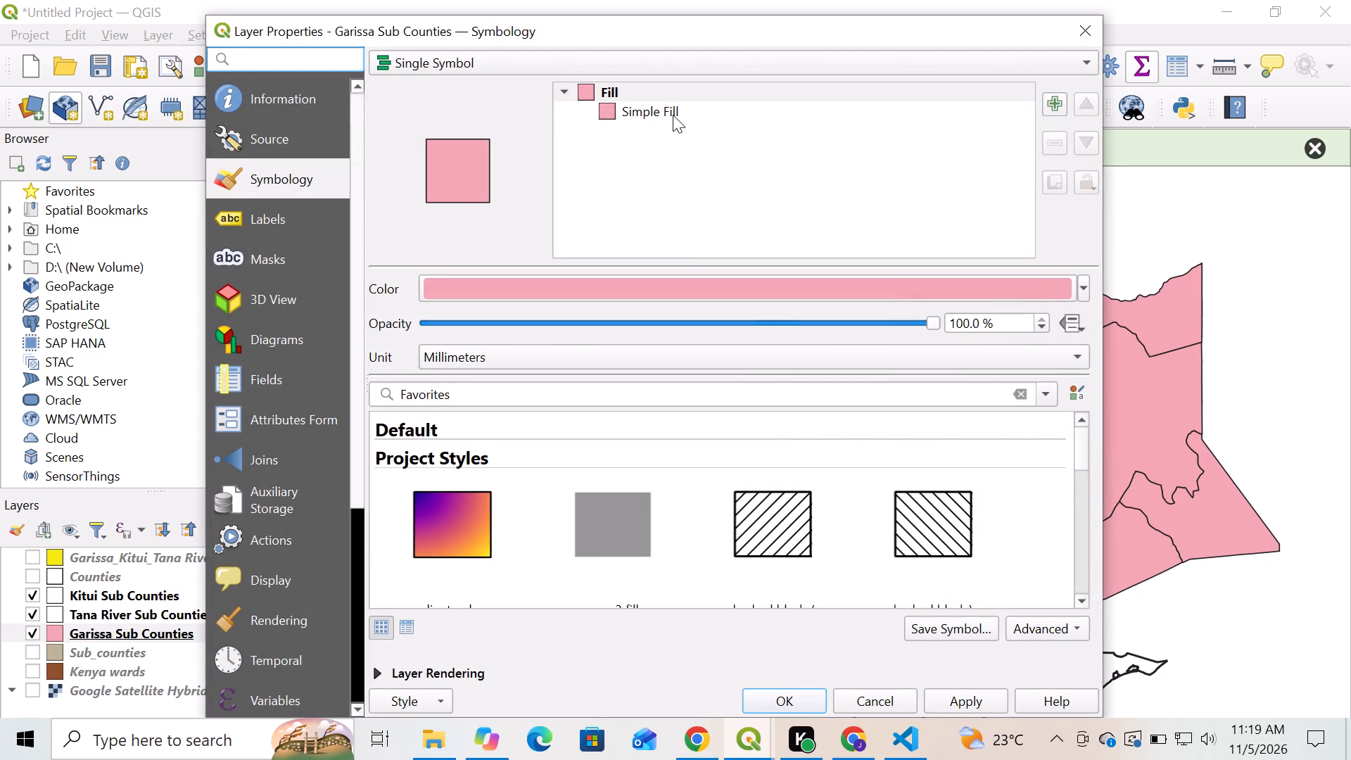
click(673, 116)
click(545, 359)
click(528, 375)
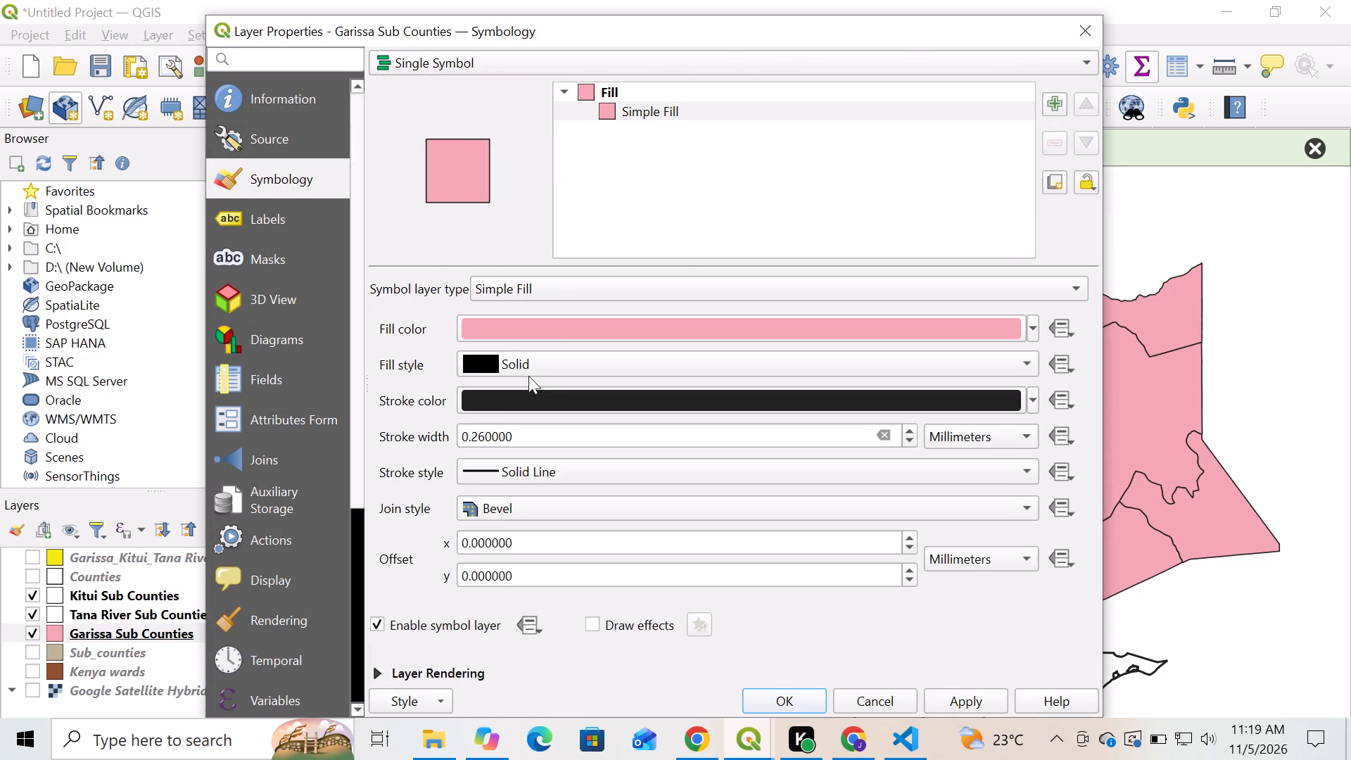
click(543, 358)
click(518, 384)
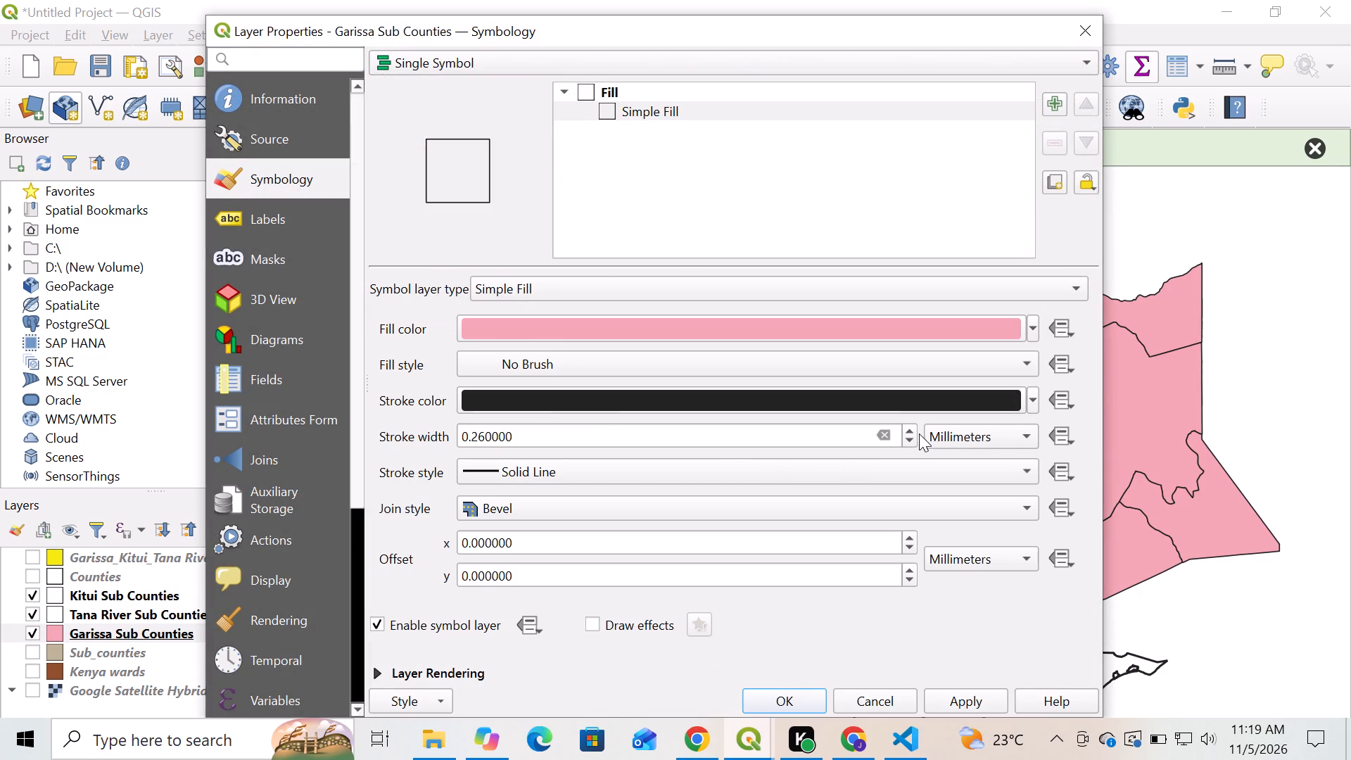
click(912, 431)
click(963, 697)
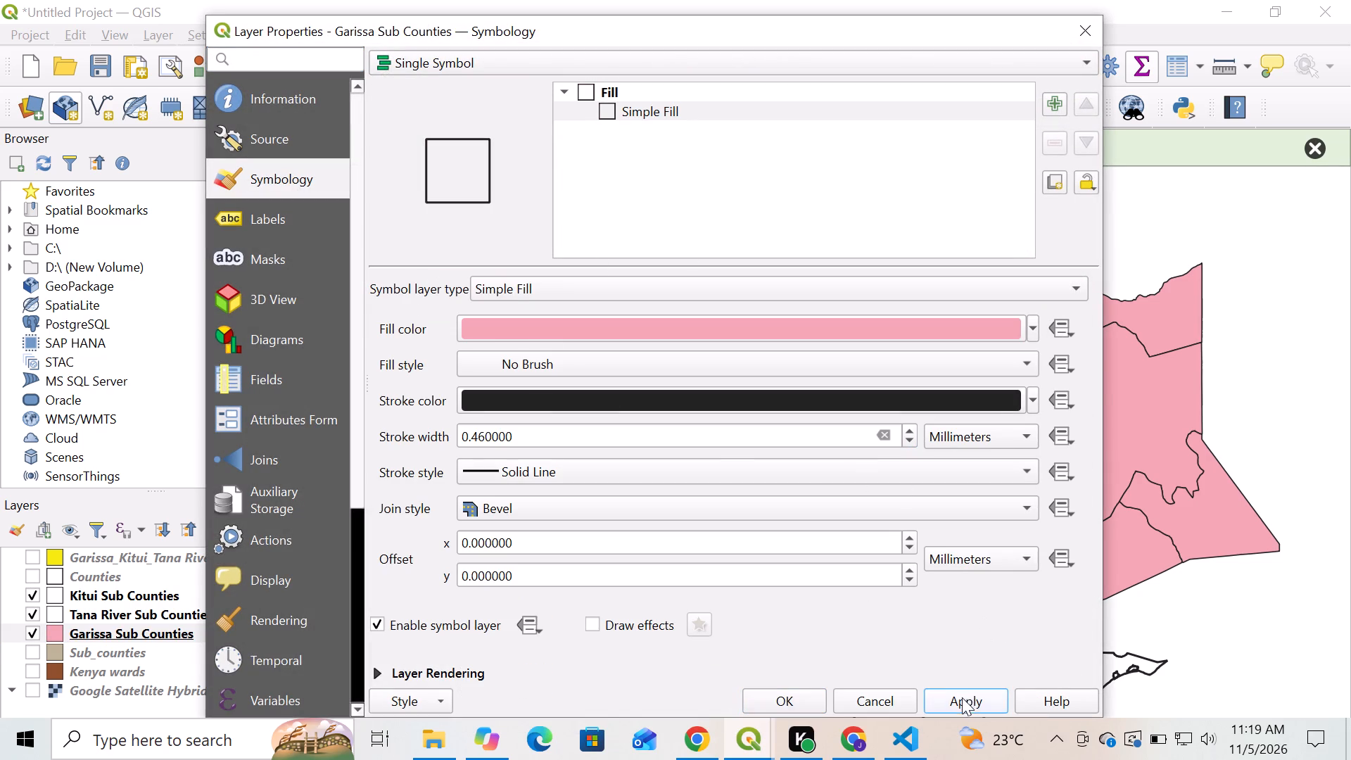
click(797, 696)
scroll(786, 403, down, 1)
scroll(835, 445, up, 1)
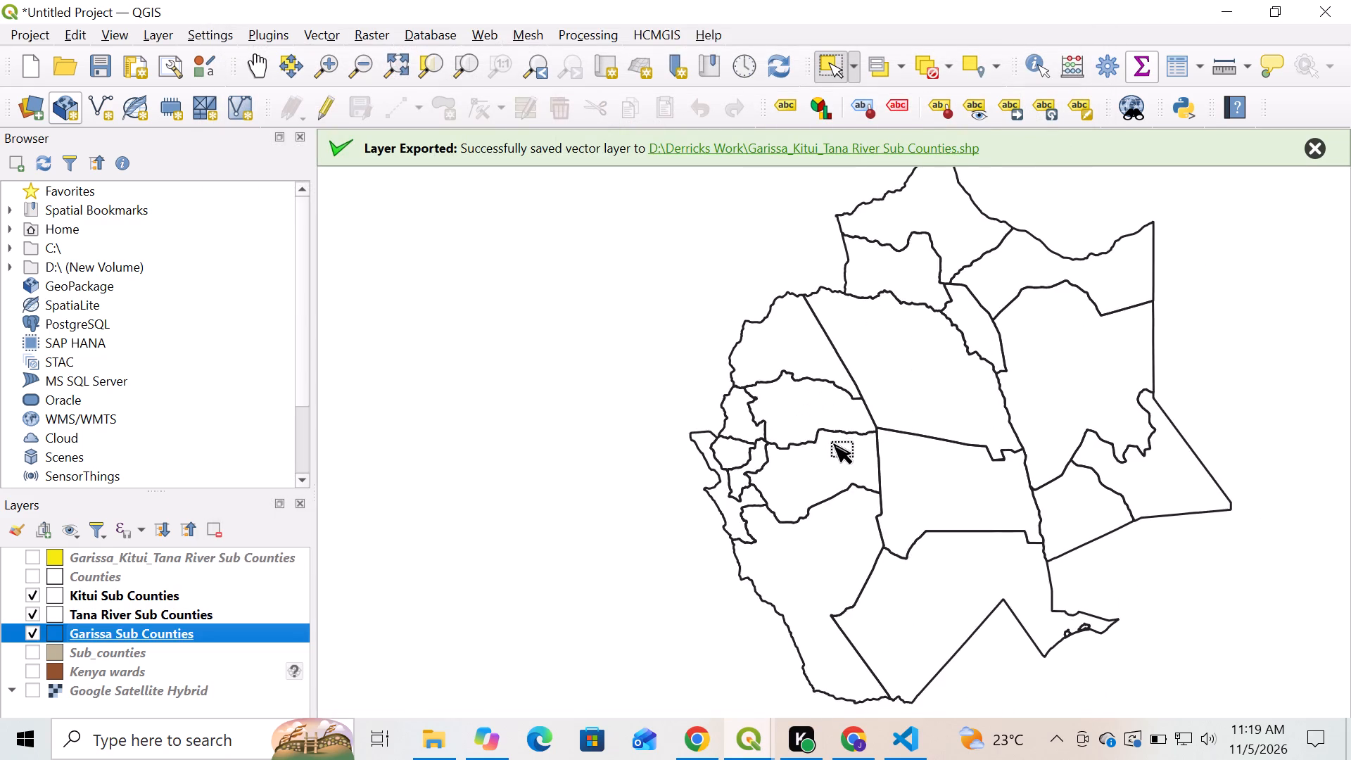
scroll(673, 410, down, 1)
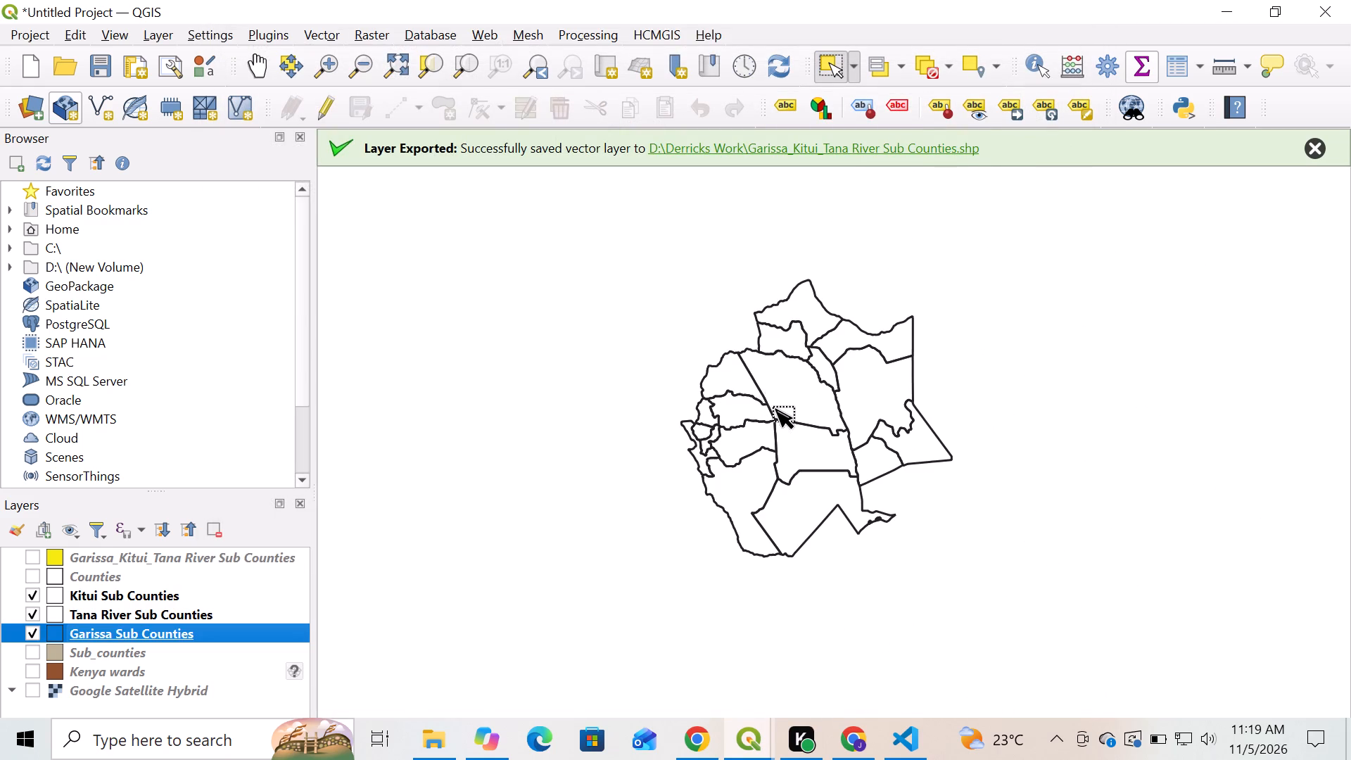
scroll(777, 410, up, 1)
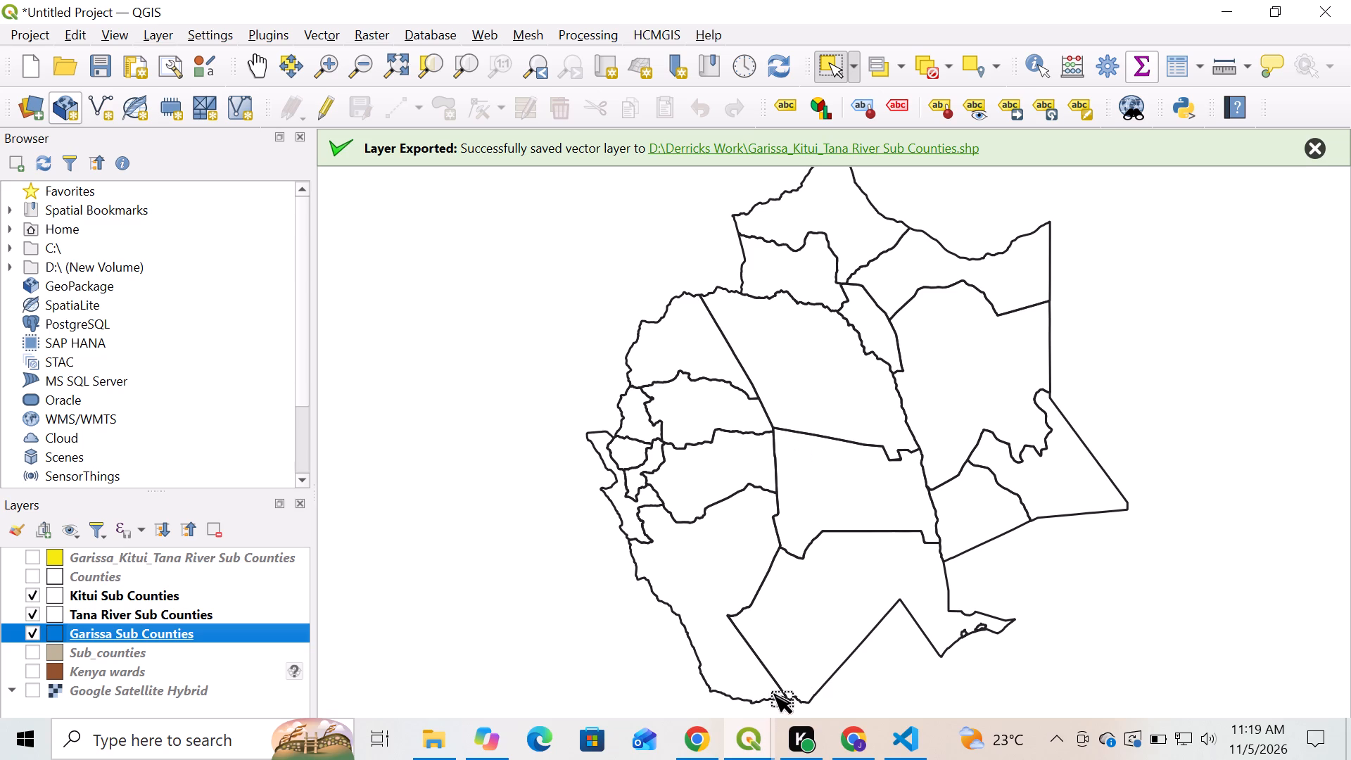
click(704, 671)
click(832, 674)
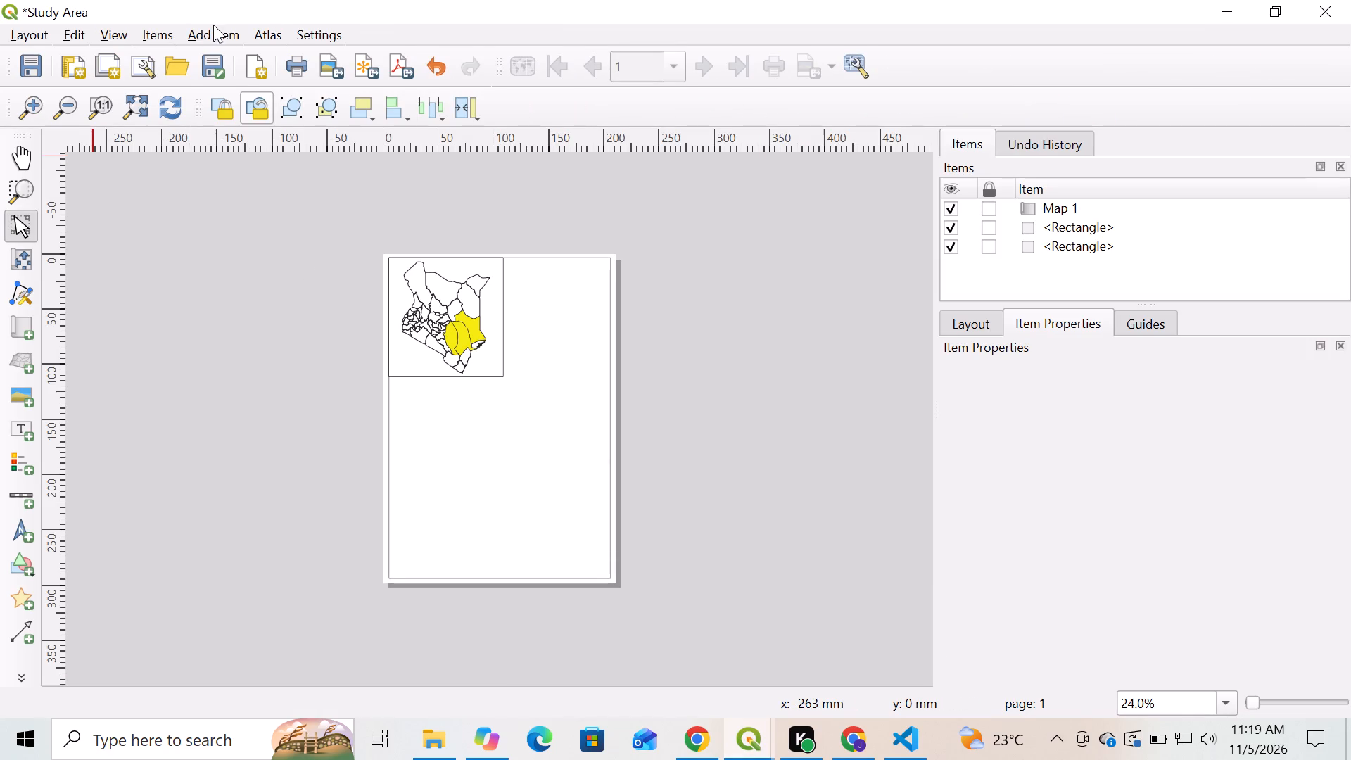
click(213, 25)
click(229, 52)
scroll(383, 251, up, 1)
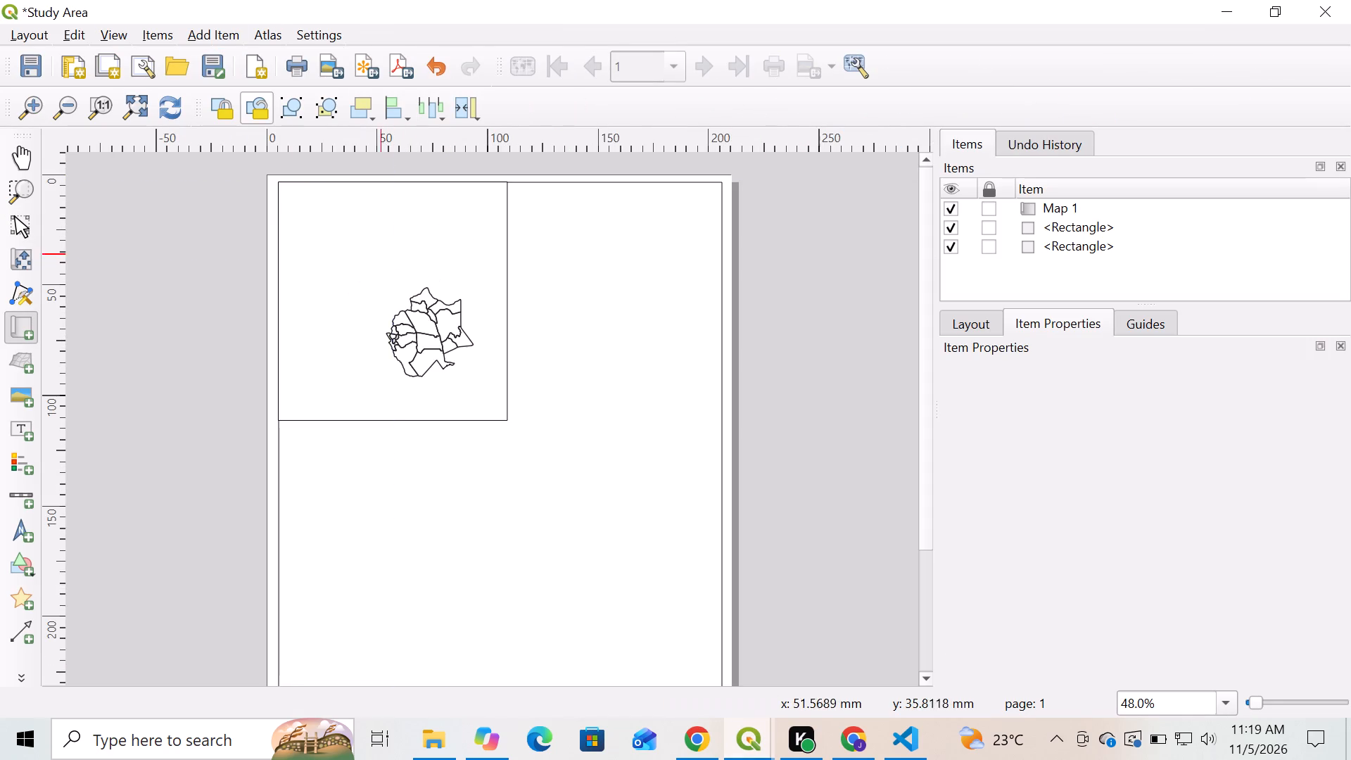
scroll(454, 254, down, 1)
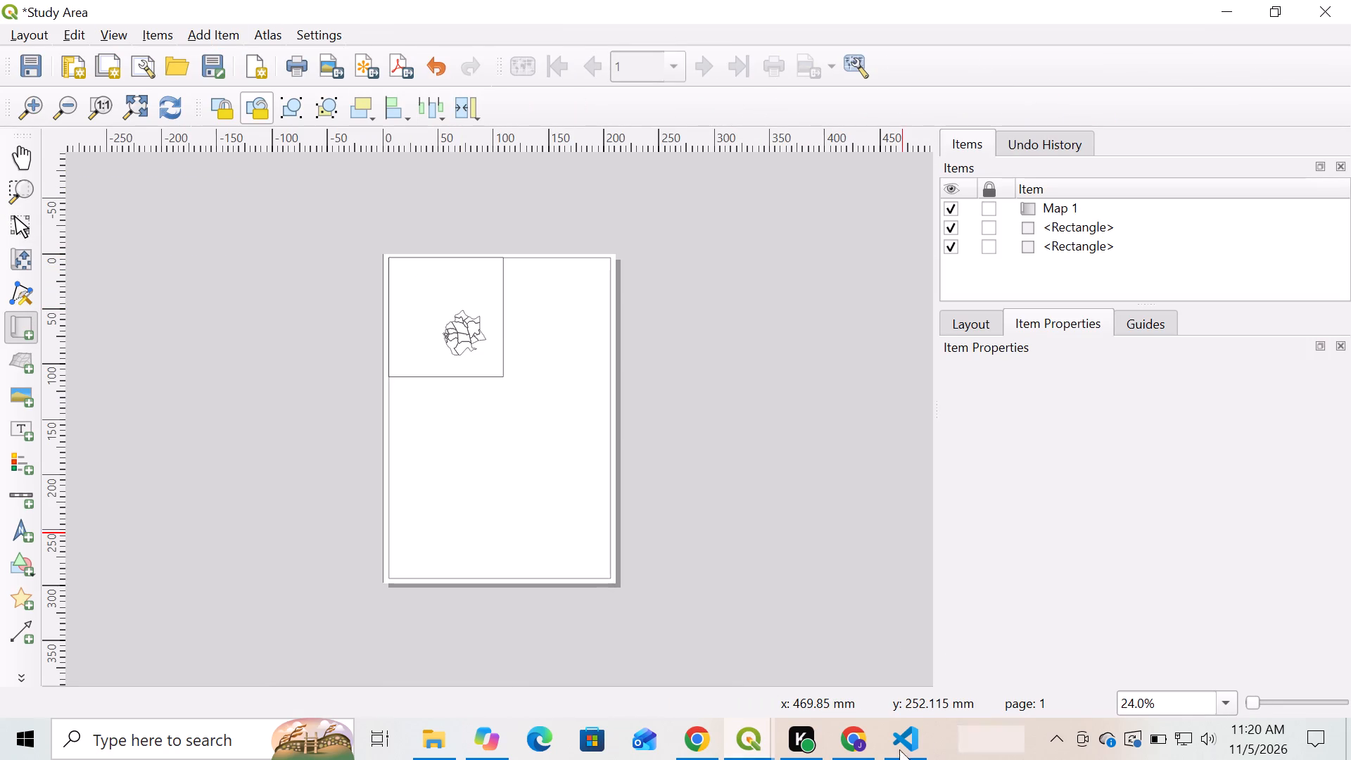
In the main project, hide the three sub-county layers, show Counties and the combined Garissa_Kitui_Tana River layer, and zoom to Counties.
click(749, 735)
click(635, 652)
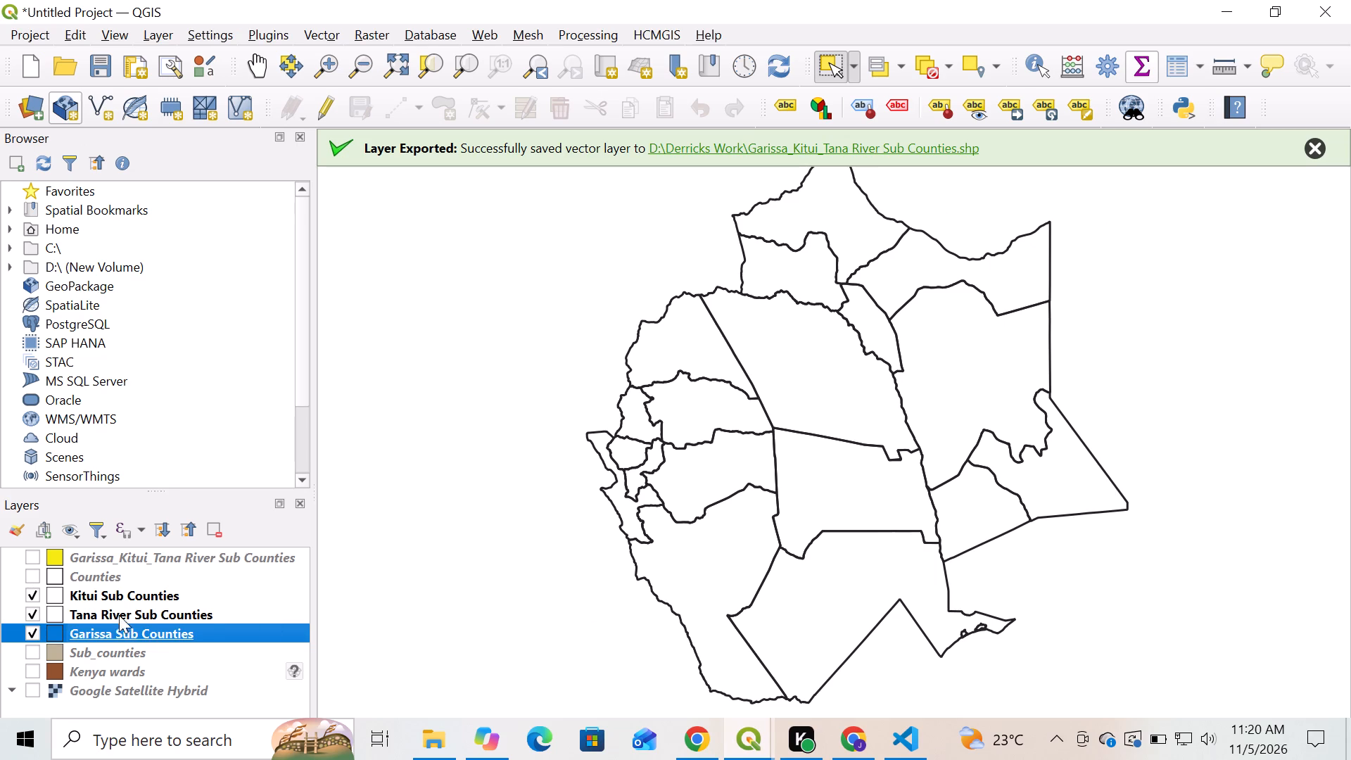
scroll(37, 629, up, 2)
click(34, 629)
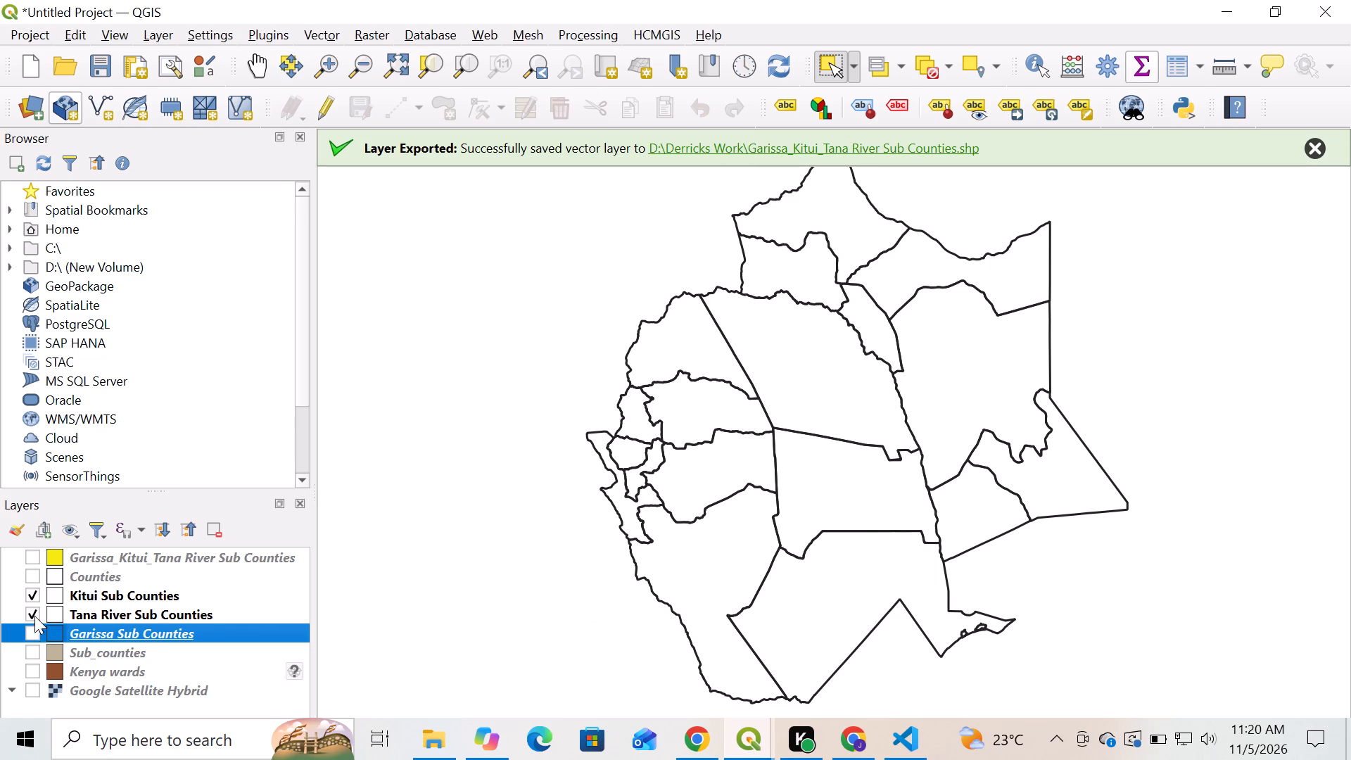
click(34, 616)
click(33, 593)
click(30, 578)
click(30, 561)
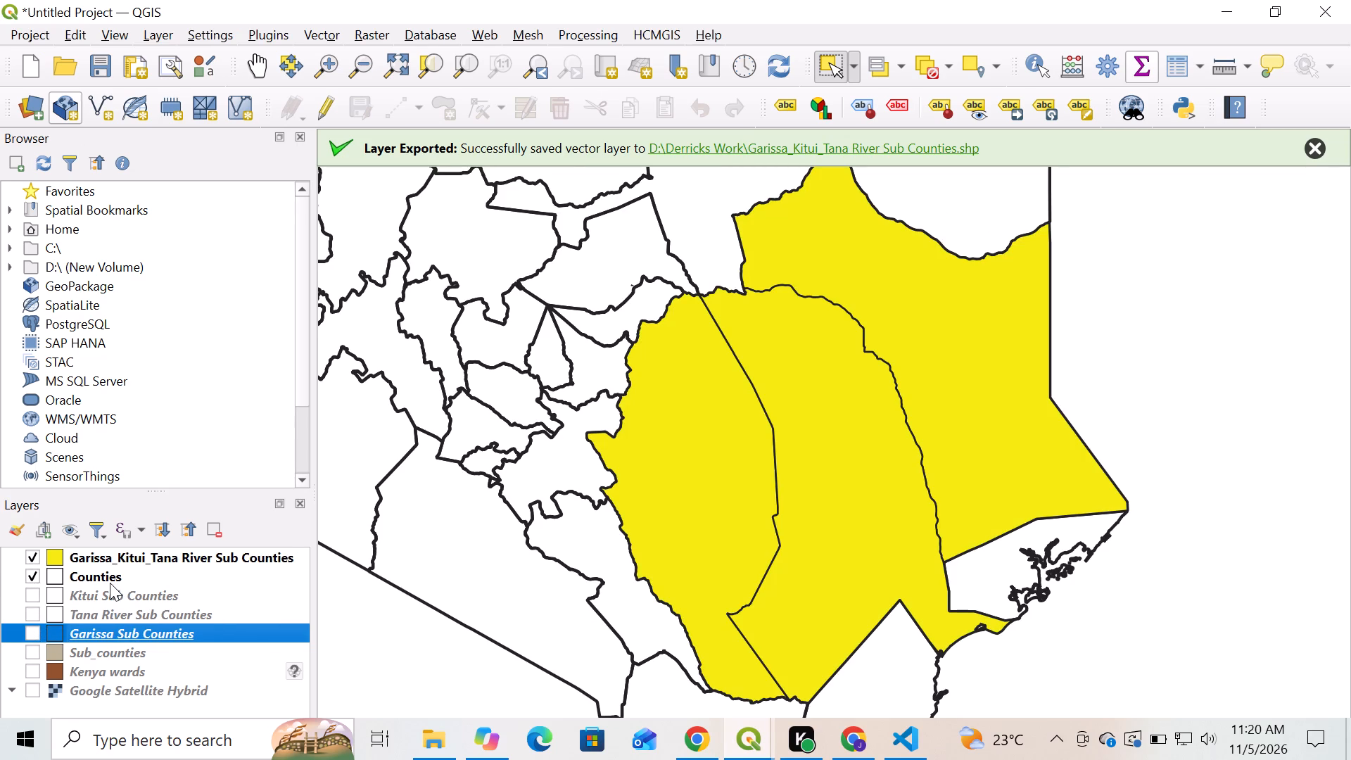
click(110, 583)
right_click(110, 578)
click(223, 16)
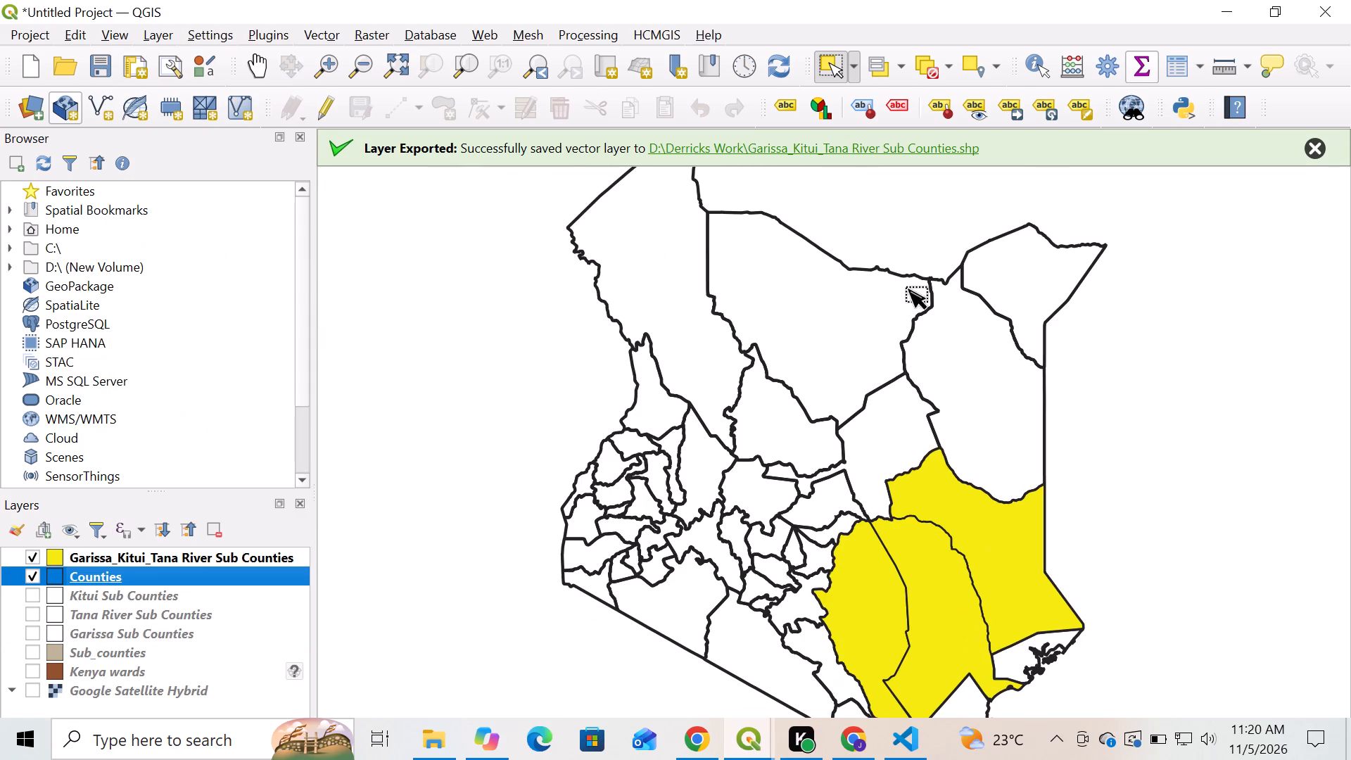
In the Study Area layout, look through the general layout settings and the page guides.
click(756, 732)
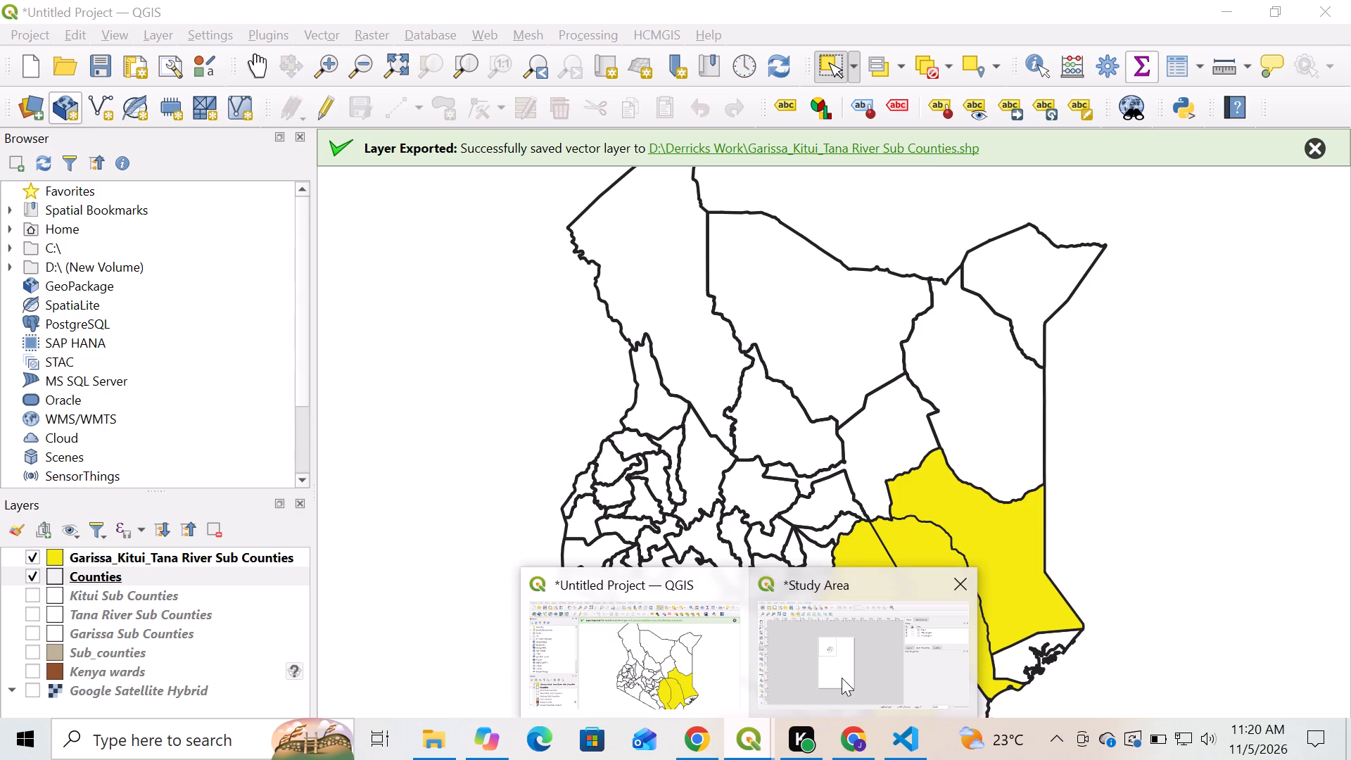
click(842, 678)
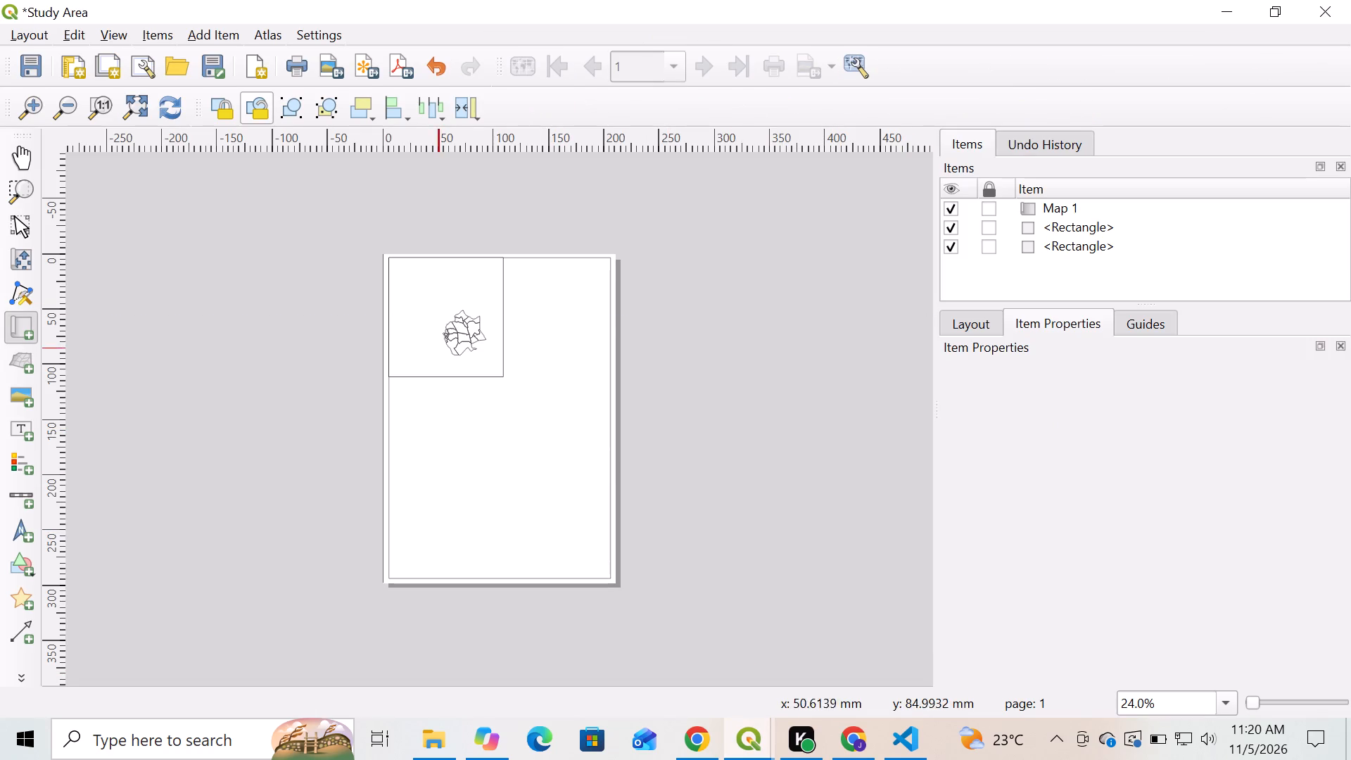
click(977, 324)
click(1055, 324)
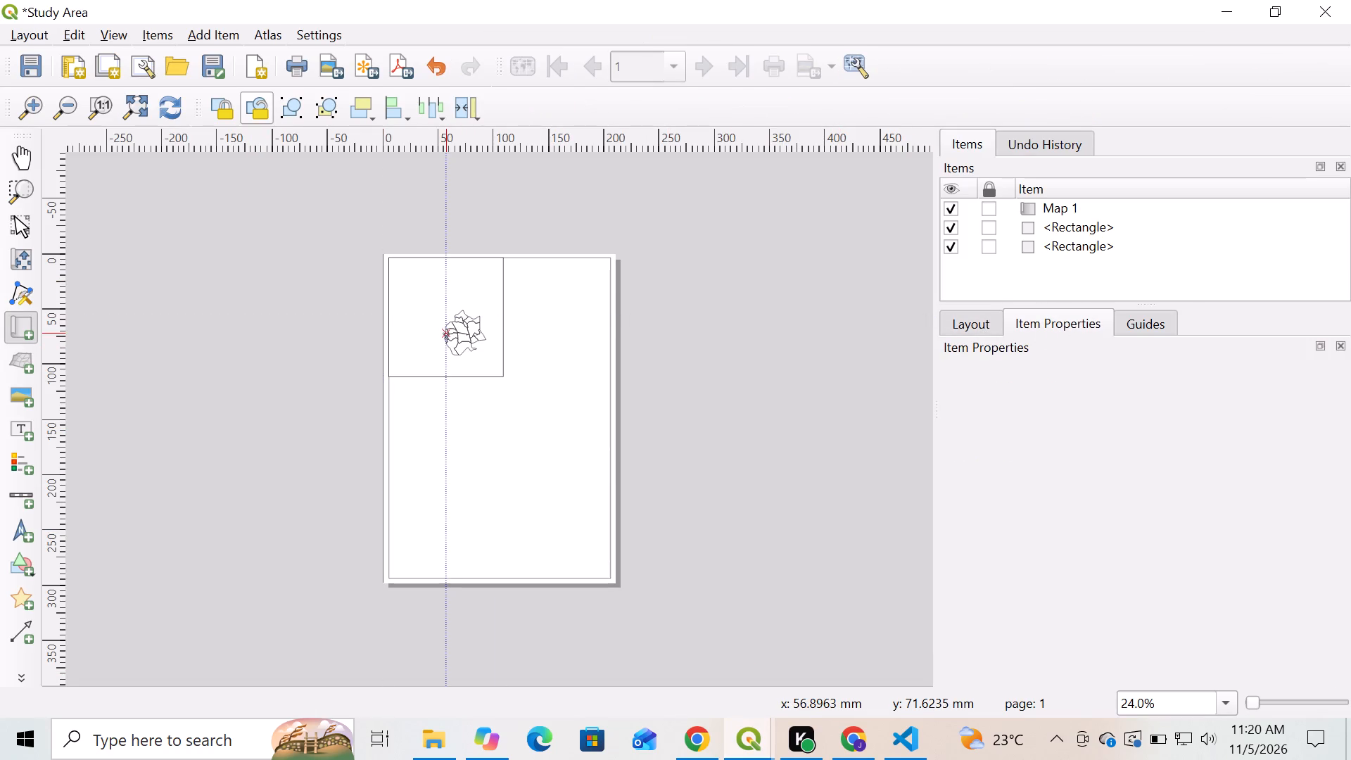
scroll(456, 333, up, 1)
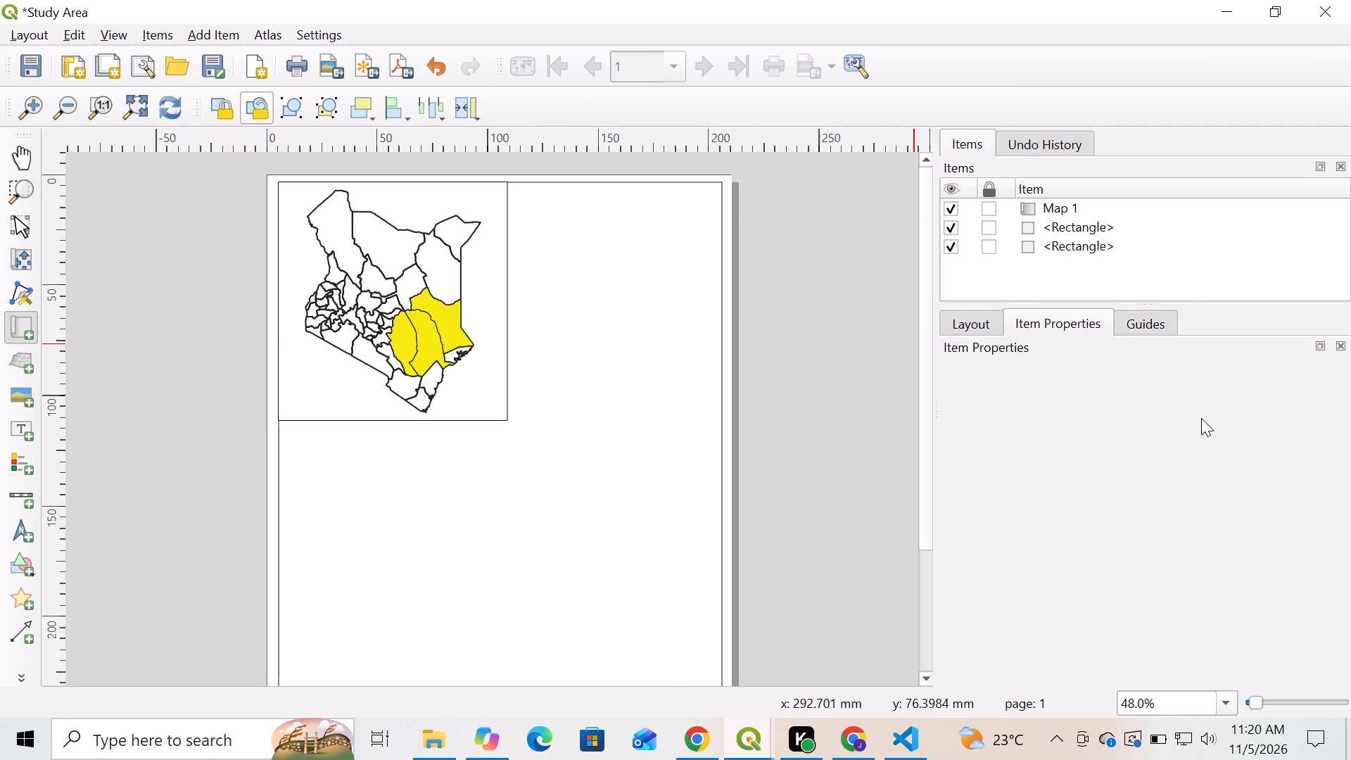
click(968, 322)
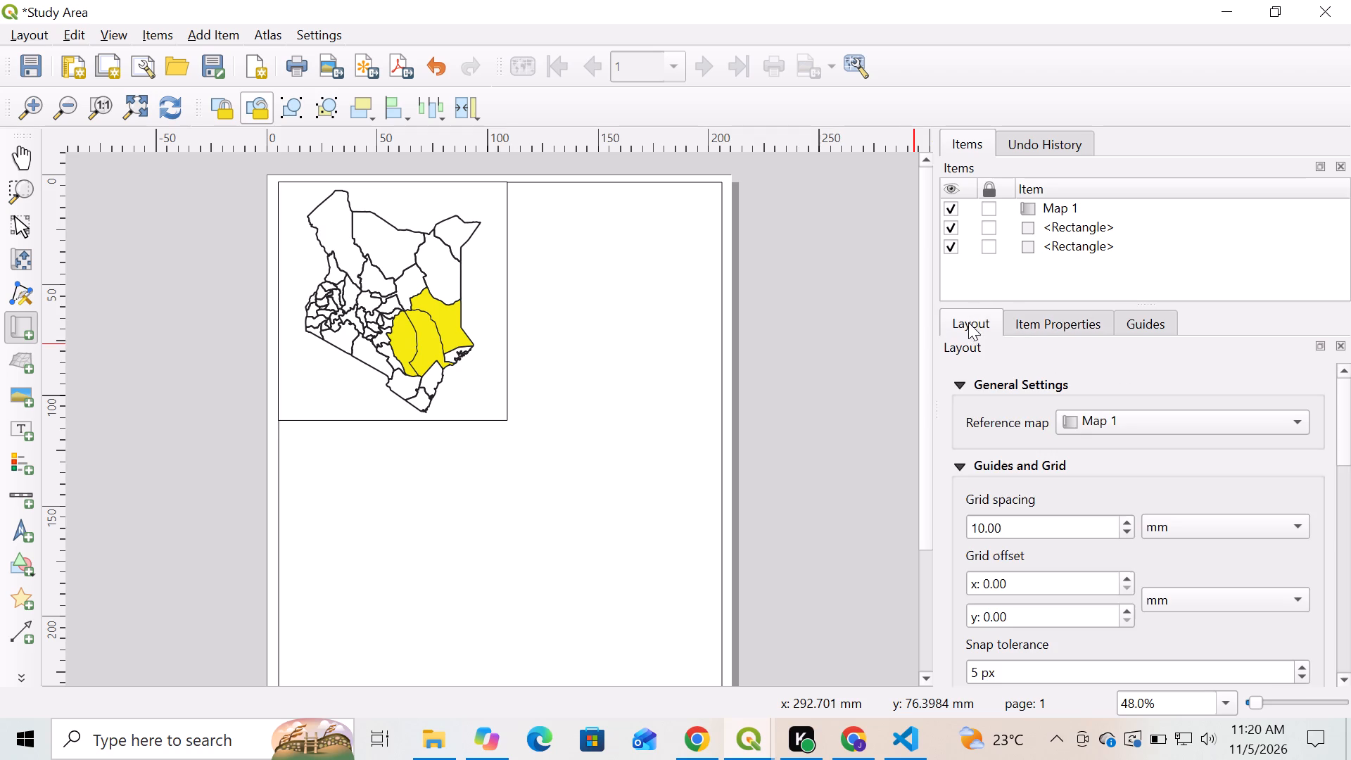
scroll(1350, 440, down, 14)
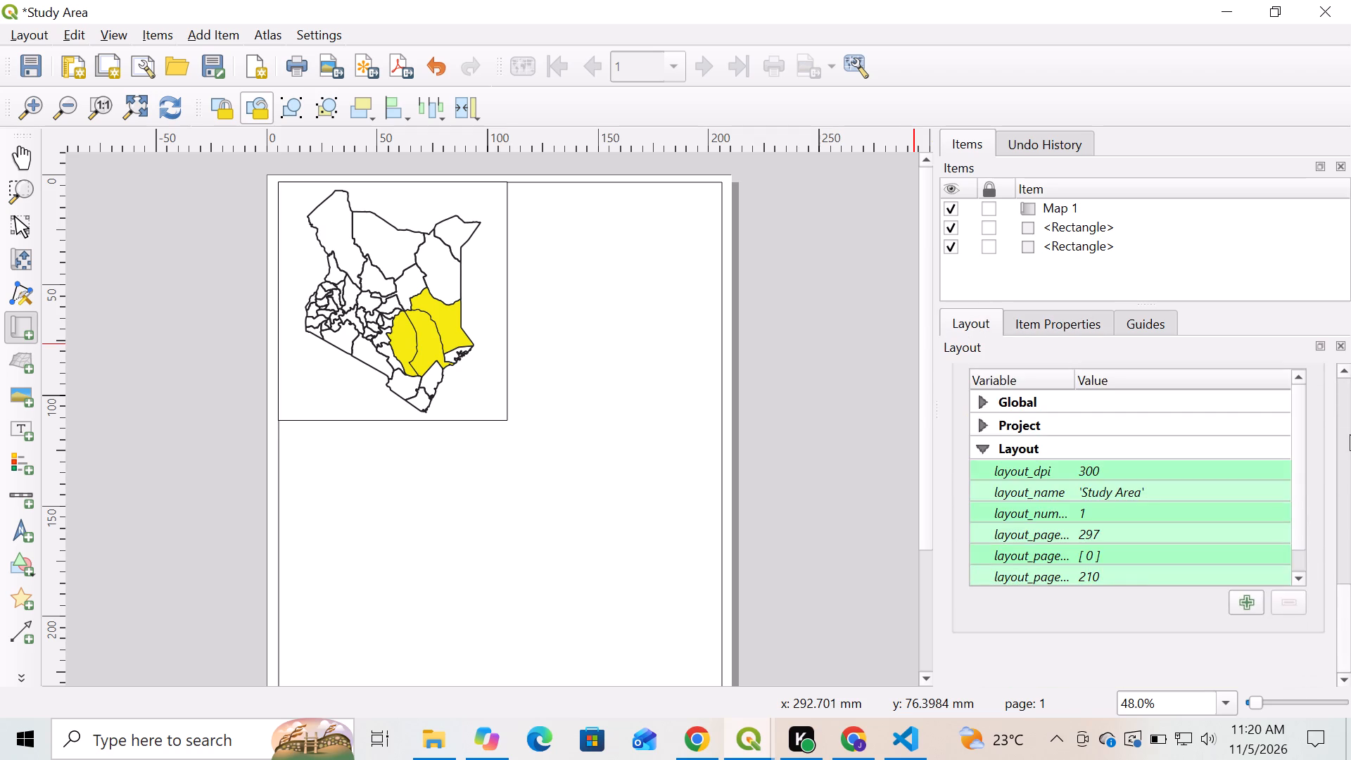
scroll(1350, 434, down, 2)
scroll(1348, 431, up, 12)
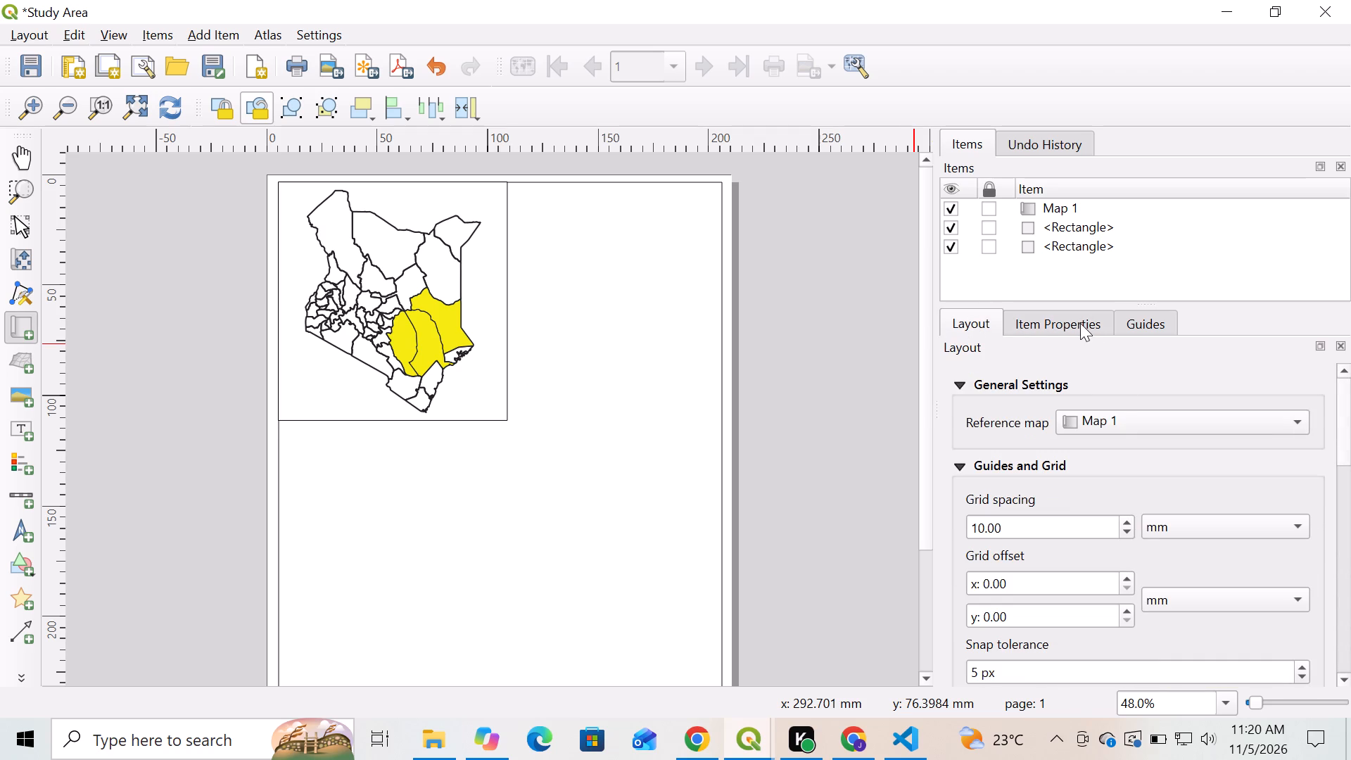
click(1080, 323)
click(1138, 331)
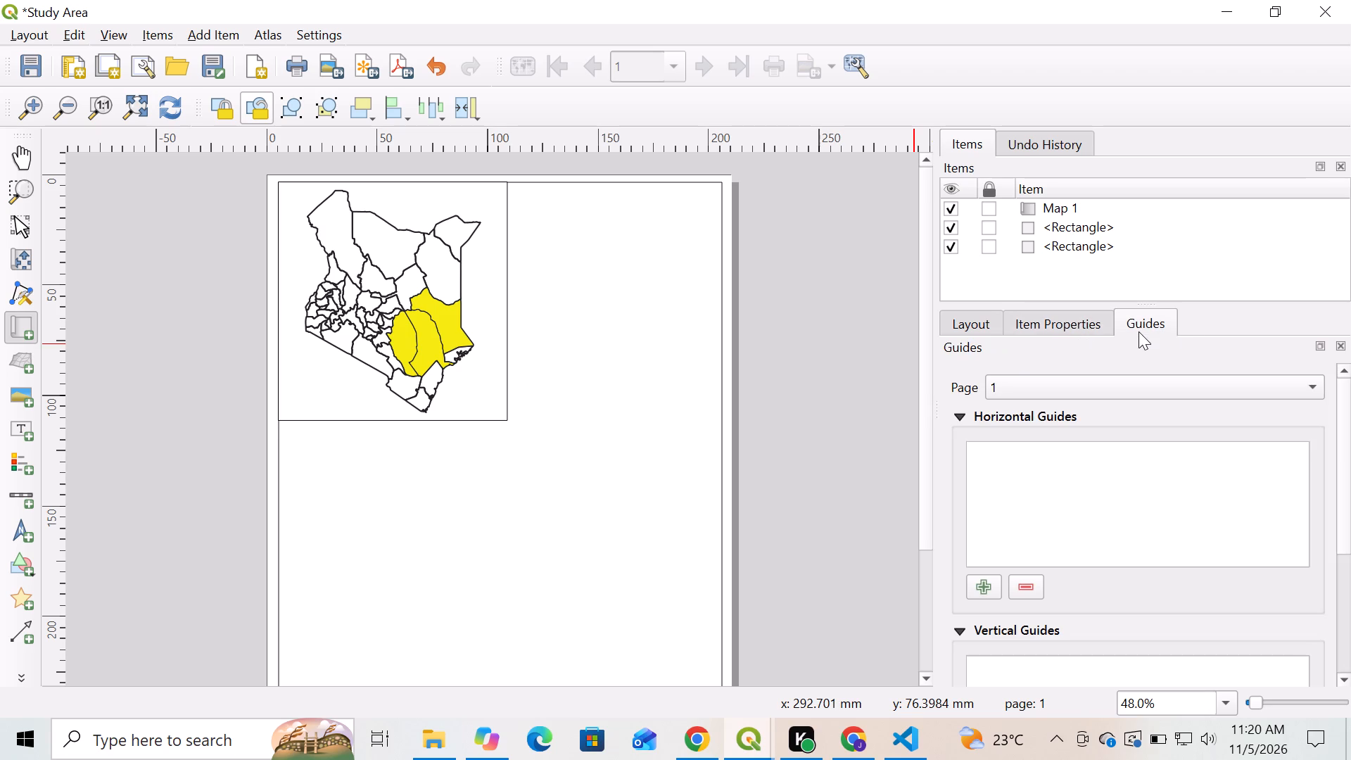
scroll(1350, 464, down, 6)
Lock the layers and the layer styles of the Kenya map, Map 1, in the Study Area layout.
click(19, 229)
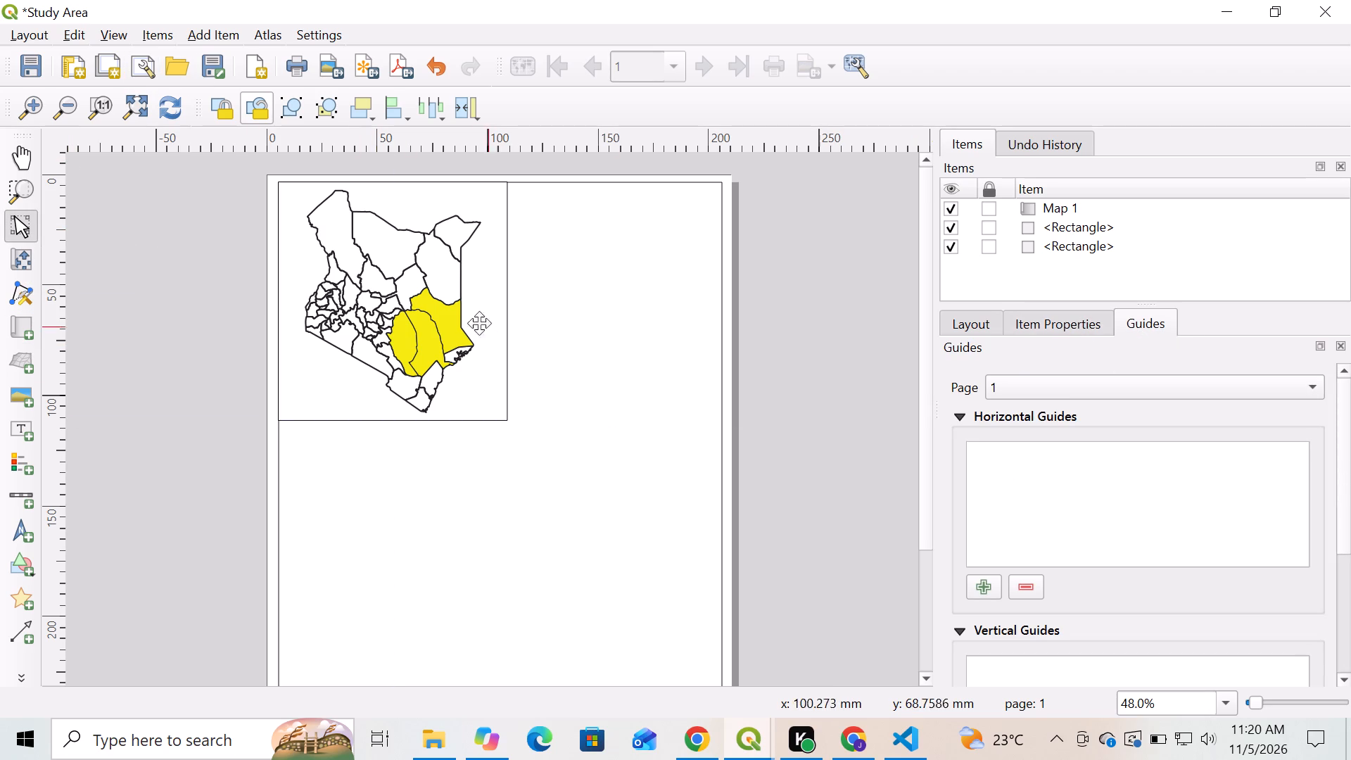
click(474, 319)
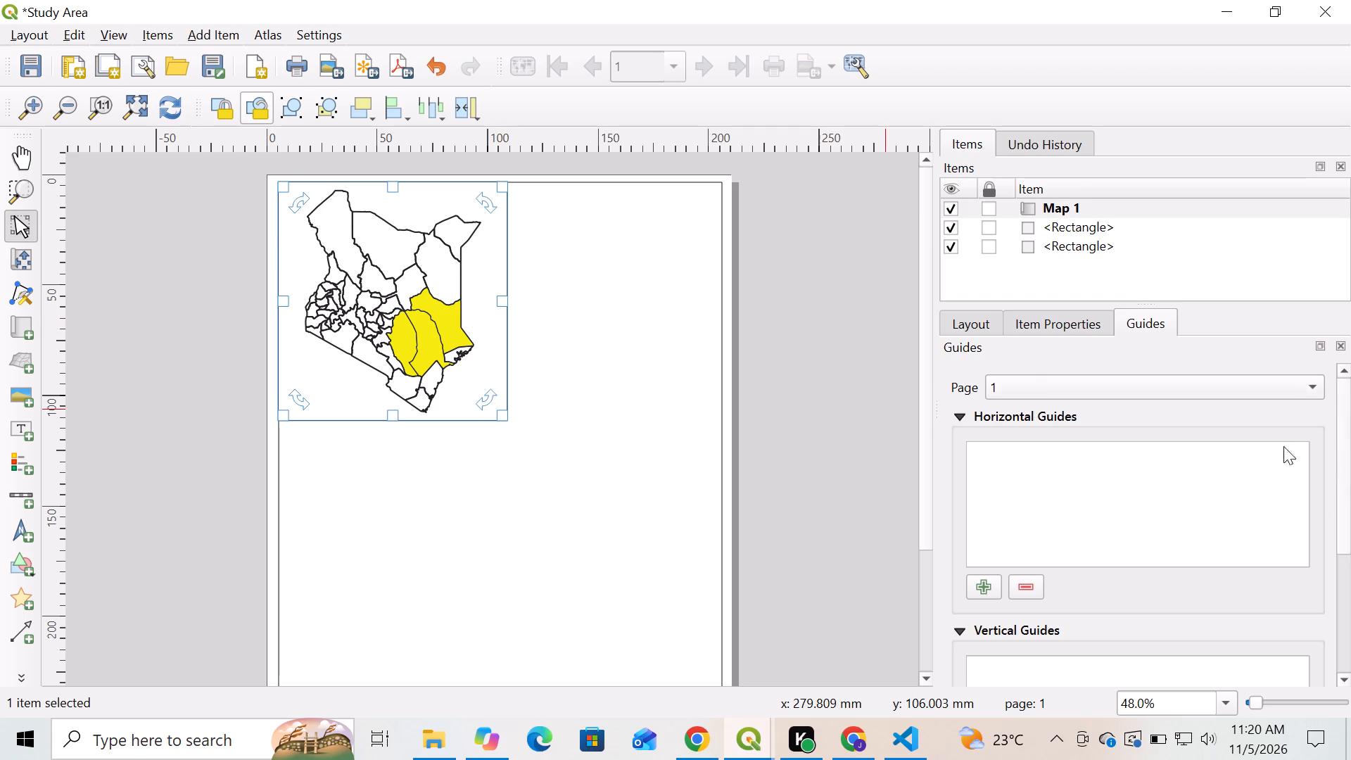
click(963, 324)
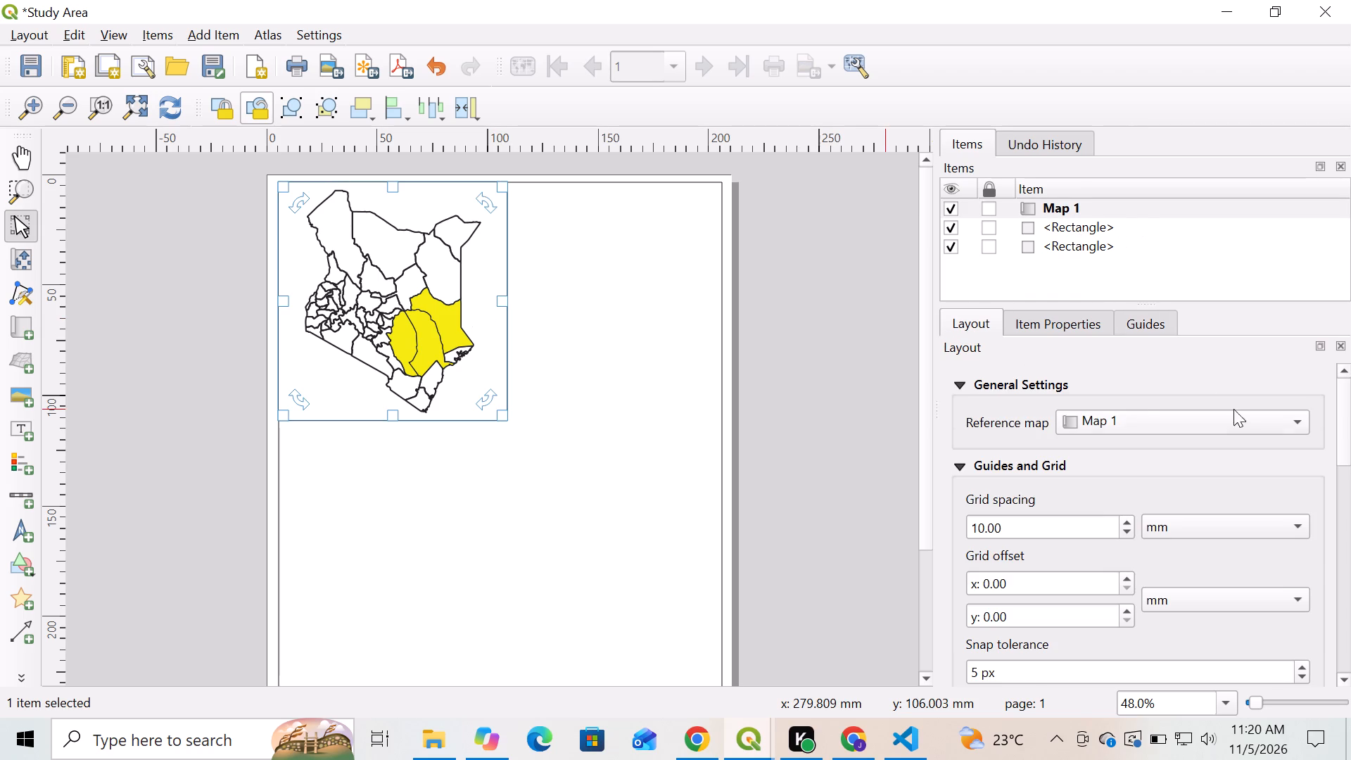
scroll(1347, 433, down, 2)
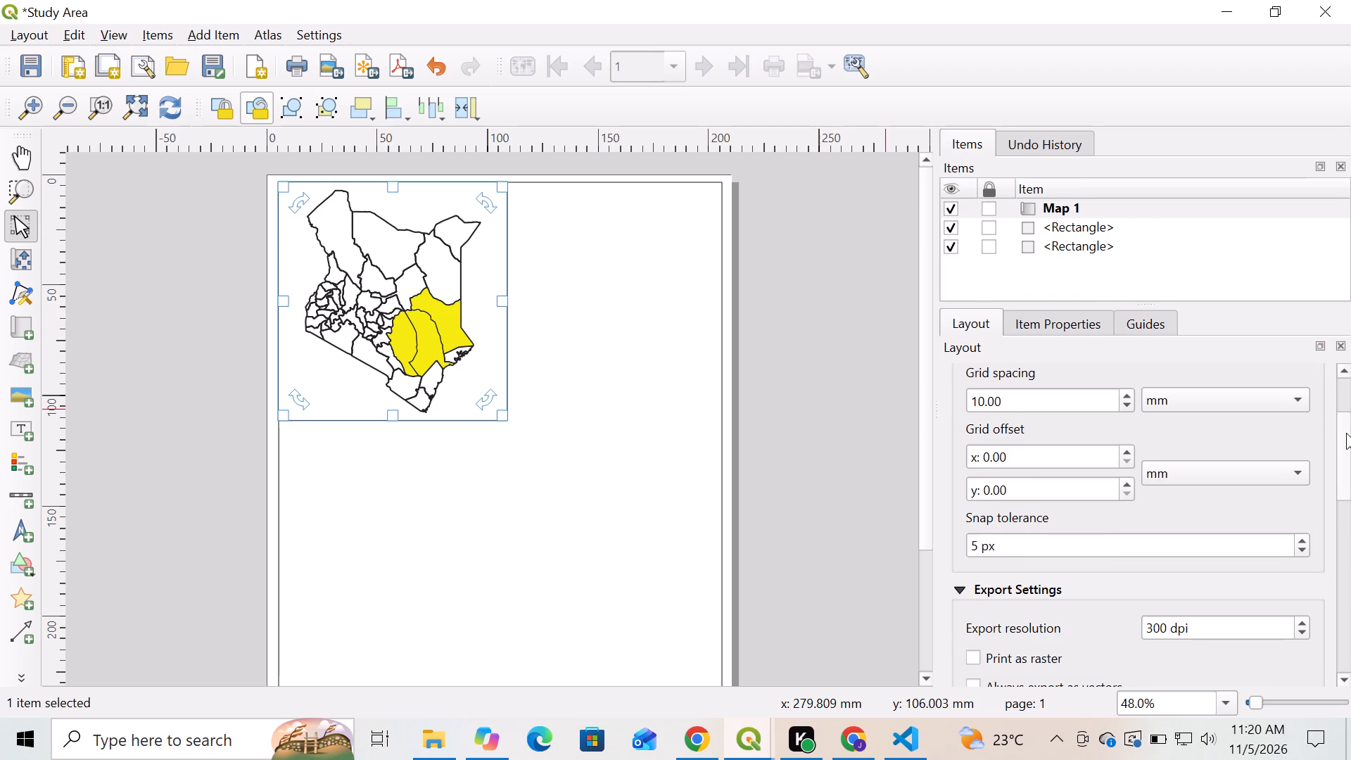
scroll(1346, 433, down, 12)
scroll(1343, 431, up, 4)
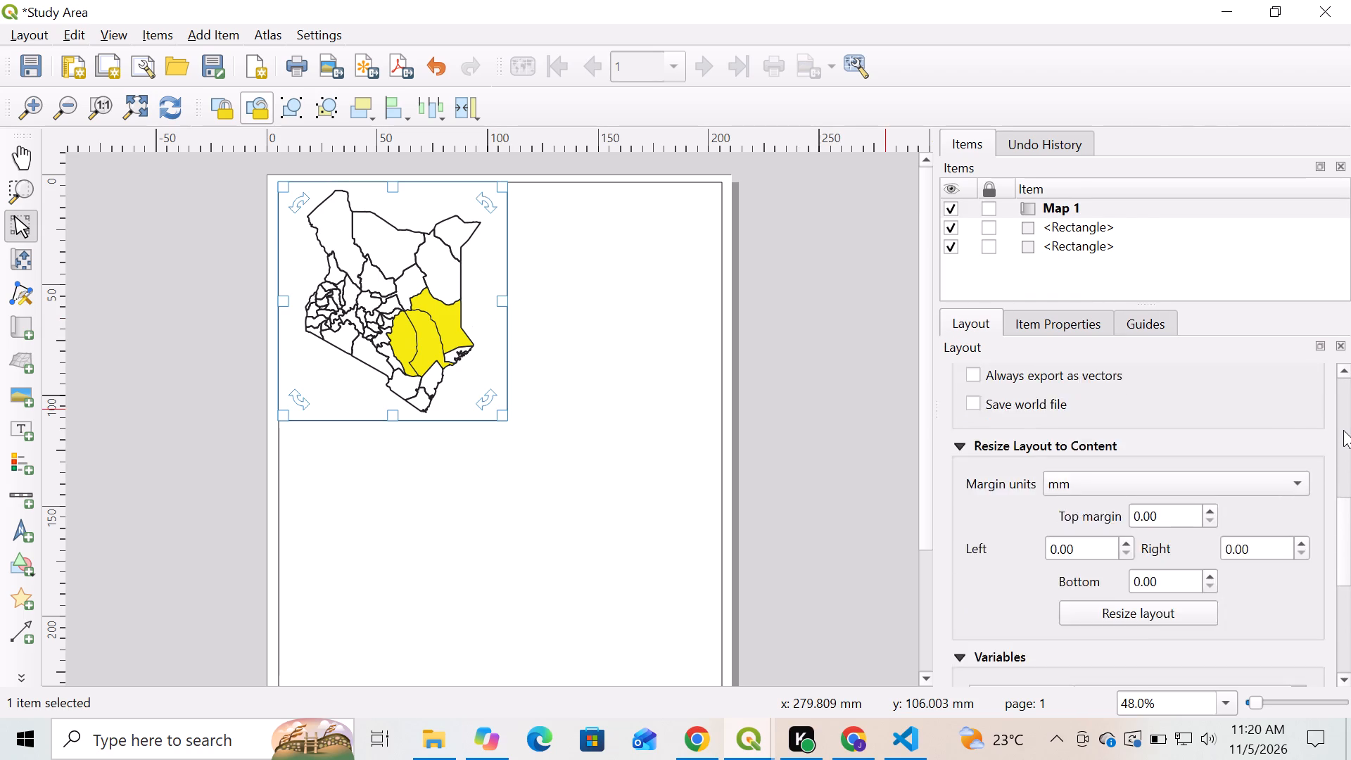
scroll(1343, 430, up, 4)
click(1060, 309)
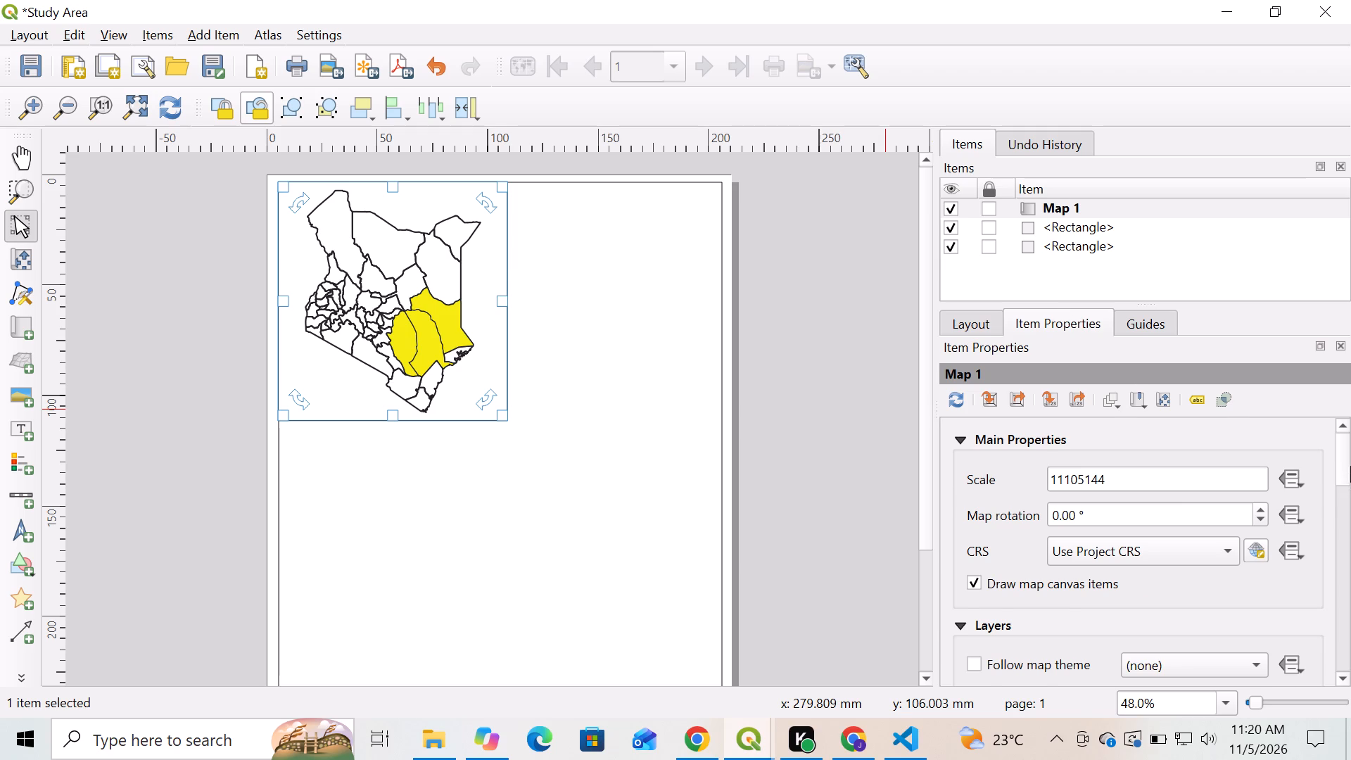
scroll(1344, 452, down, 2)
click(978, 571)
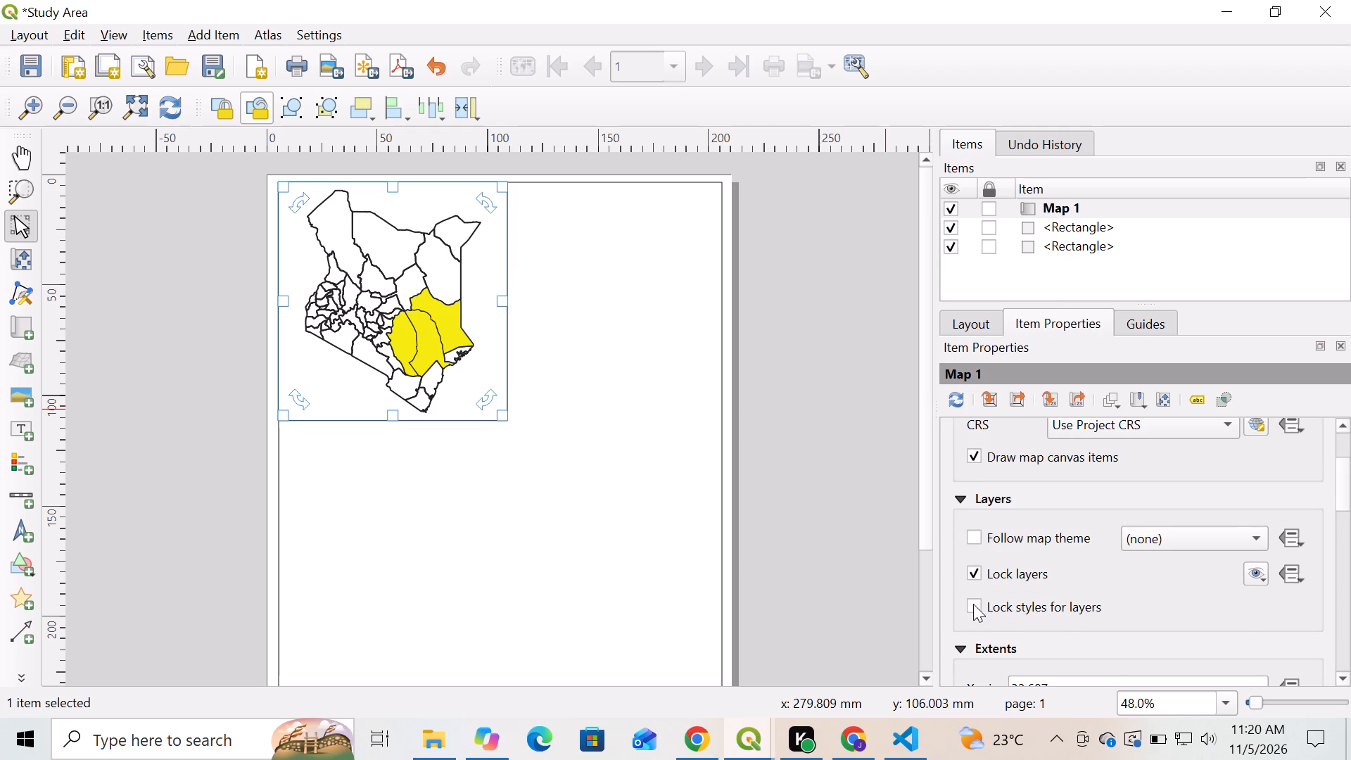
click(973, 604)
In the main project, hide Counties and the combined Garissa_Kitui_Tana River layer, and show the three sub-county layers, framed in the canvas.
click(736, 735)
click(820, 671)
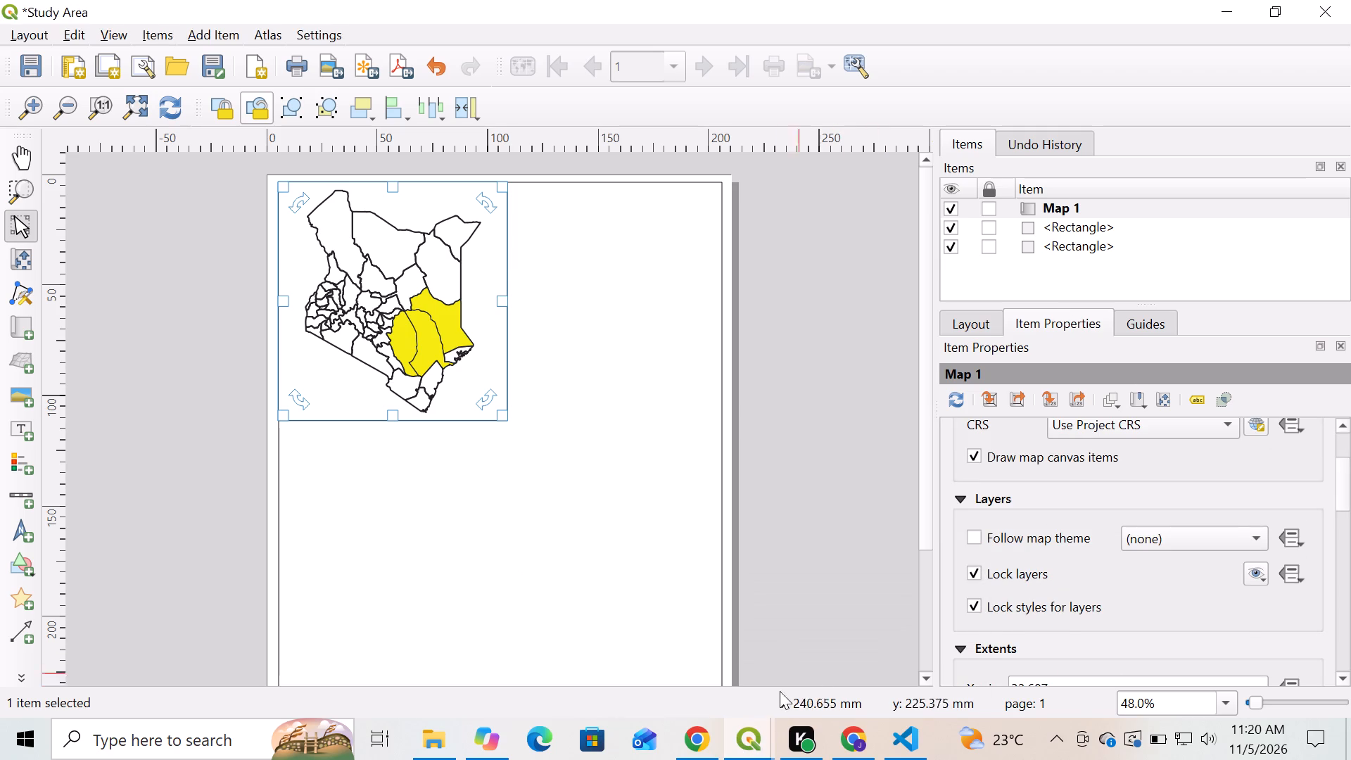
click(755, 745)
click(598, 672)
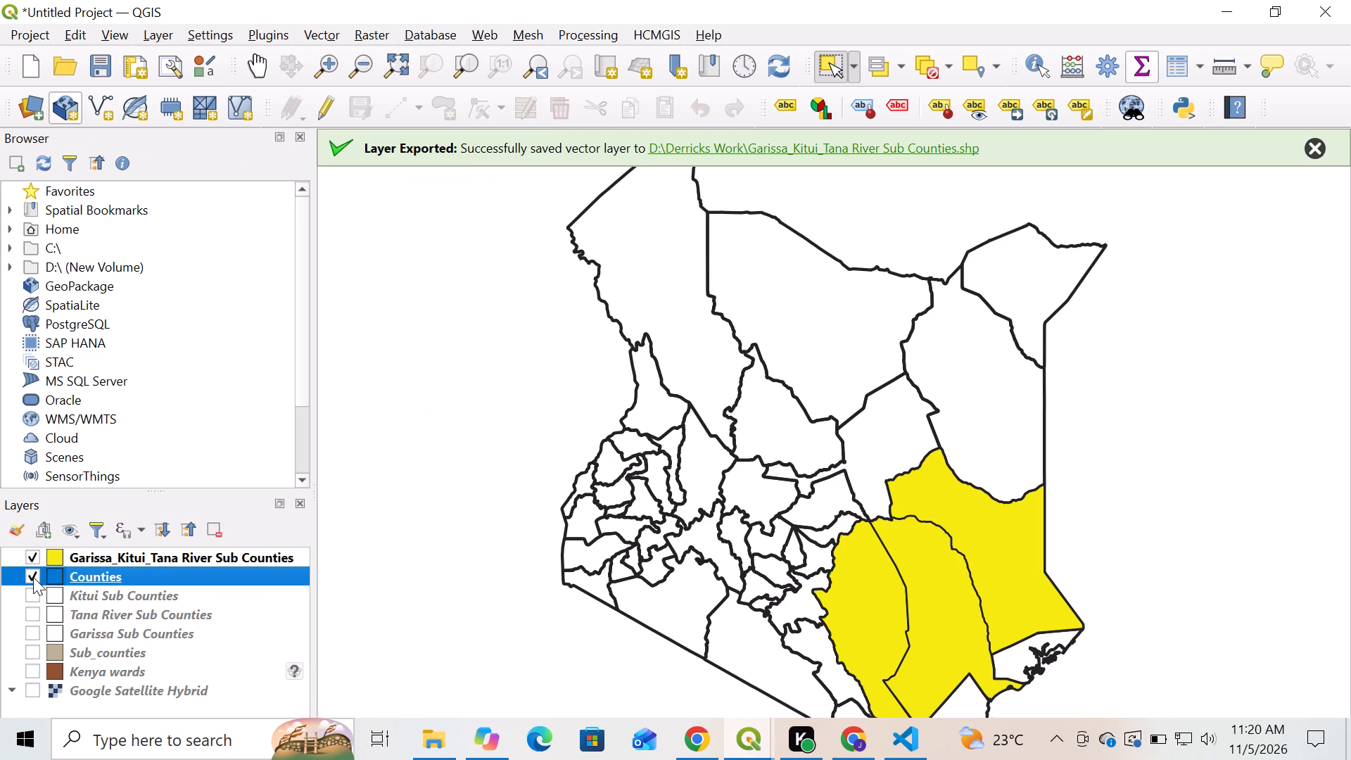
click(33, 577)
scroll(827, 472, down, 1)
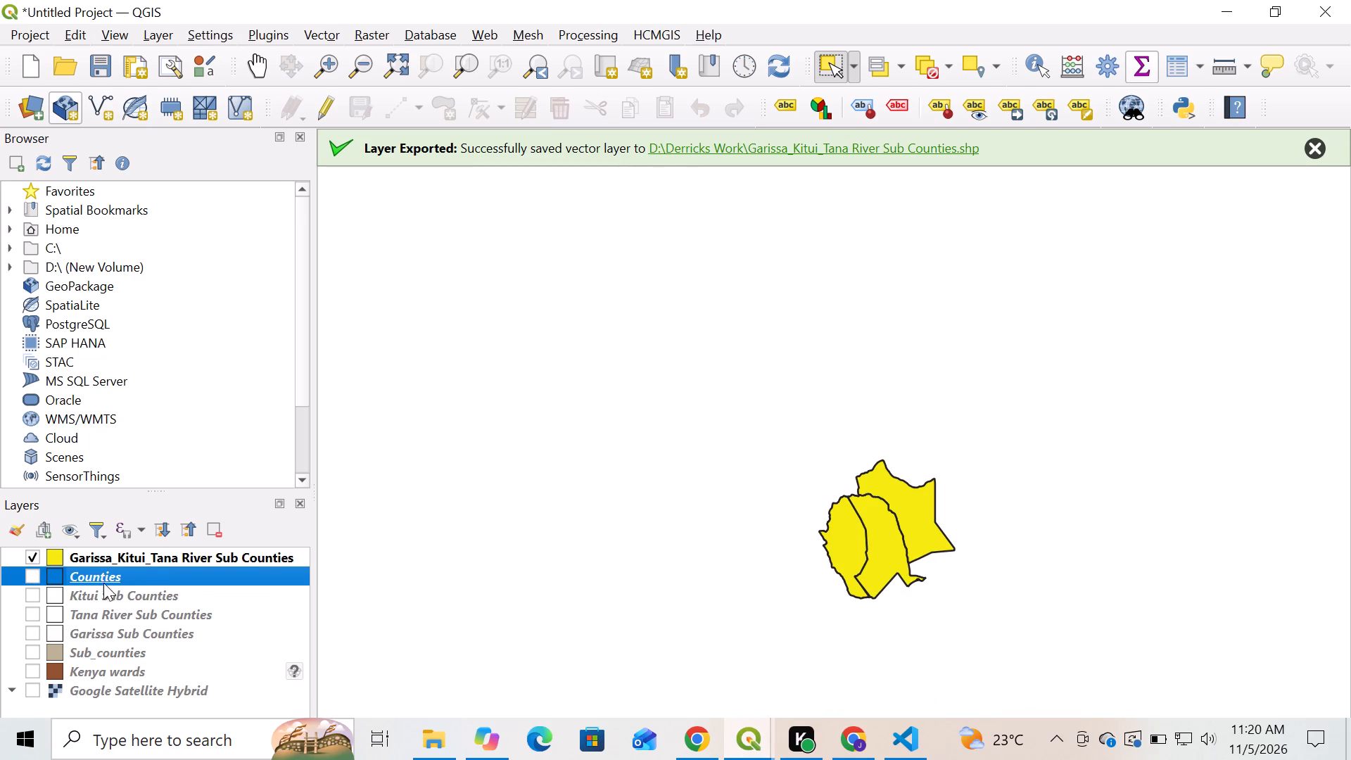
click(34, 556)
click(34, 596)
click(32, 614)
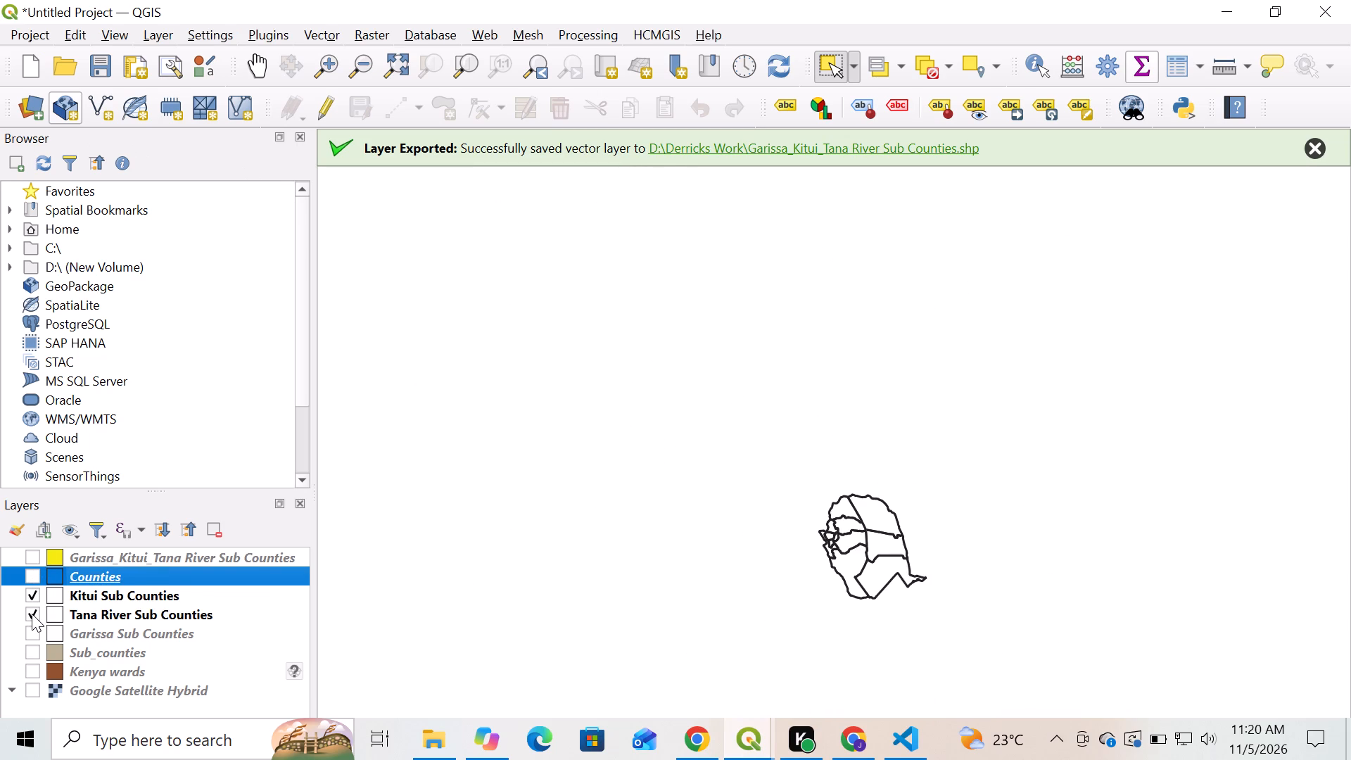
click(108, 595)
right_click(108, 595)
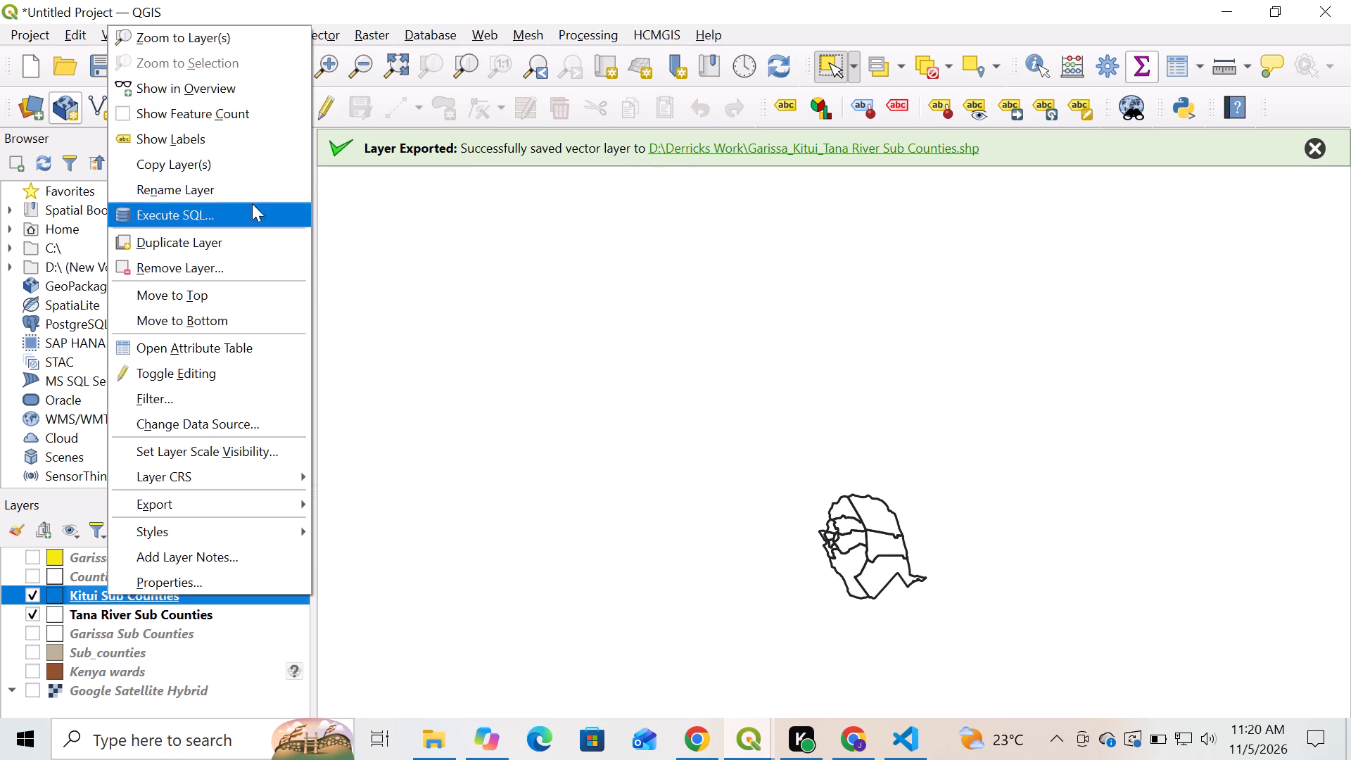
click(227, 46)
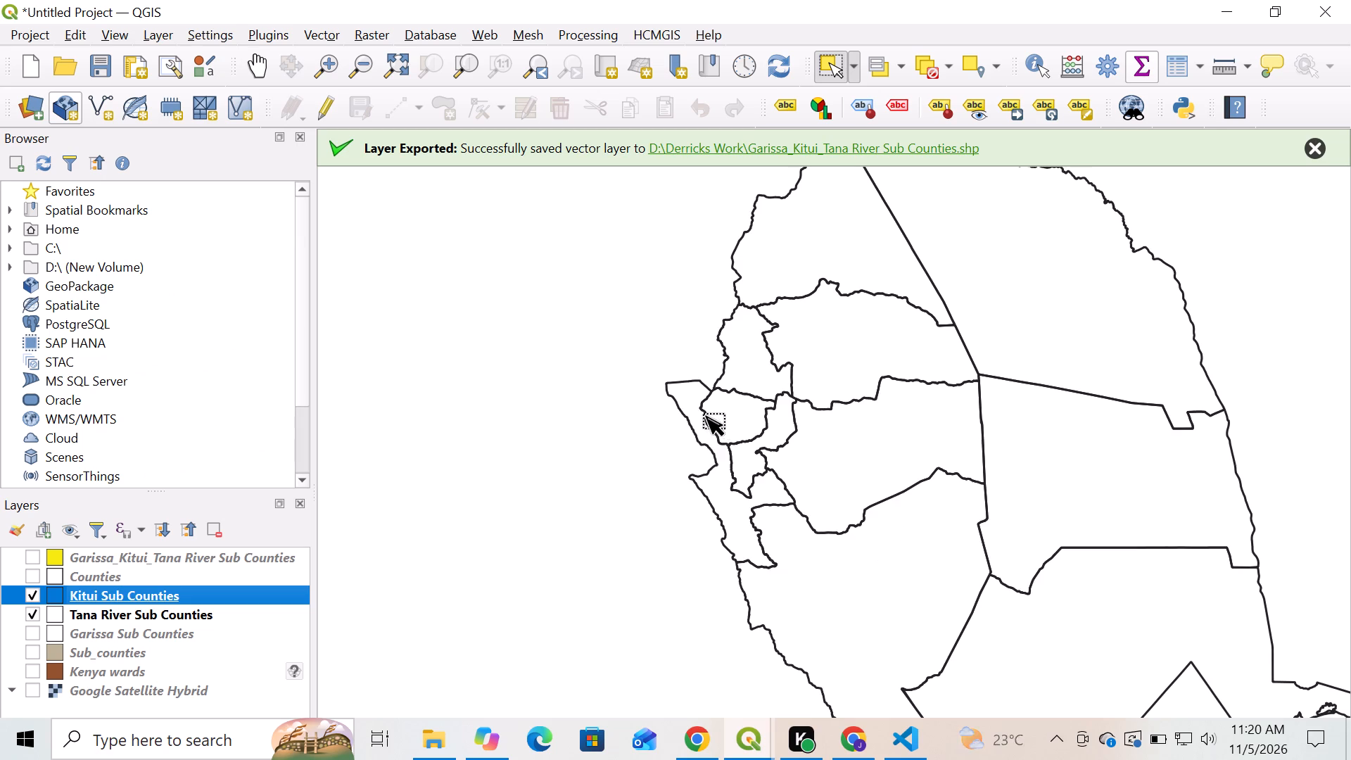
scroll(704, 416, down, 2)
scroll(692, 419, up, 1)
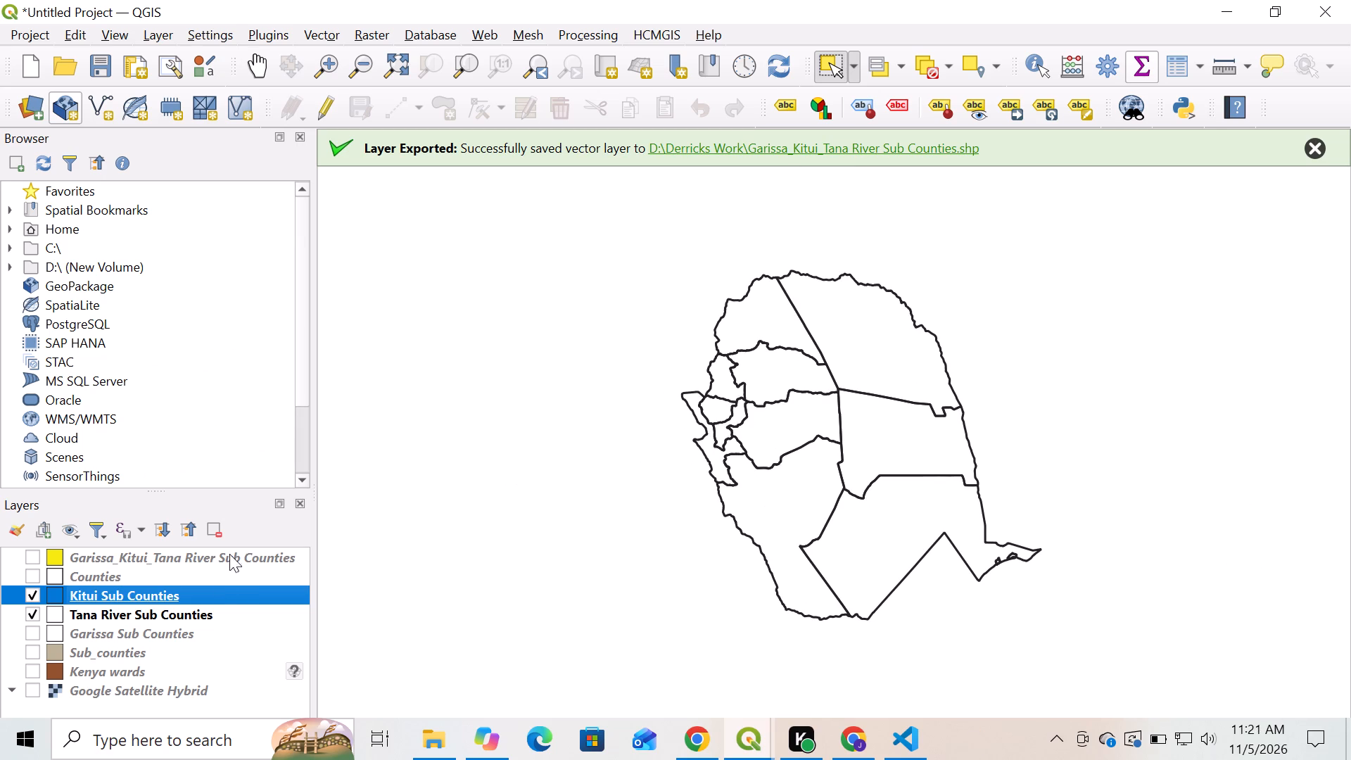
click(32, 632)
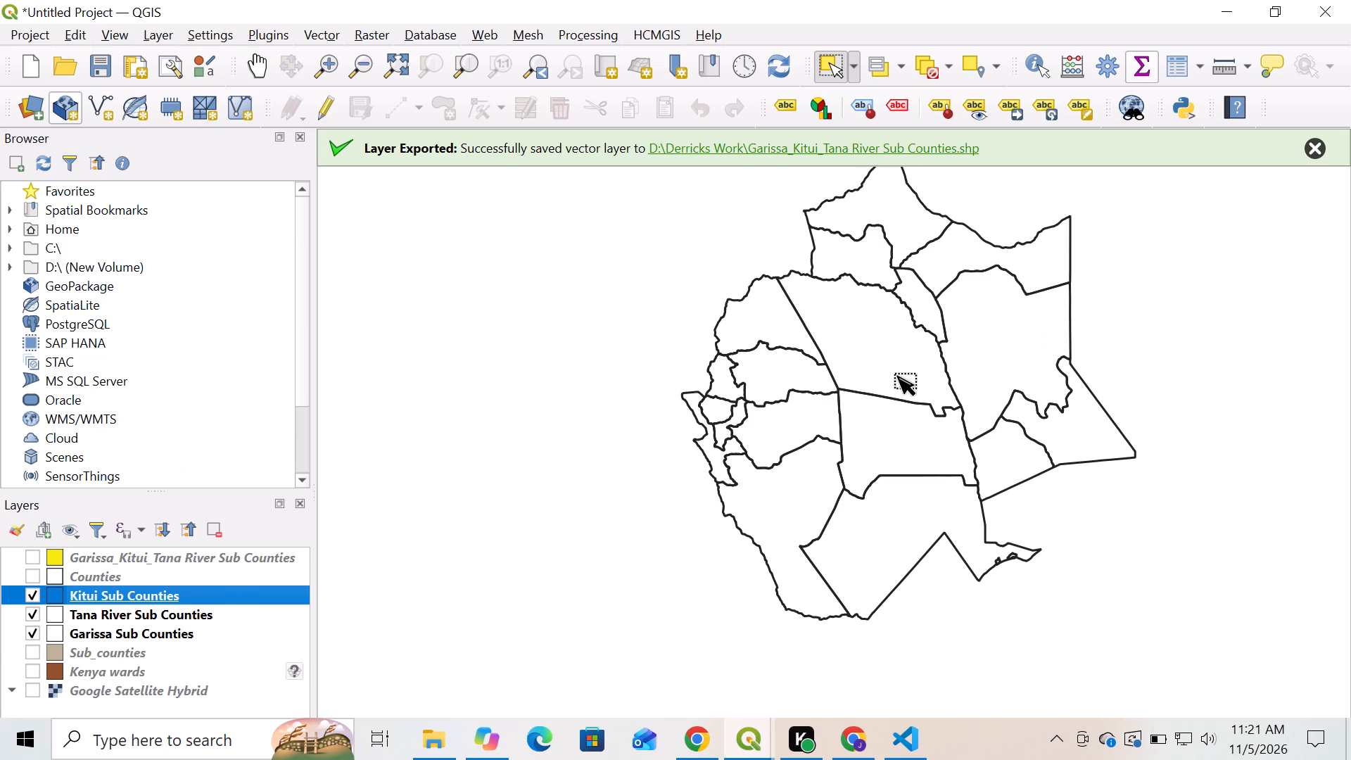
scroll(895, 379, down, 1)
scroll(941, 308, up, 1)
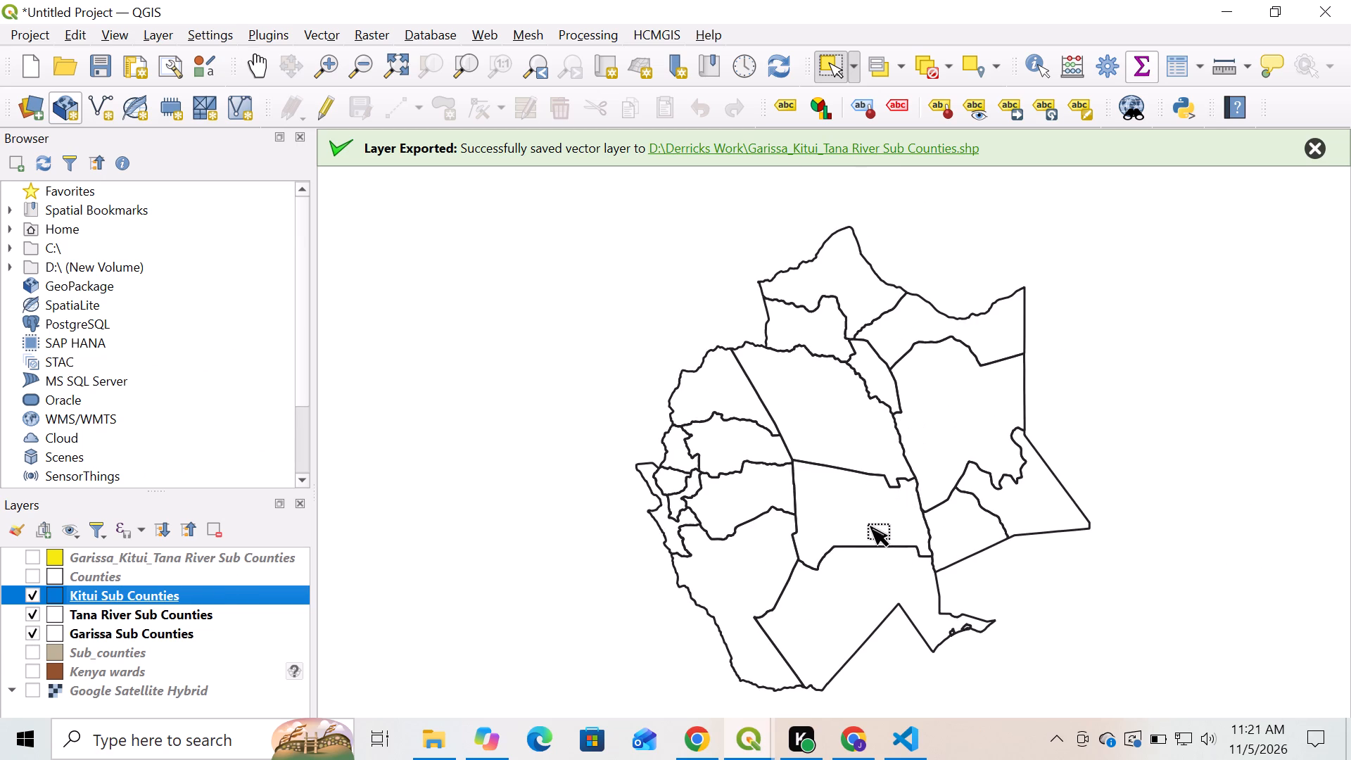
In the Study Area layout, add a second map filling the page's inner frame.
click(744, 739)
click(635, 678)
click(763, 730)
click(812, 680)
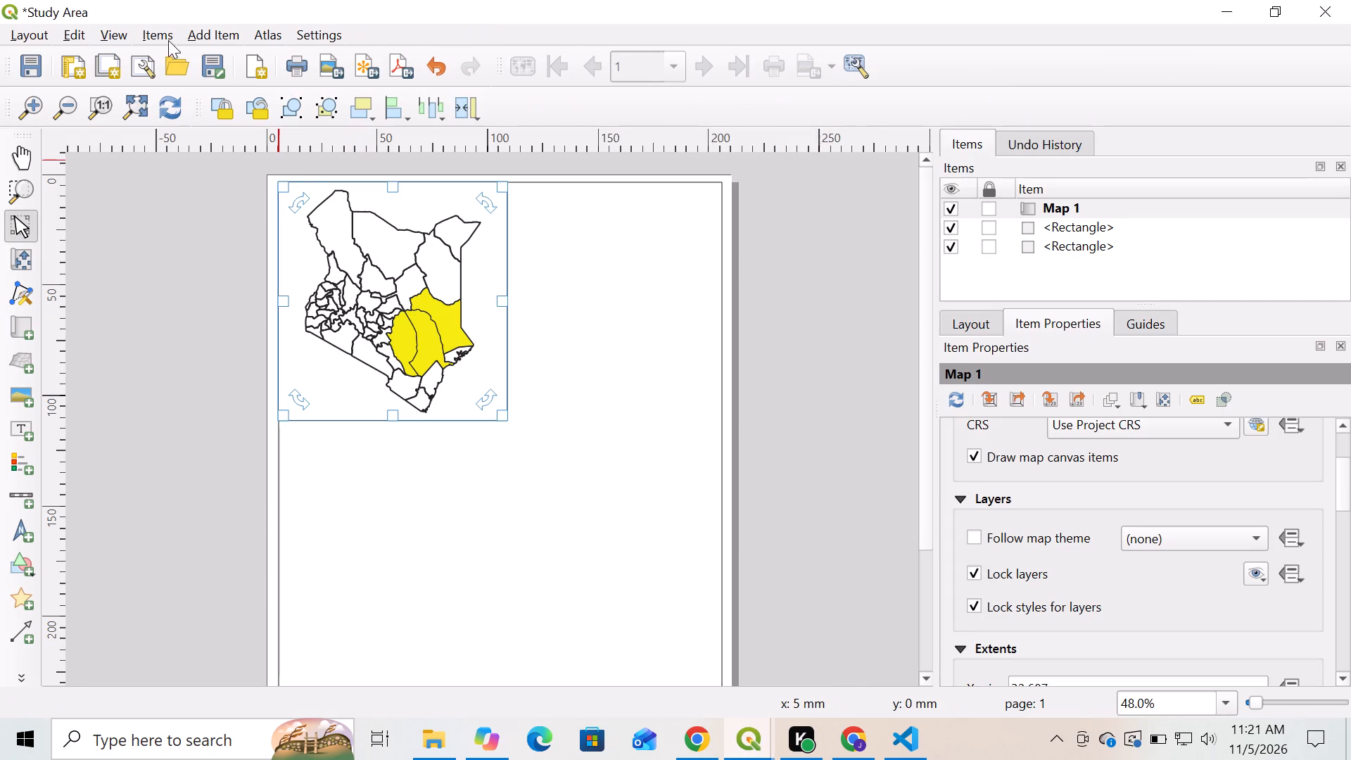
scroll(827, 297, down, 1)
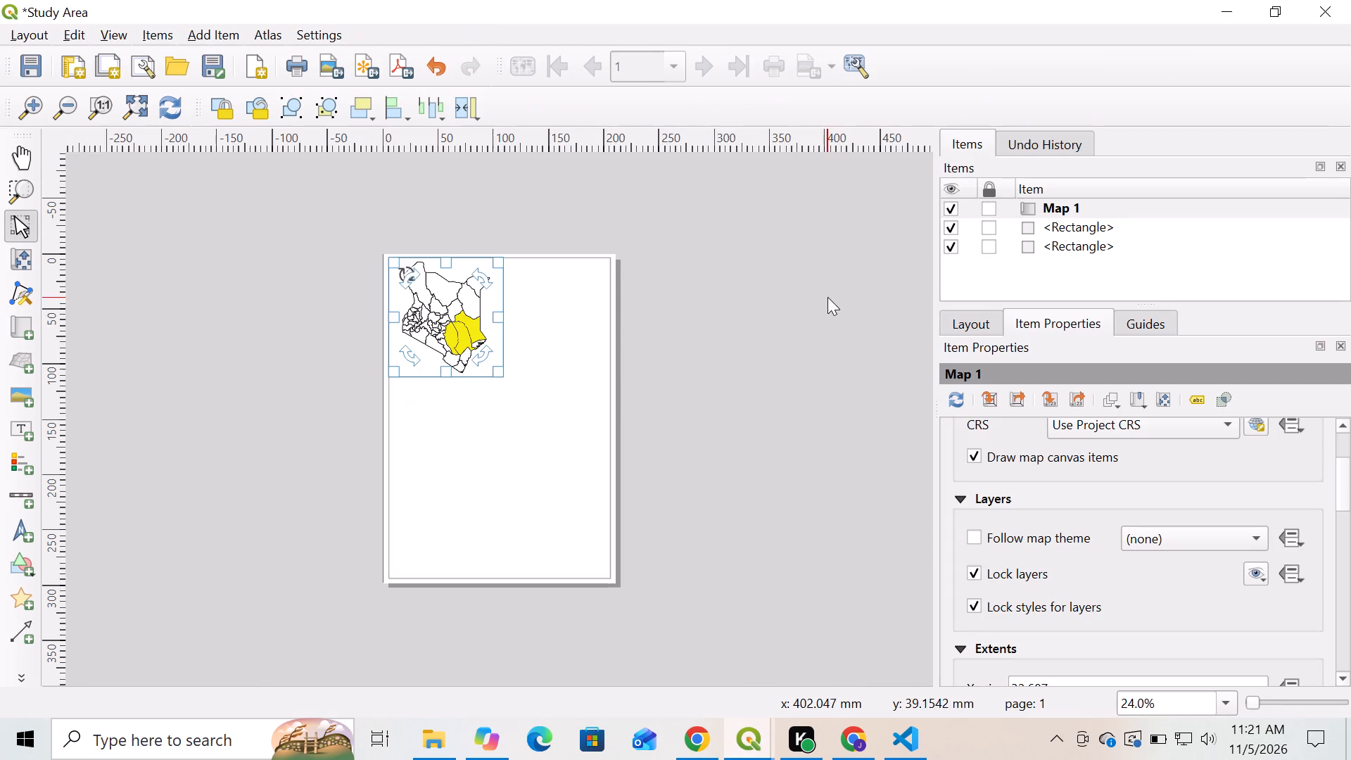
click(217, 33)
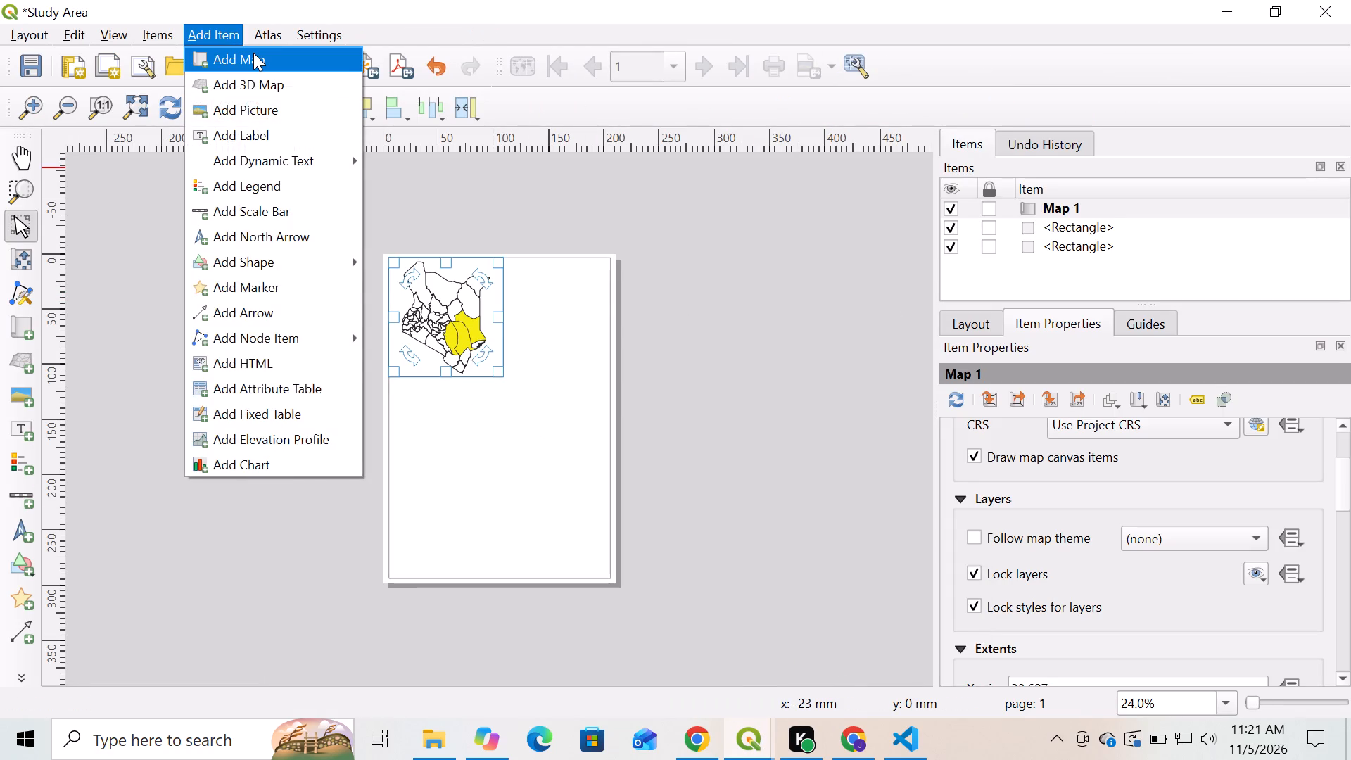
click(253, 53)
drag(388, 257, 573, 537)
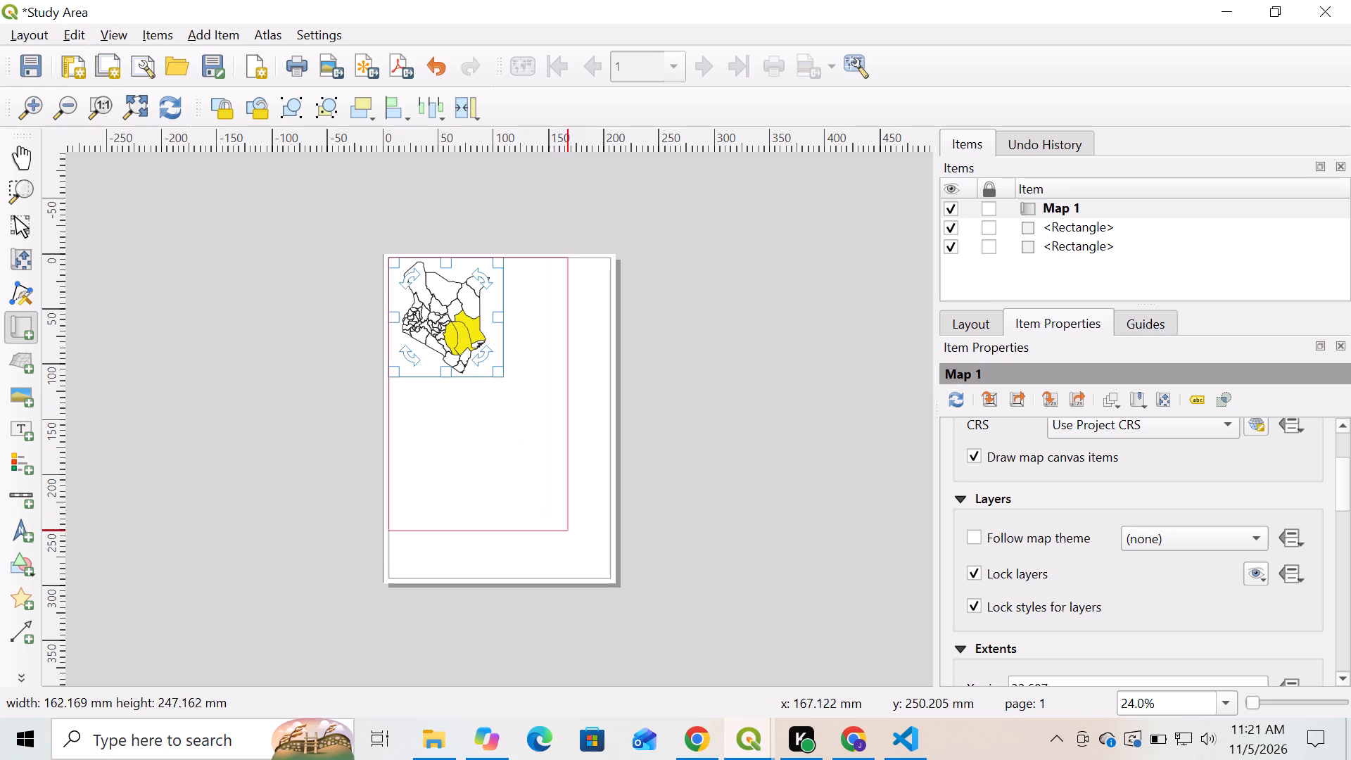
drag(573, 537, 609, 576)
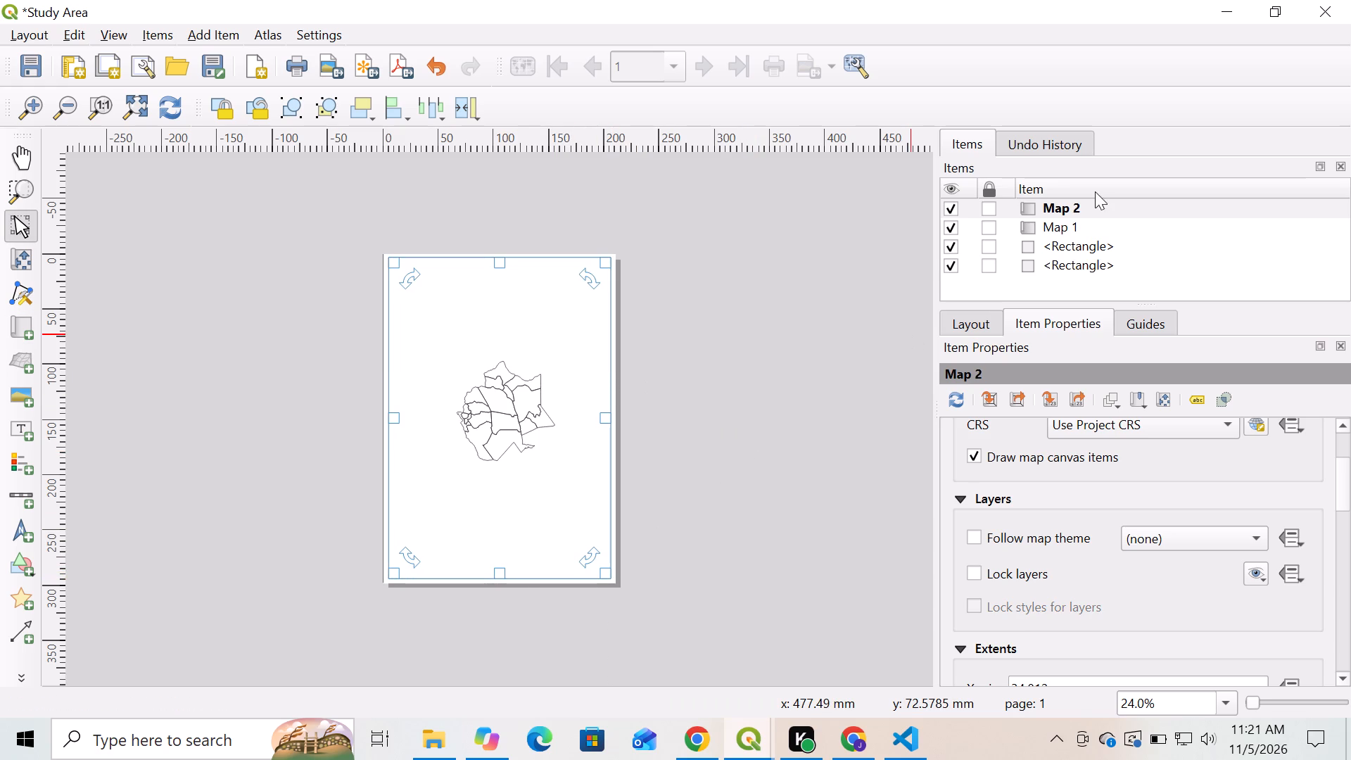
Move Map 1 above Map 2 in the layout's item order.
drag(1086, 228, 1077, 205)
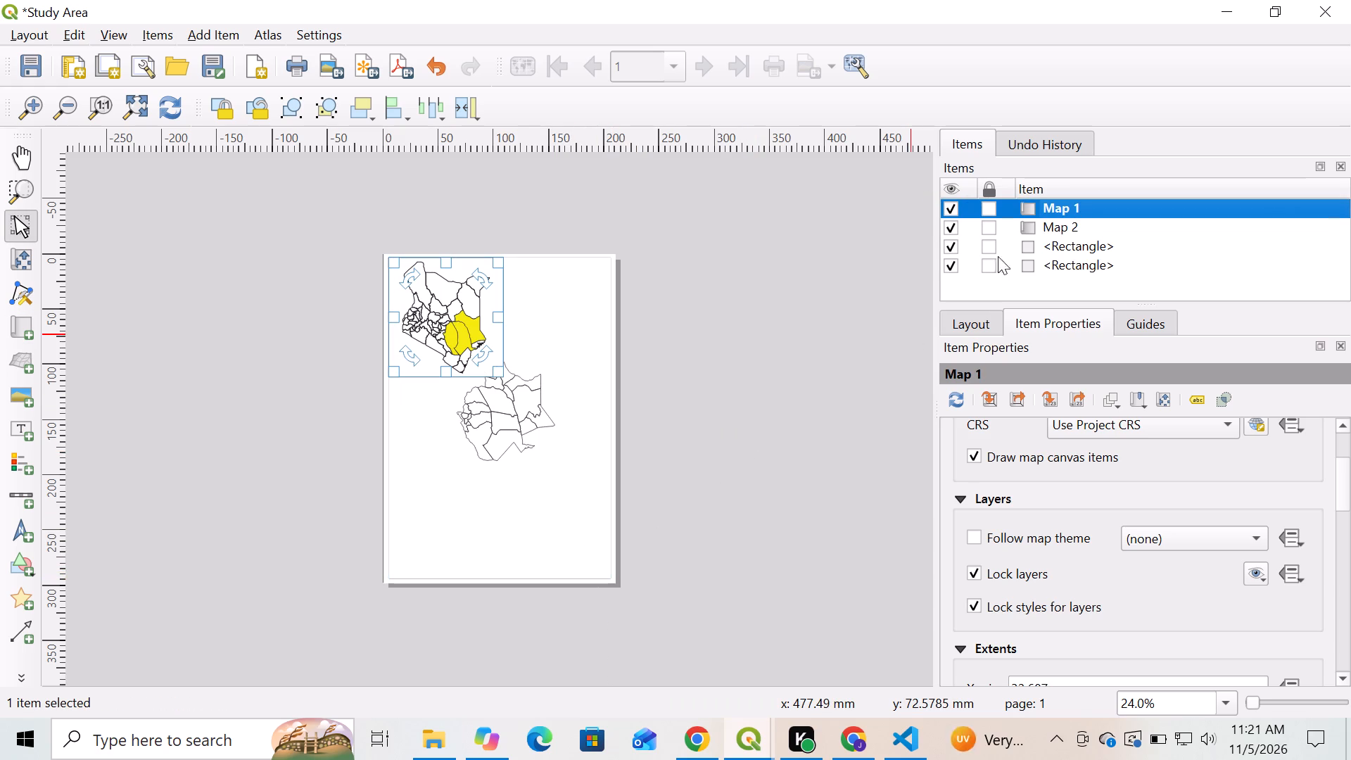
Move the content of Map 2 so the sub-county outlines sit below the Kenya location map.
scroll(535, 378, up, 1)
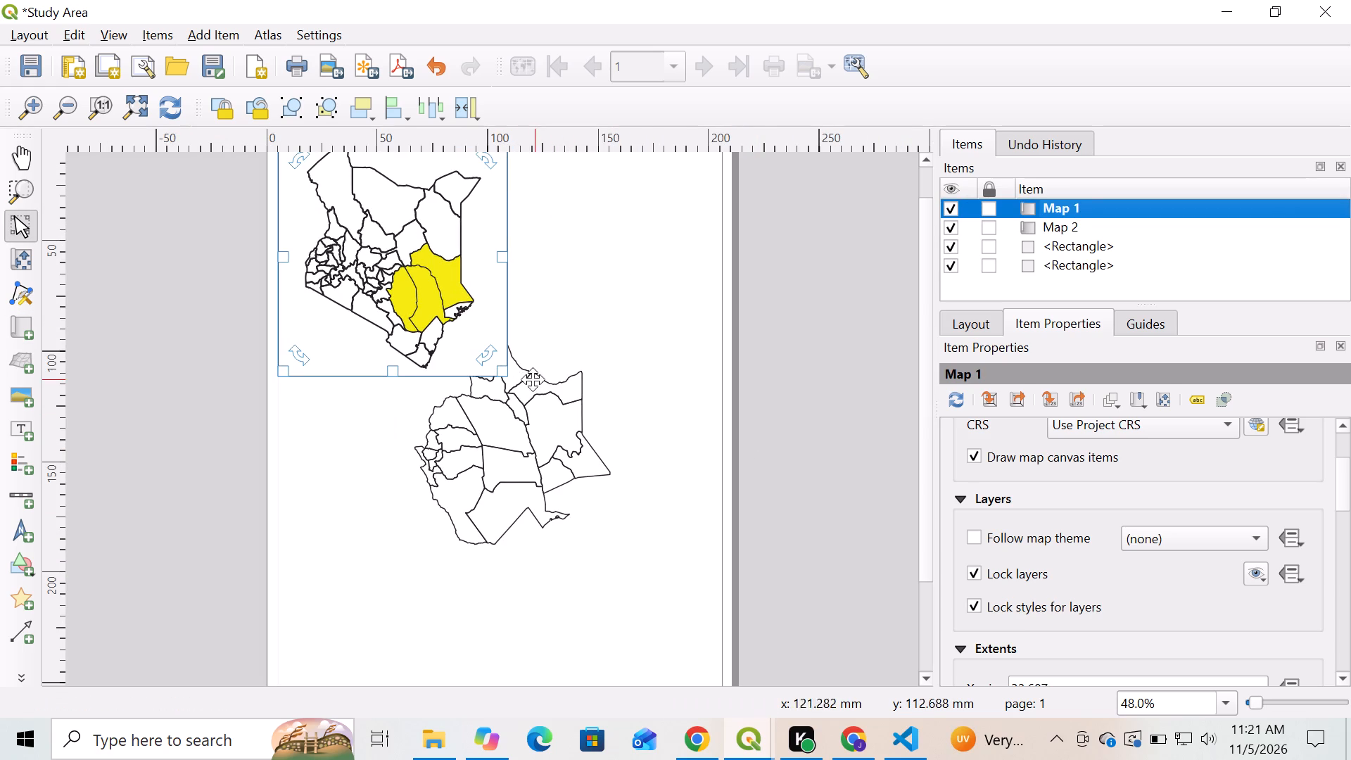
click(13, 256)
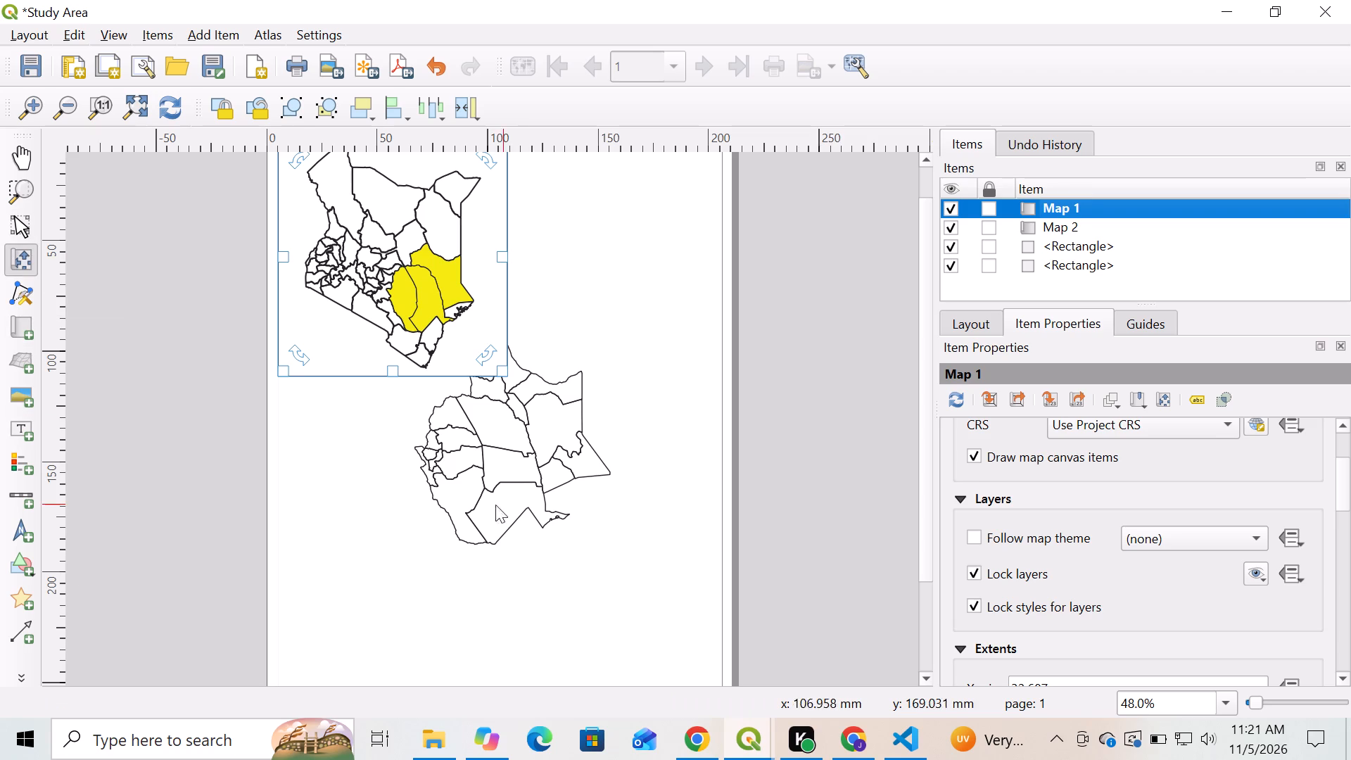
drag(474, 486, 494, 564)
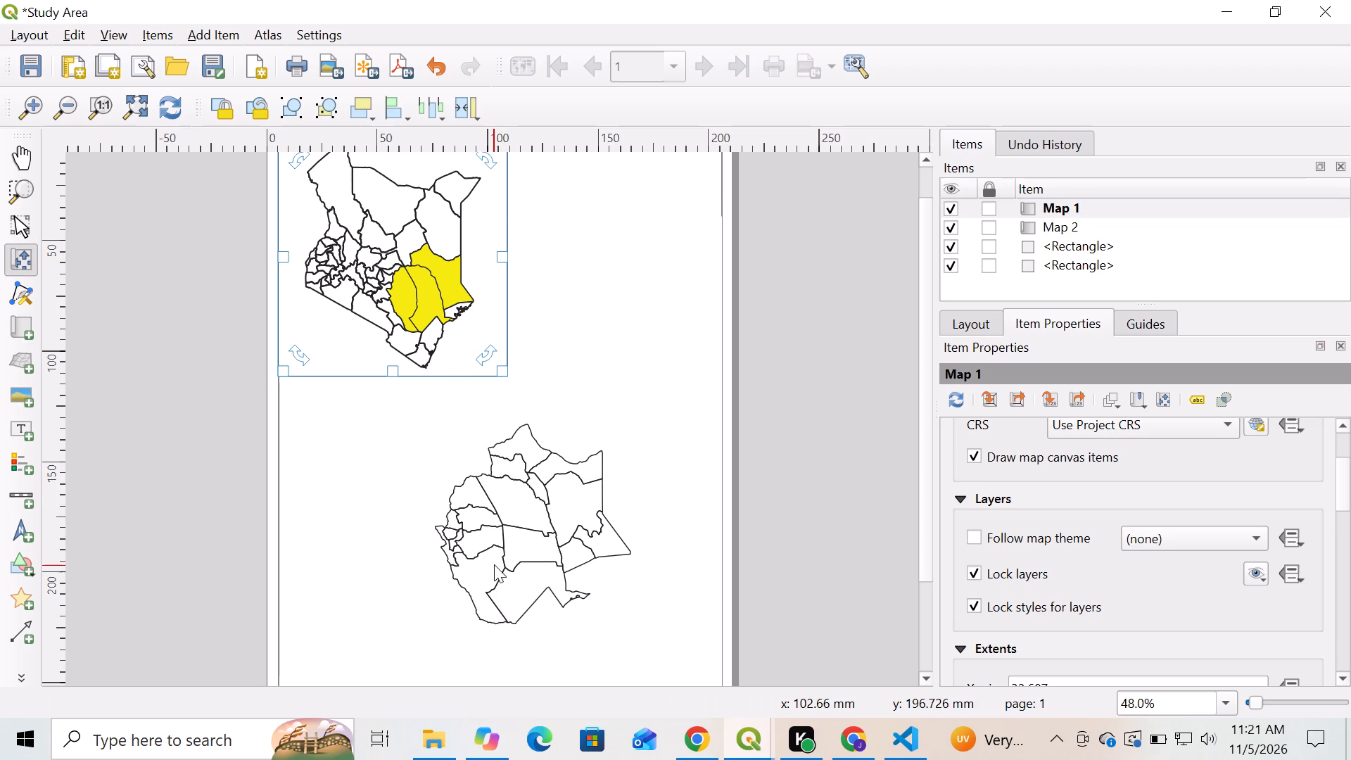
drag(494, 564, 504, 564)
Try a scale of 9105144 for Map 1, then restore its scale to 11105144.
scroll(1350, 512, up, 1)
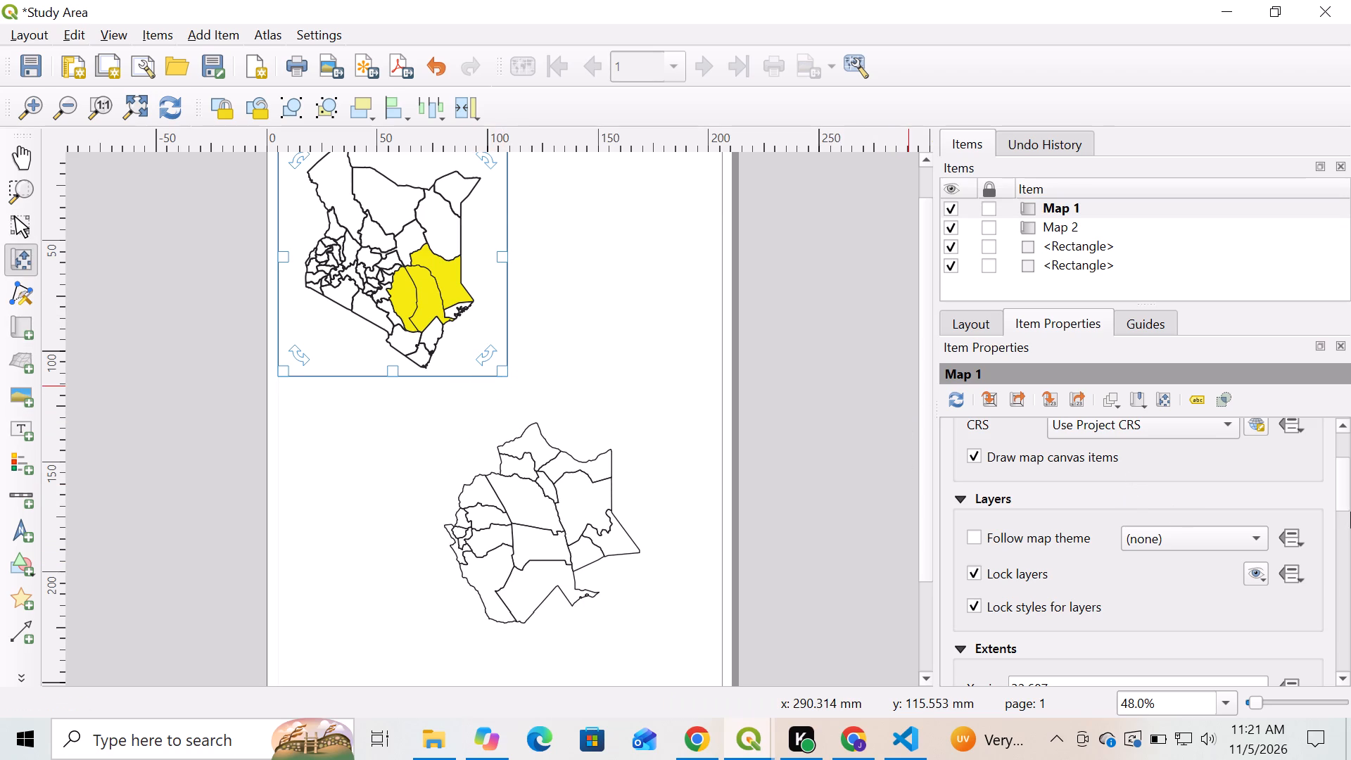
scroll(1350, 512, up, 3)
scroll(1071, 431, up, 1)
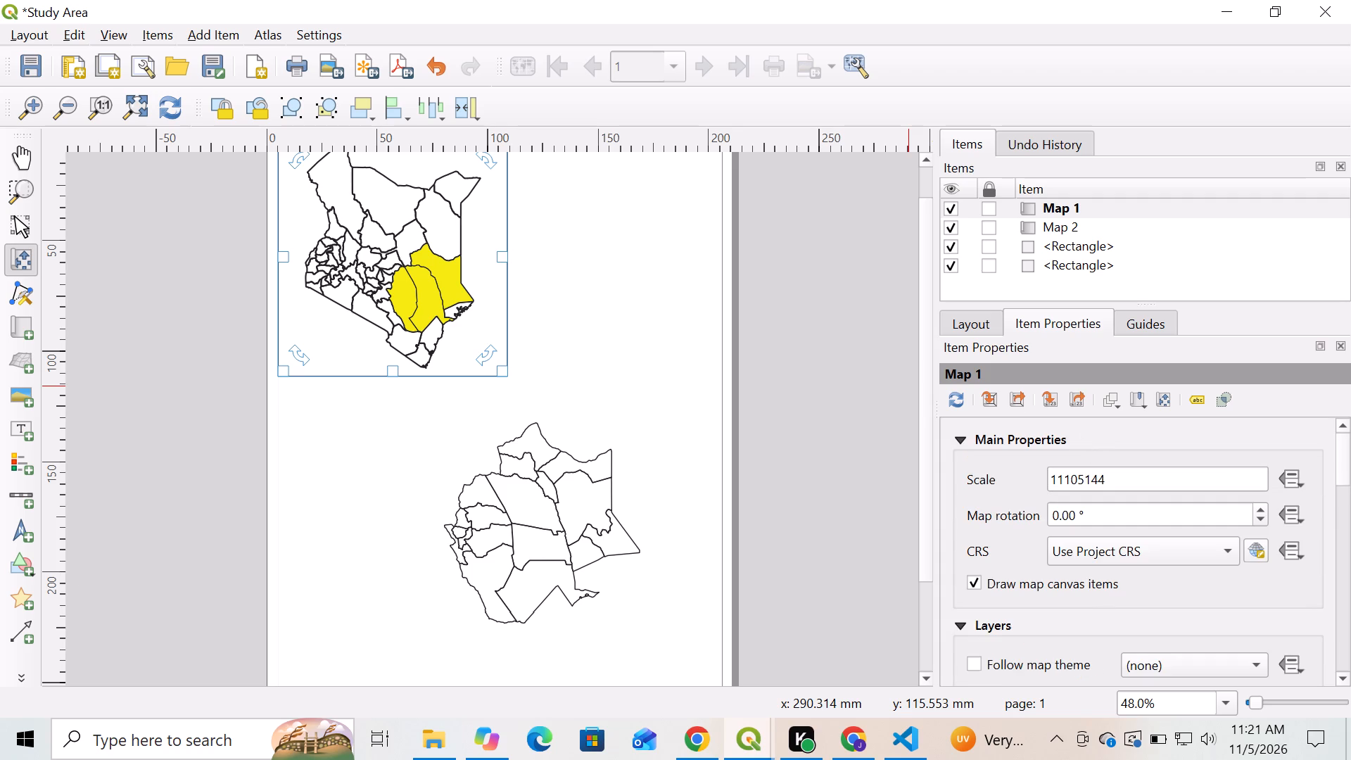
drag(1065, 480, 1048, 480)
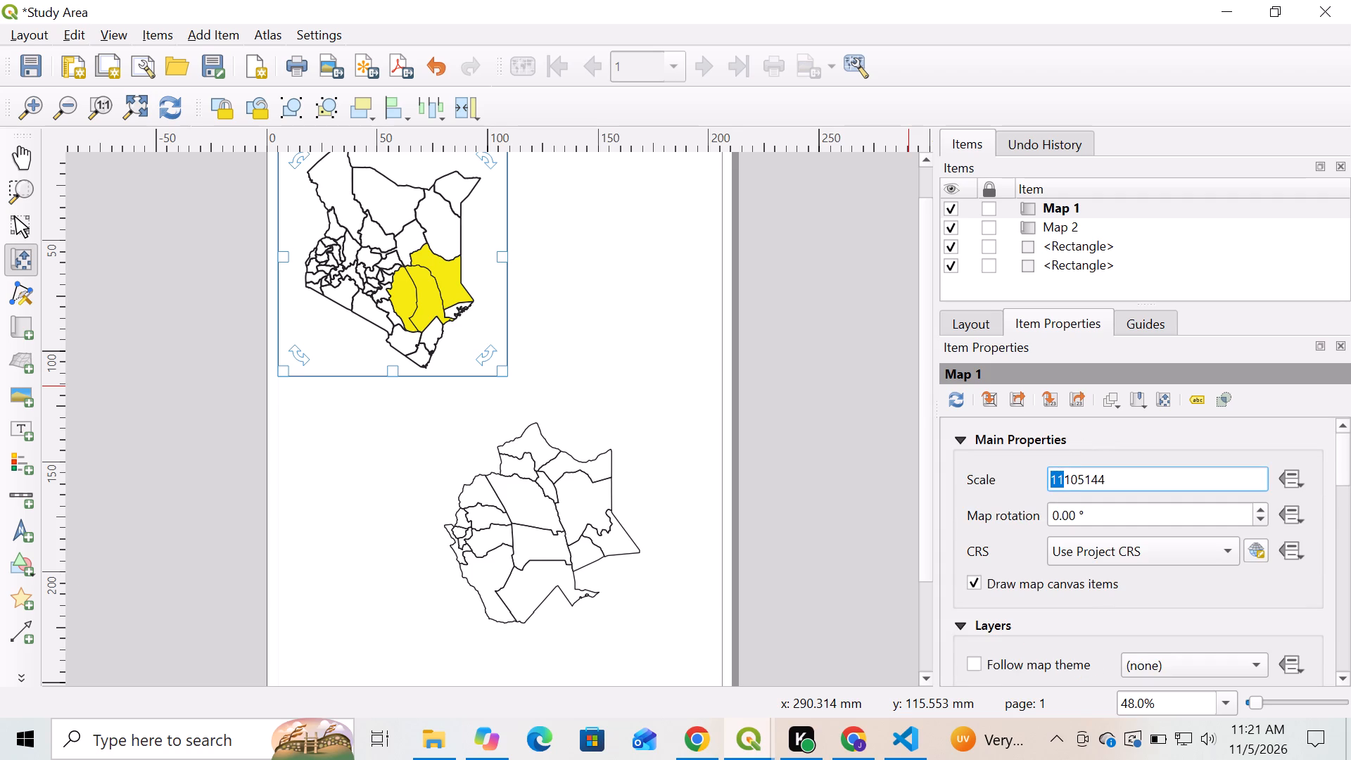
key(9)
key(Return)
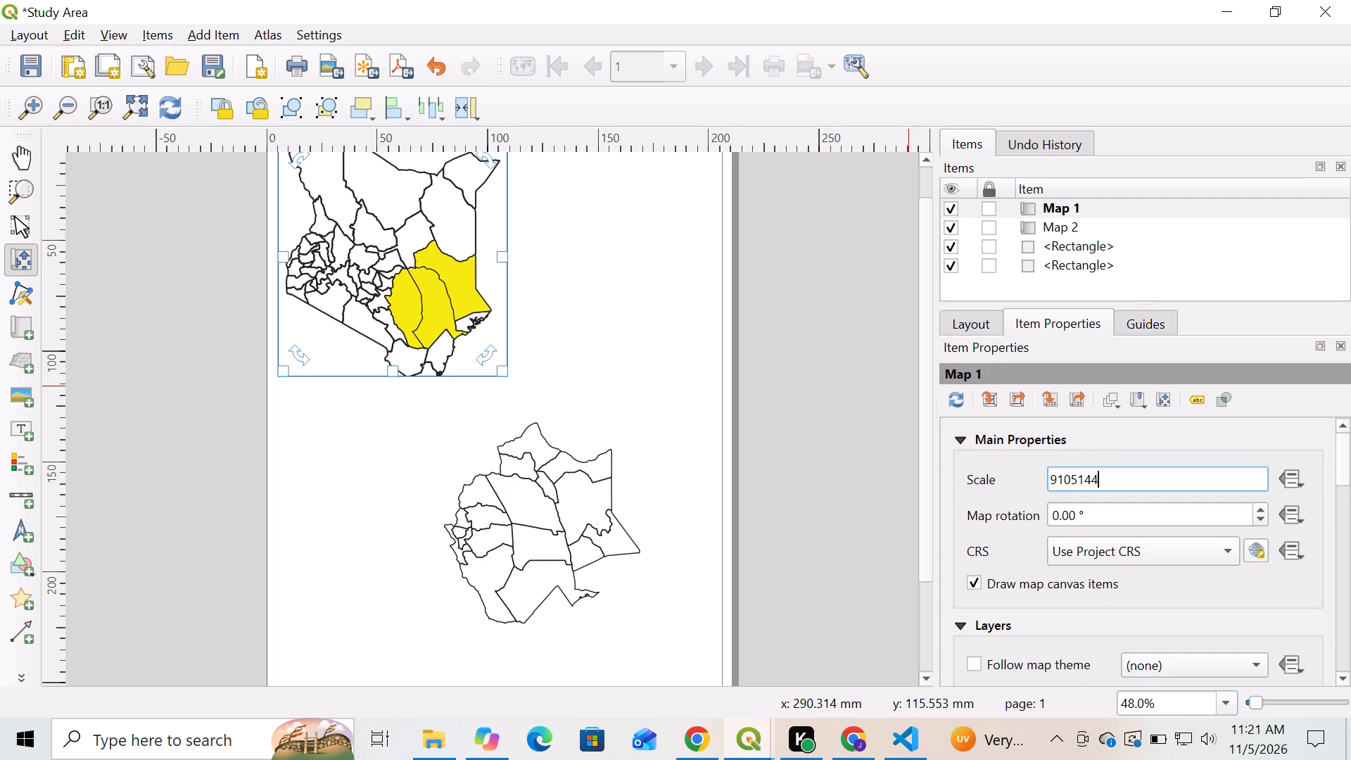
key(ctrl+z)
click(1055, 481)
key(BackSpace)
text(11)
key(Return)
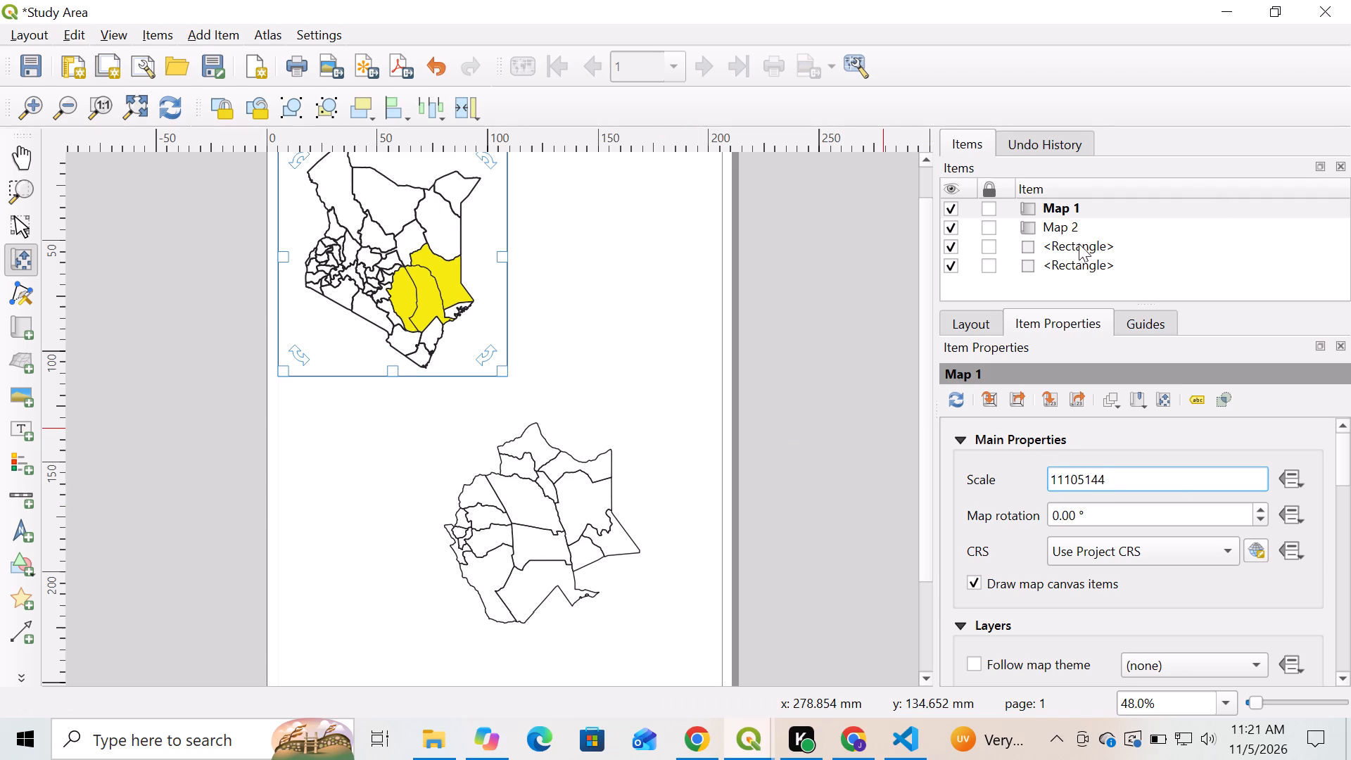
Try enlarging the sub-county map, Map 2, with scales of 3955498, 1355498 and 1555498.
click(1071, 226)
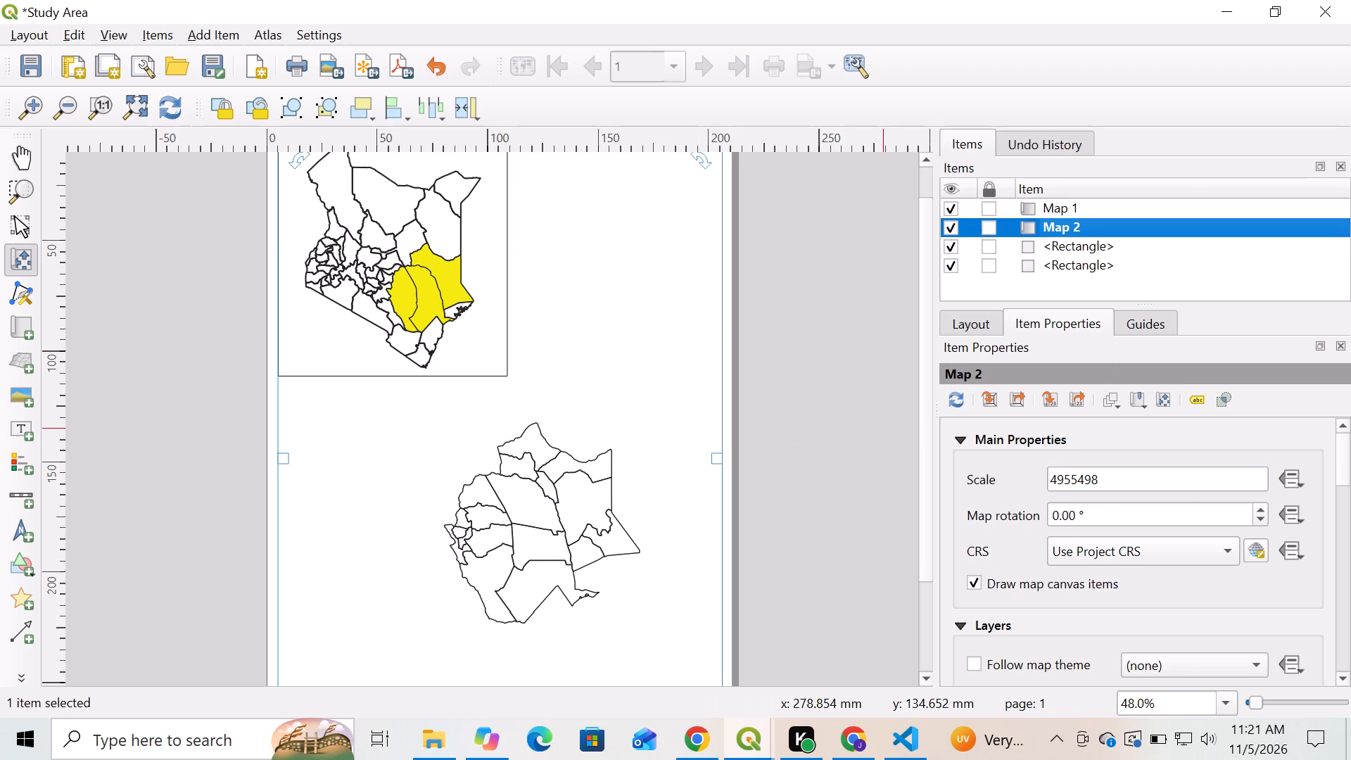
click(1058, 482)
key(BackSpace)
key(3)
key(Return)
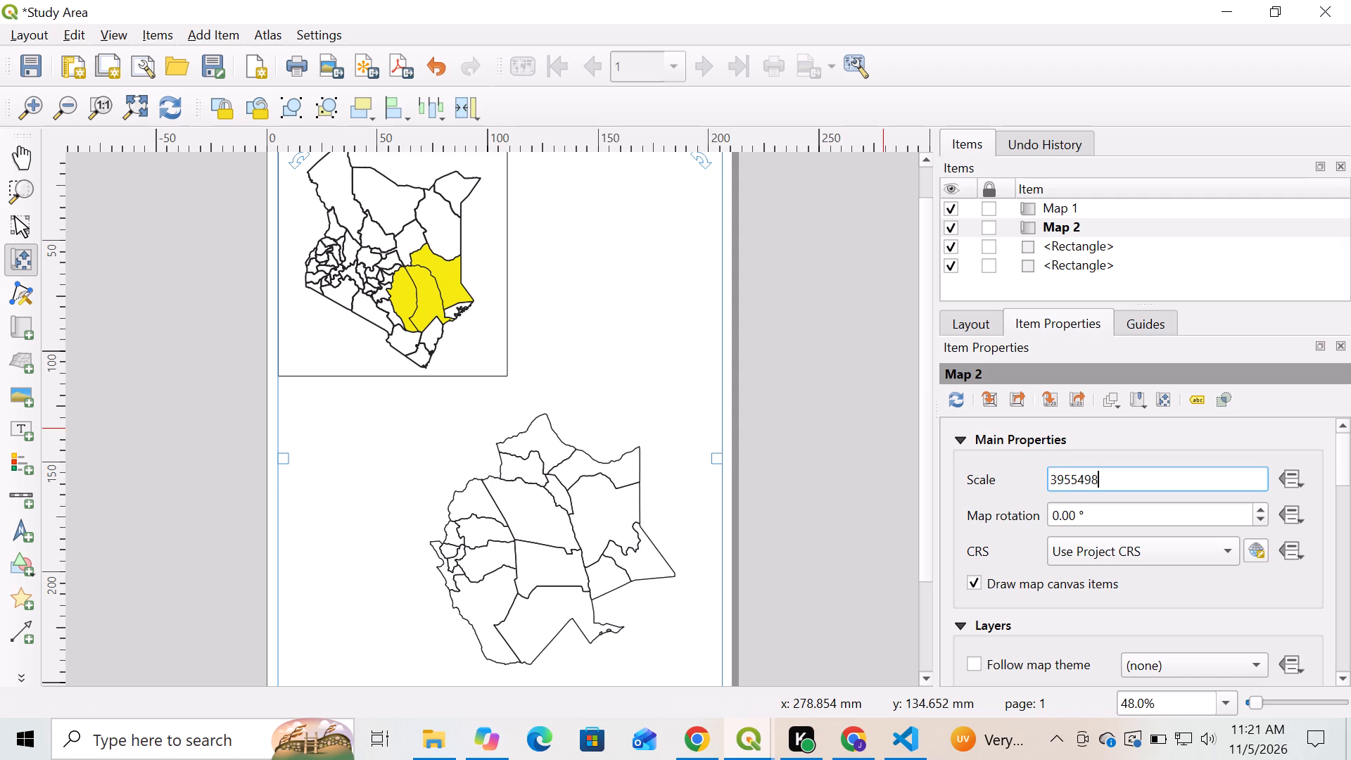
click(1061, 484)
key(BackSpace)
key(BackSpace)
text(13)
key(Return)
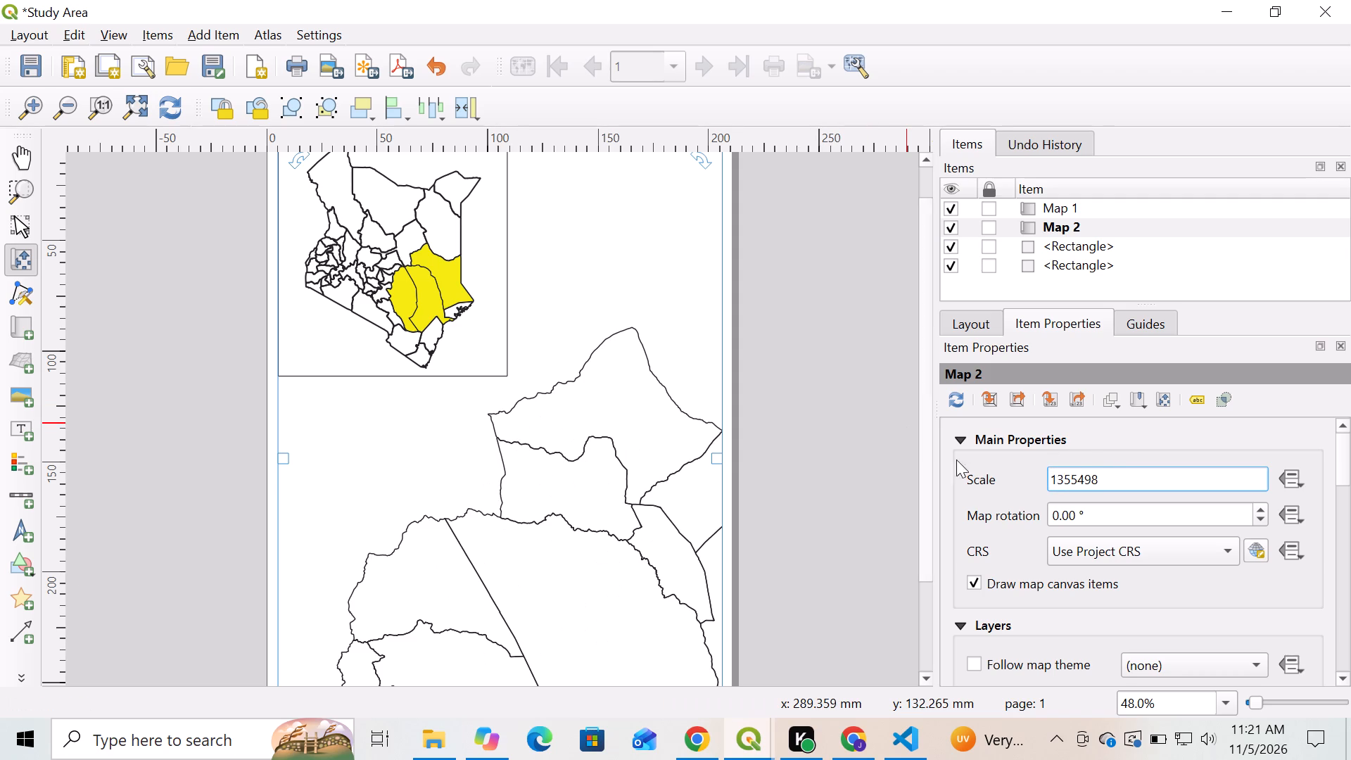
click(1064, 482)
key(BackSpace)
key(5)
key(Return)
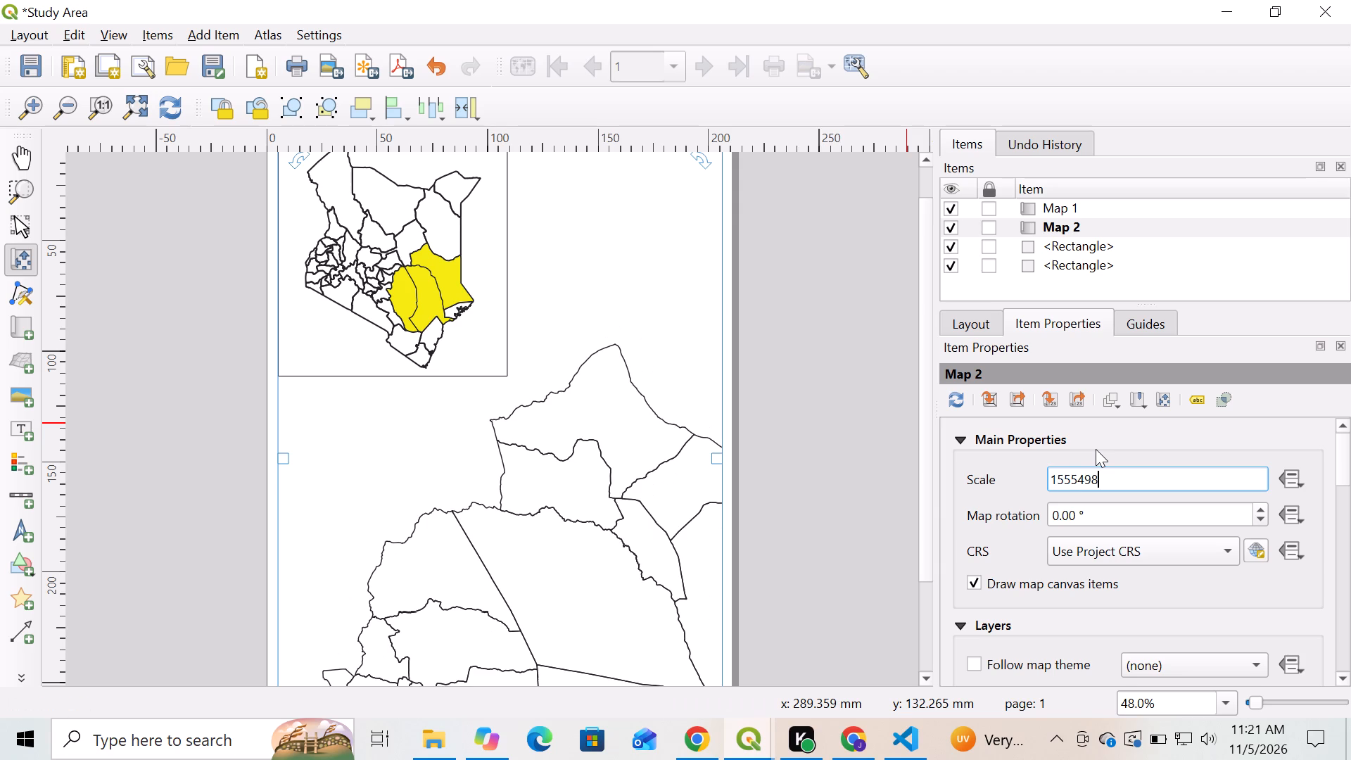
Set the scale of Map 2 to 1955498.
click(1064, 483)
key(BackSpace)
key(9)
key(Return)
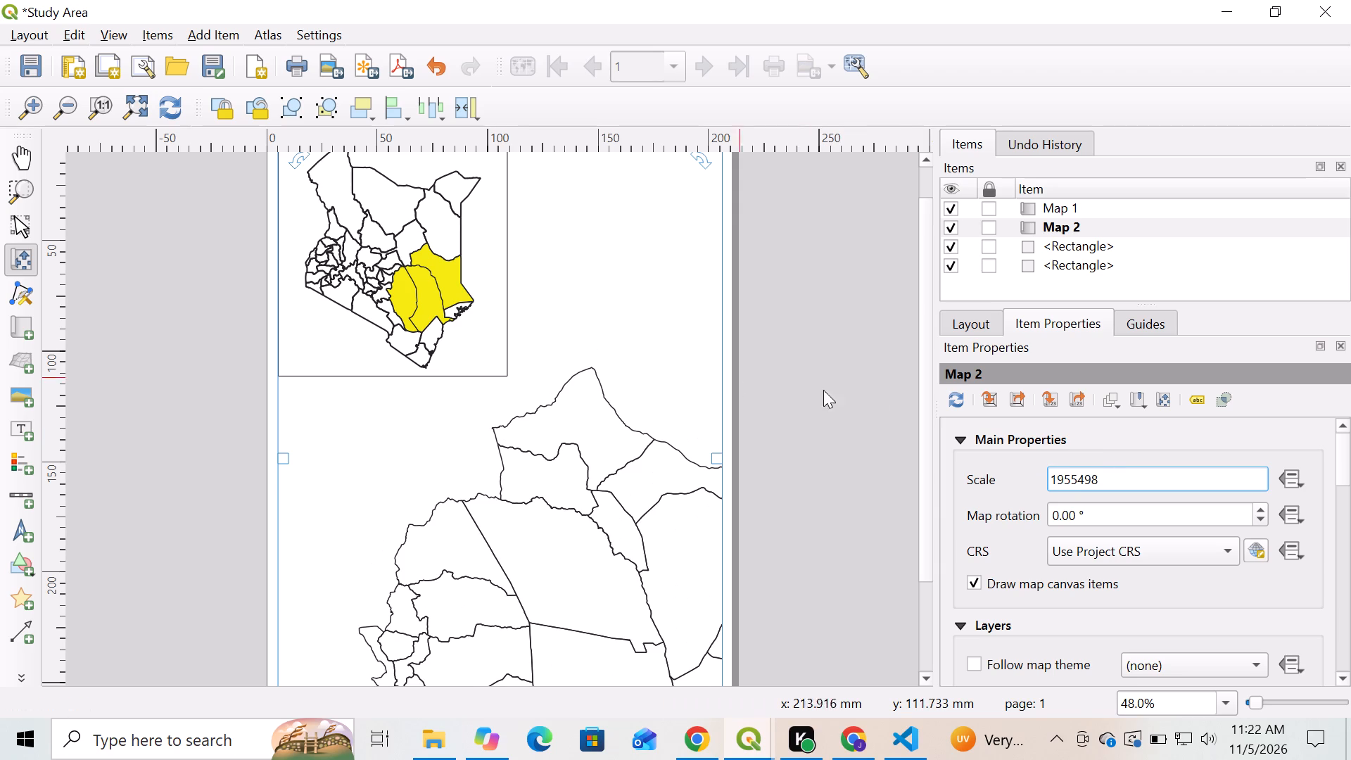
scroll(837, 371, down, 2)
click(591, 543)
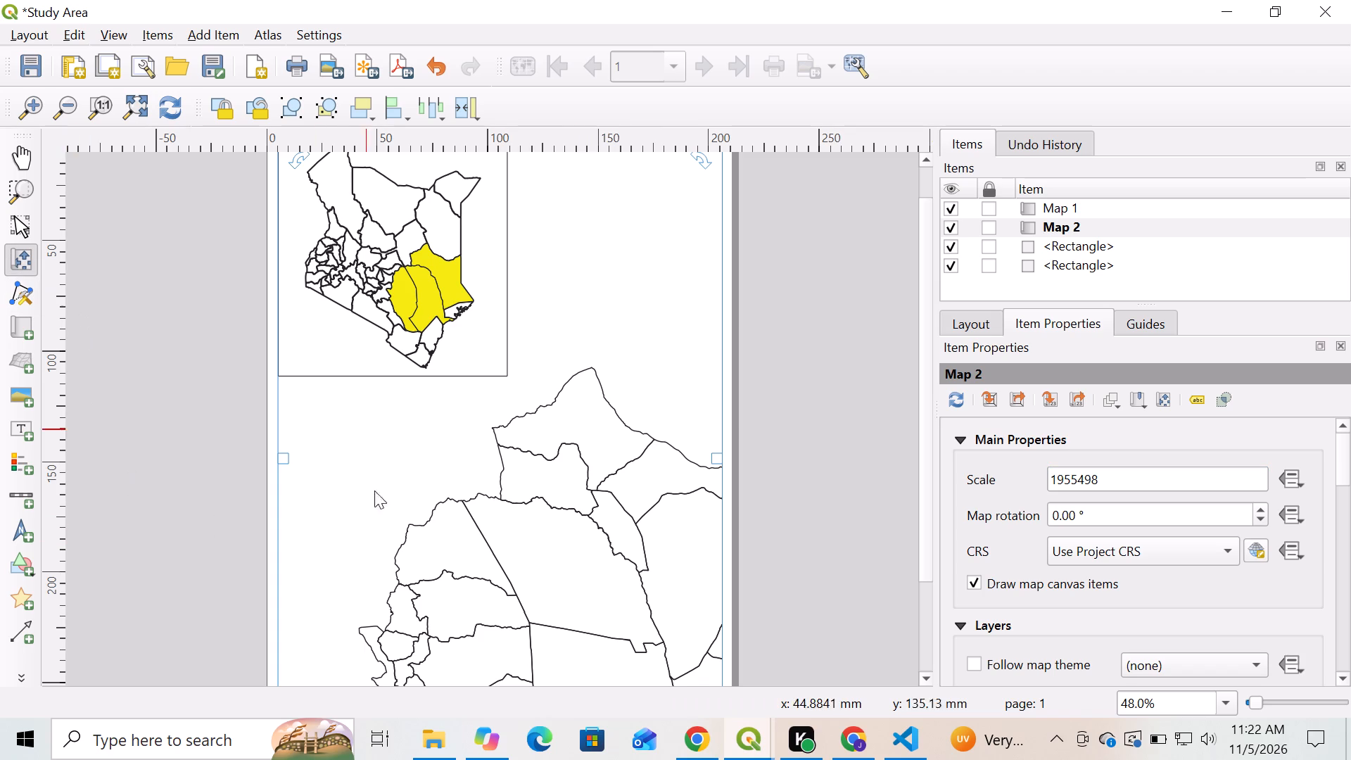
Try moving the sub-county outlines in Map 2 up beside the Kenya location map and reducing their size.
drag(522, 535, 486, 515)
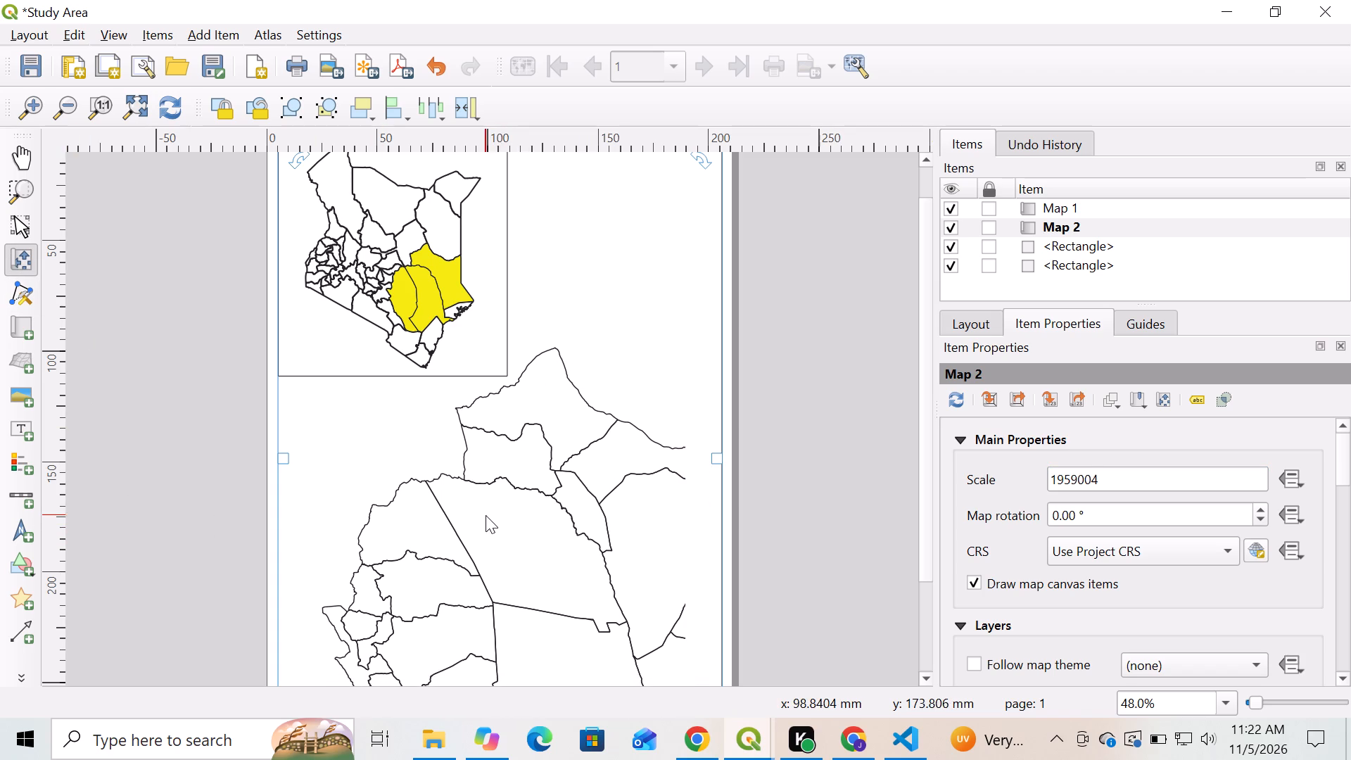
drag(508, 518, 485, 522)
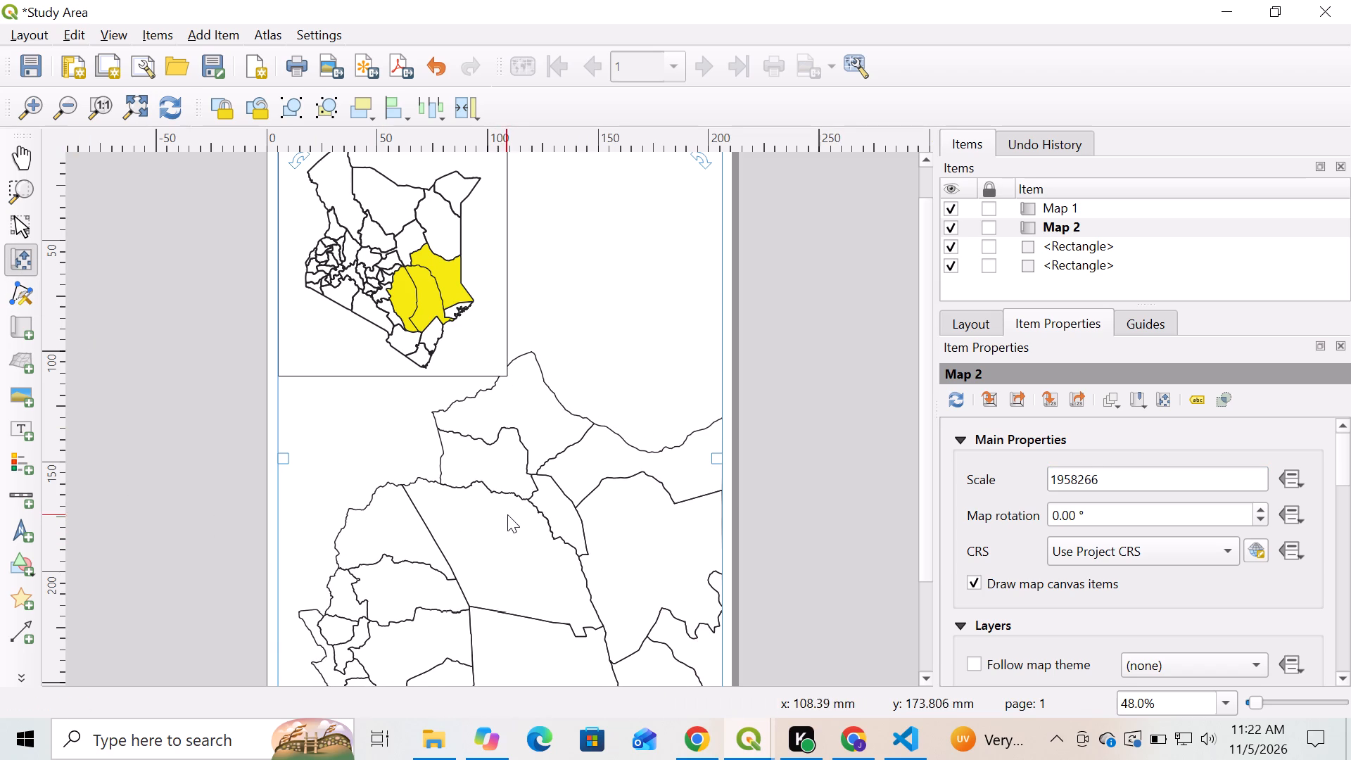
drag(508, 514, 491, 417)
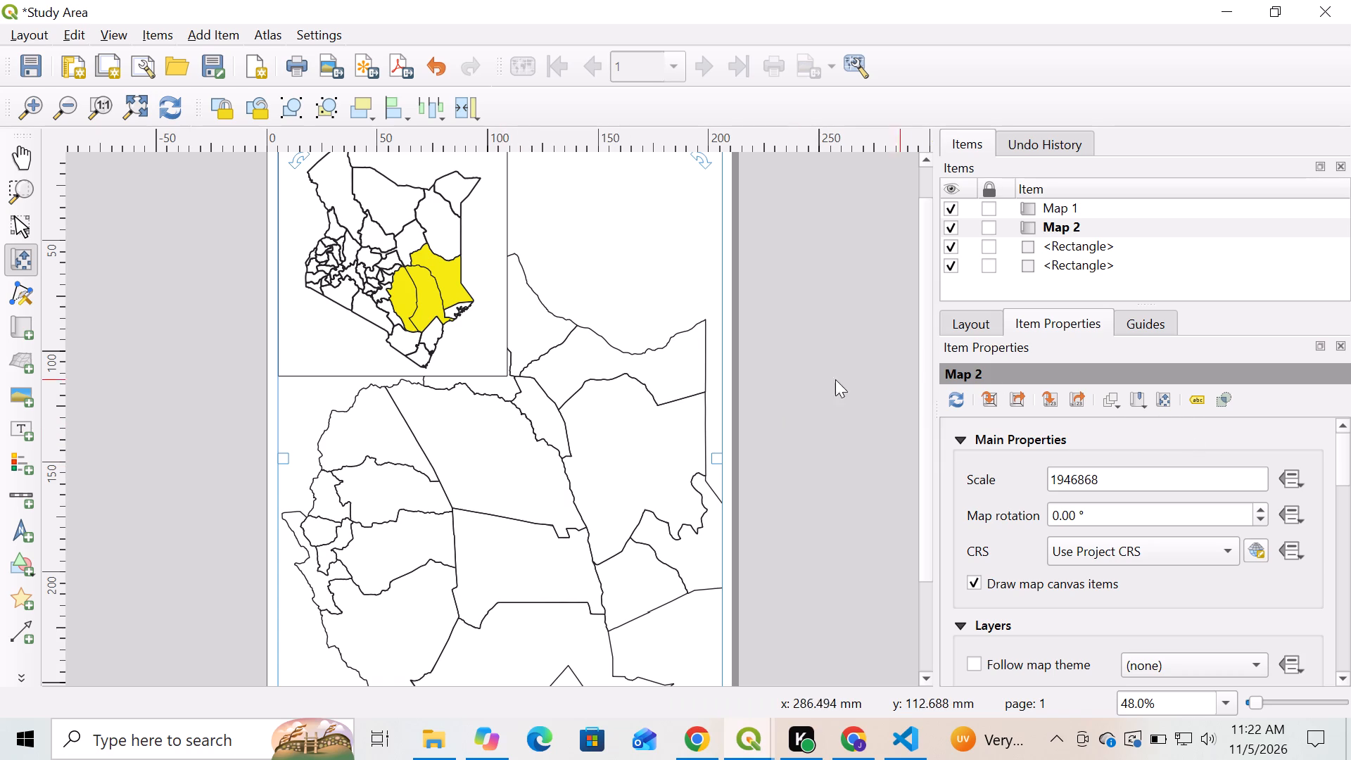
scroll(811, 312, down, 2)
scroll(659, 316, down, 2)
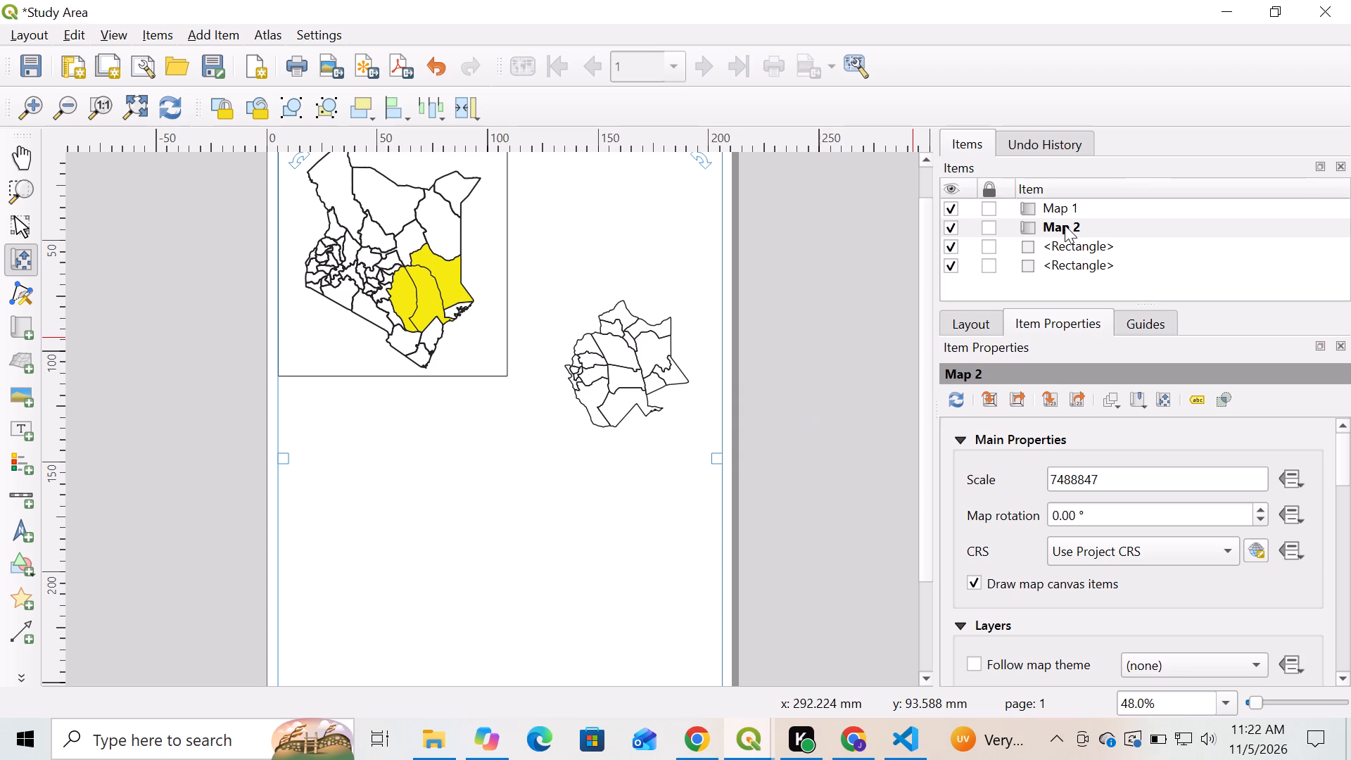
Change the A4 layout page's orientation to Landscape.
click(580, 528)
right_click(580, 528)
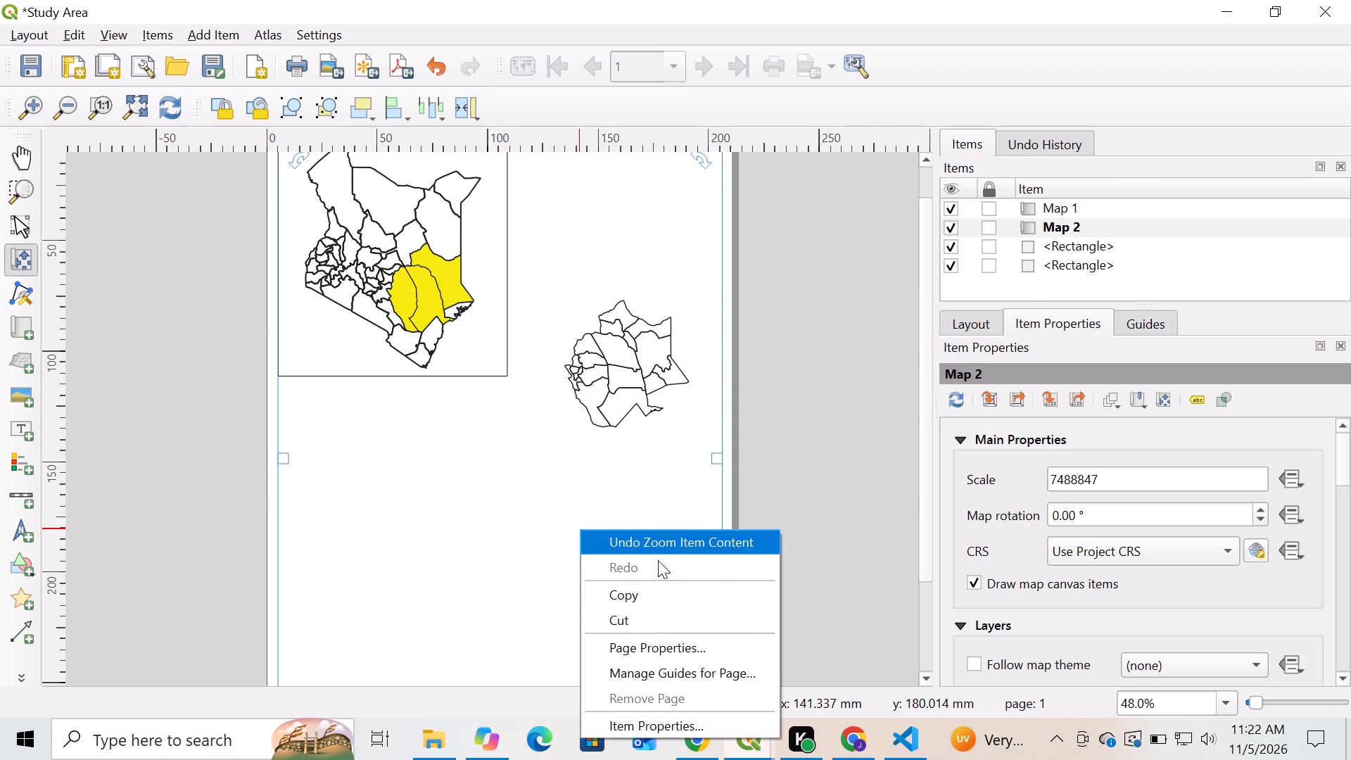
click(678, 644)
click(1070, 457)
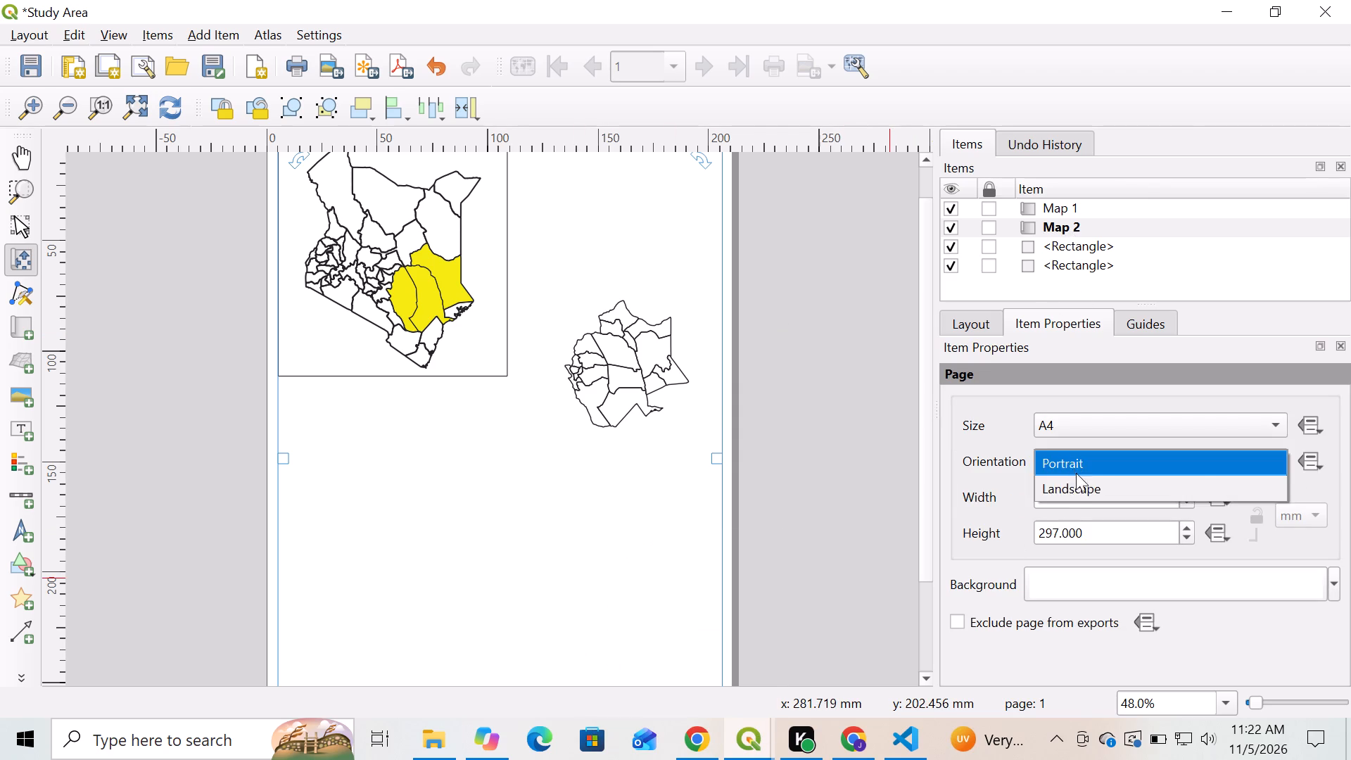
click(1076, 480)
Delete the two existing maps, Map 2 and Map 1, from the layout.
scroll(877, 371, down, 2)
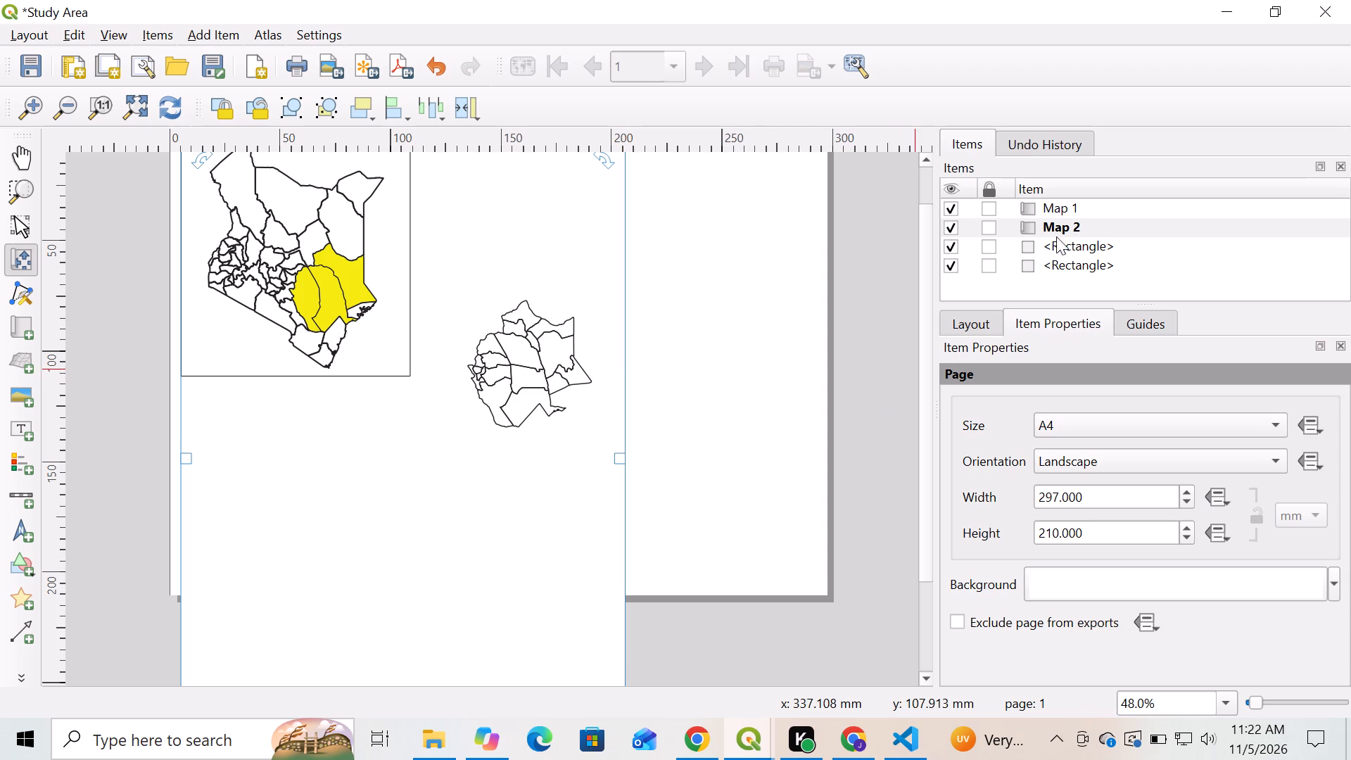
click(951, 232)
click(946, 207)
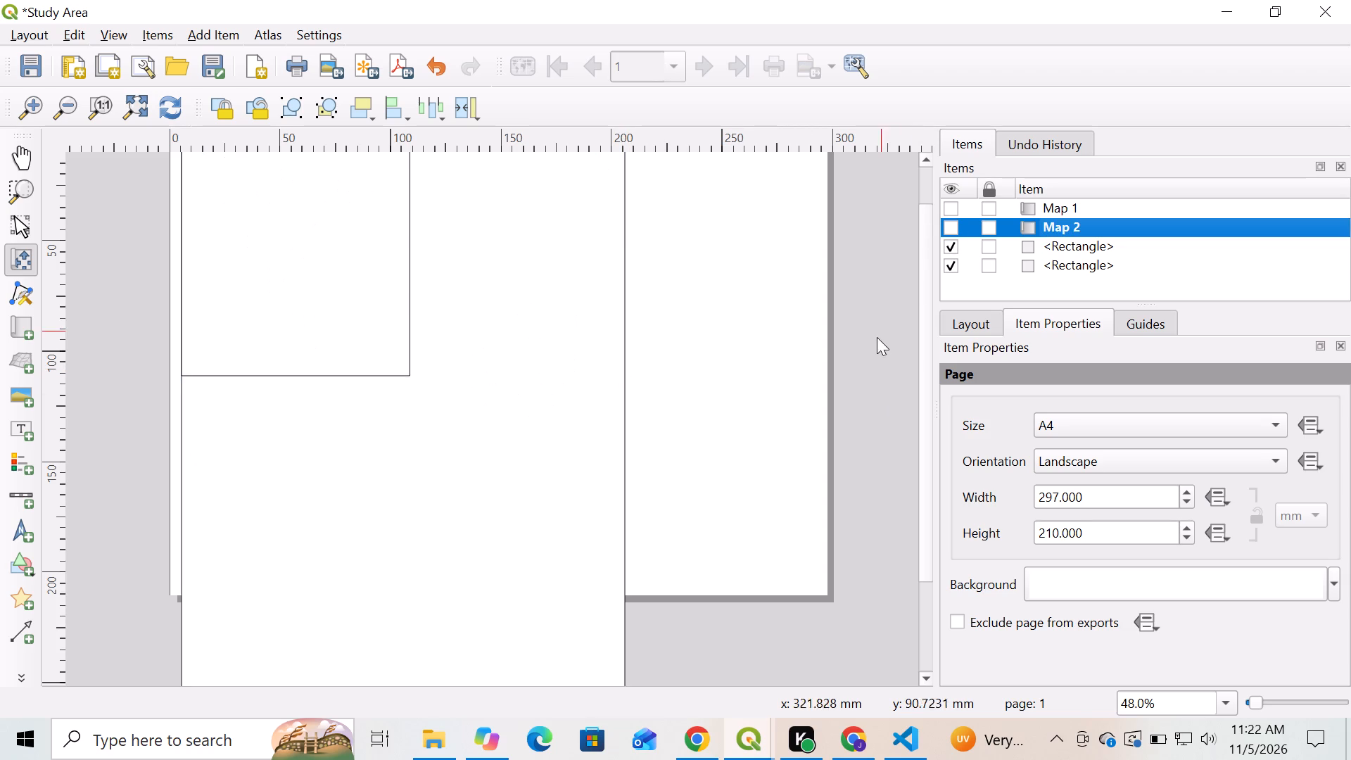
scroll(874, 341, down, 1)
click(605, 413)
click(399, 351)
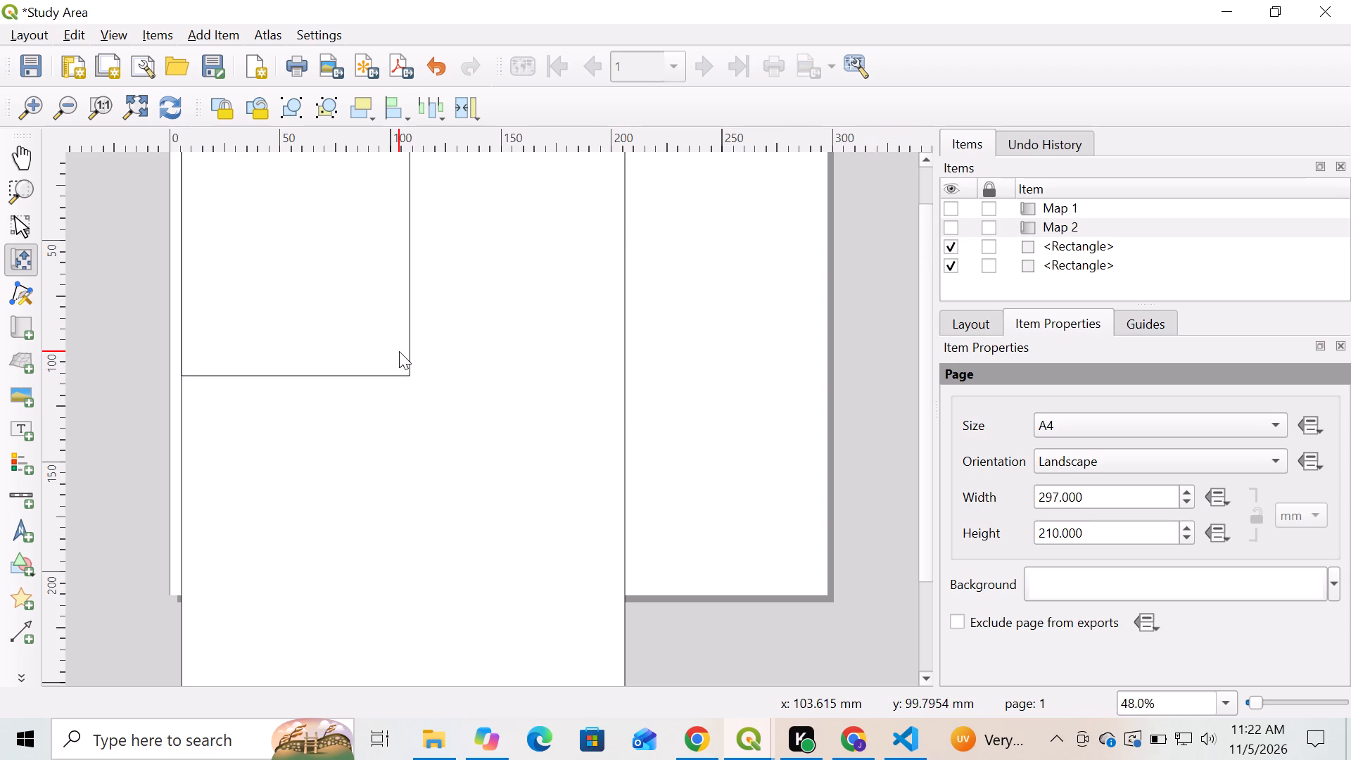
click(1054, 227)
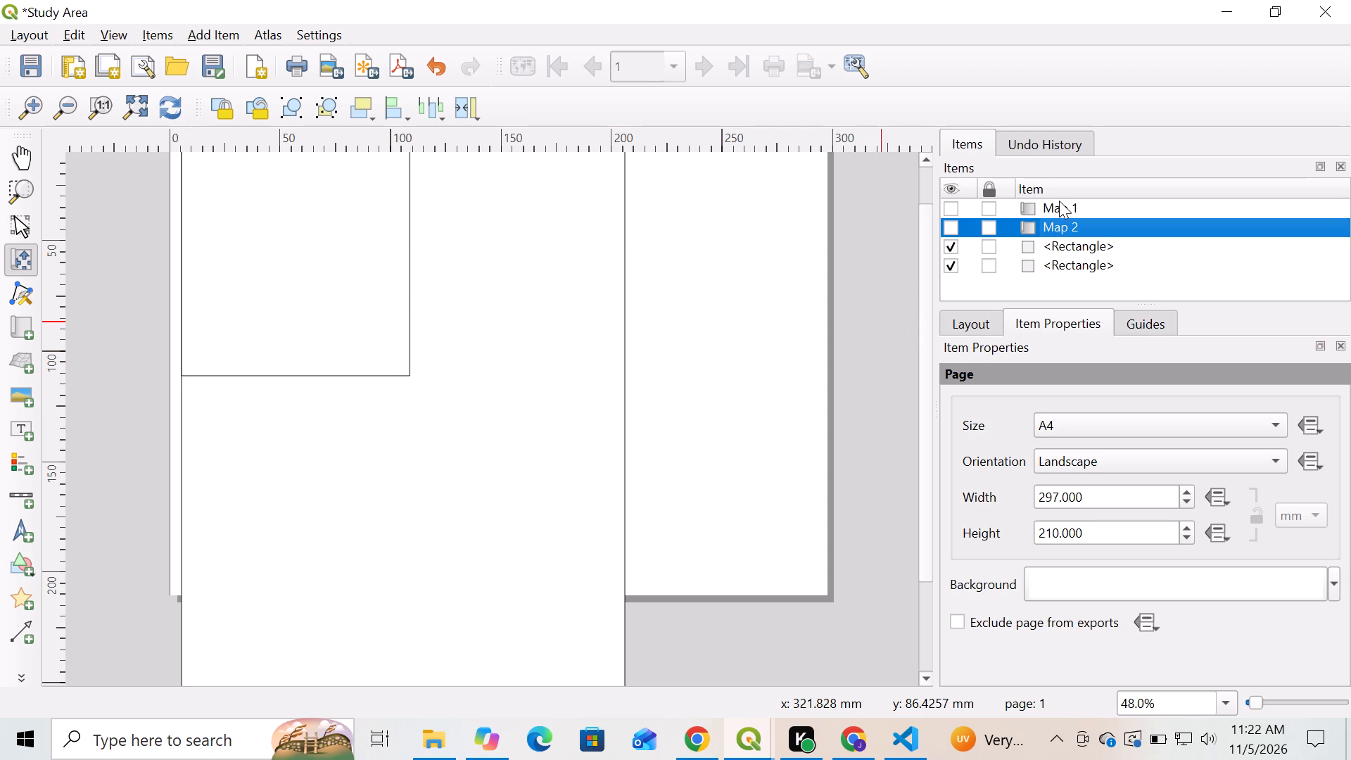
click(1059, 201)
ctrl+click(1062, 227)
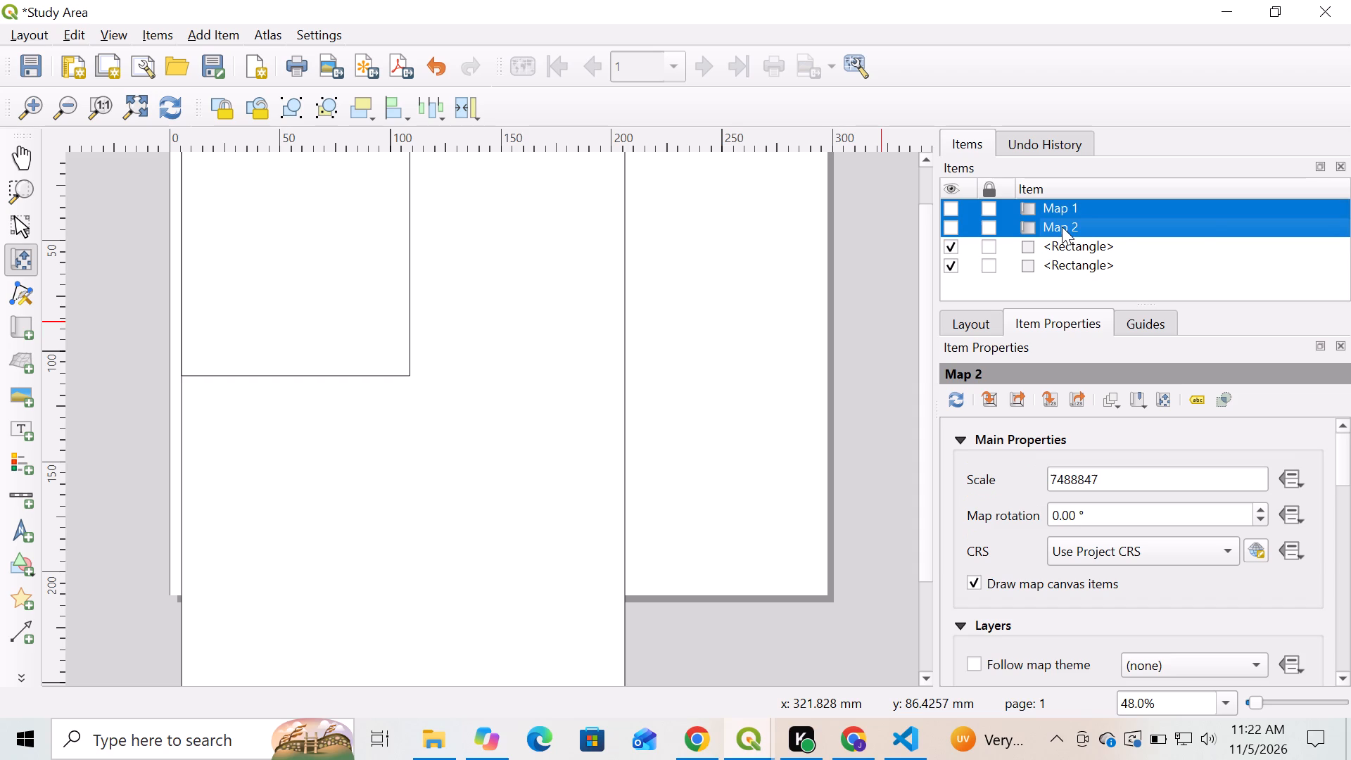
ctrl+right_click(1062, 227)
click(1112, 246)
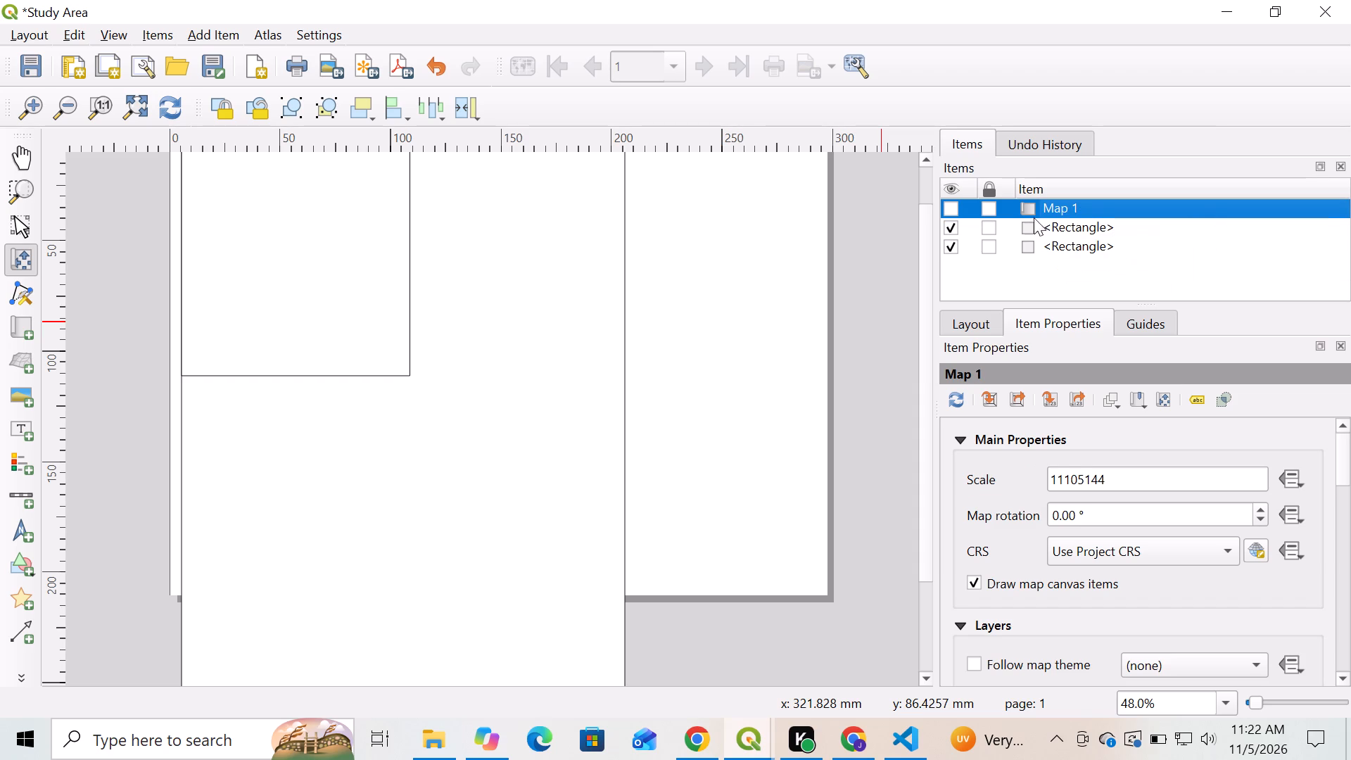
click(1055, 227)
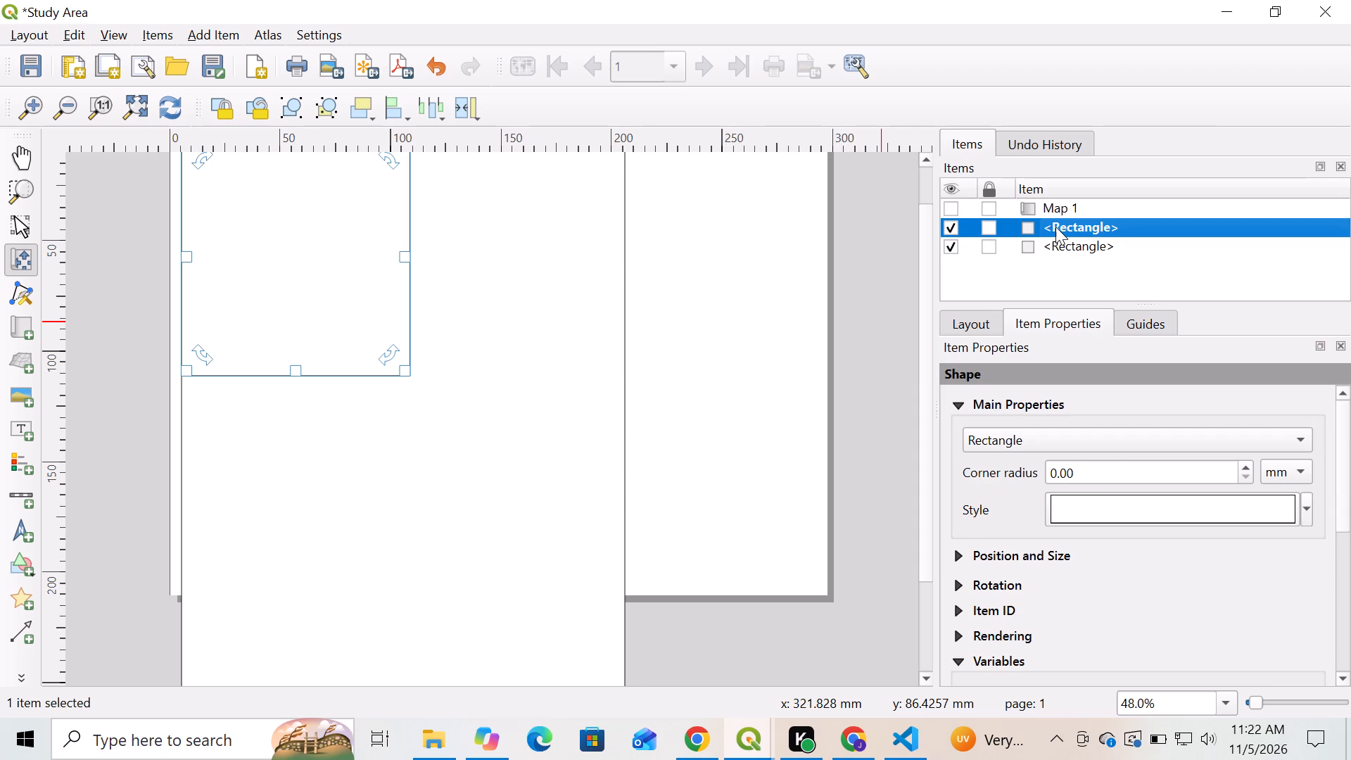
click(1044, 207)
right_click(1044, 207)
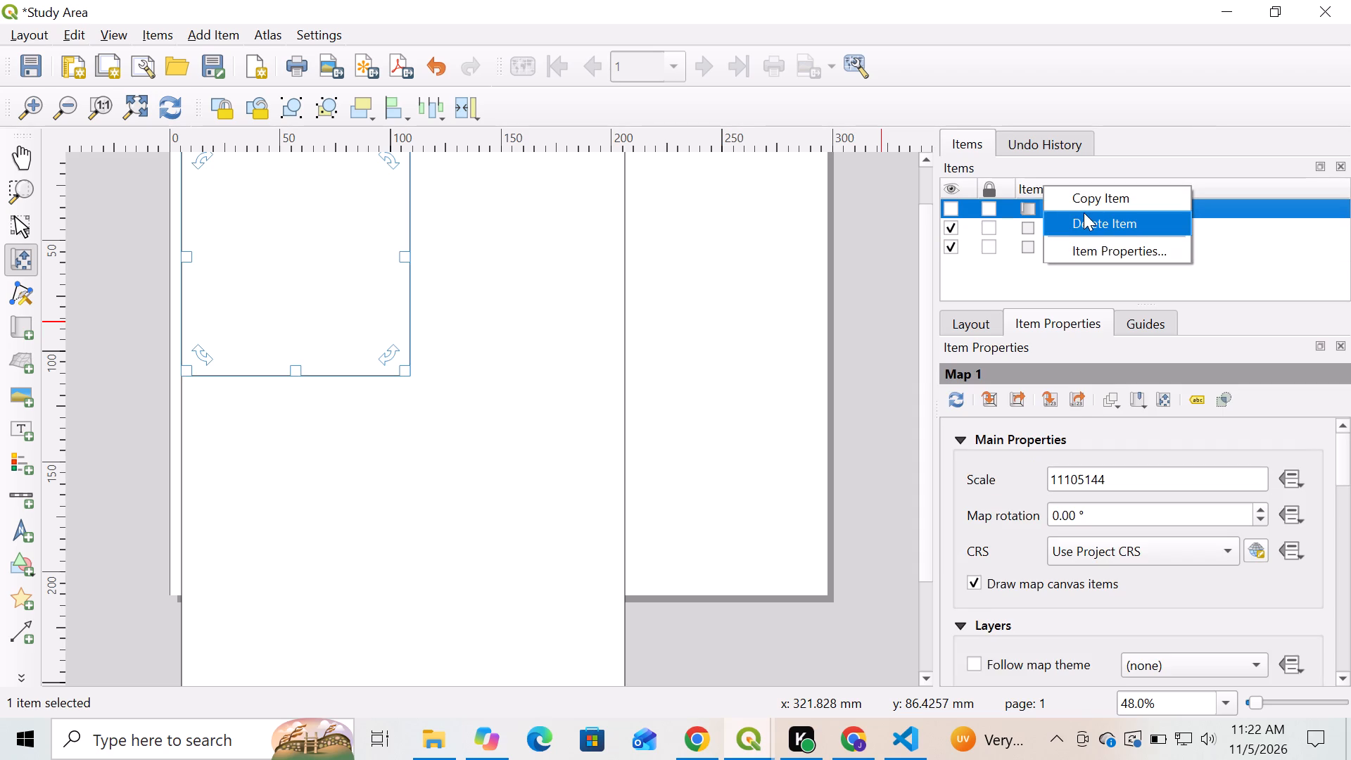
click(1084, 213)
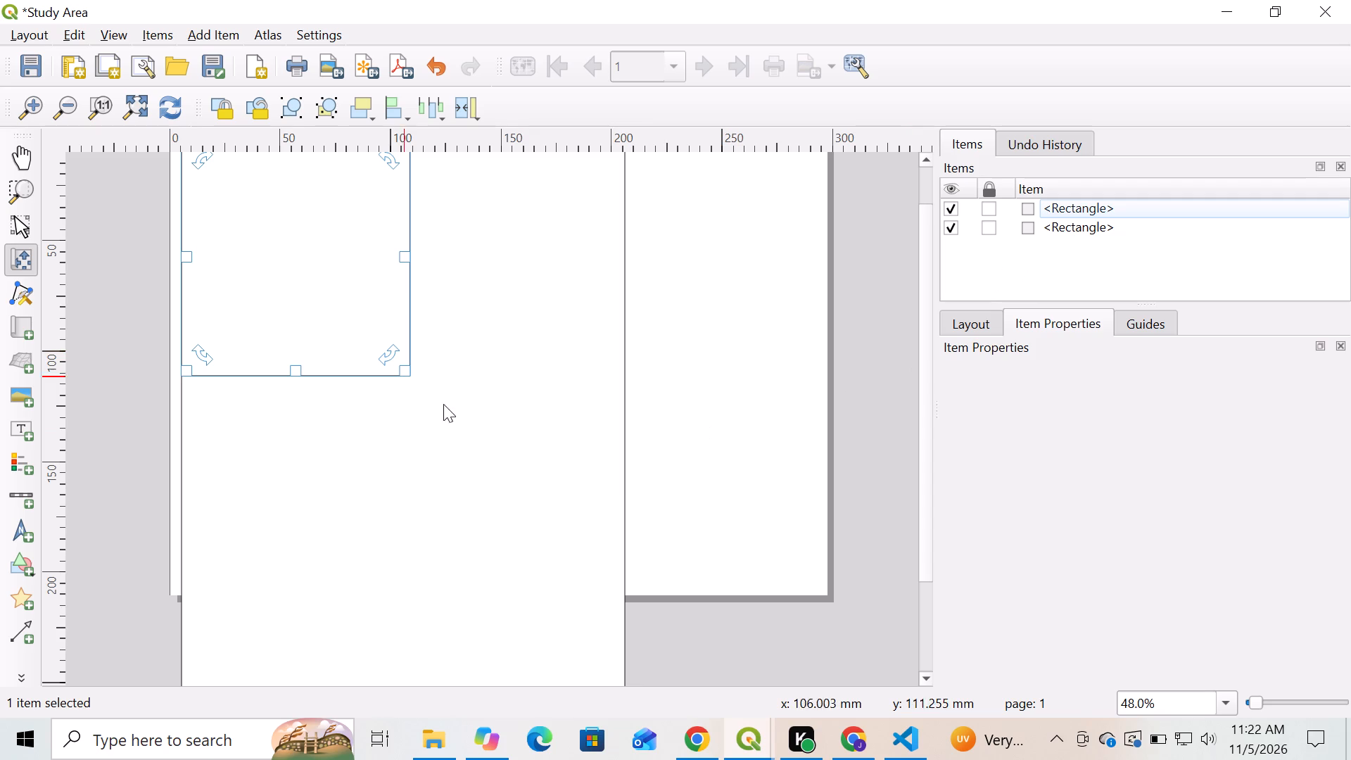
Delete both remaining rectangle frames so that the landscape page is empty.
click(953, 210)
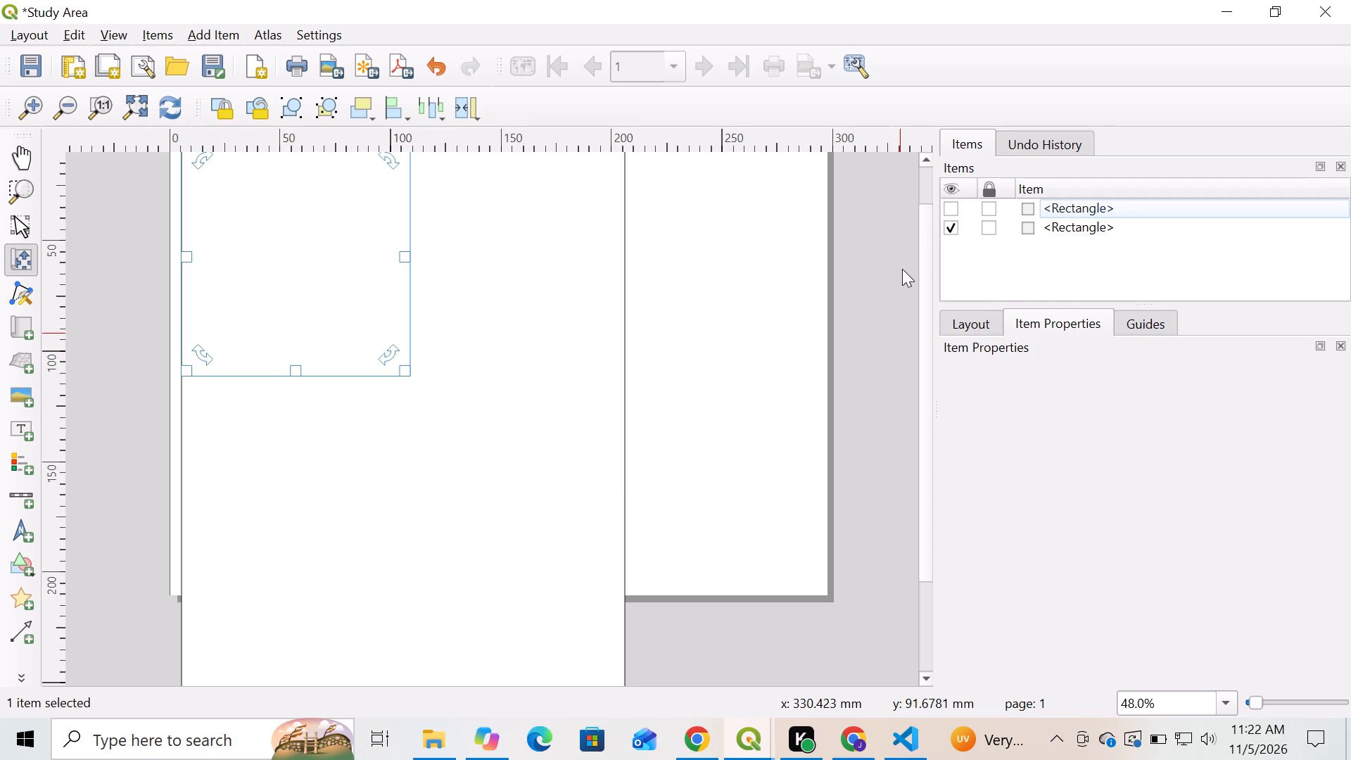
scroll(845, 400, down, 1)
click(584, 444)
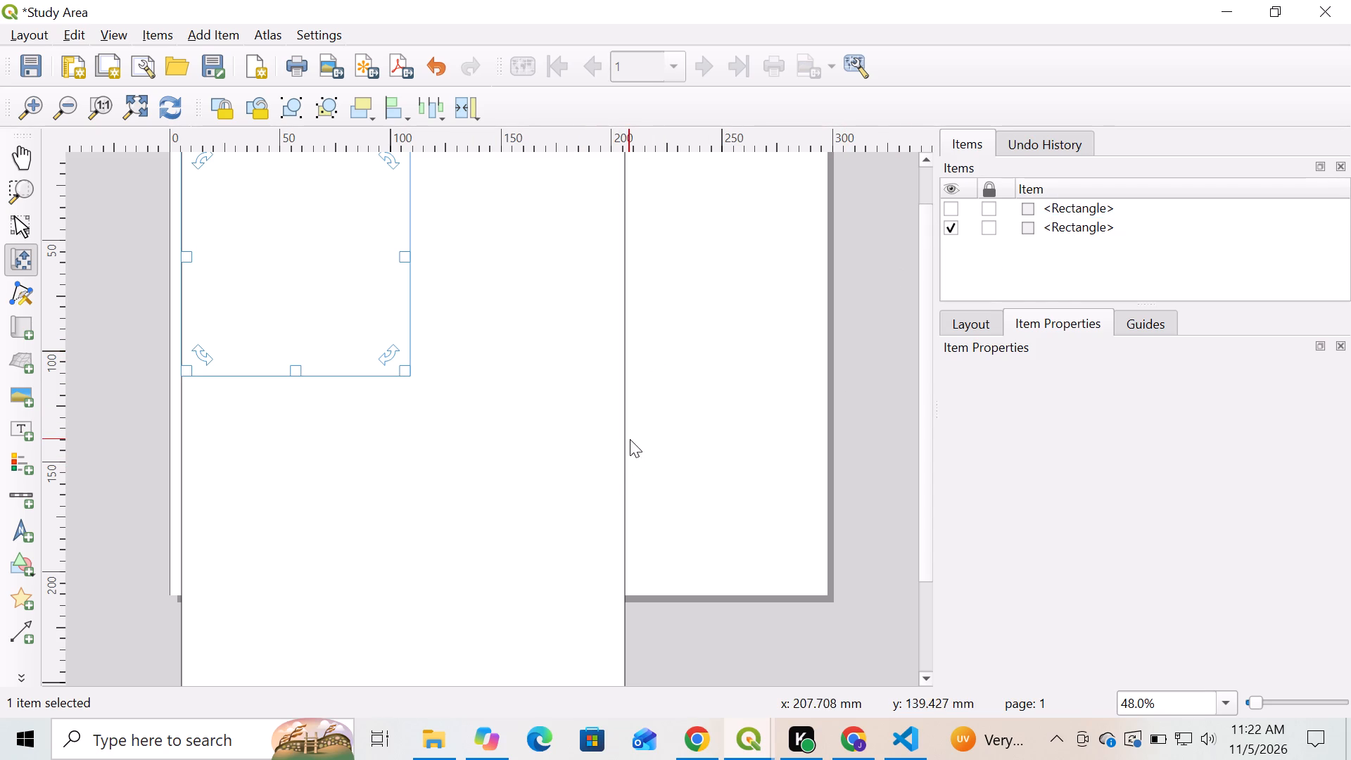
click(1067, 227)
ctrl+click(1061, 208)
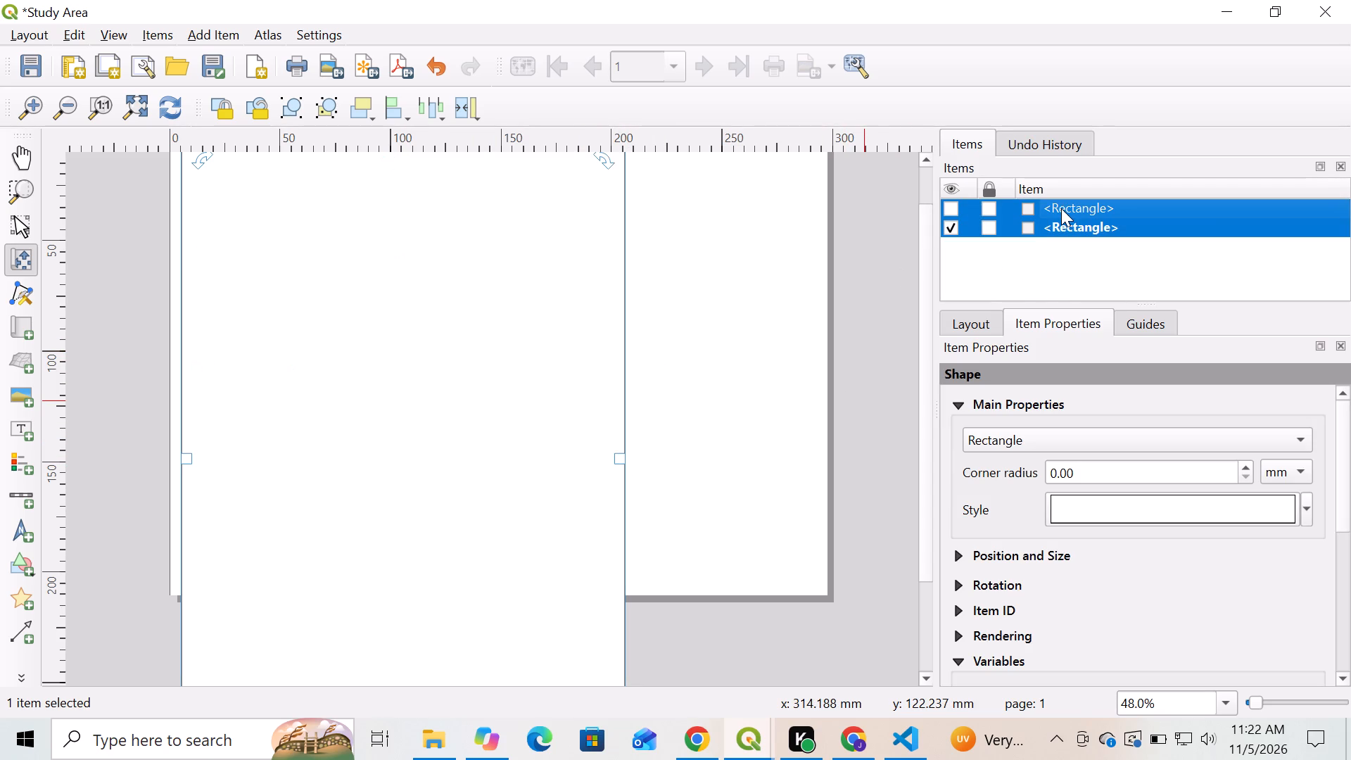
right_click(1060, 209)
click(1120, 227)
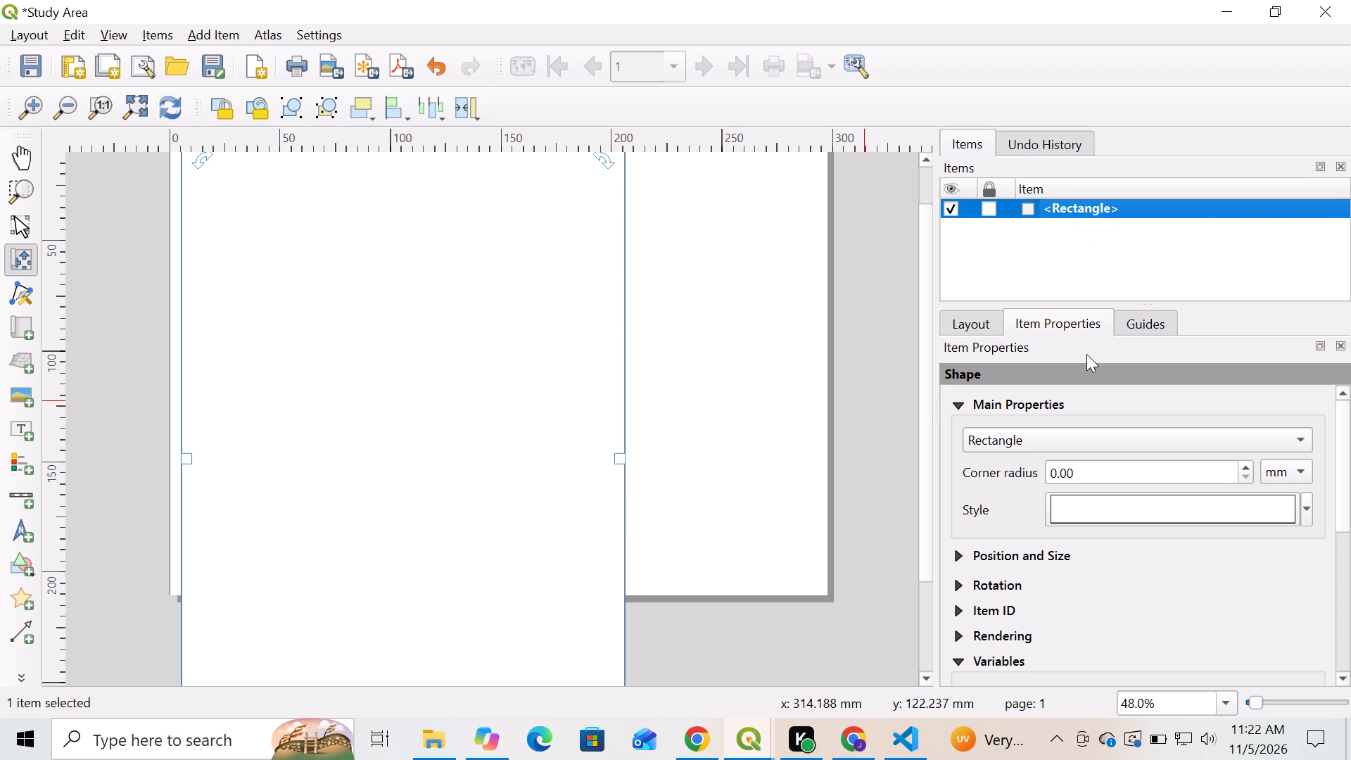
right_click(1065, 205)
click(1133, 227)
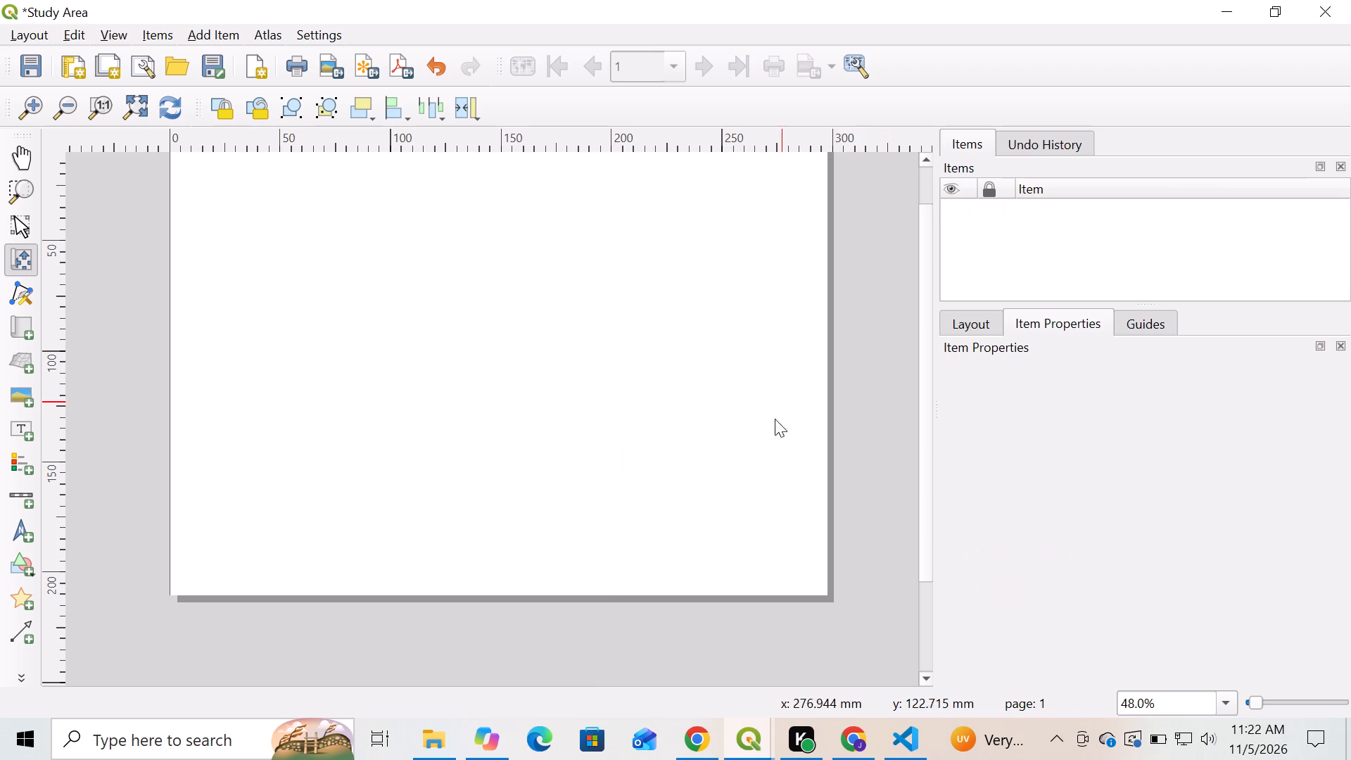
Draw a rectangle frame just inside the edges of the landscape page.
scroll(787, 437, down, 3)
scroll(895, 355, up, 2)
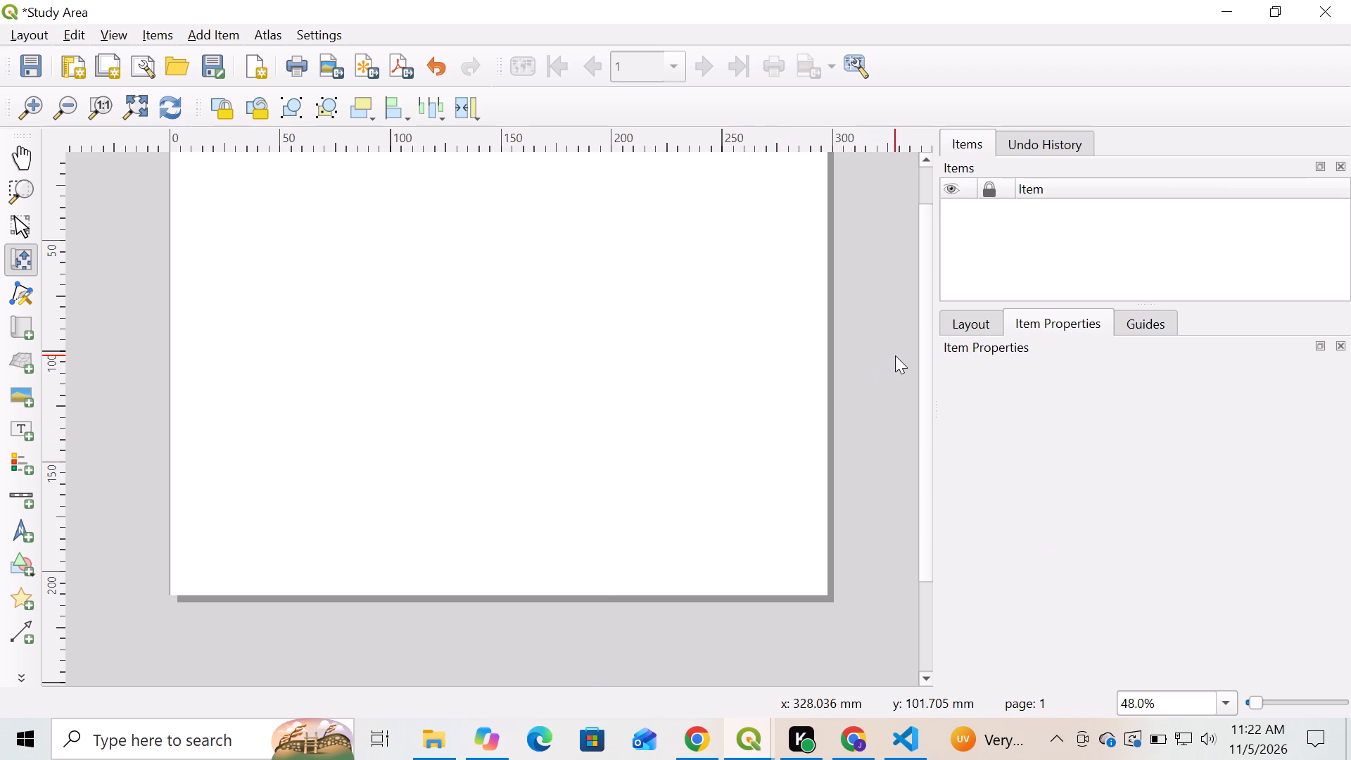
scroll(927, 433, up, 2)
click(224, 27)
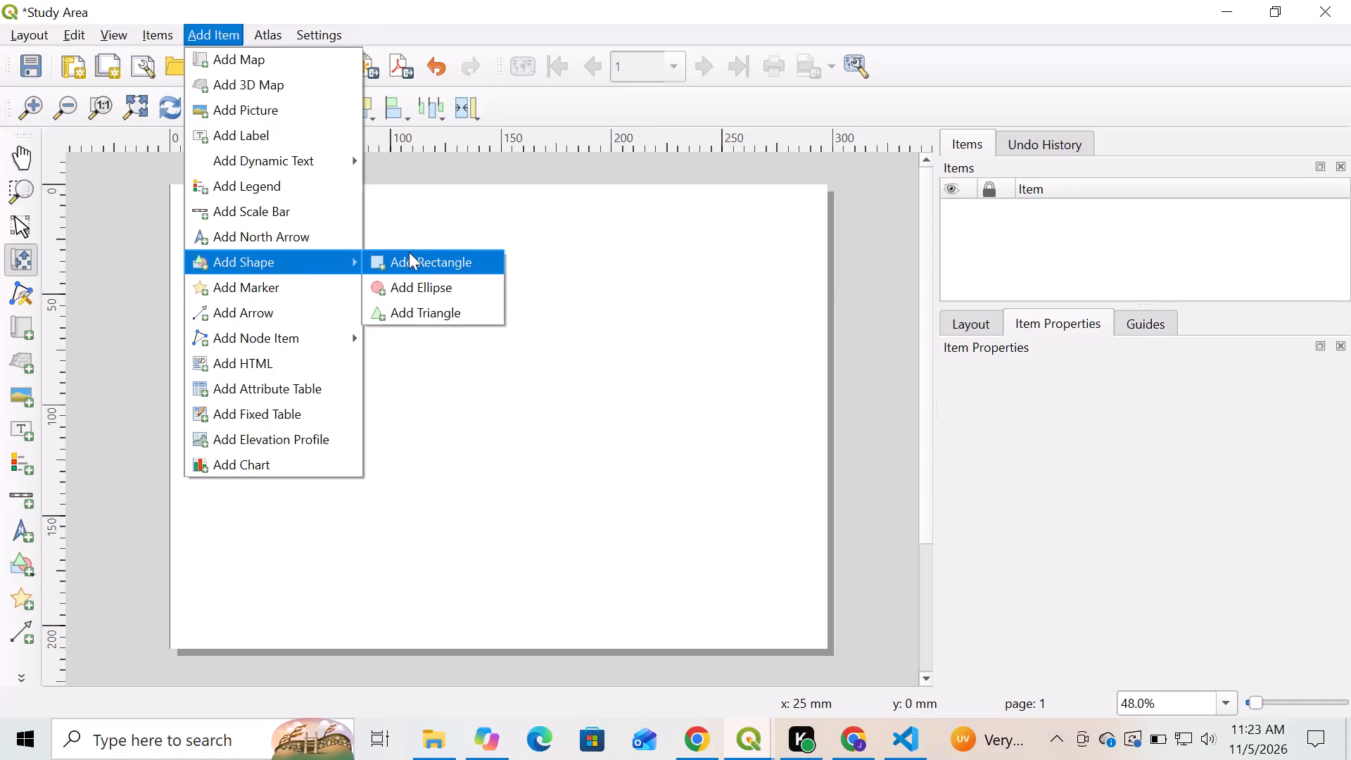
click(409, 252)
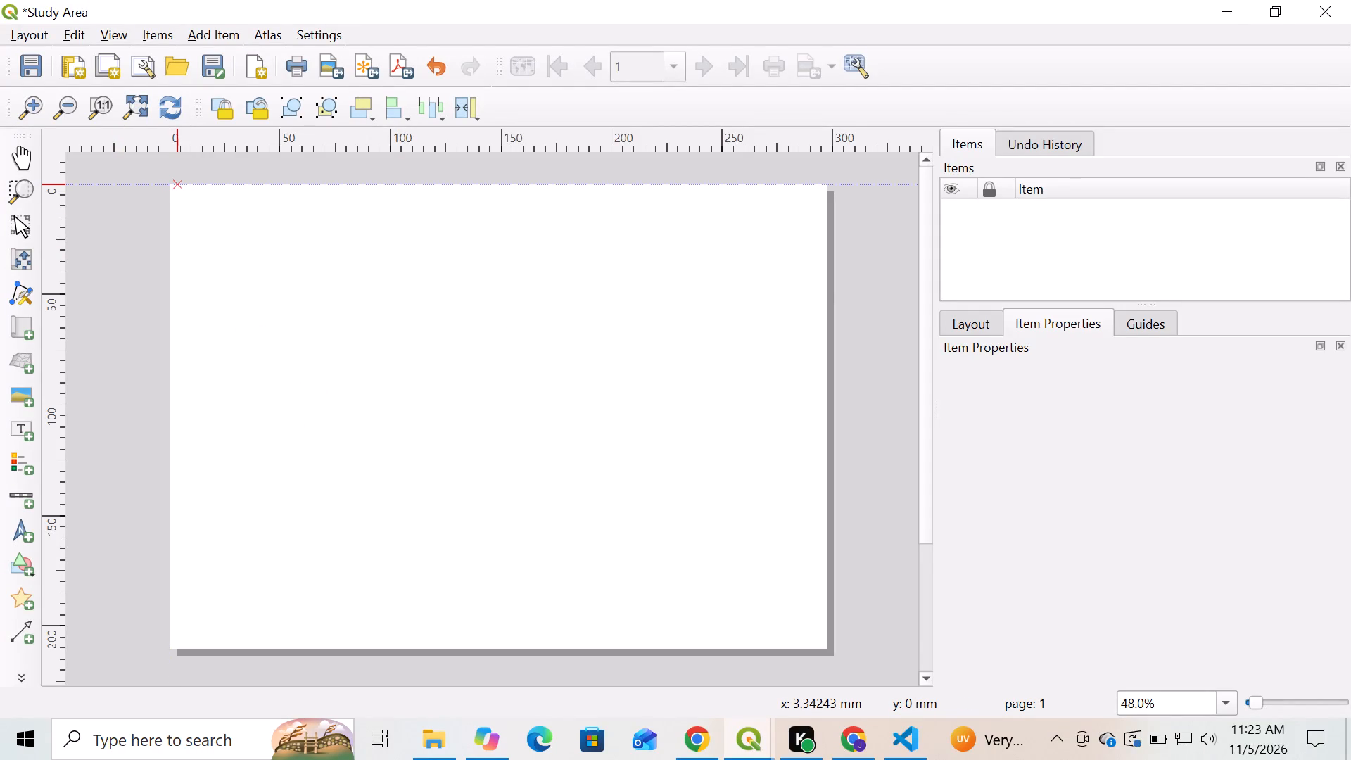
drag(180, 191, 738, 593)
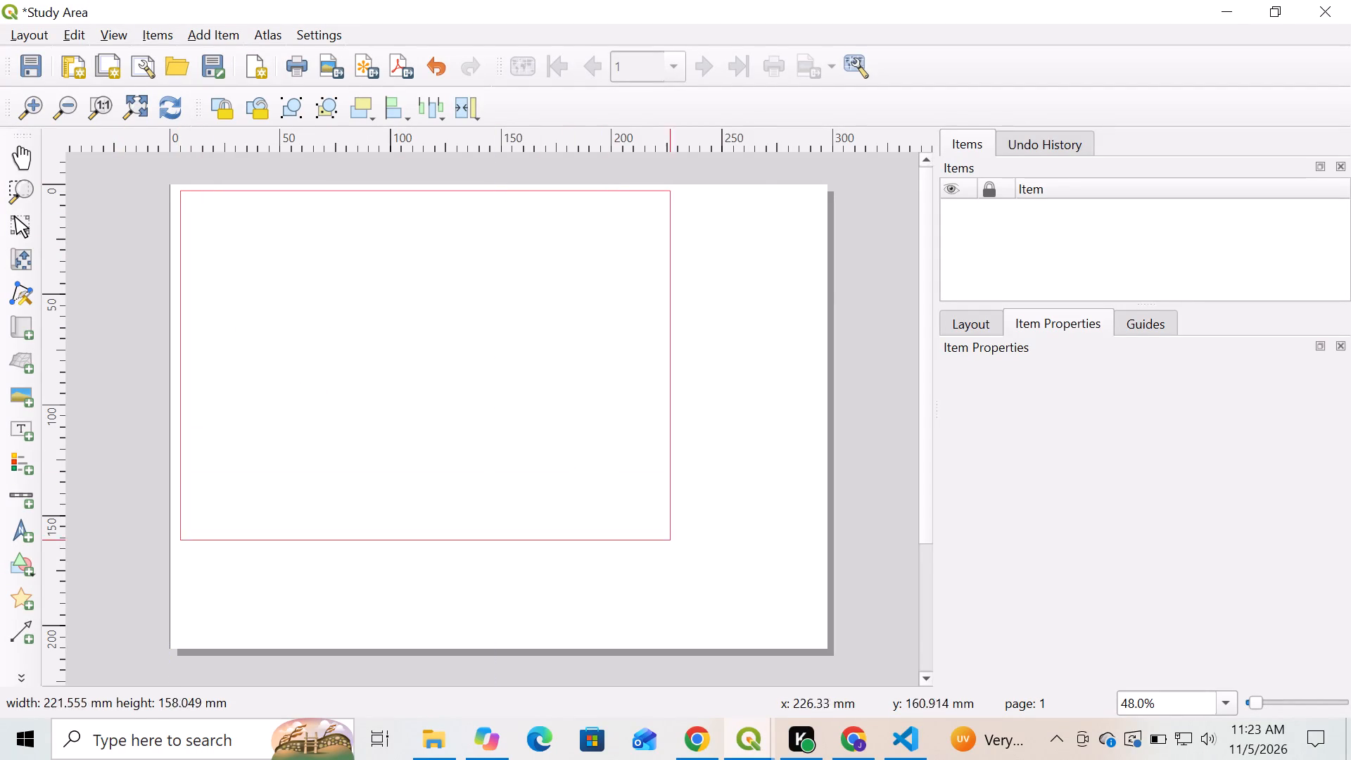
drag(738, 593, 820, 642)
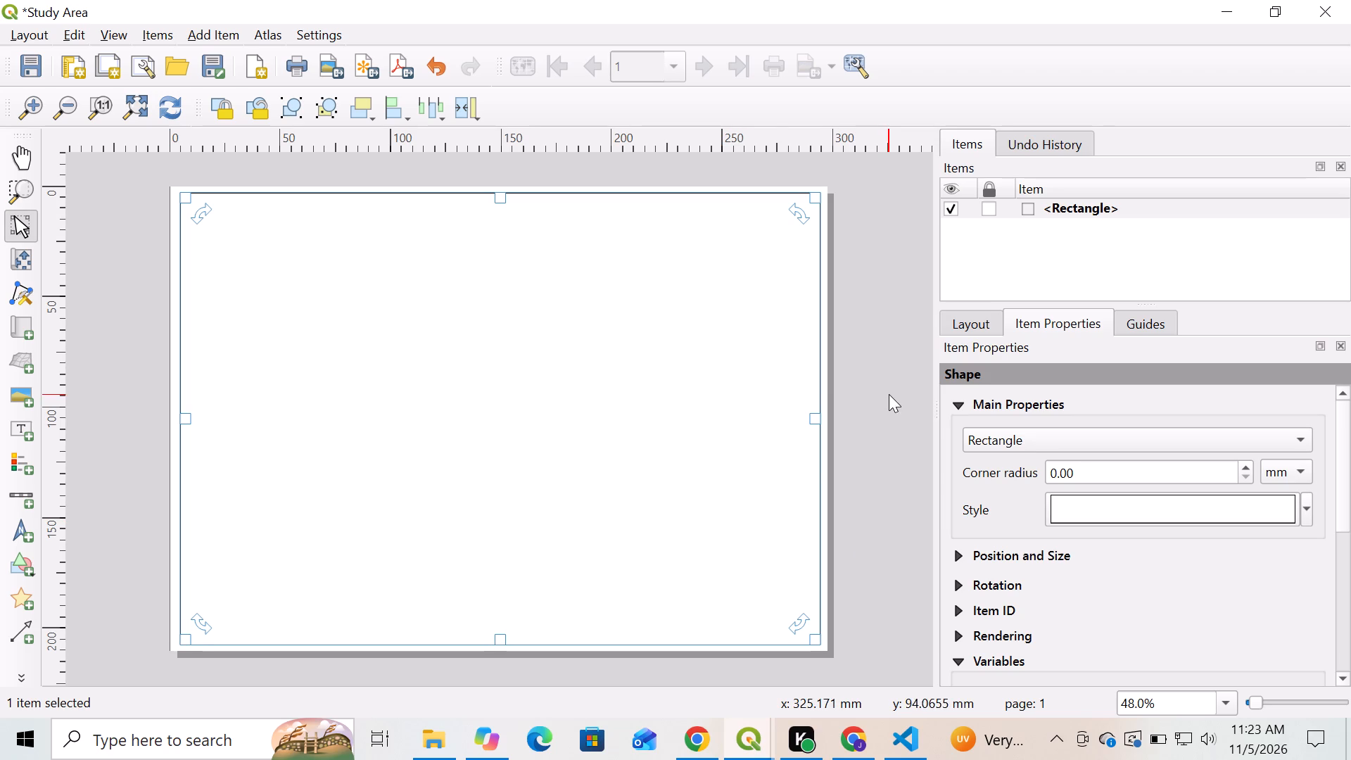
In the main QGIS window, hide the Kitui, Tana River and Garissa Sub Counties layers and show Counties and Garissa_Kitui_Tana River Sub Counties.
click(759, 728)
click(679, 676)
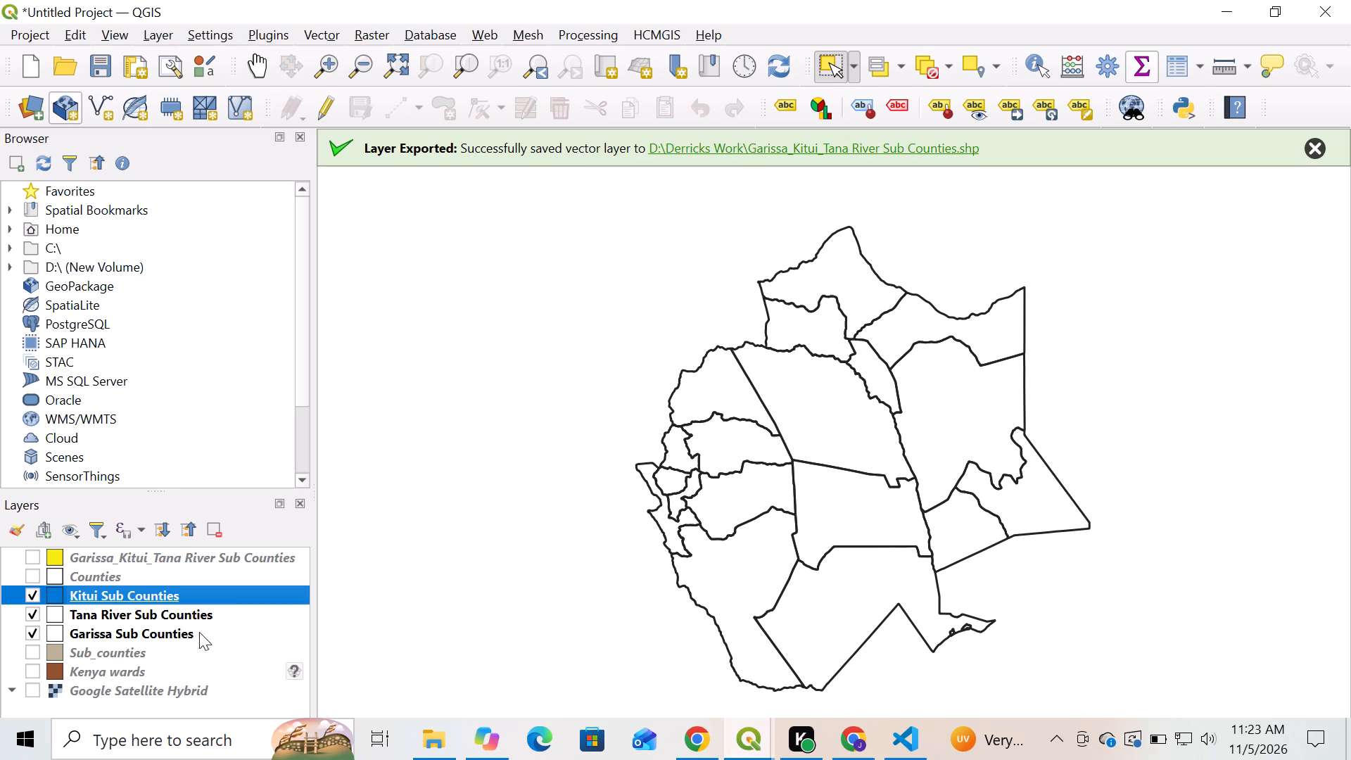
click(30, 632)
click(30, 614)
click(28, 590)
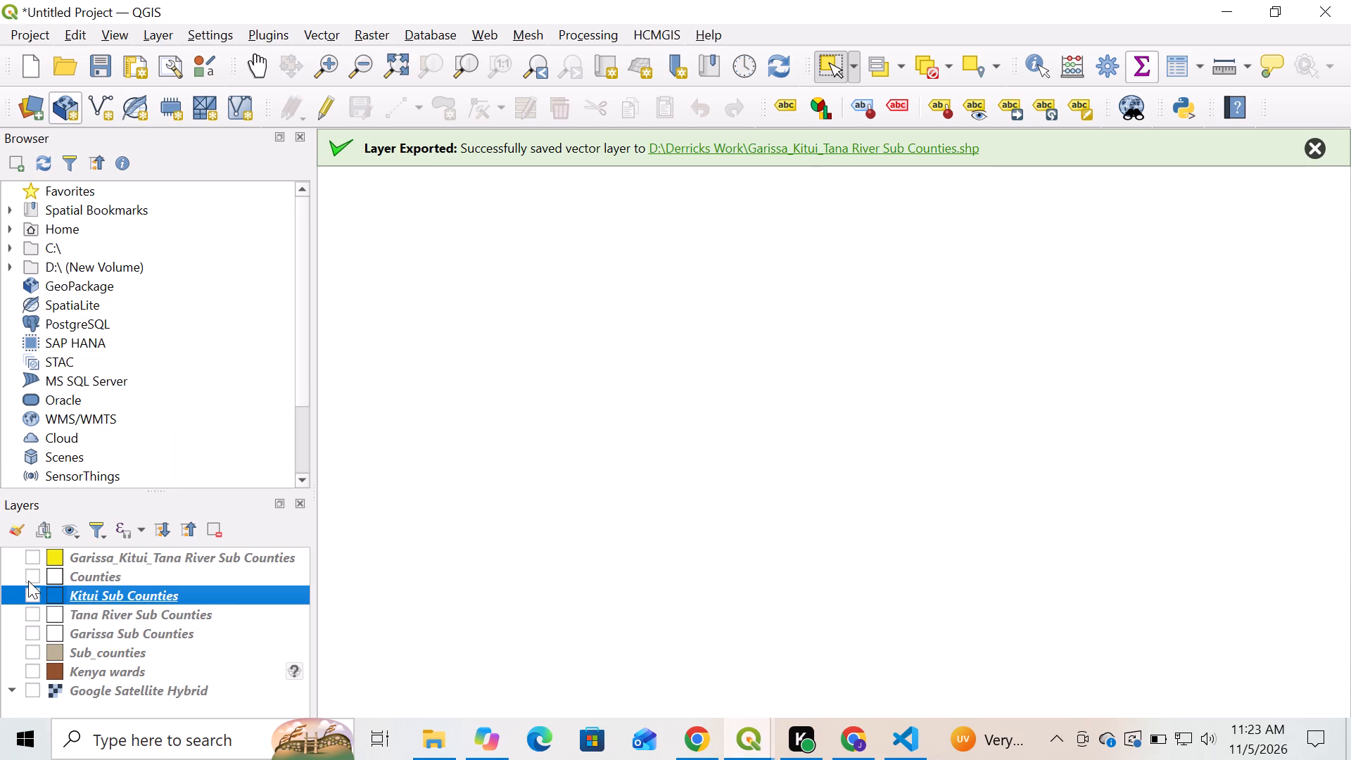
click(28, 581)
click(32, 558)
Zoom the main map canvas to the extent of the Counties layer.
click(101, 573)
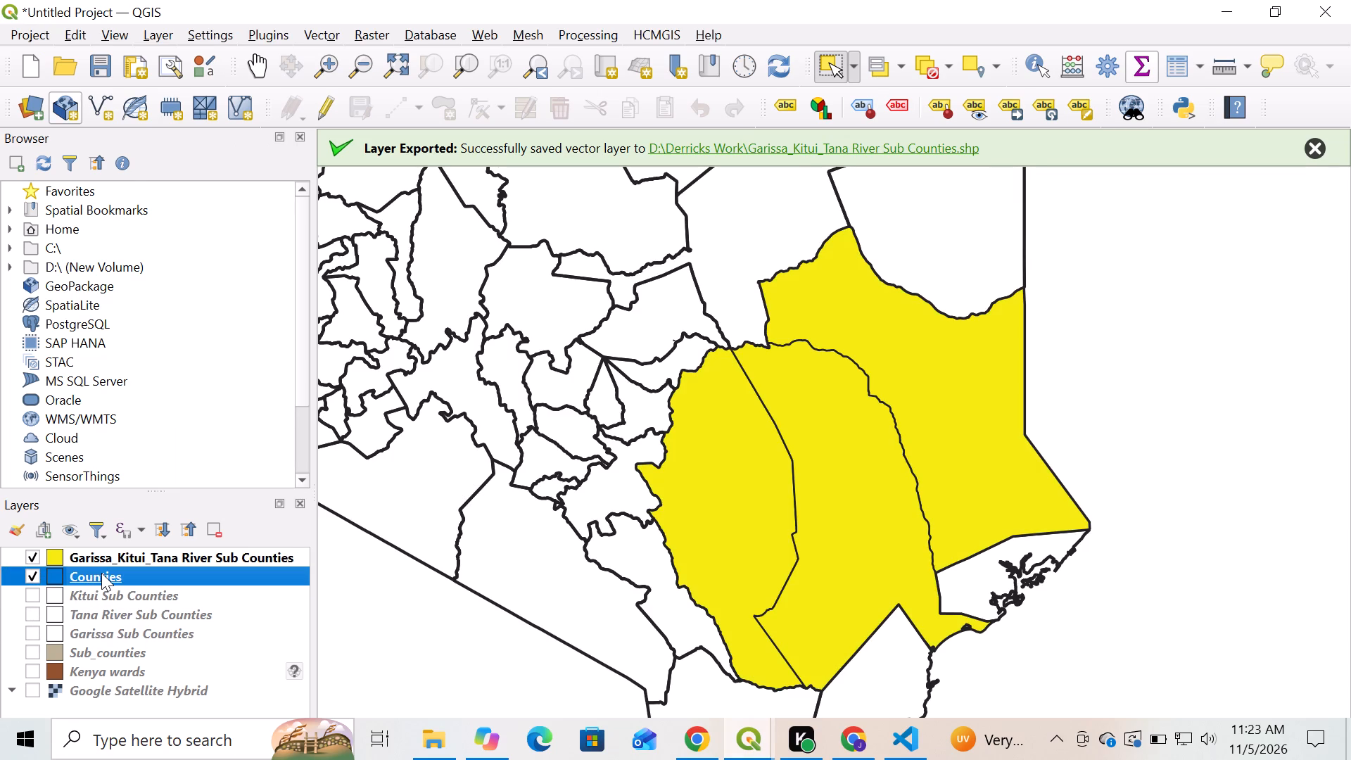
right_click(101, 573)
click(210, 27)
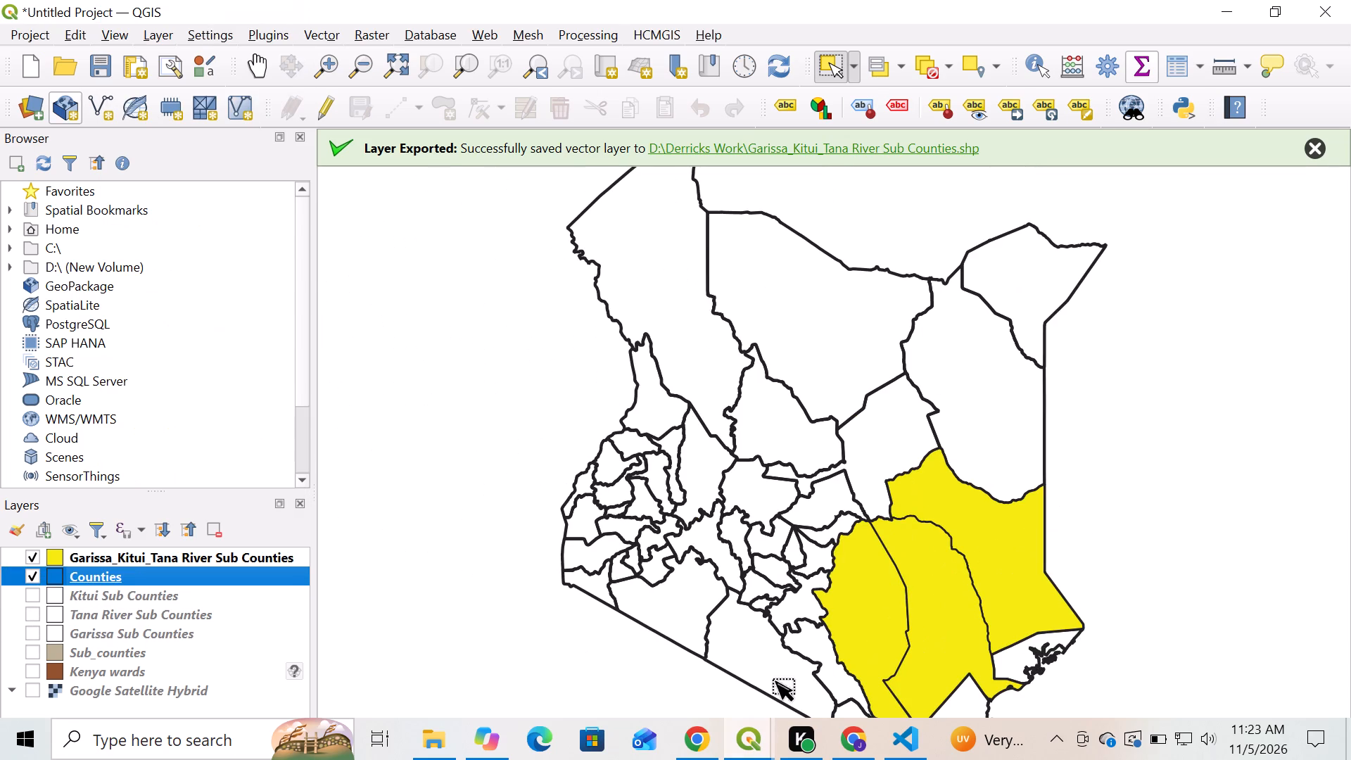
Switch back to the Study Area layout and add the Kenya location map in the upper-left corner of the page frame.
click(760, 739)
click(805, 664)
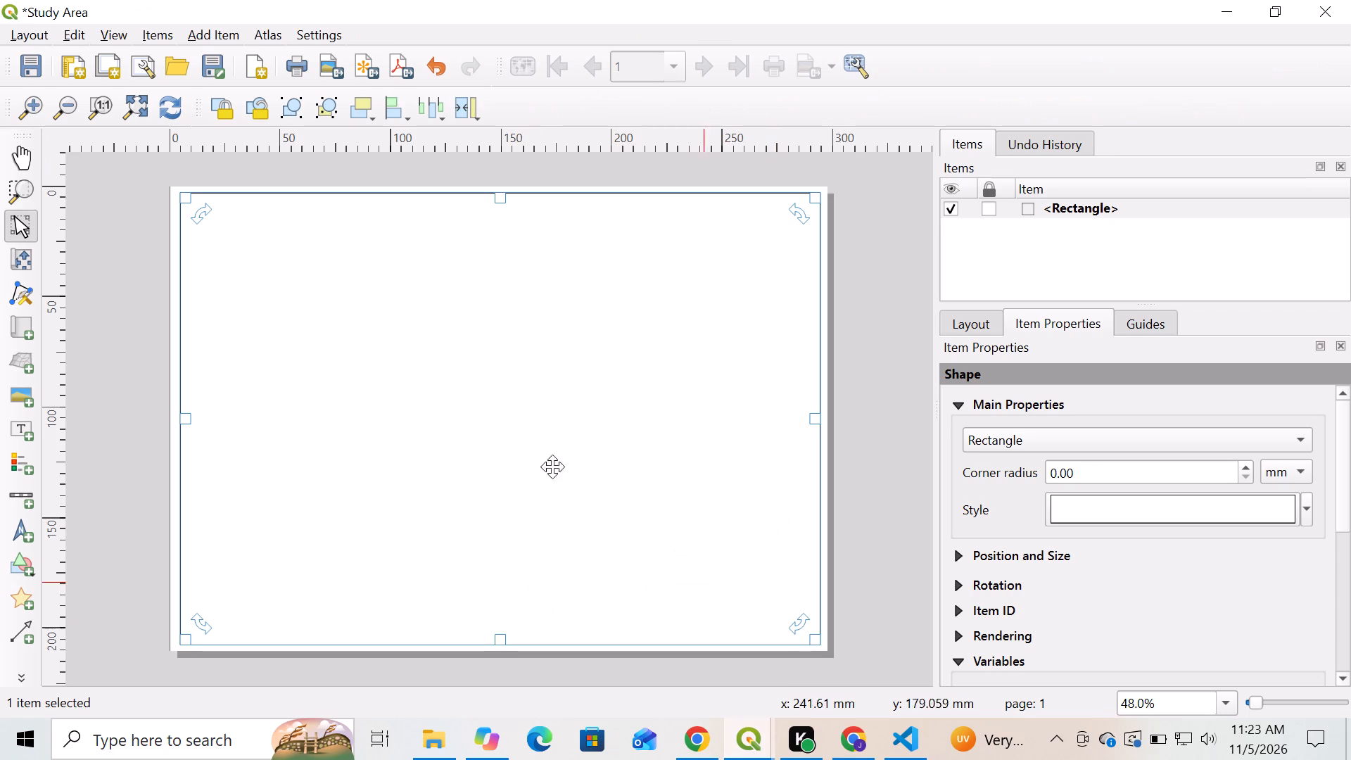
click(213, 30)
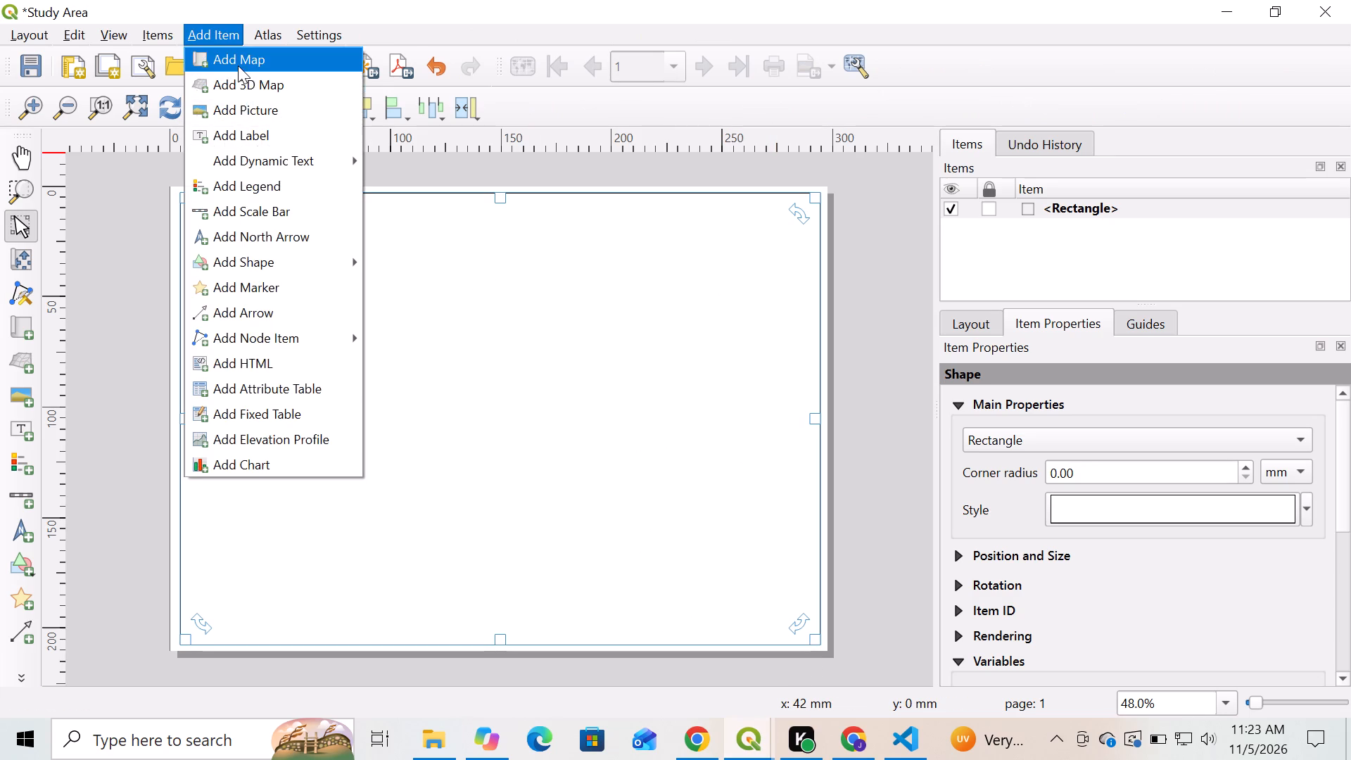
click(238, 65)
drag(183, 191, 391, 389)
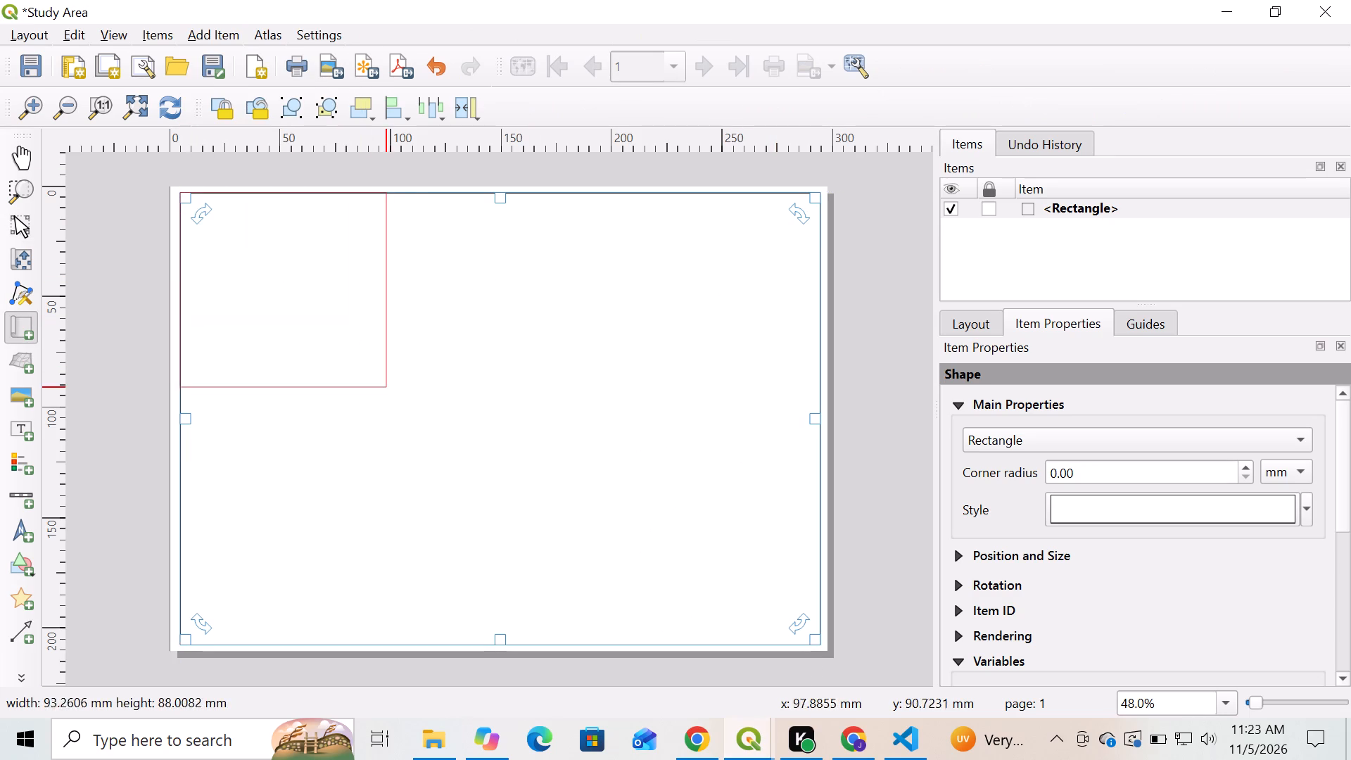
drag(391, 389, 430, 413)
Lock the layers and the layer styles of Map 1.
scroll(1332, 479, up, 1)
scroll(1333, 479, down, 1)
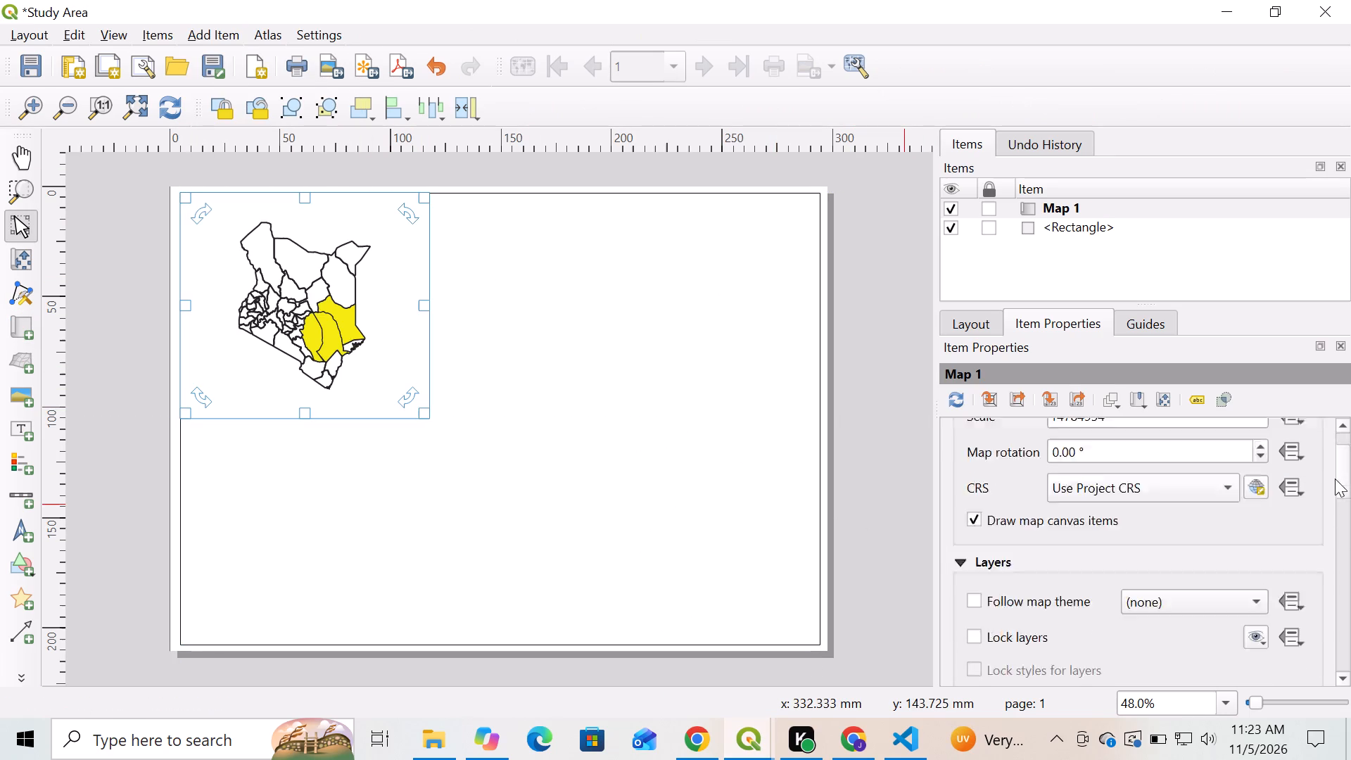
scroll(1335, 479, down, 5)
scroll(973, 476, up, 1)
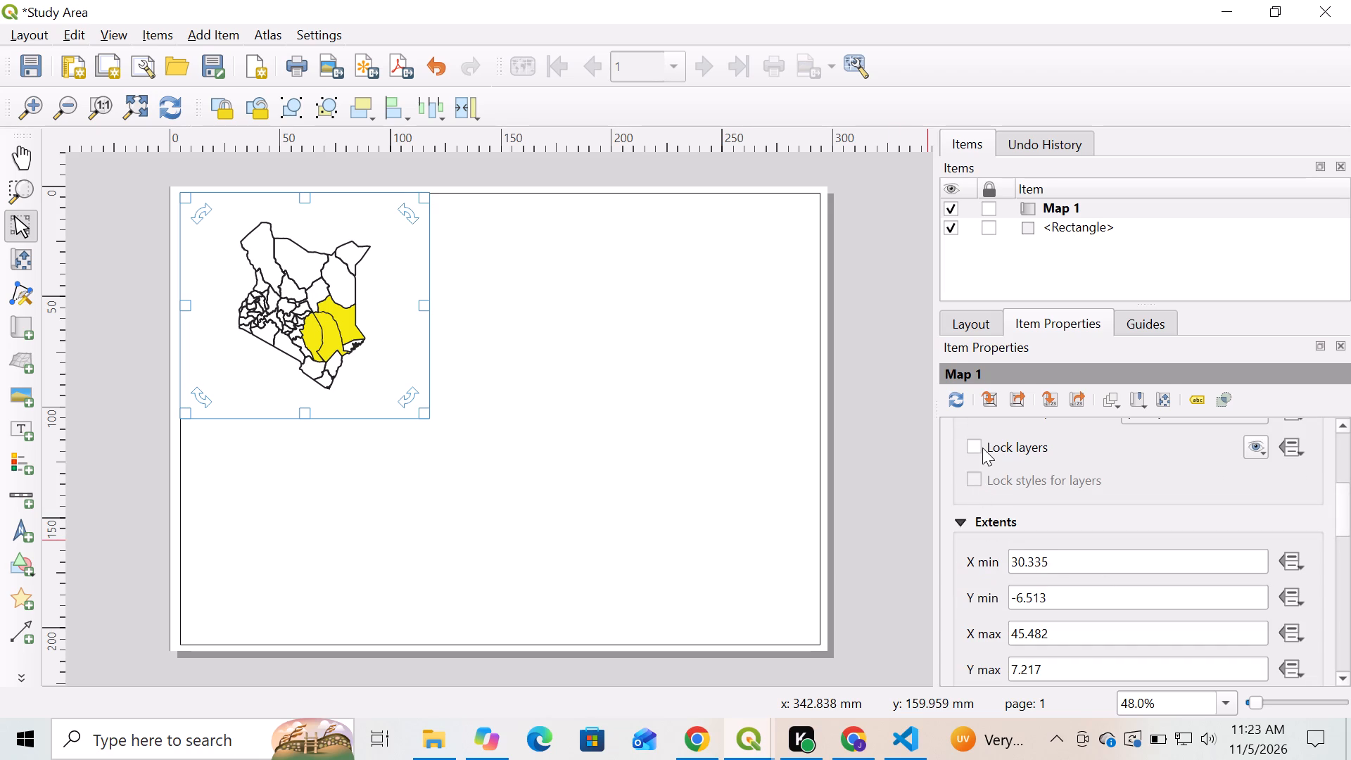
click(973, 447)
click(971, 476)
scroll(1350, 571, up, 4)
Set the scale of Map 1, the Kenya location map, to 11784934.
scroll(1350, 572, up, 4)
scroll(1341, 498, up, 2)
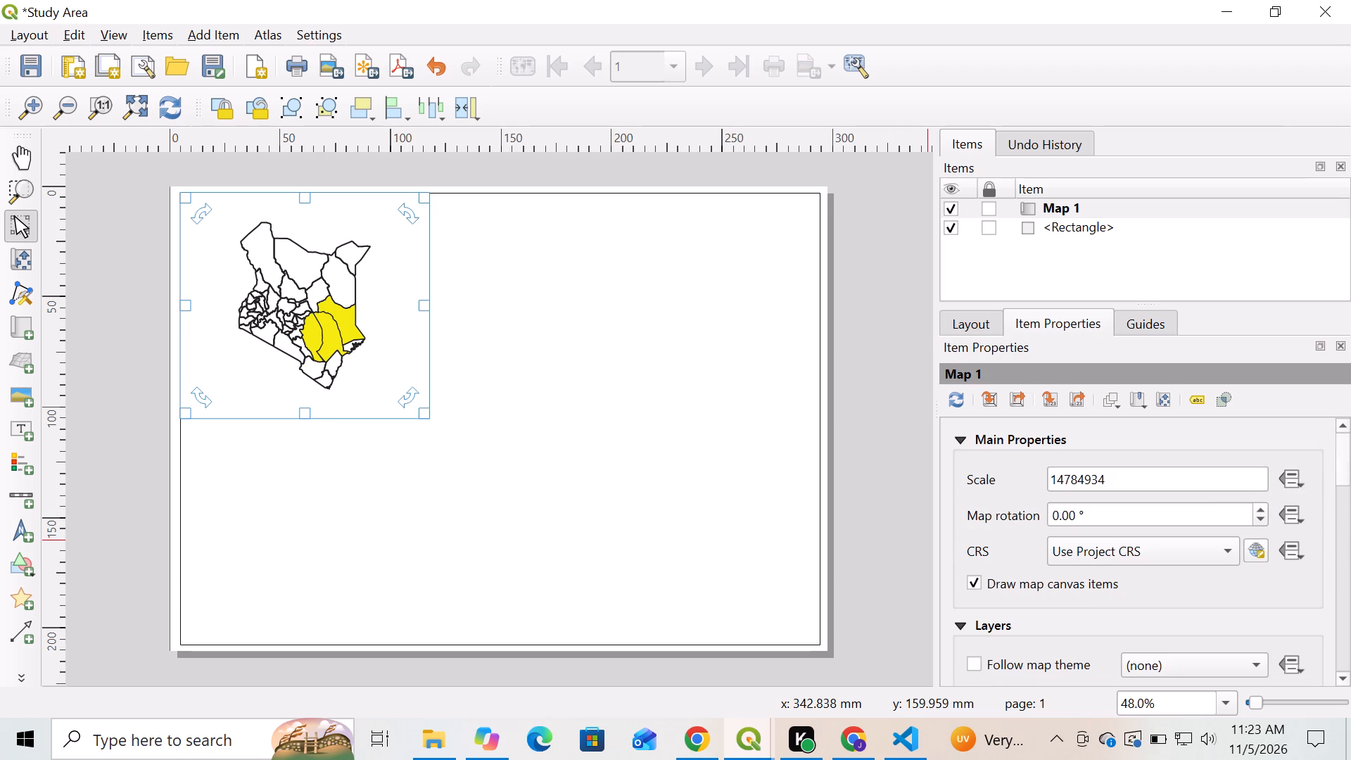
click(1064, 484)
key(BackSpace)
key(1)
key(Return)
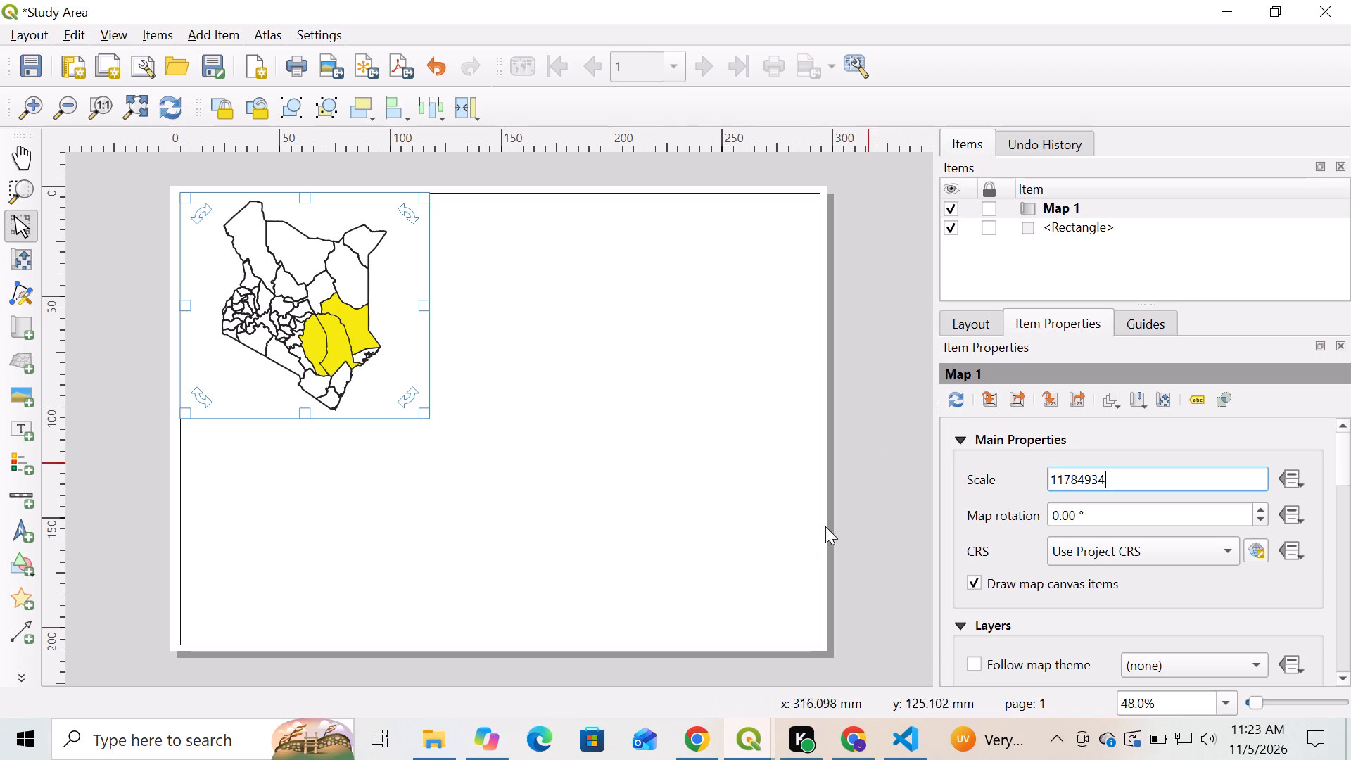
In the main QGIS window, hide the Counties and Garissa_Kitui_Tana River Sub Counties layers.
click(763, 742)
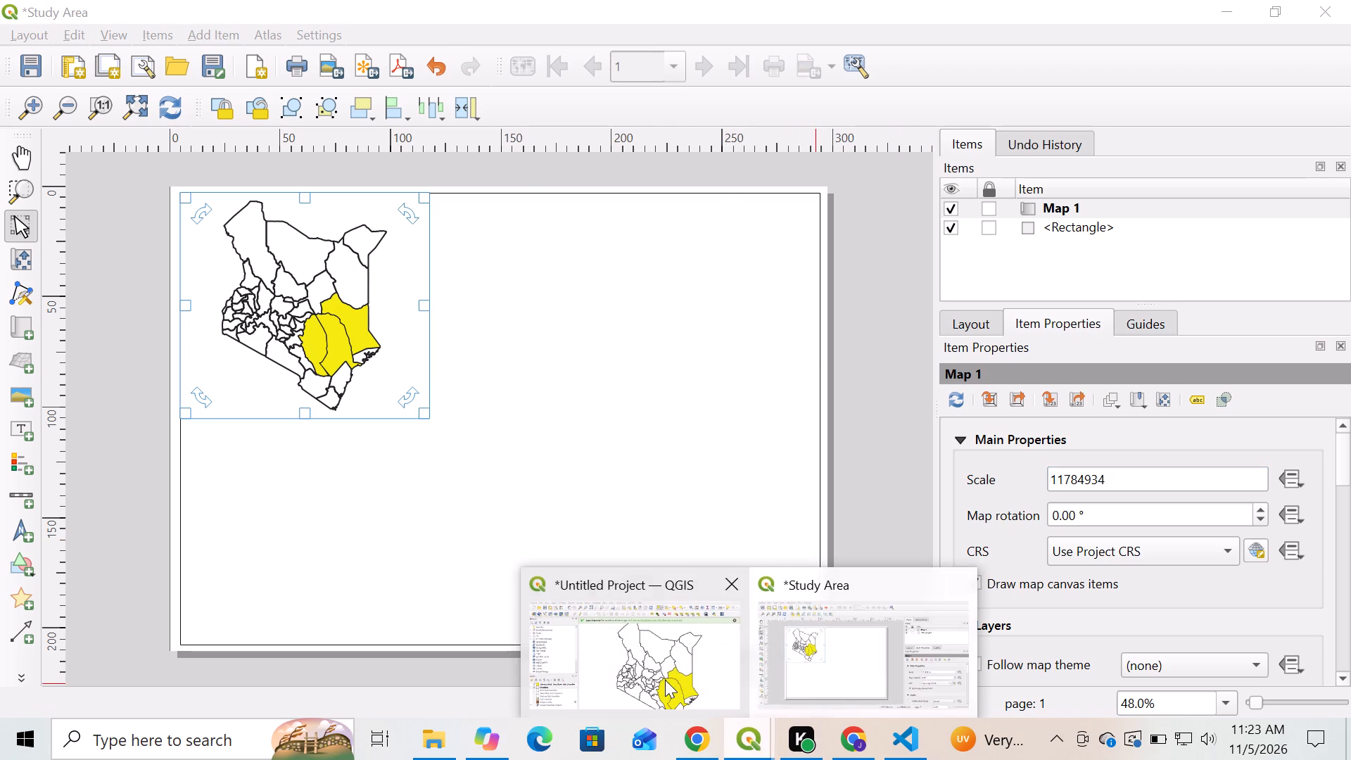
click(665, 680)
click(34, 576)
click(32, 559)
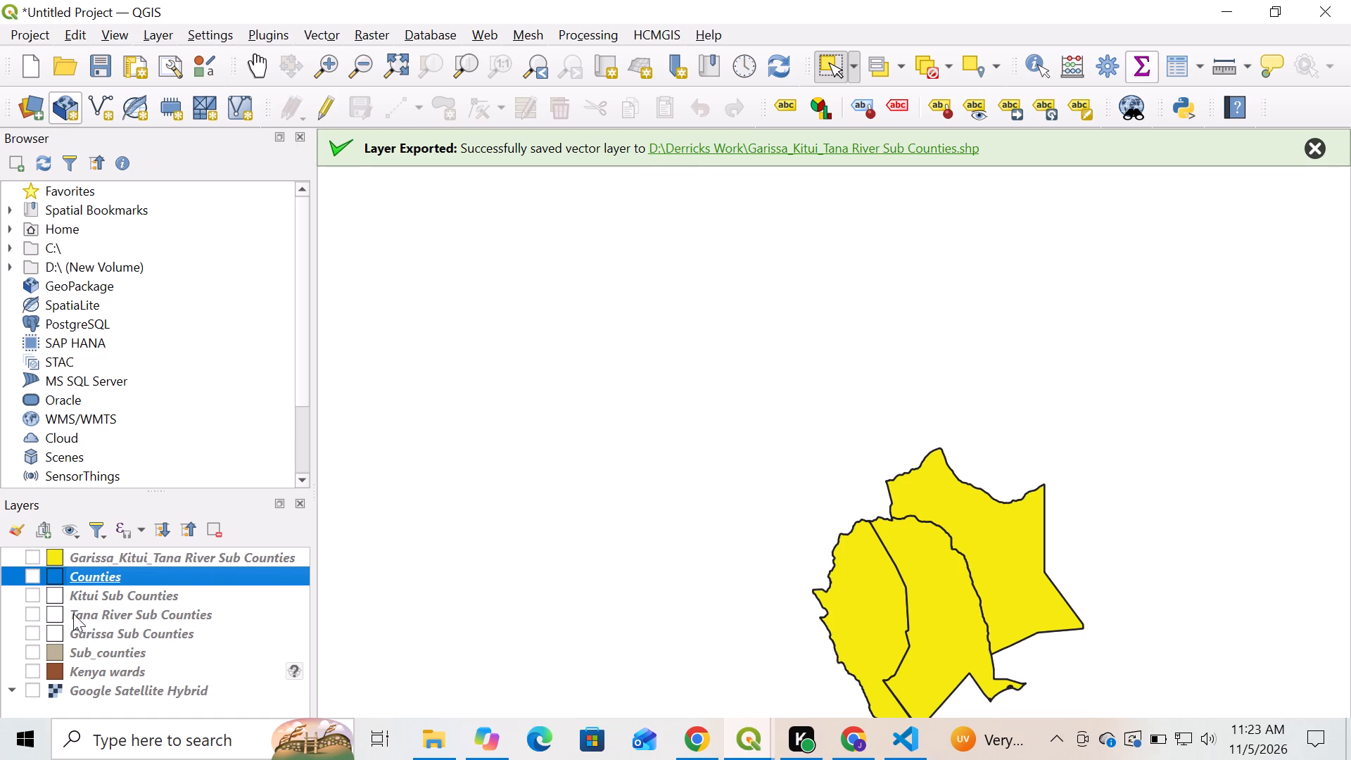
Zoom the main map canvas to the extent of the Kitui Sub Counties layer.
click(95, 601)
right_click(95, 601)
click(178, 14)
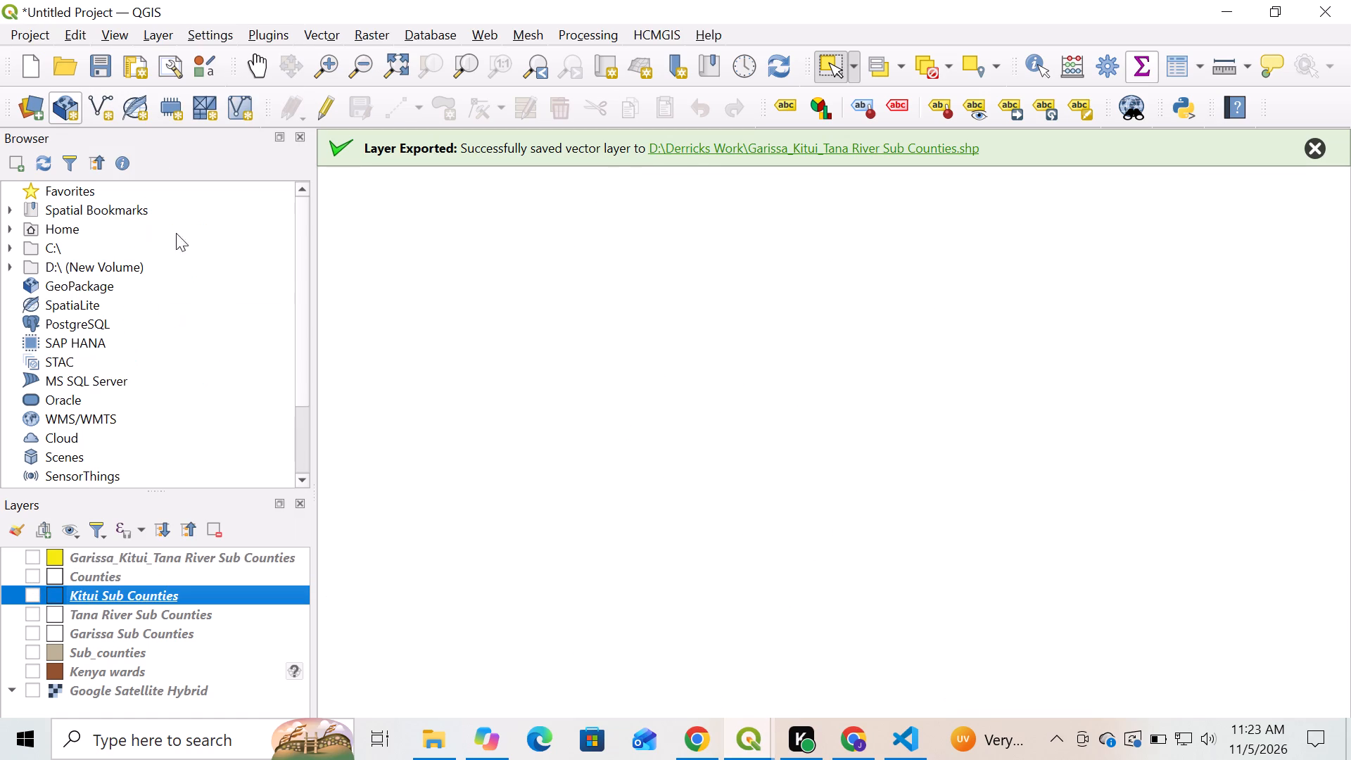
Show the Kitui Sub Counties, Tana River Sub Counties and Garissa Sub Counties layers.
click(34, 595)
click(34, 614)
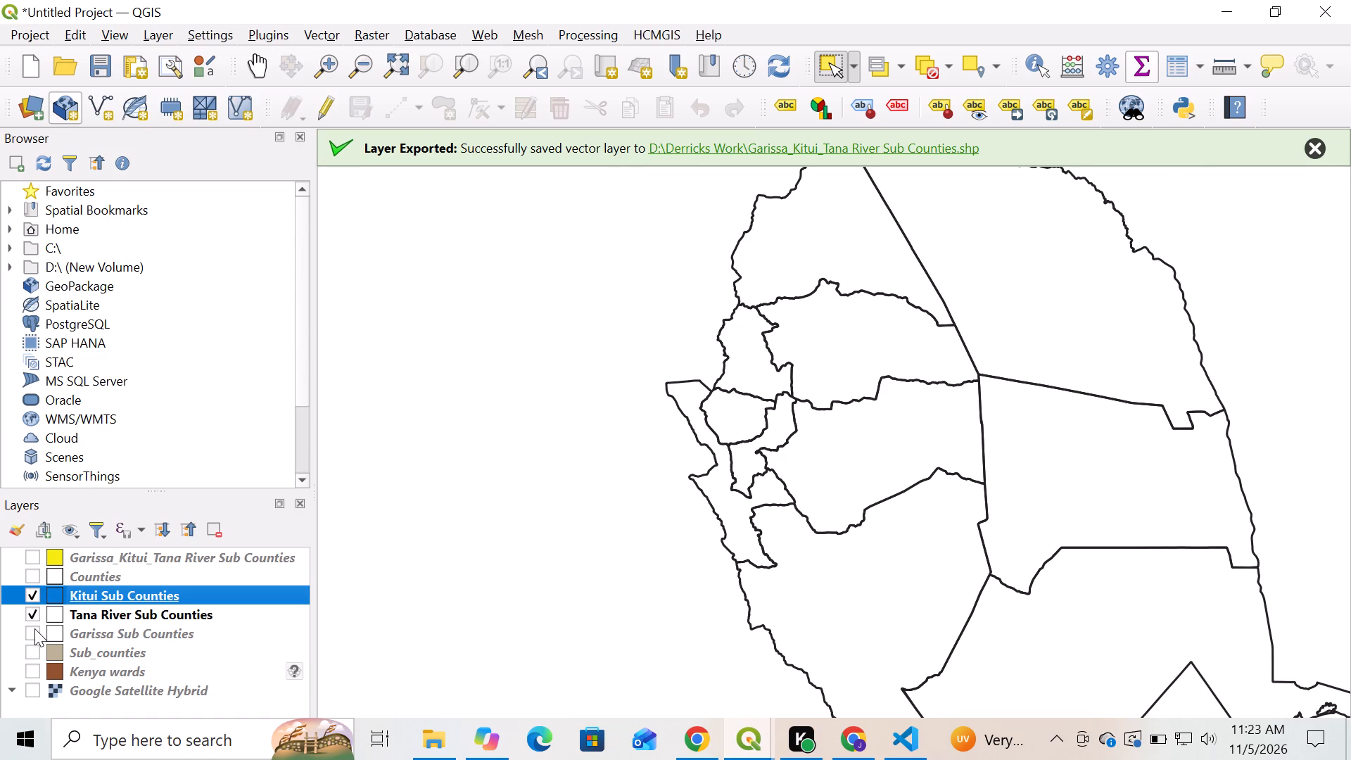
click(34, 628)
Switch back to the Study Area layout and add a second map covering the whole page frame.
click(744, 739)
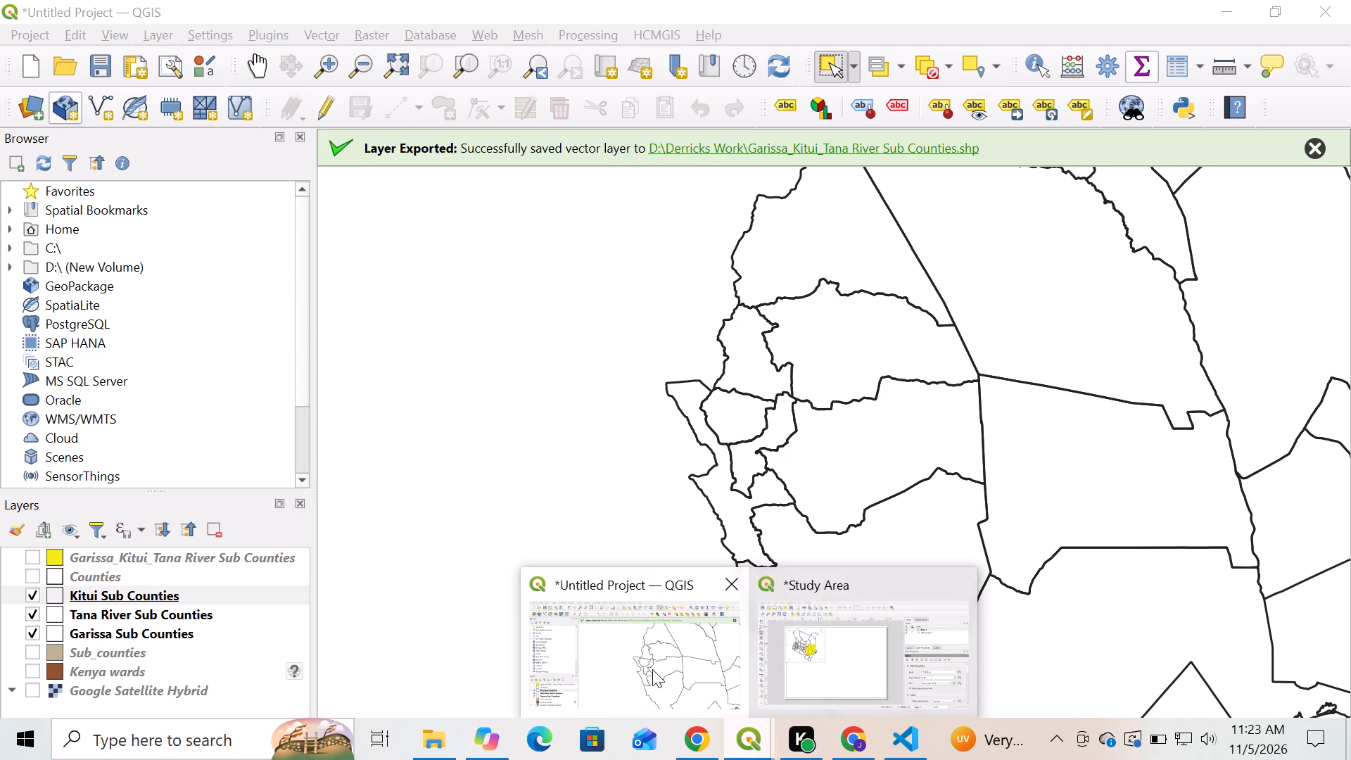
click(655, 666)
click(748, 737)
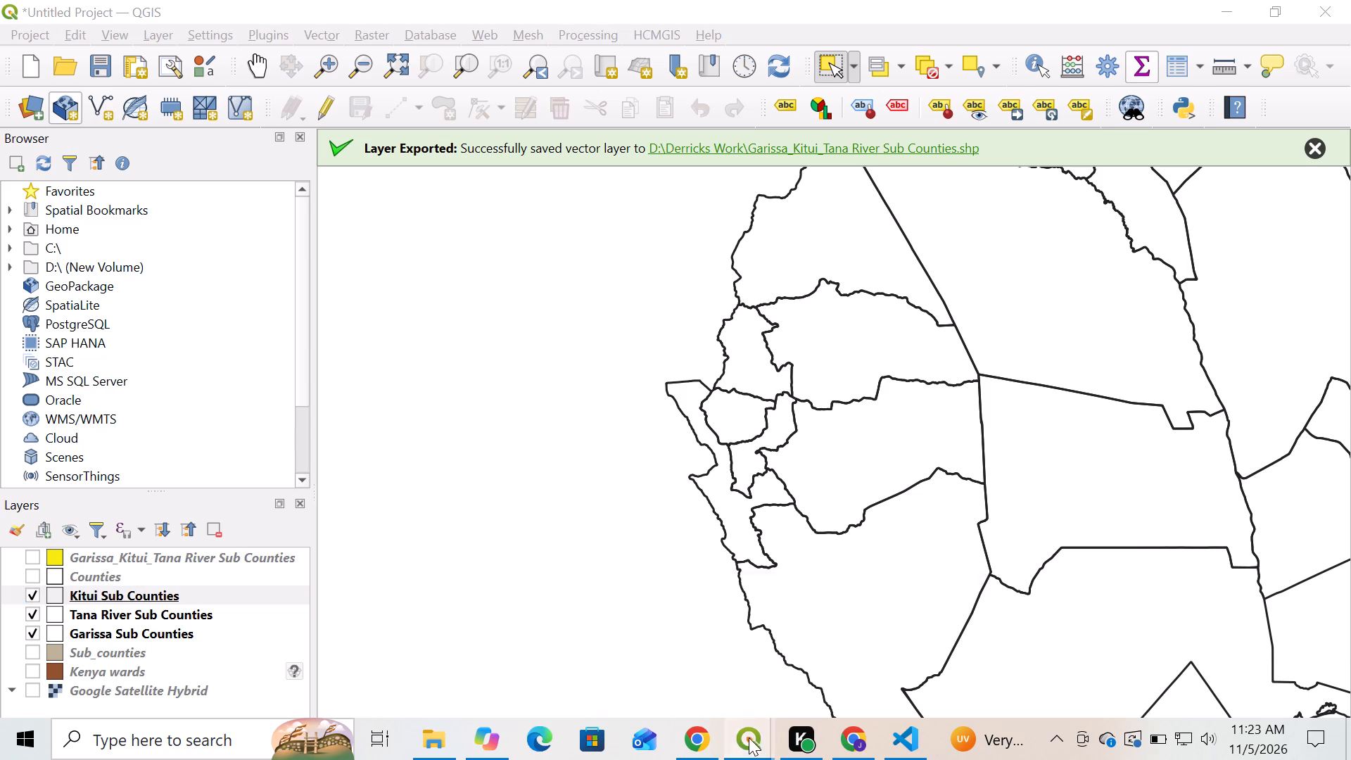
click(813, 664)
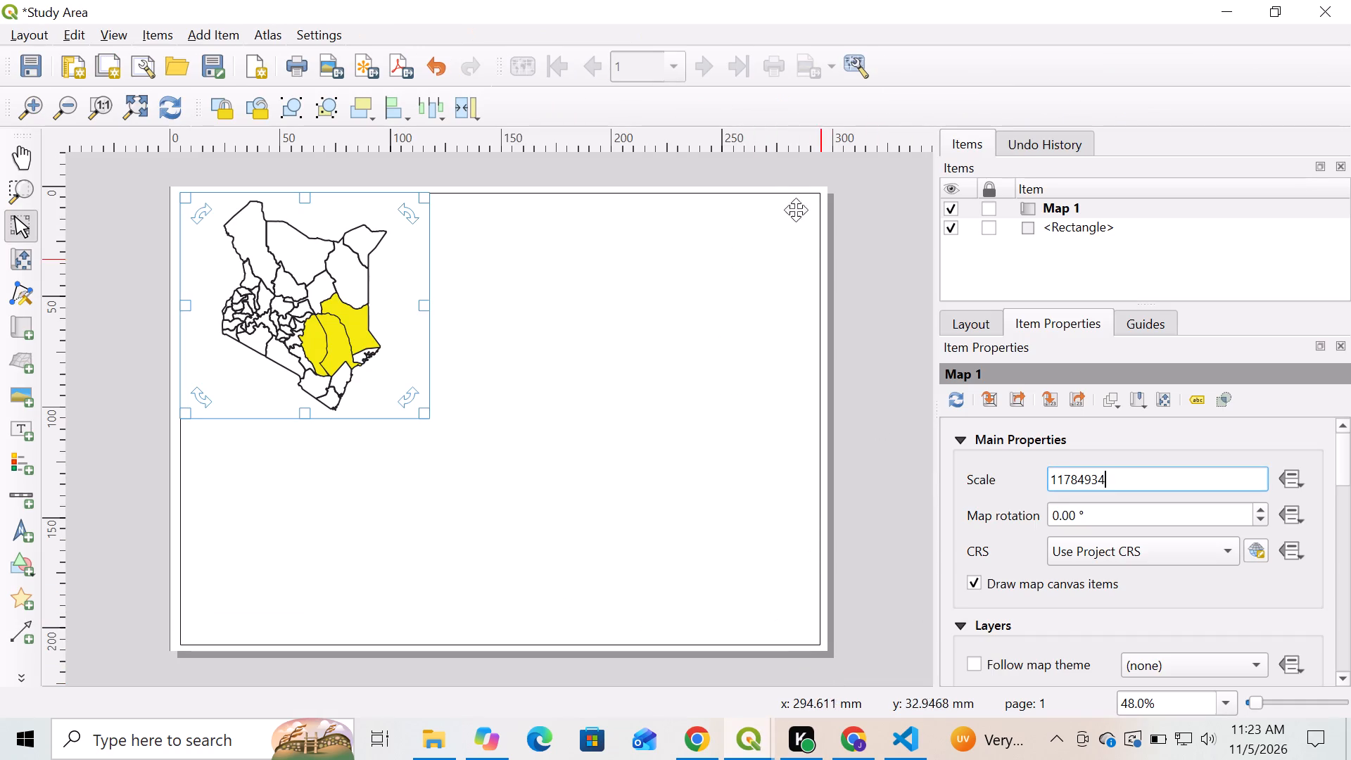
click(210, 35)
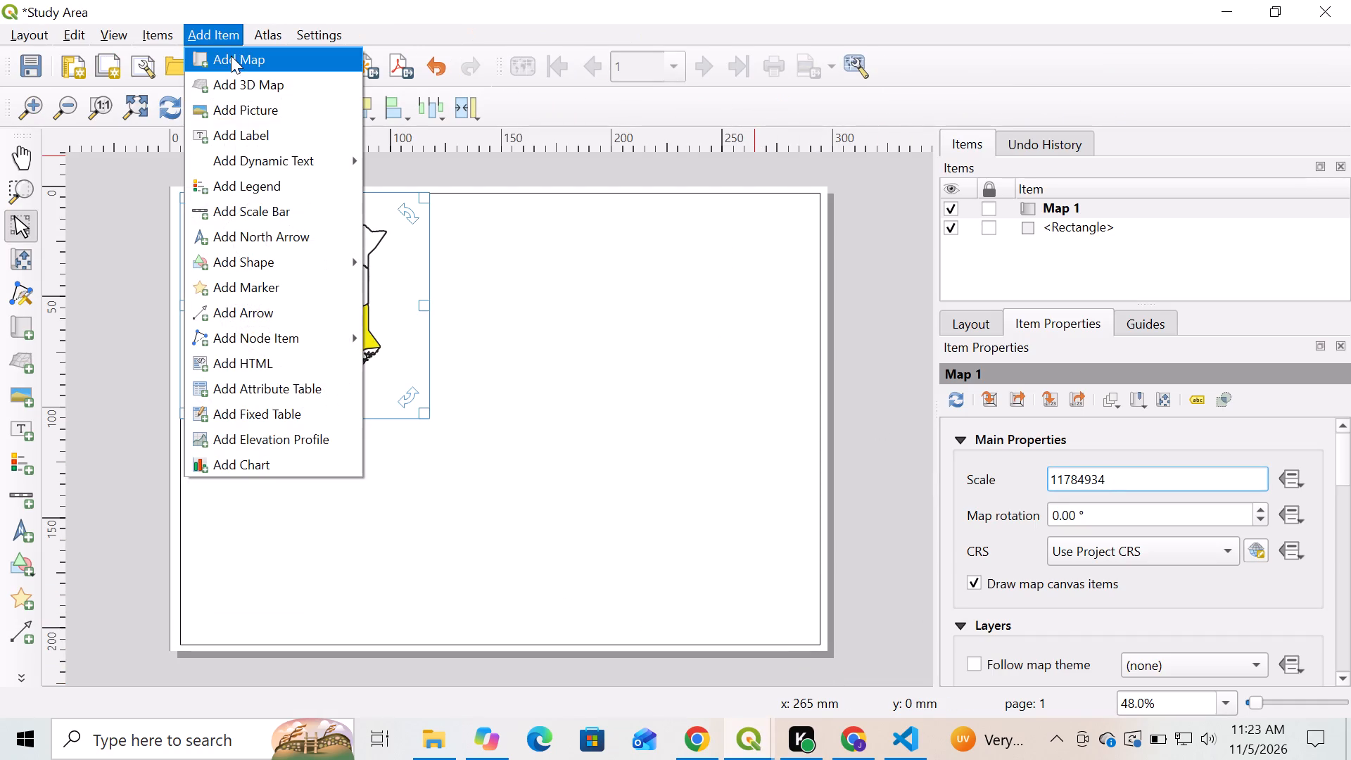
click(231, 56)
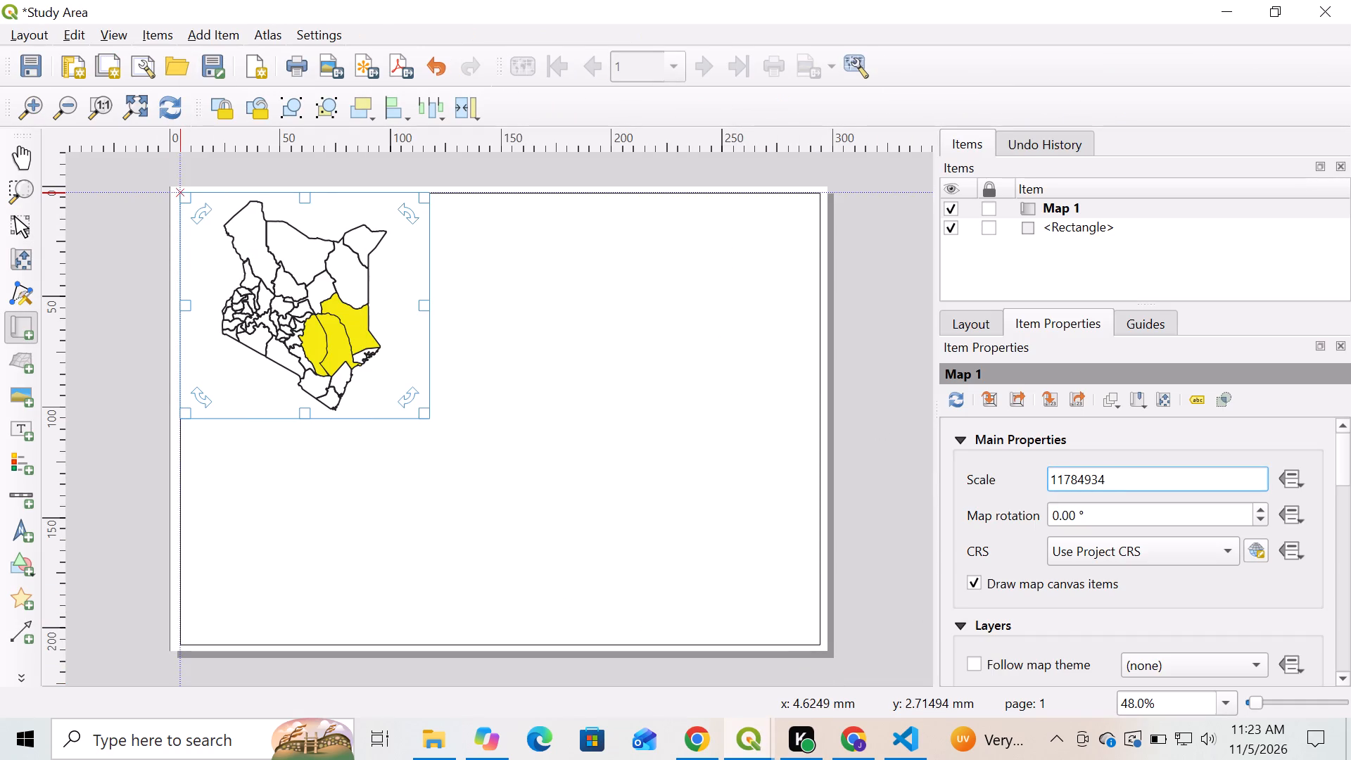
drag(178, 194, 812, 638)
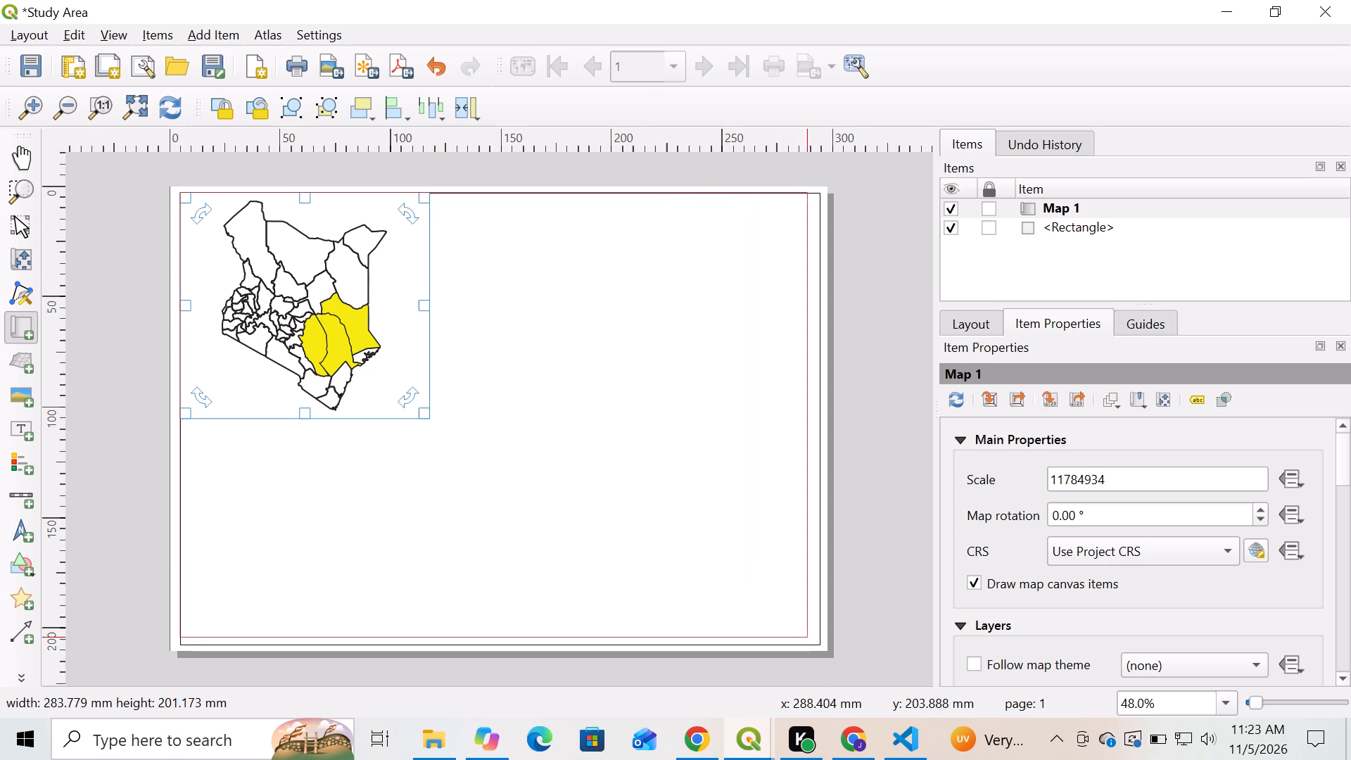
drag(812, 638, 822, 645)
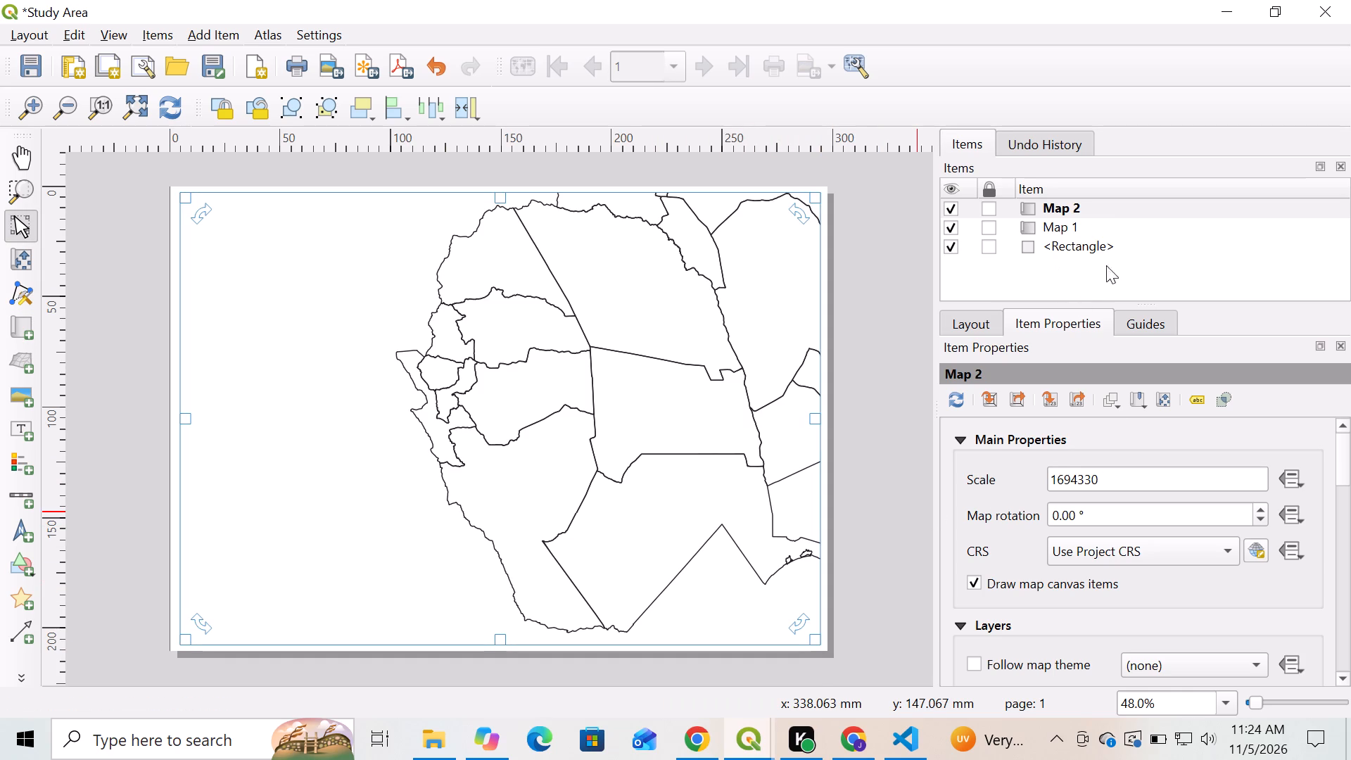
Move Map 2 below Map 1 in the layout's item stacking order.
drag(1075, 204, 1074, 234)
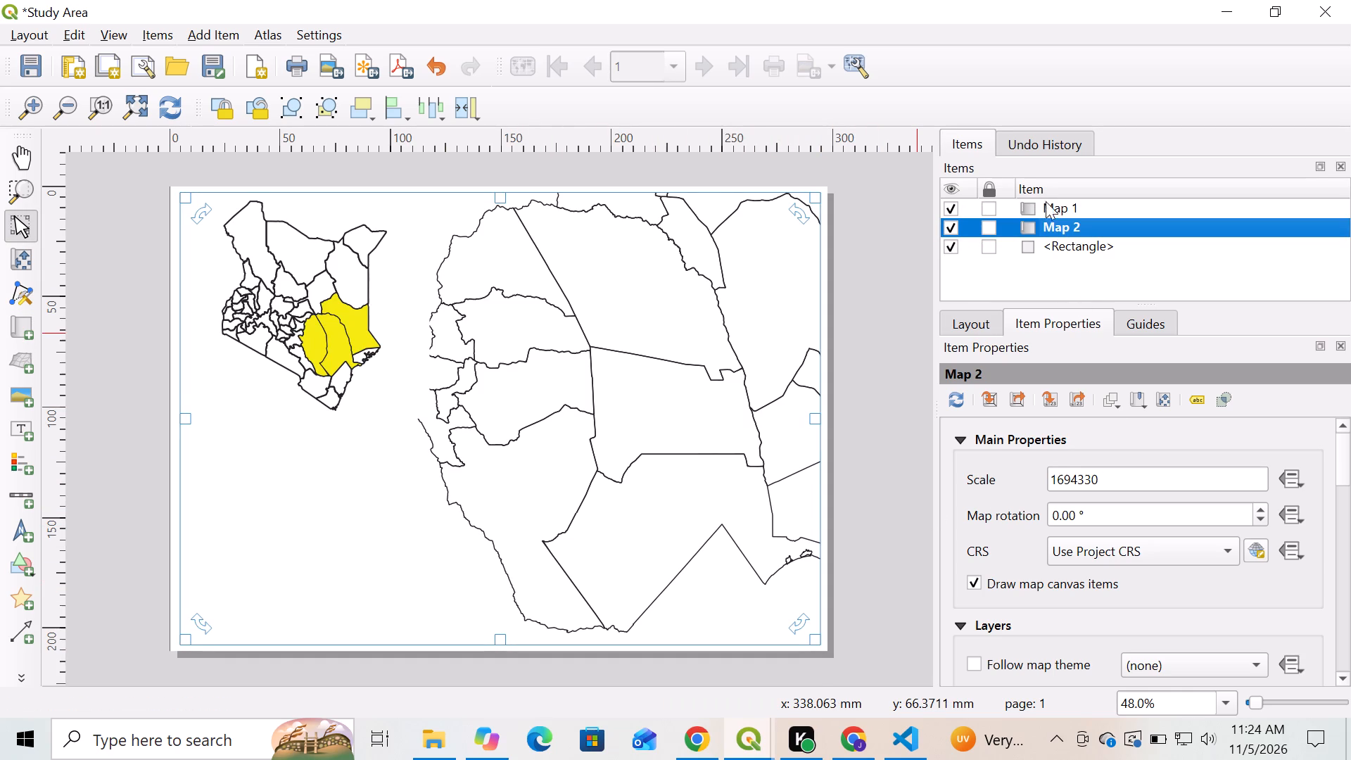
Enable the frame around Map 1, the Kenya location map.
click(1053, 207)
scroll(1350, 495, down, 2)
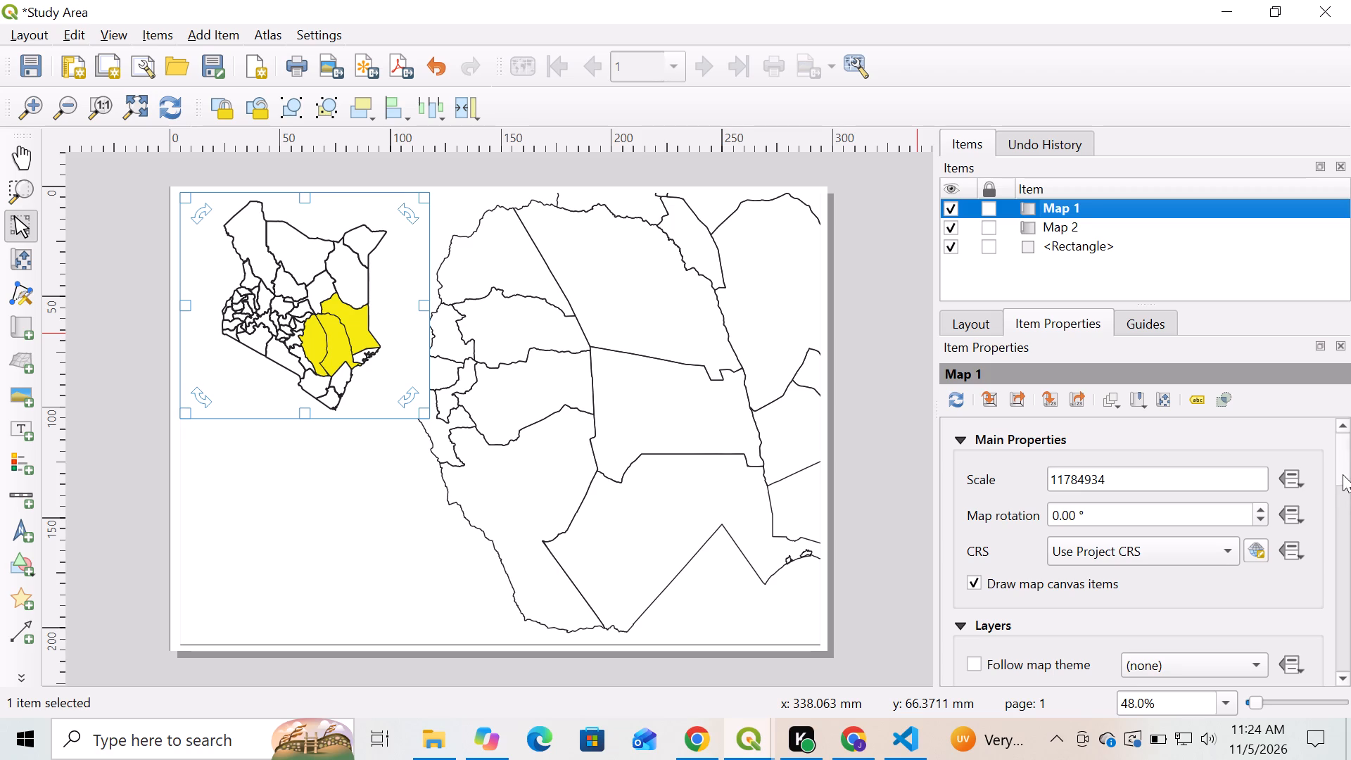
scroll(1343, 470, down, 10)
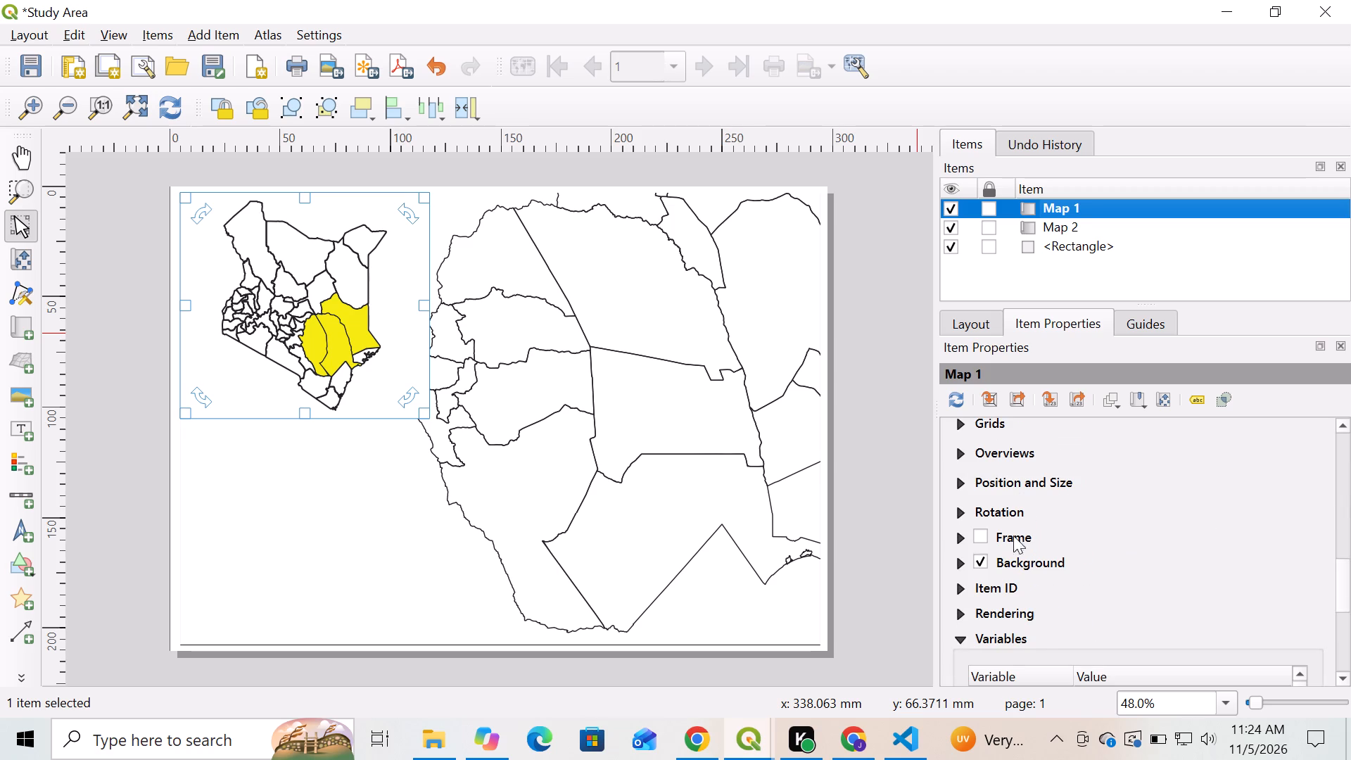
click(980, 538)
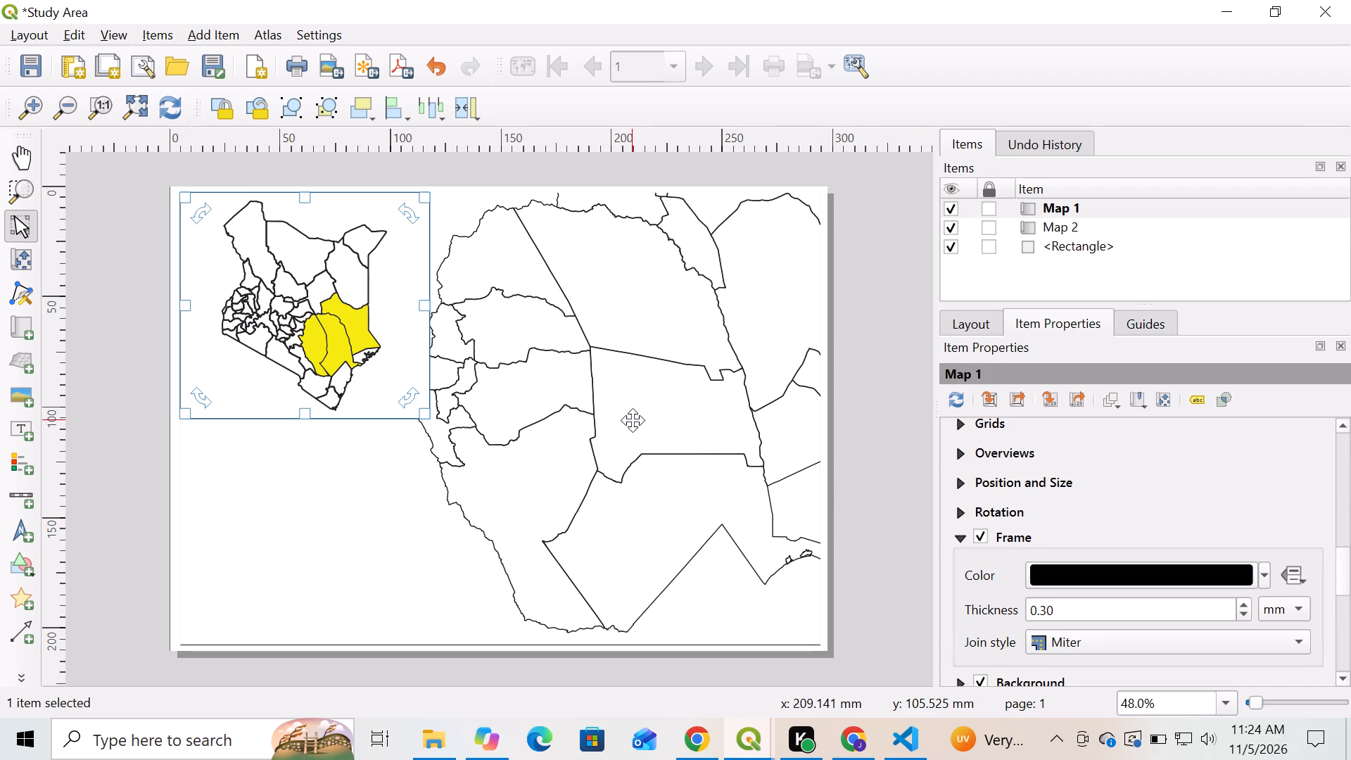
Enable the frame around Map 2, the large sub-county map.
click(633, 420)
scroll(1336, 557, down, 2)
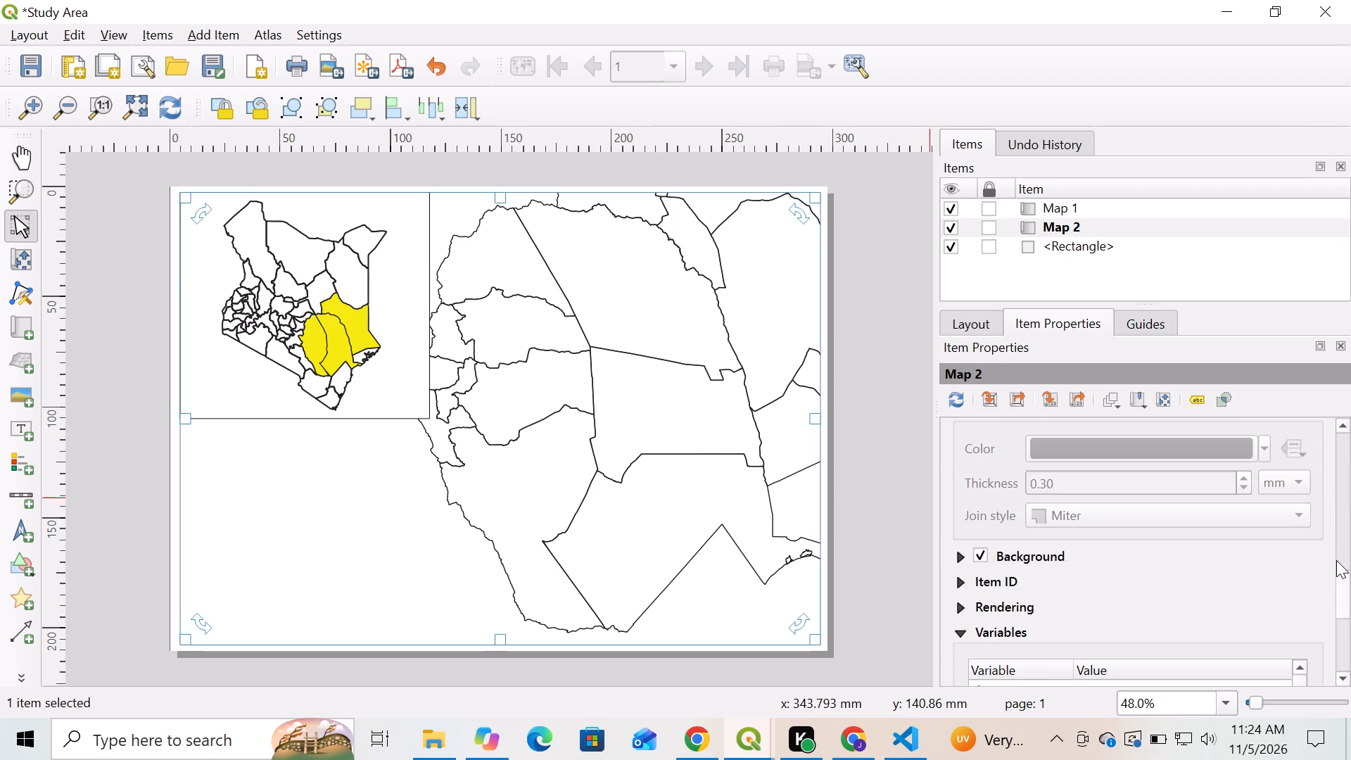
scroll(1338, 563, down, 1)
scroll(1340, 563, up, 3)
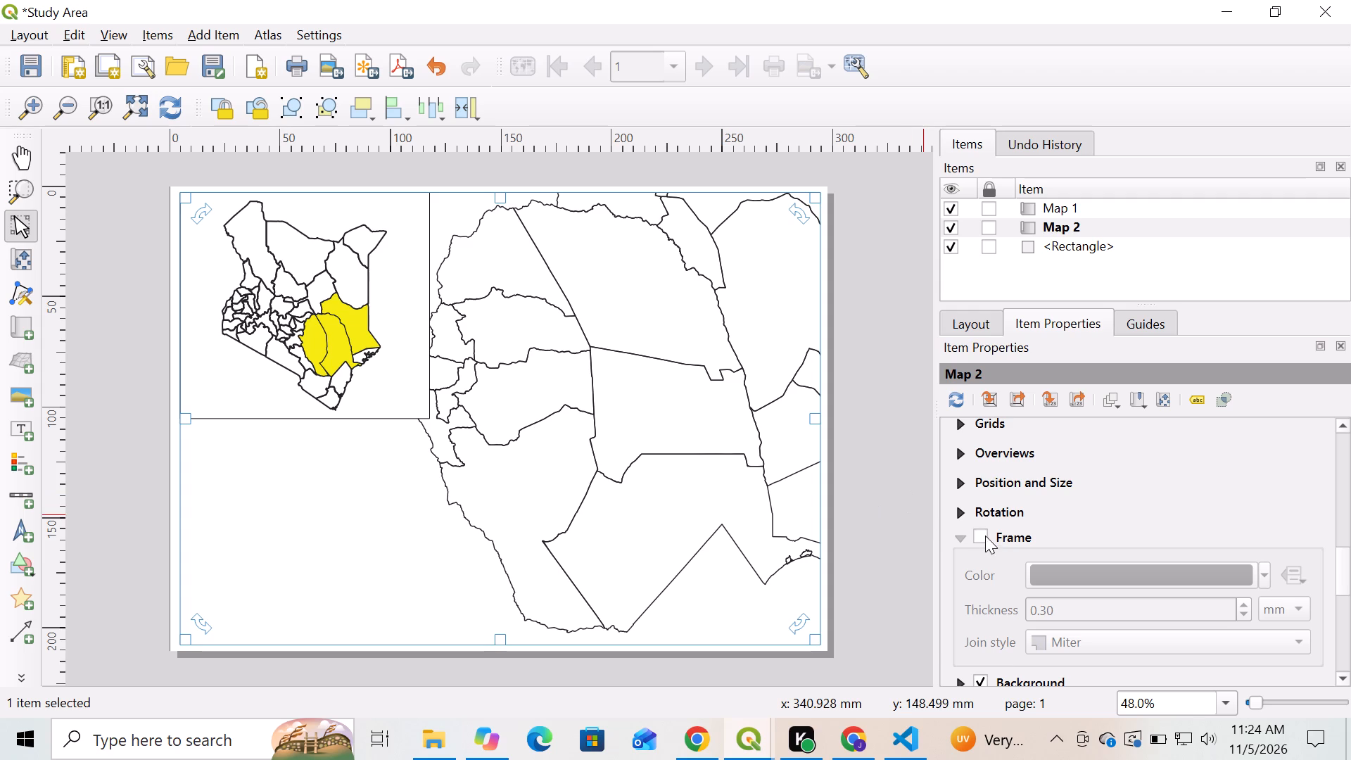
click(984, 535)
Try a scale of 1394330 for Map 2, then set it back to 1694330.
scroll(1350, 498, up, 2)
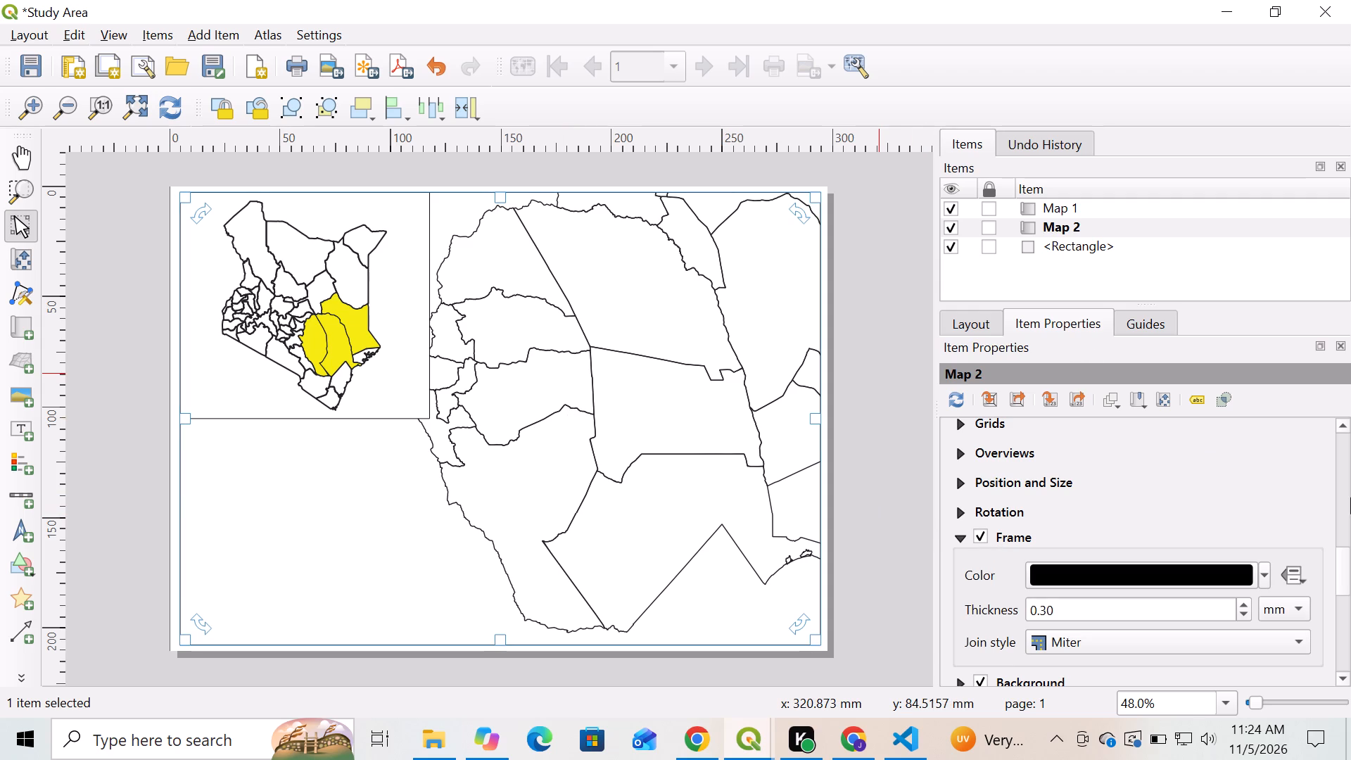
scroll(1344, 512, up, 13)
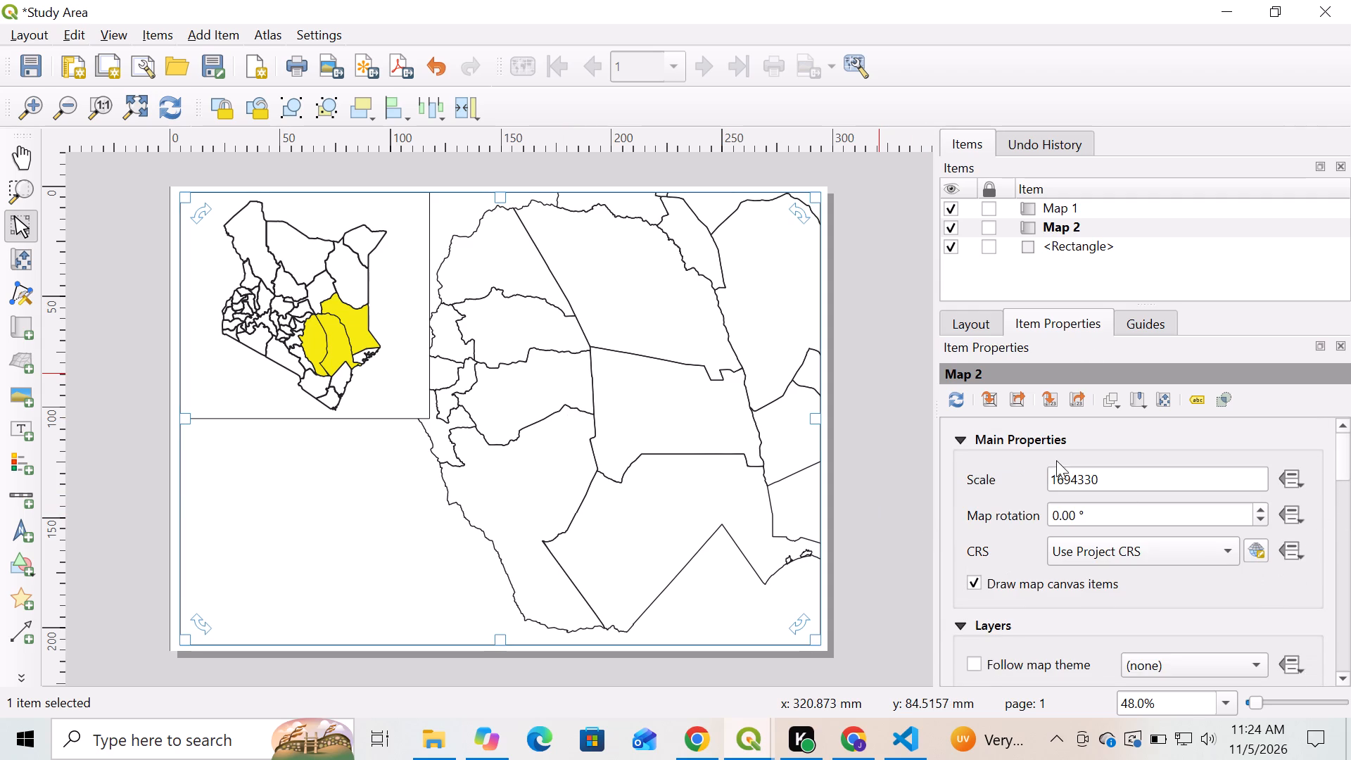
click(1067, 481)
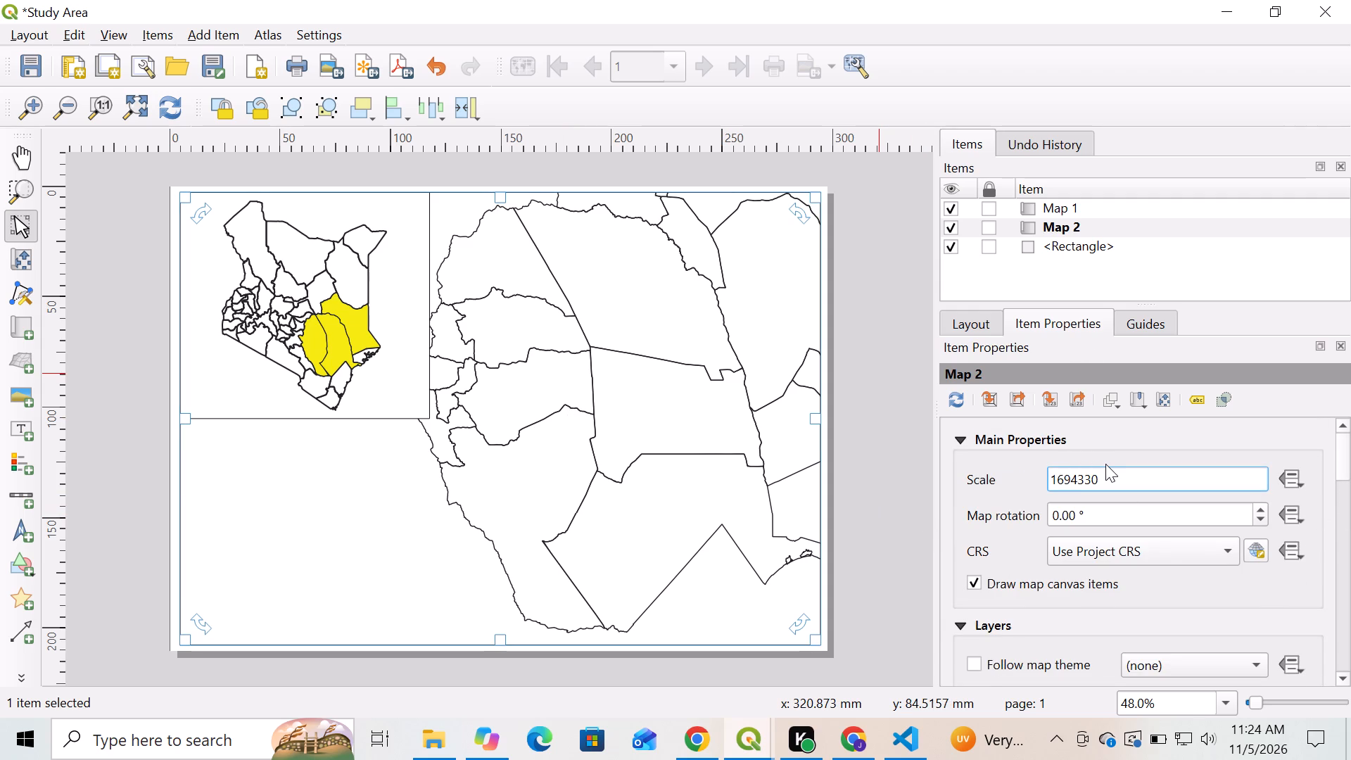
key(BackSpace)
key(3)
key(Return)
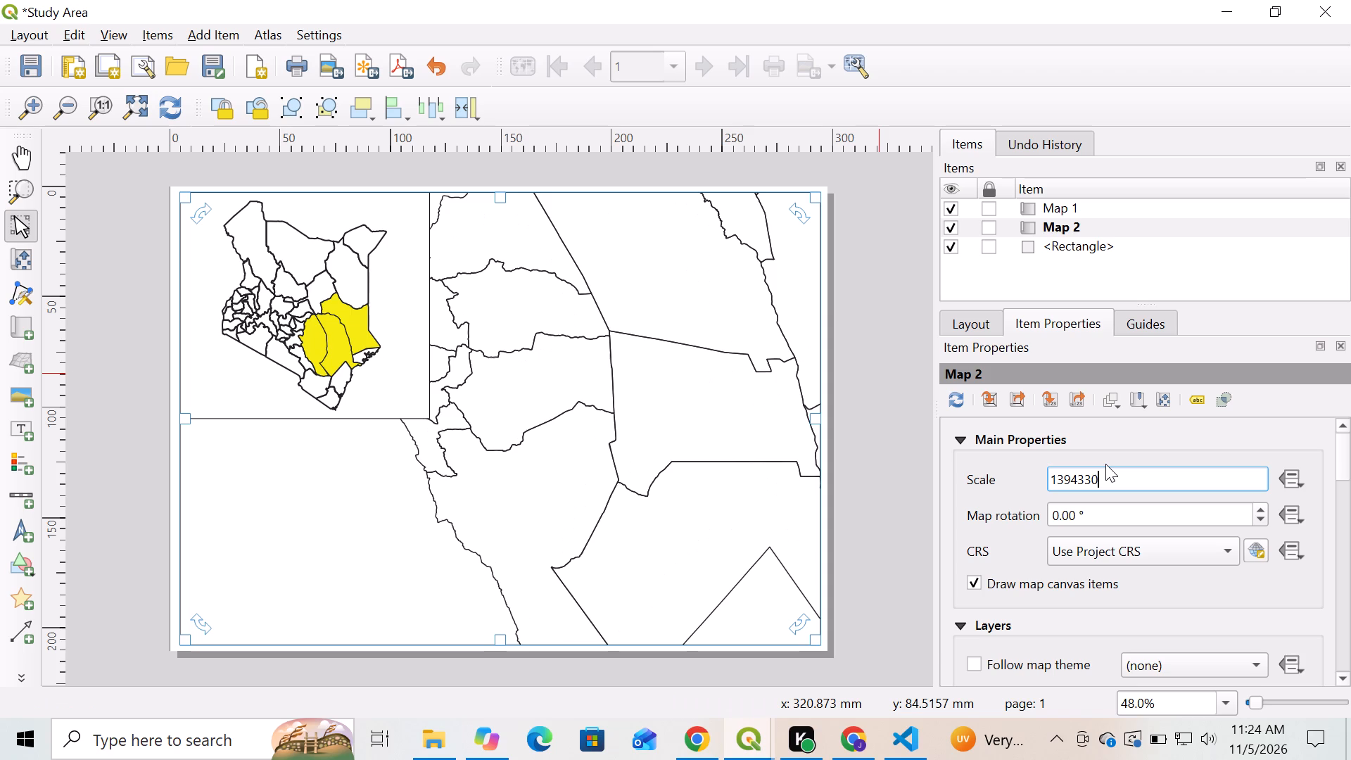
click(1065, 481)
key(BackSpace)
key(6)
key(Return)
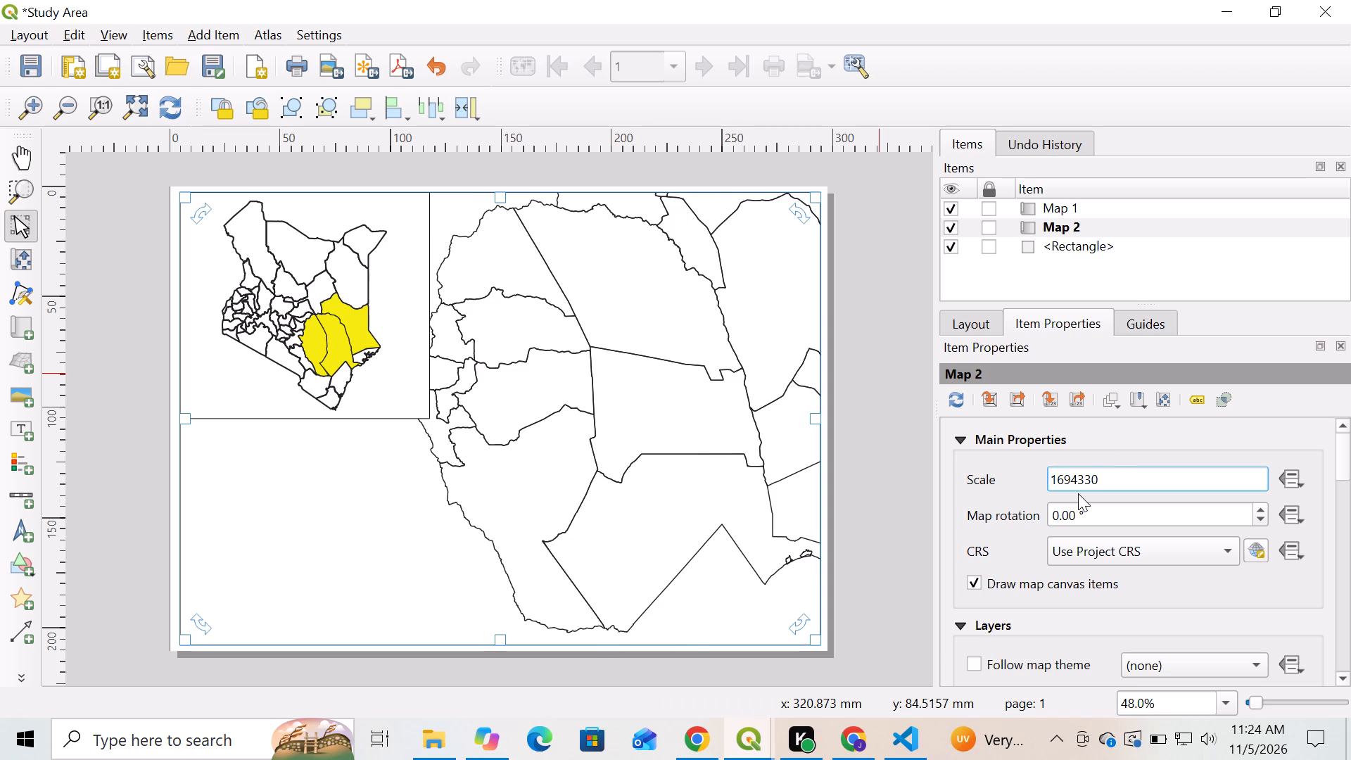
Set Map 2's scale to 1794330, then increase it to 1994330 to fit more of the sub-counties.
click(1067, 482)
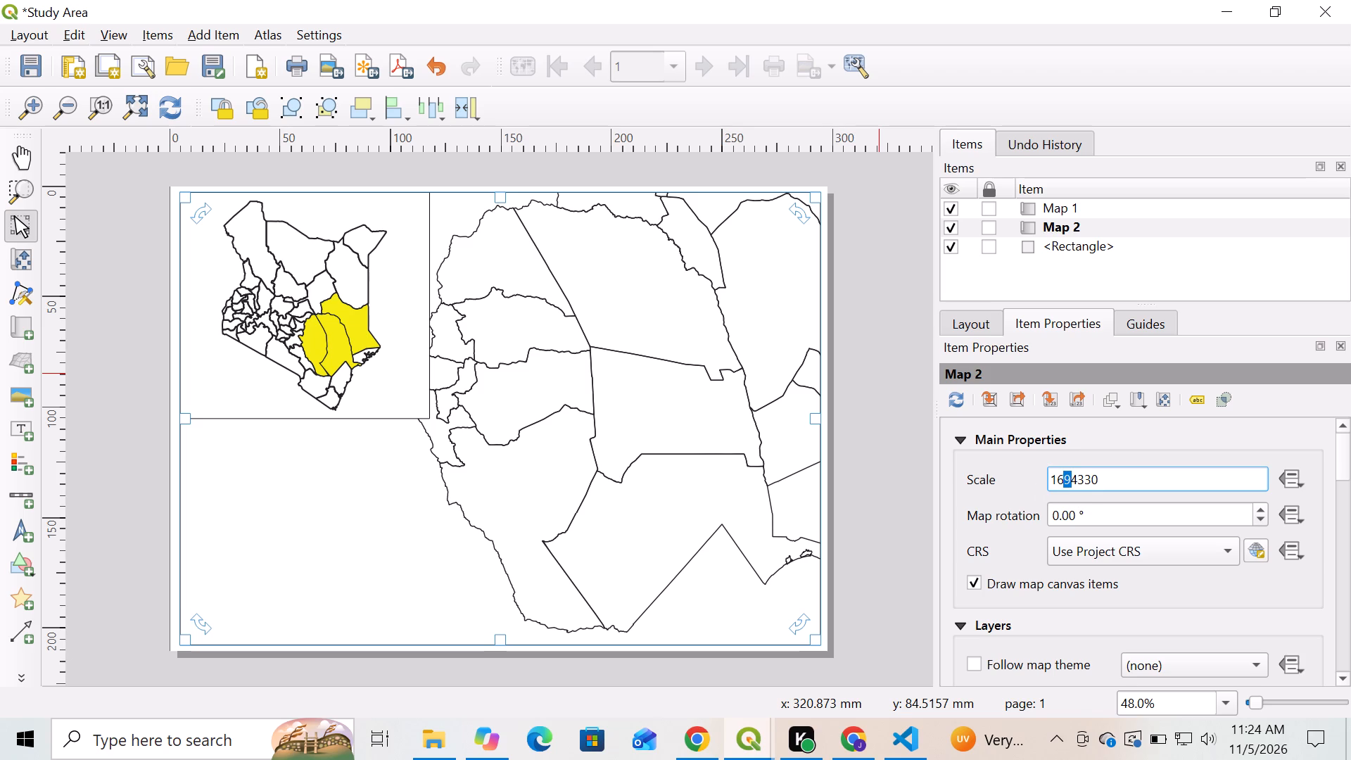
click(1067, 481)
key(BackSpace)
key(7)
key(Return)
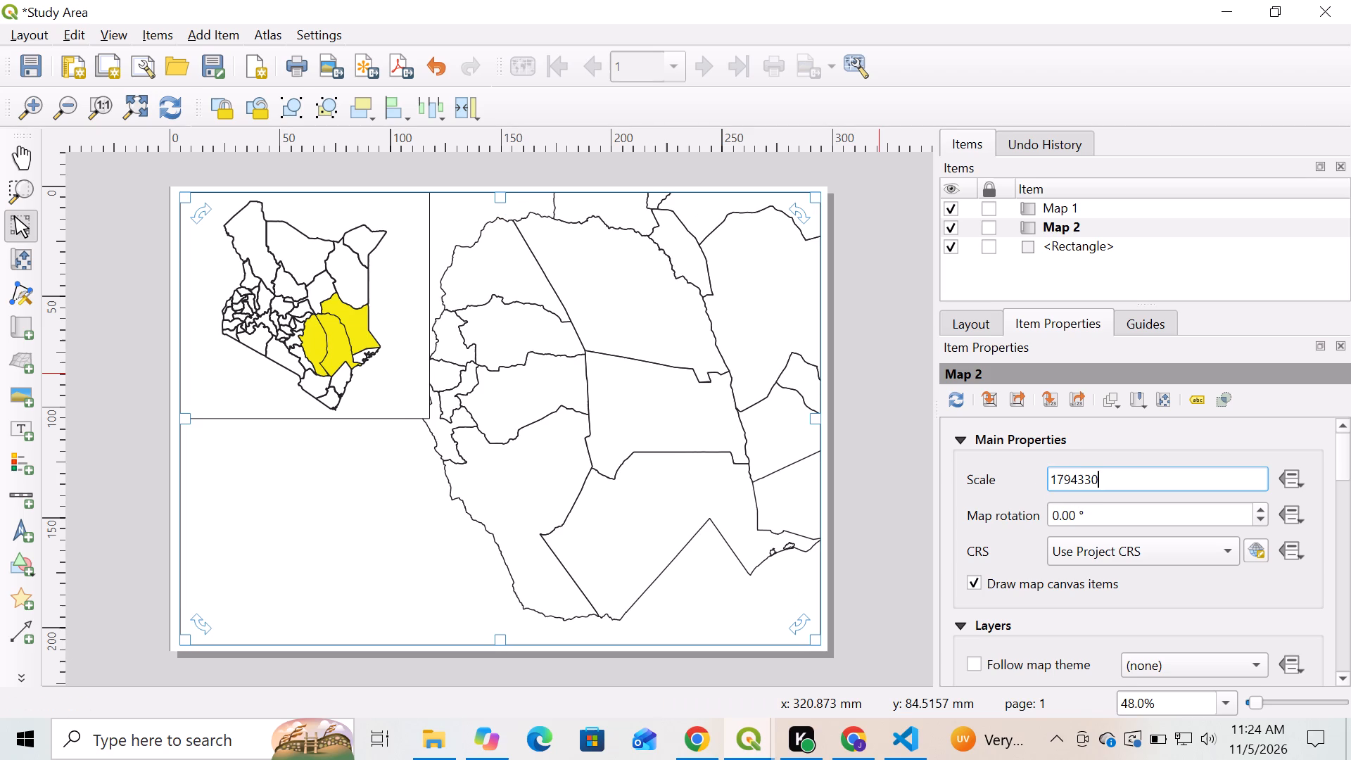
click(1069, 476)
click(1066, 479)
key(BackSpace)
key(9)
key(Return)
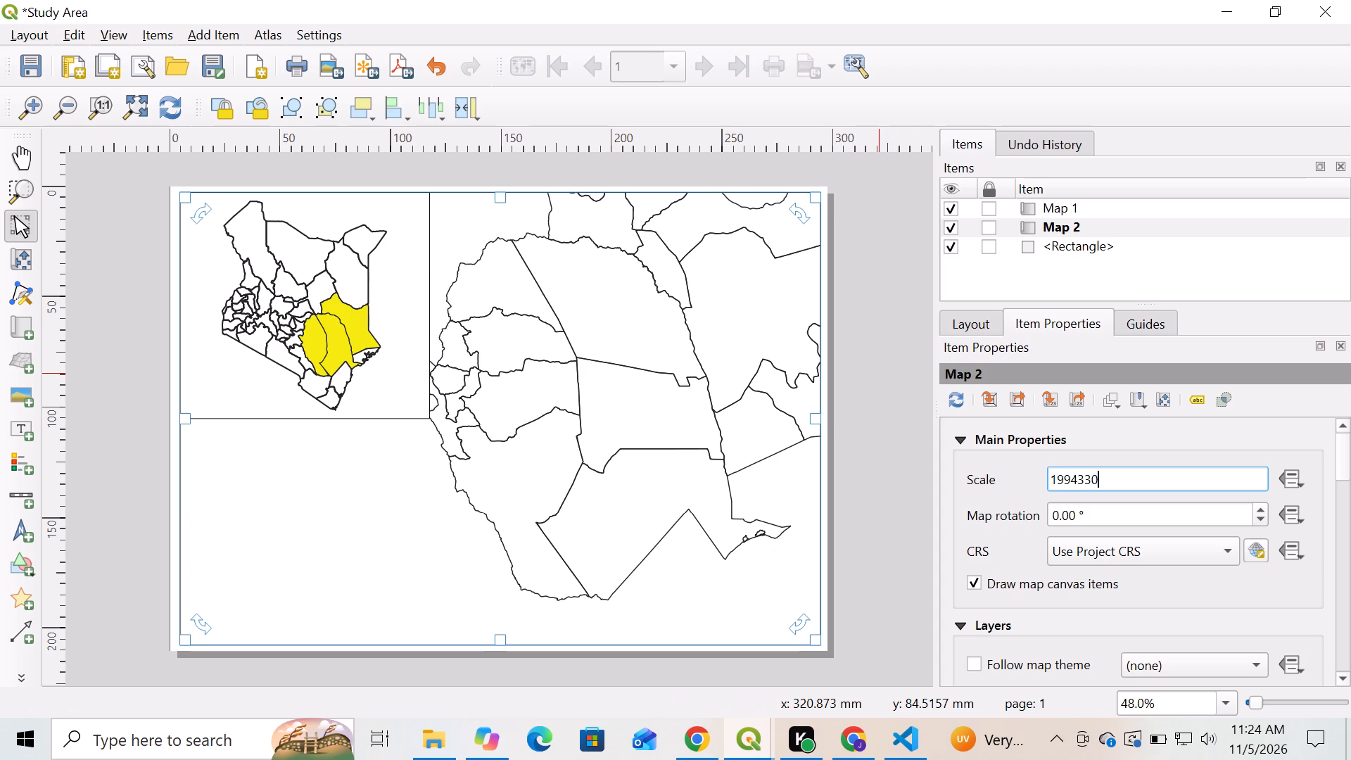
Move the content of Map 2 downward and slightly left within its frame.
click(23, 258)
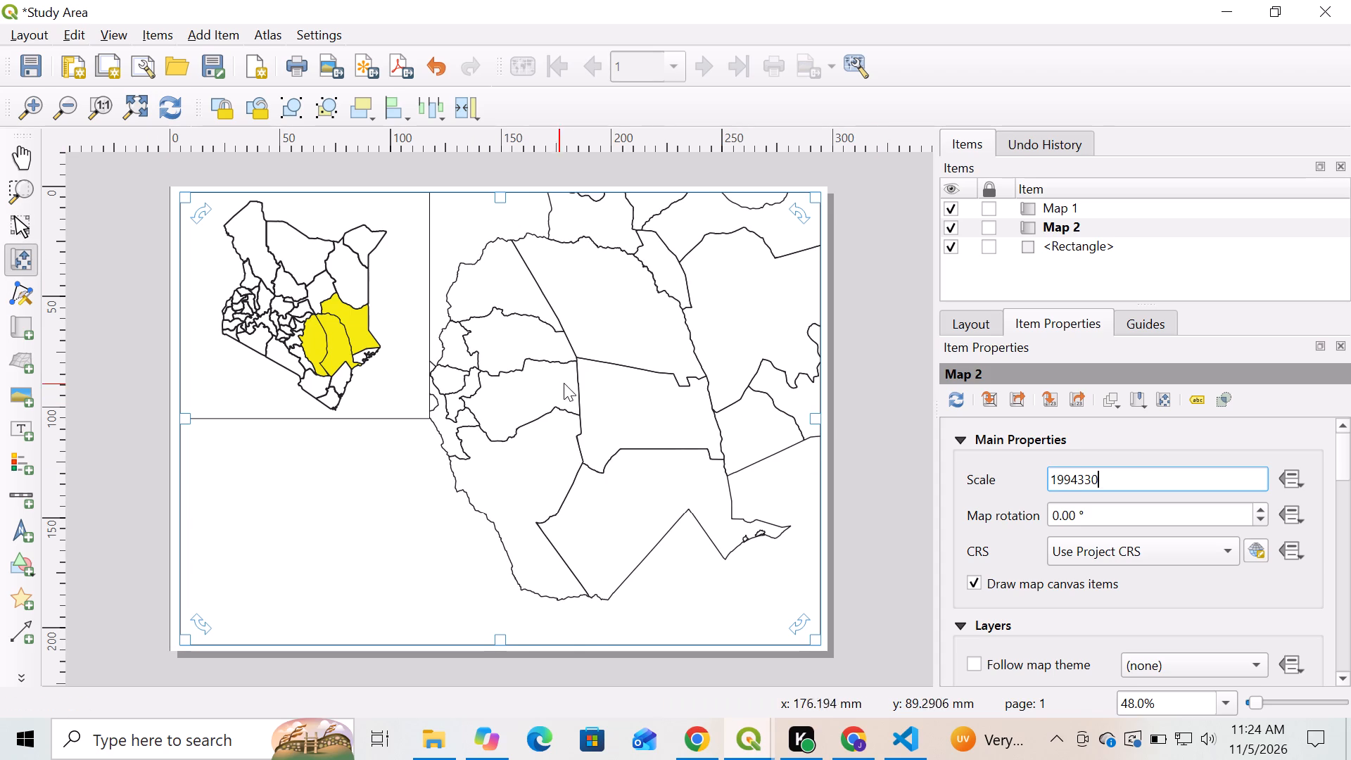
drag(566, 383, 542, 436)
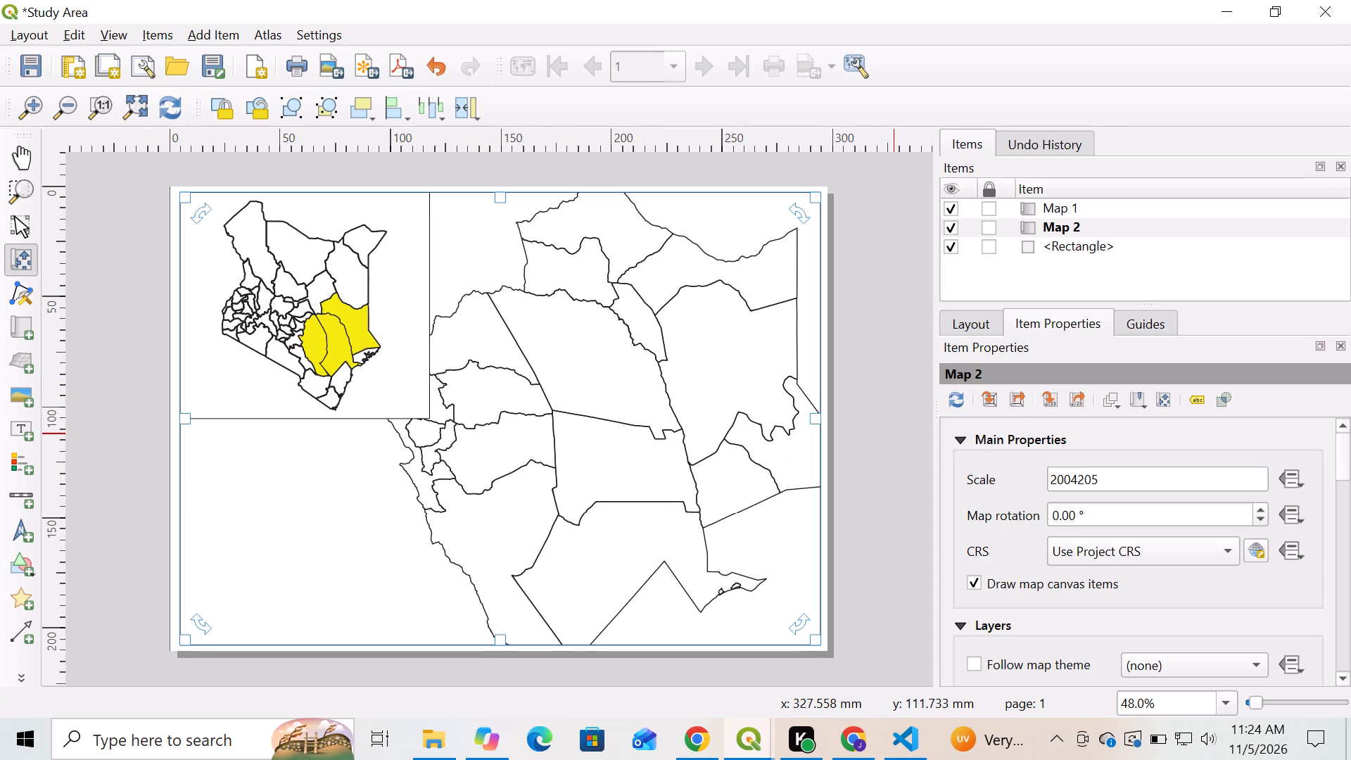
Set Map 2's scale to 2104205, then increase it to 2204205 to fit the sub-counties in the frame.
click(1067, 478)
key(BackSpace)
key(1)
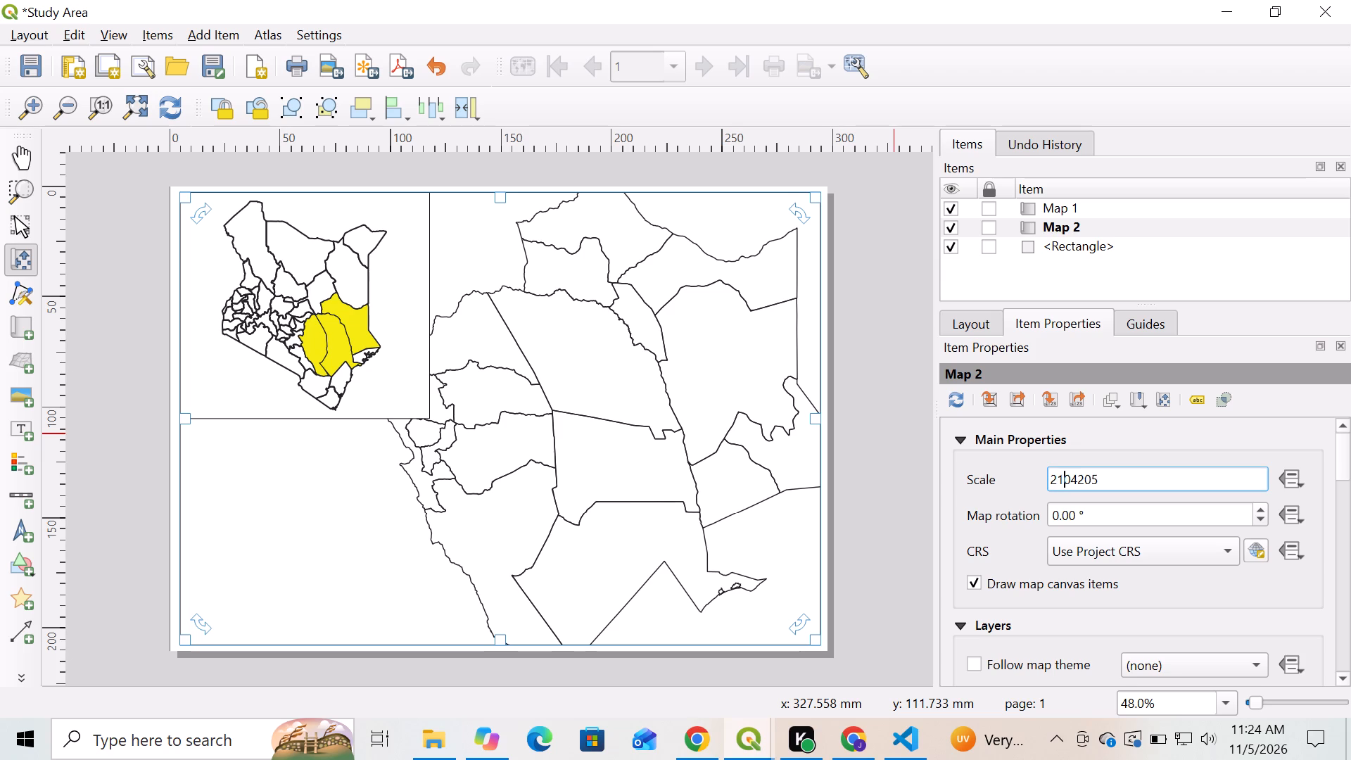
key(Return)
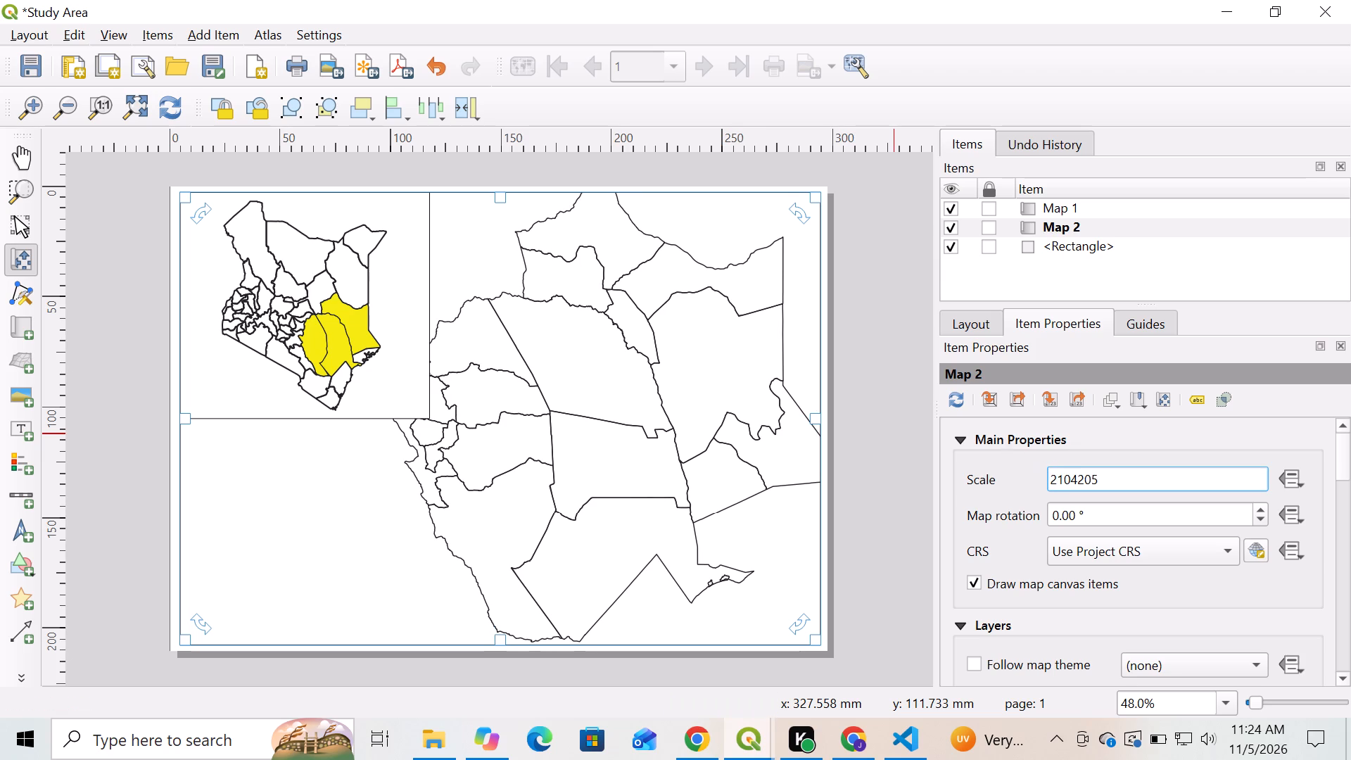
click(1066, 481)
key(BackSpace)
key(2)
key(Return)
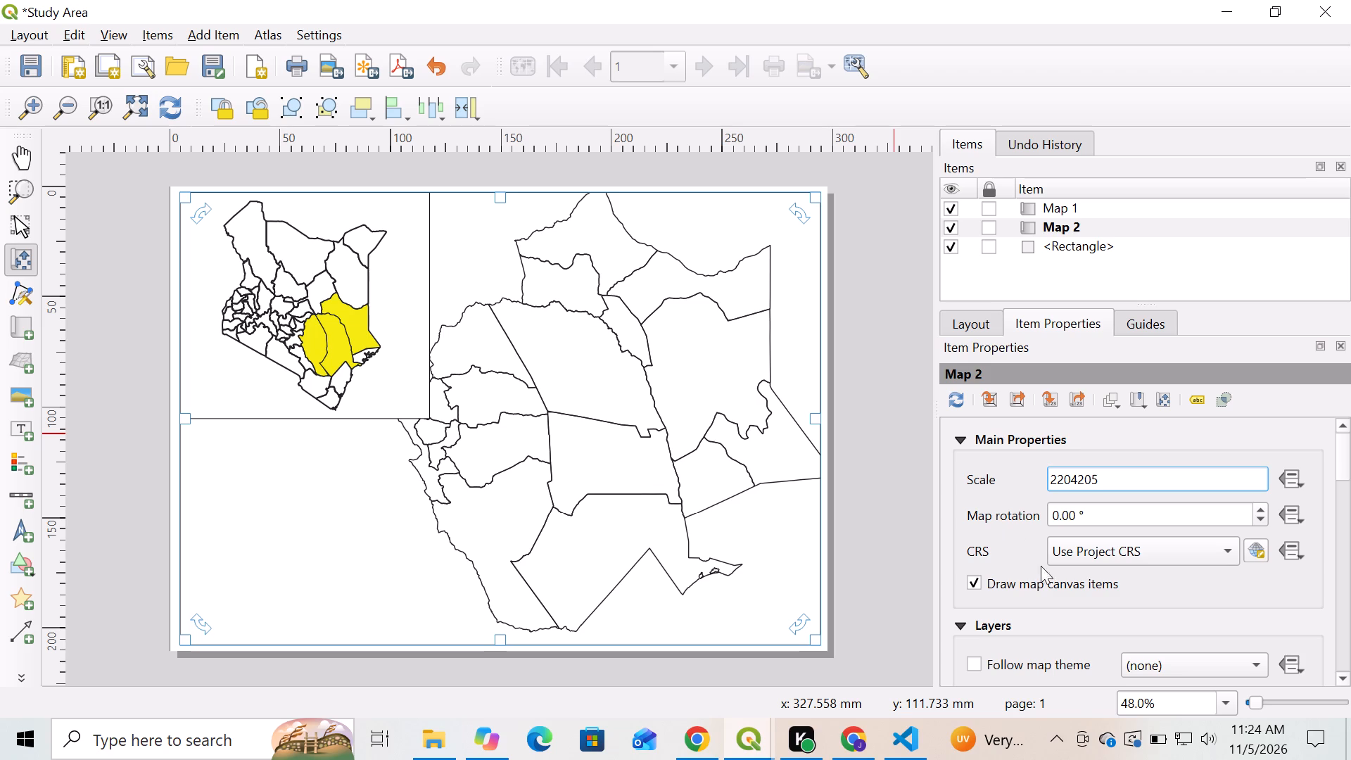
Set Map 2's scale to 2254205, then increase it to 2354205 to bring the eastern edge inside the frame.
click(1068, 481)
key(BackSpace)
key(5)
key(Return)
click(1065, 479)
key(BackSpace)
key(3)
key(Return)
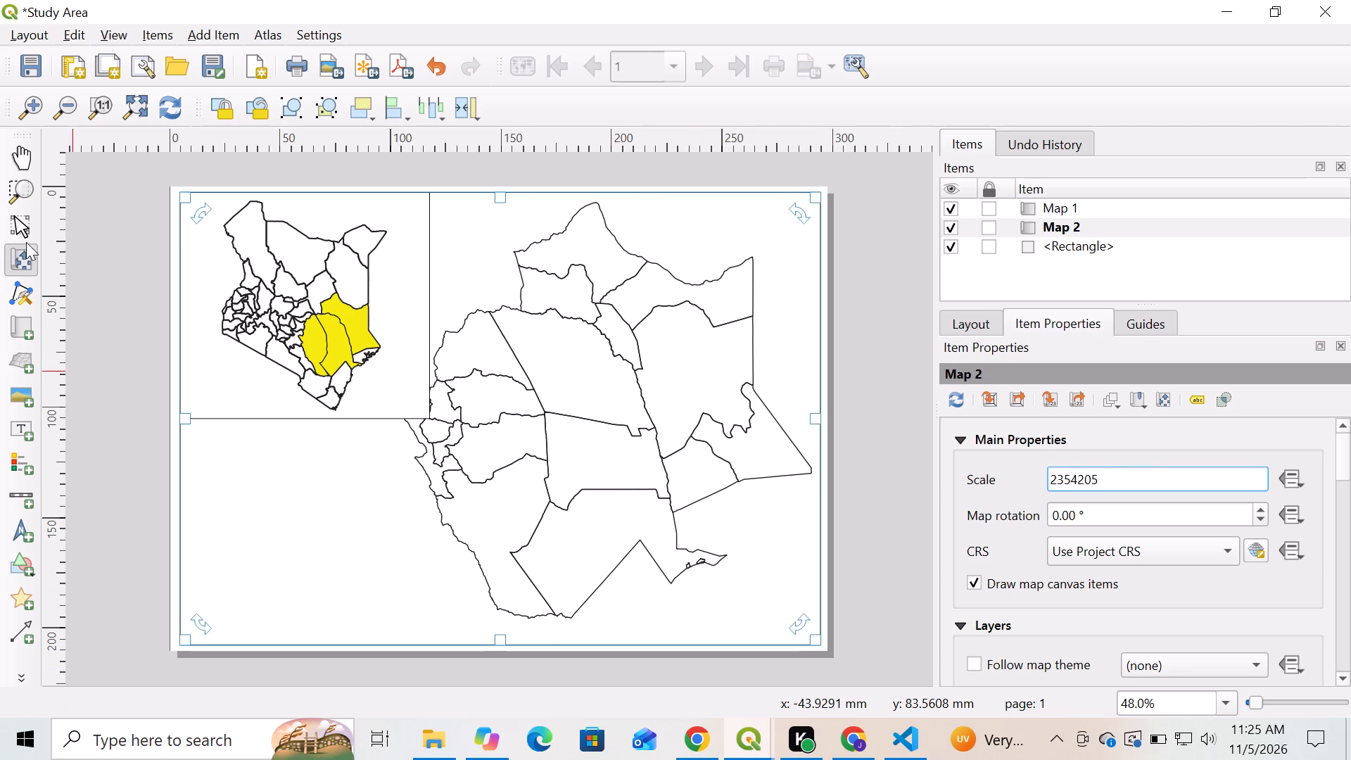
Move the content of Map 2 downward and slightly right within its frame.
drag(569, 386, 581, 396)
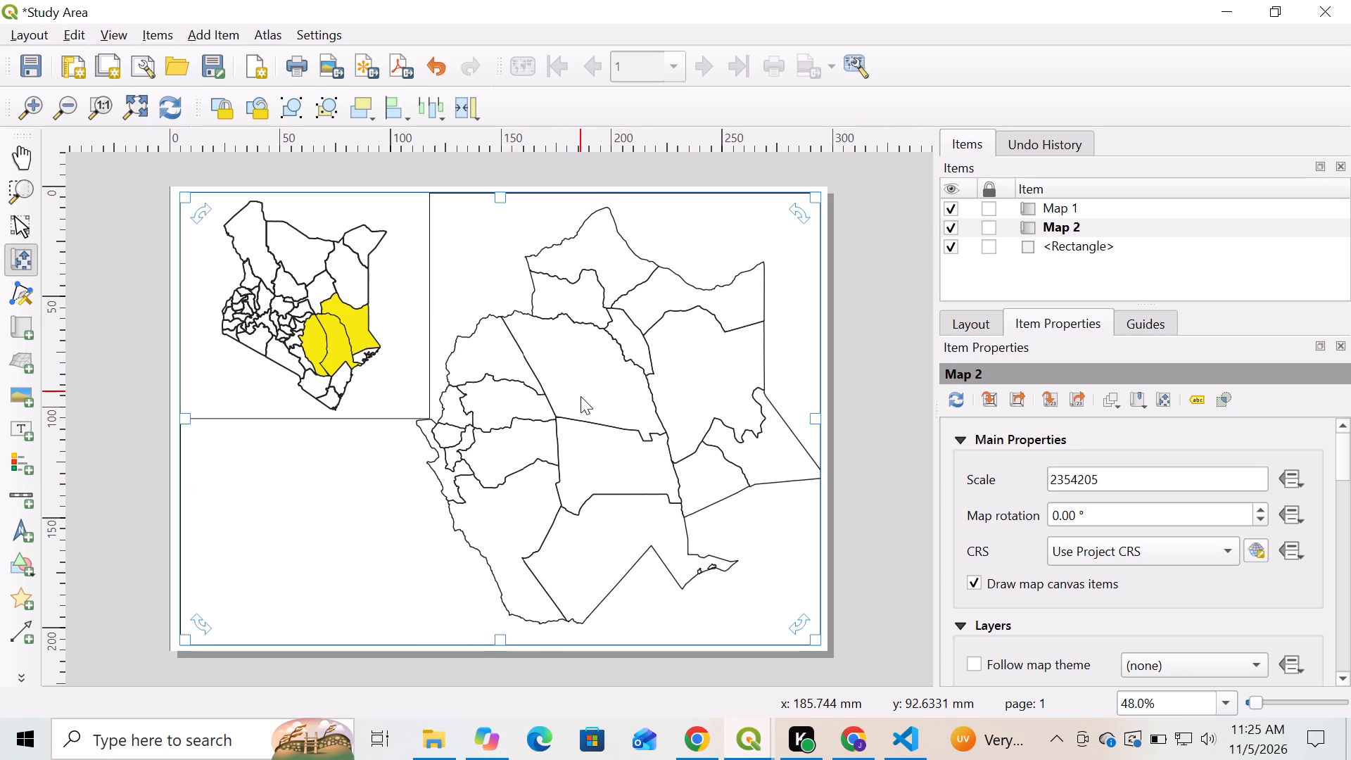
drag(581, 396, 573, 399)
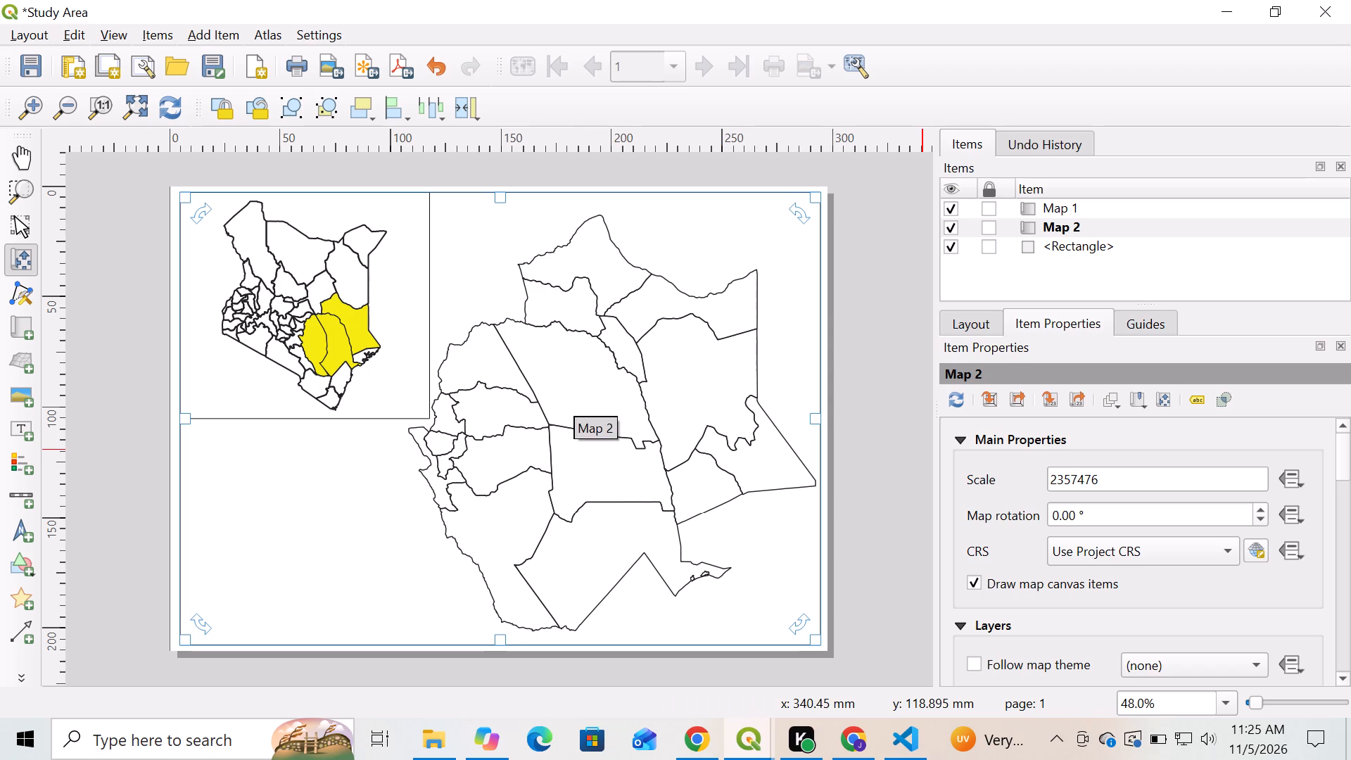
Set Map 2's scale to 2257476 to enlarge the sub-counties.
click(1067, 485)
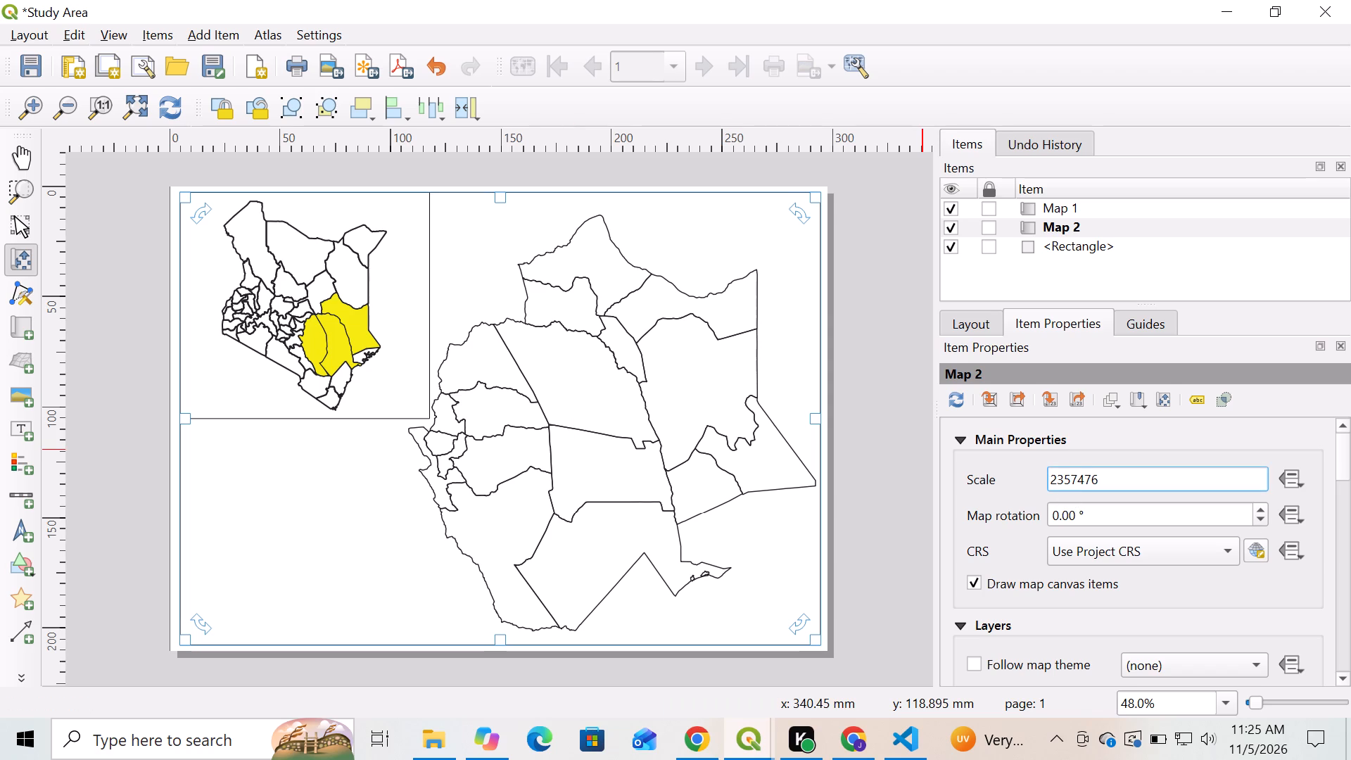
key(BackSpace)
key(2)
key(Return)
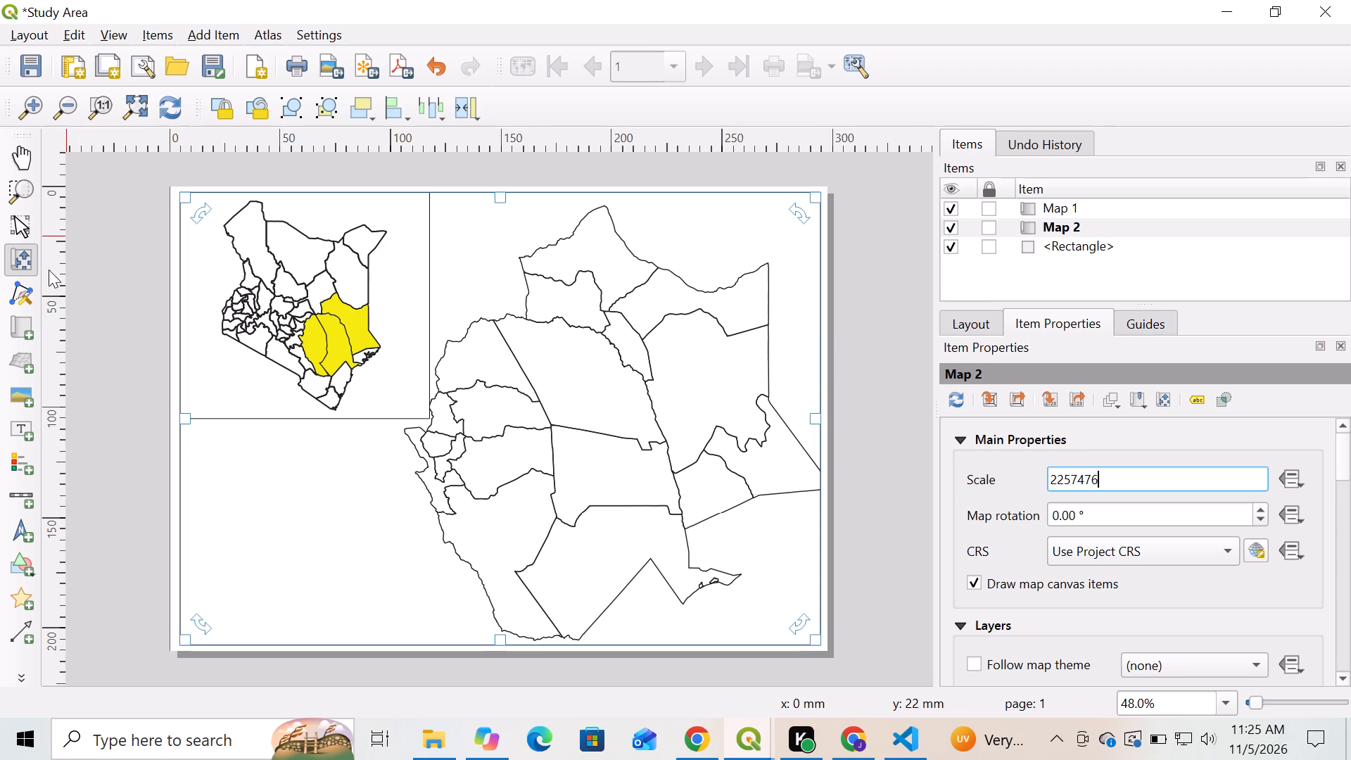
Move the content of Map 2 left and slightly up so the sub-counties' eastern tip fits inside the frame.
drag(552, 405, 550, 401)
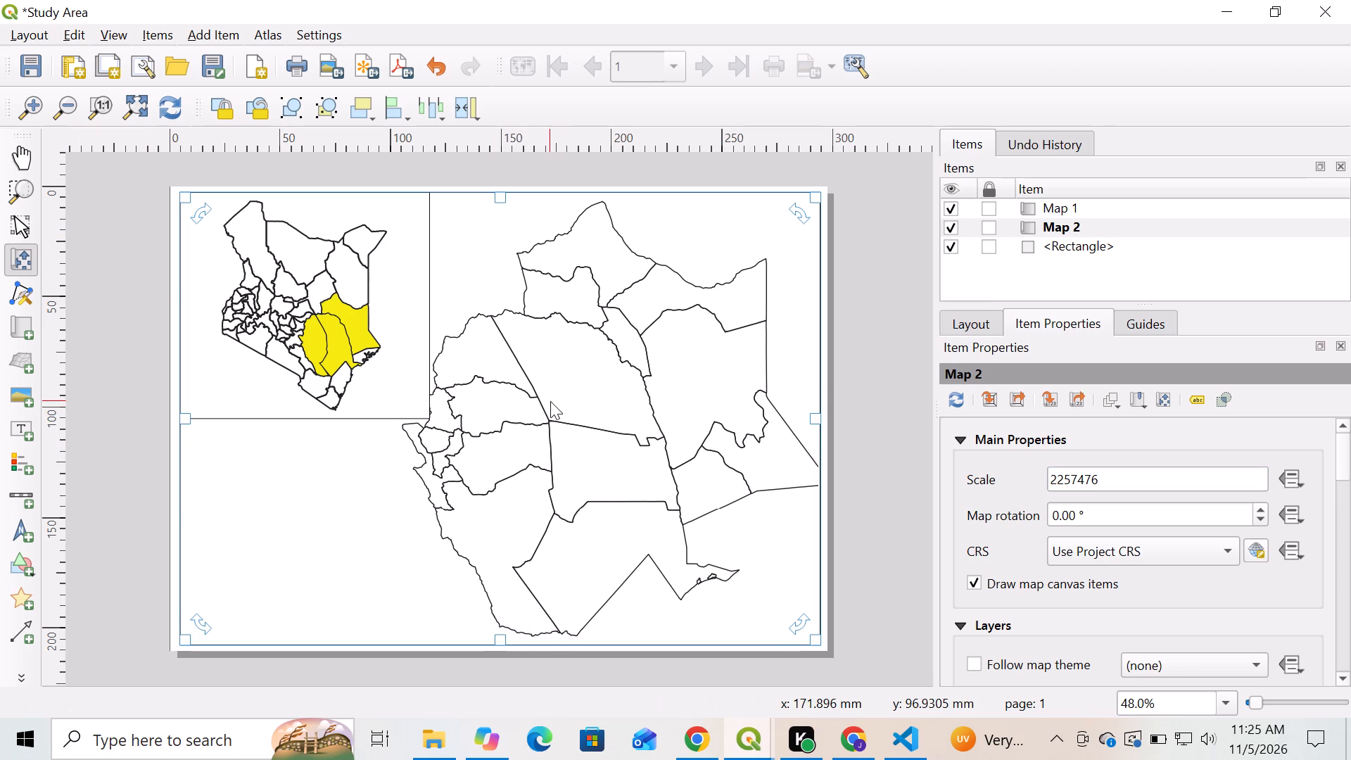
drag(550, 401, 543, 398)
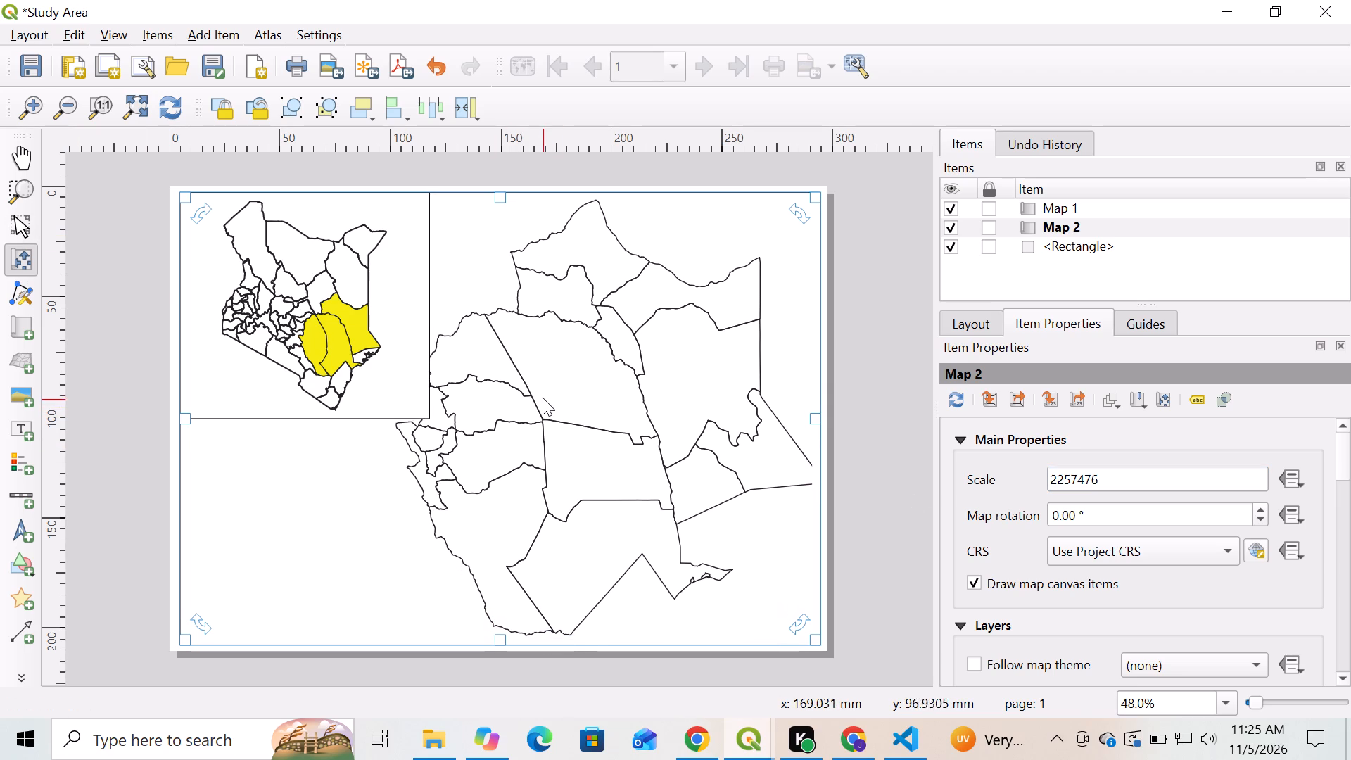
drag(543, 398, 538, 395)
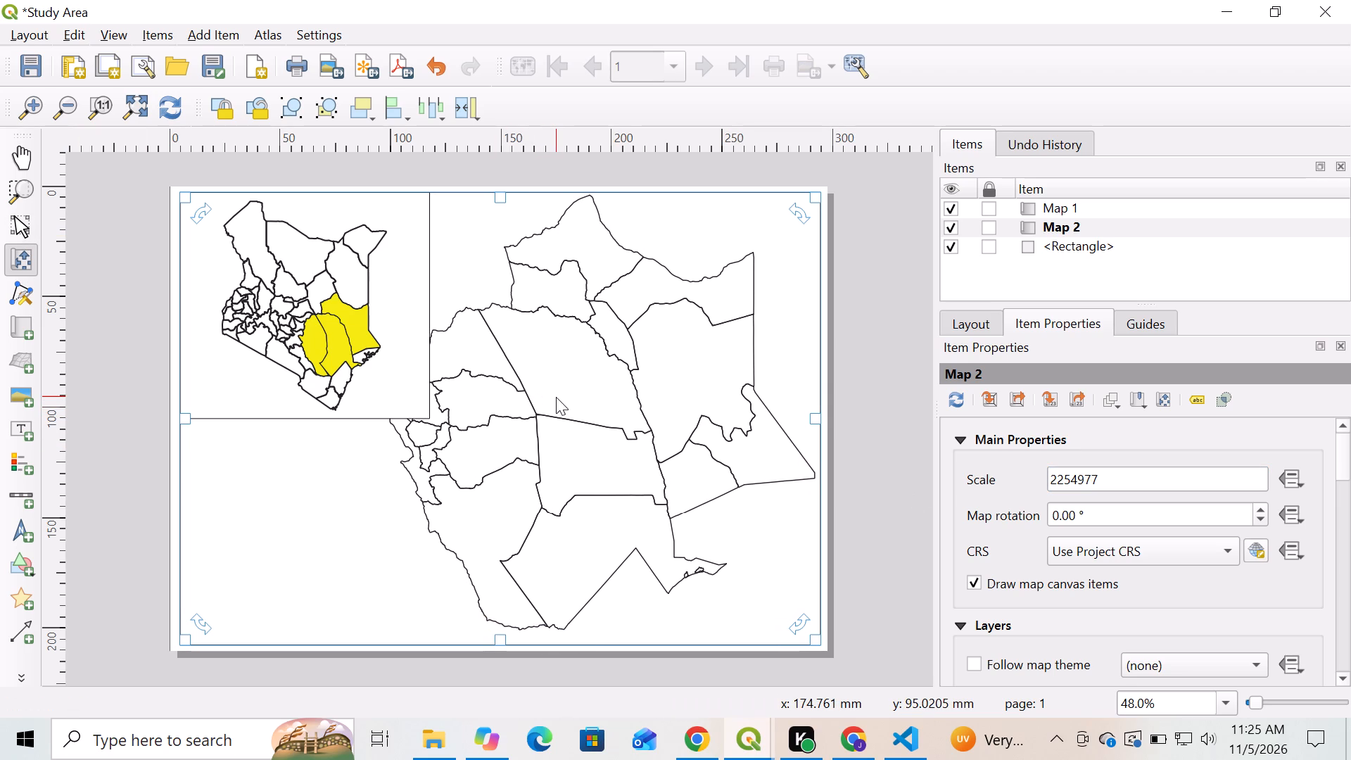
click(556, 397)
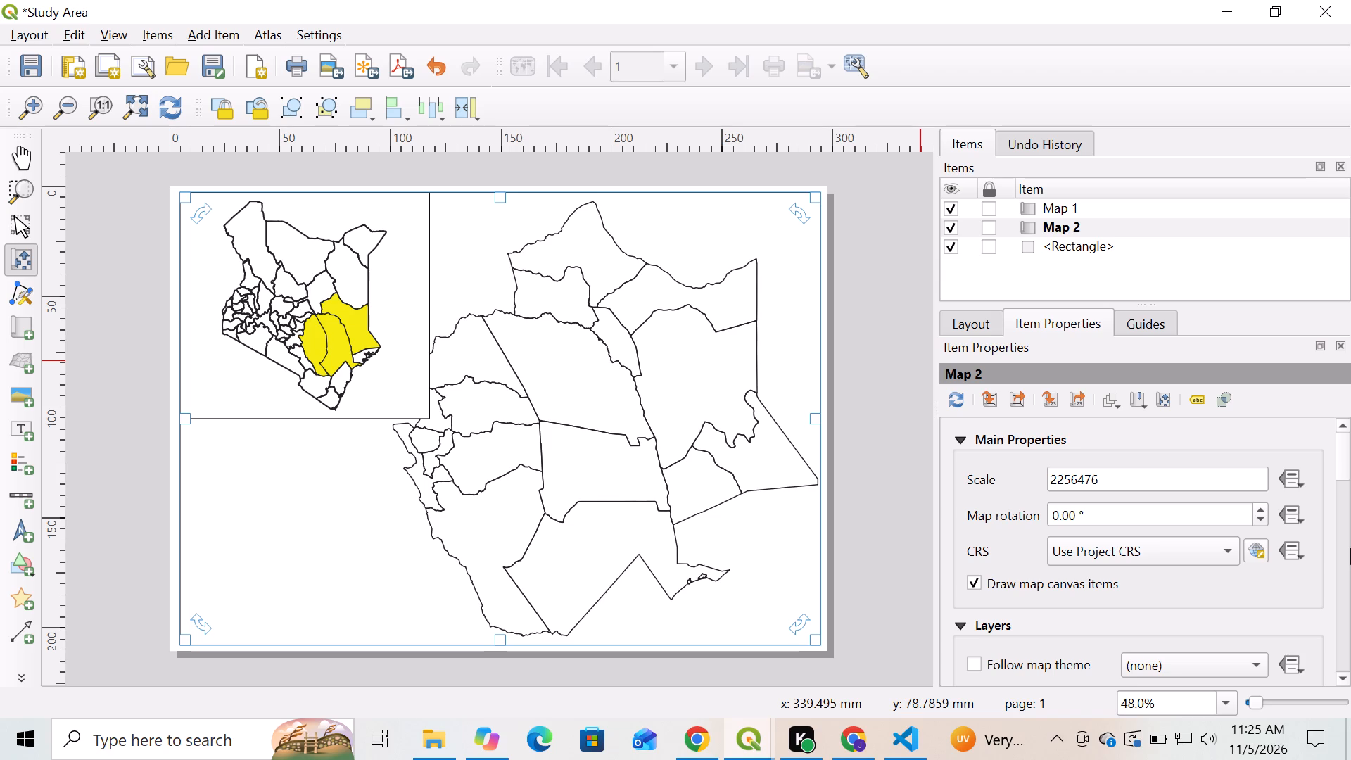
Switch to the main QGIS project window and give the Kitui Sub Counties layer single labels from the subcounty field.
click(747, 745)
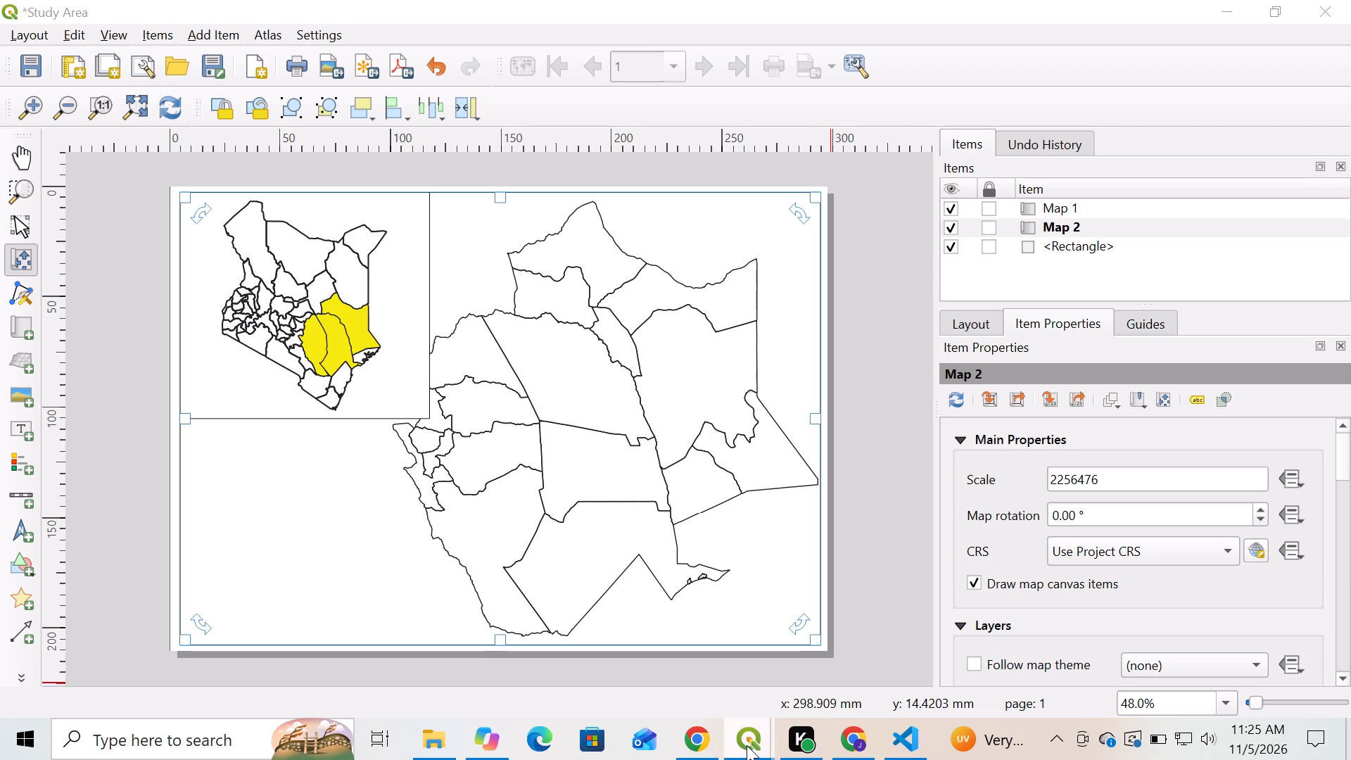
click(687, 668)
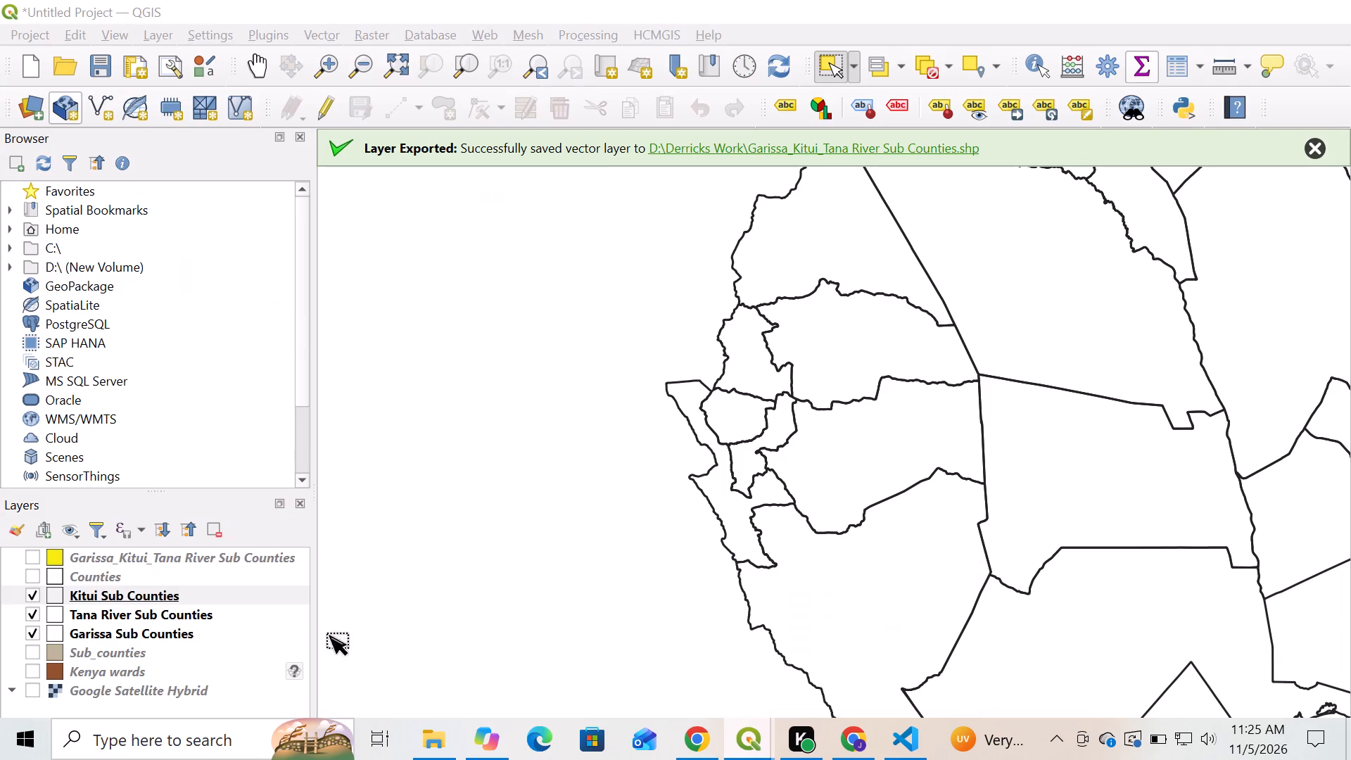
right_click(167, 594)
click(239, 588)
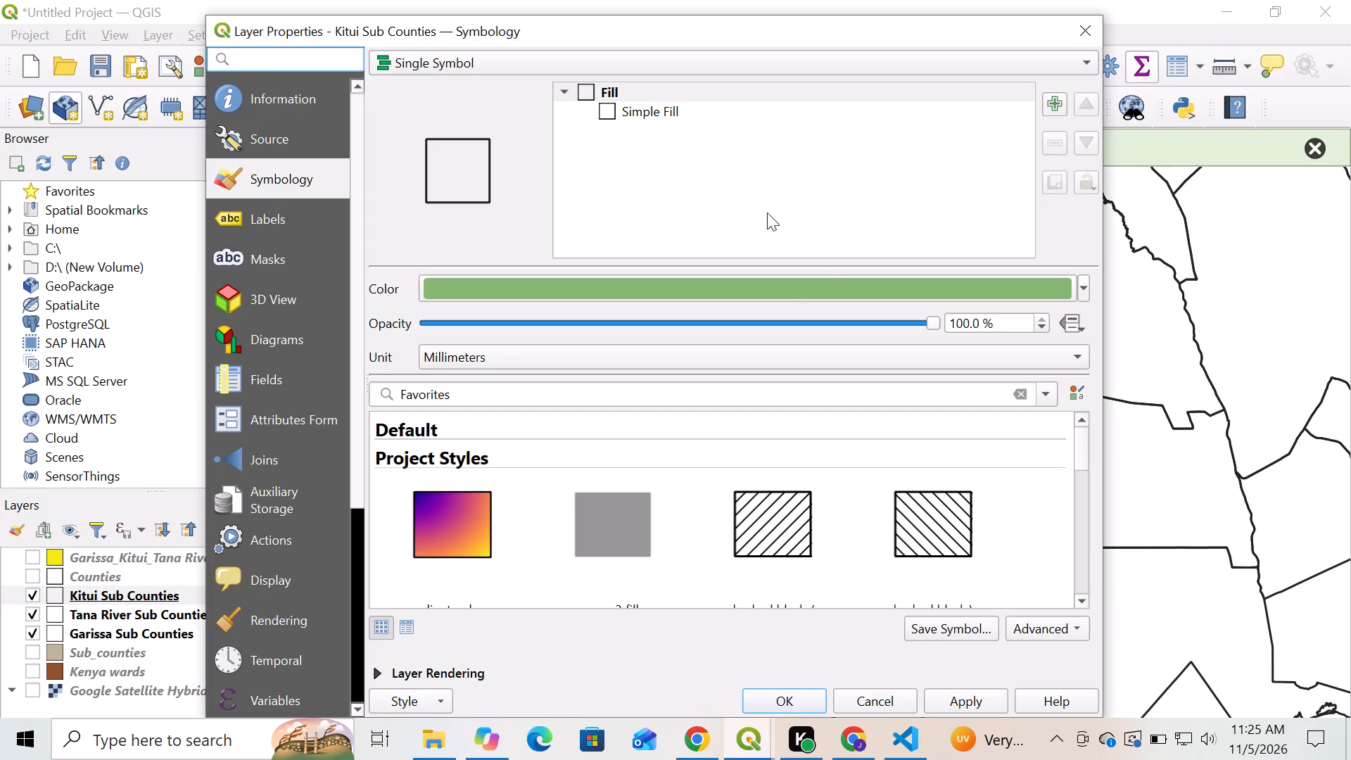
click(295, 227)
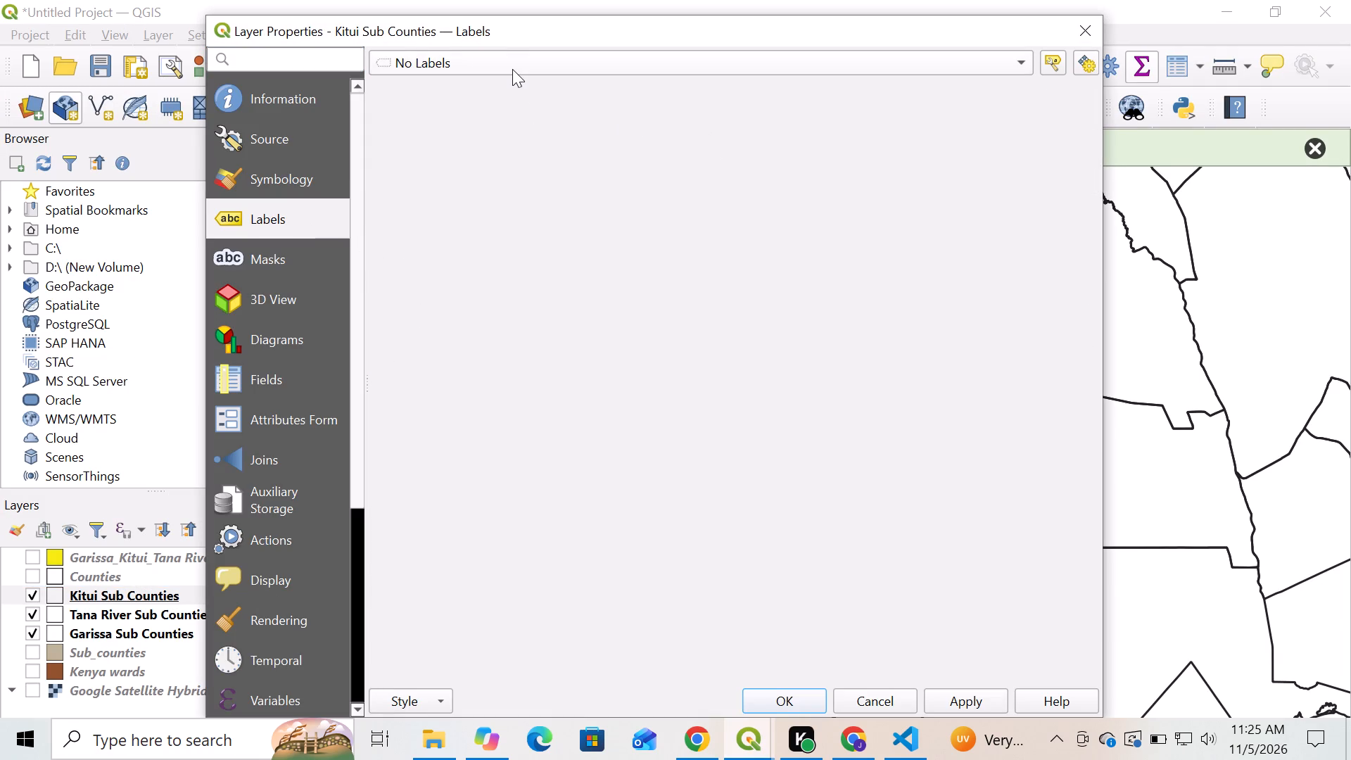
click(512, 69)
click(454, 91)
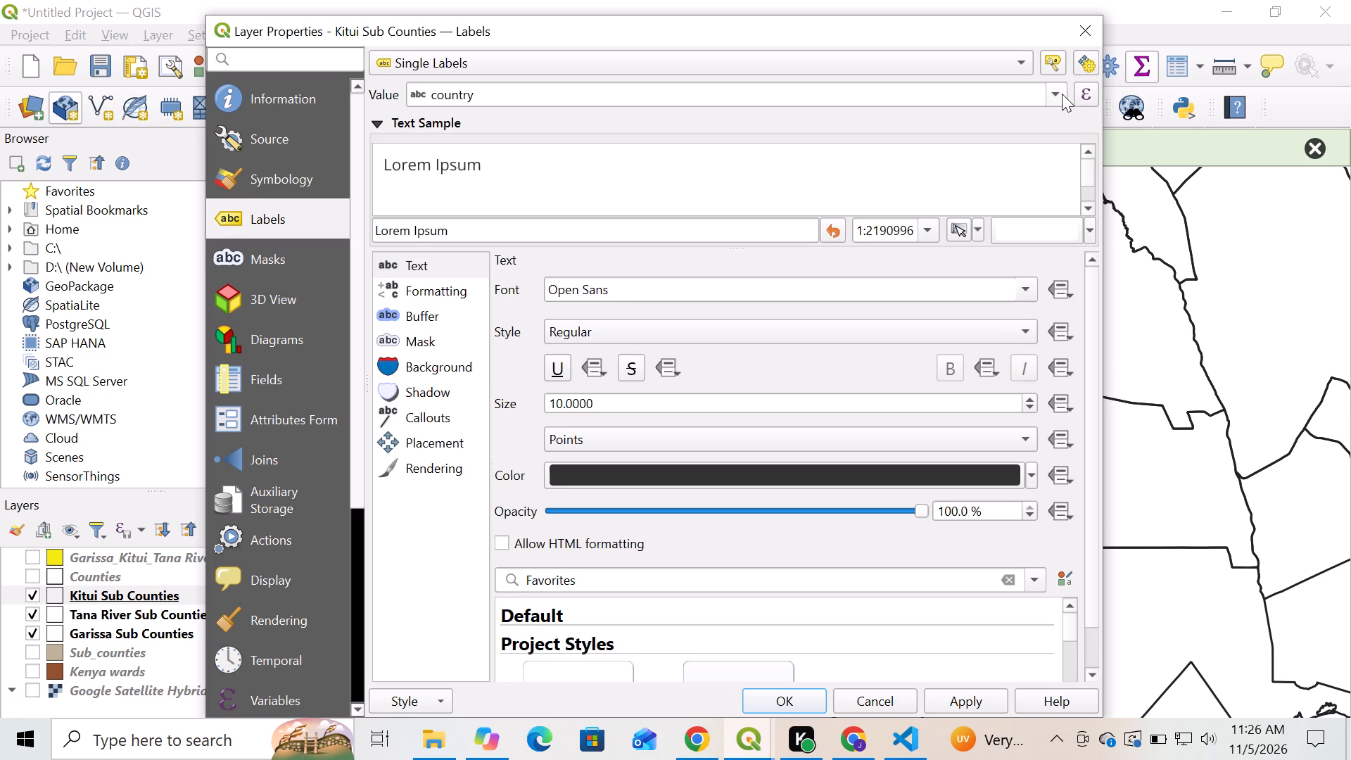
click(1050, 91)
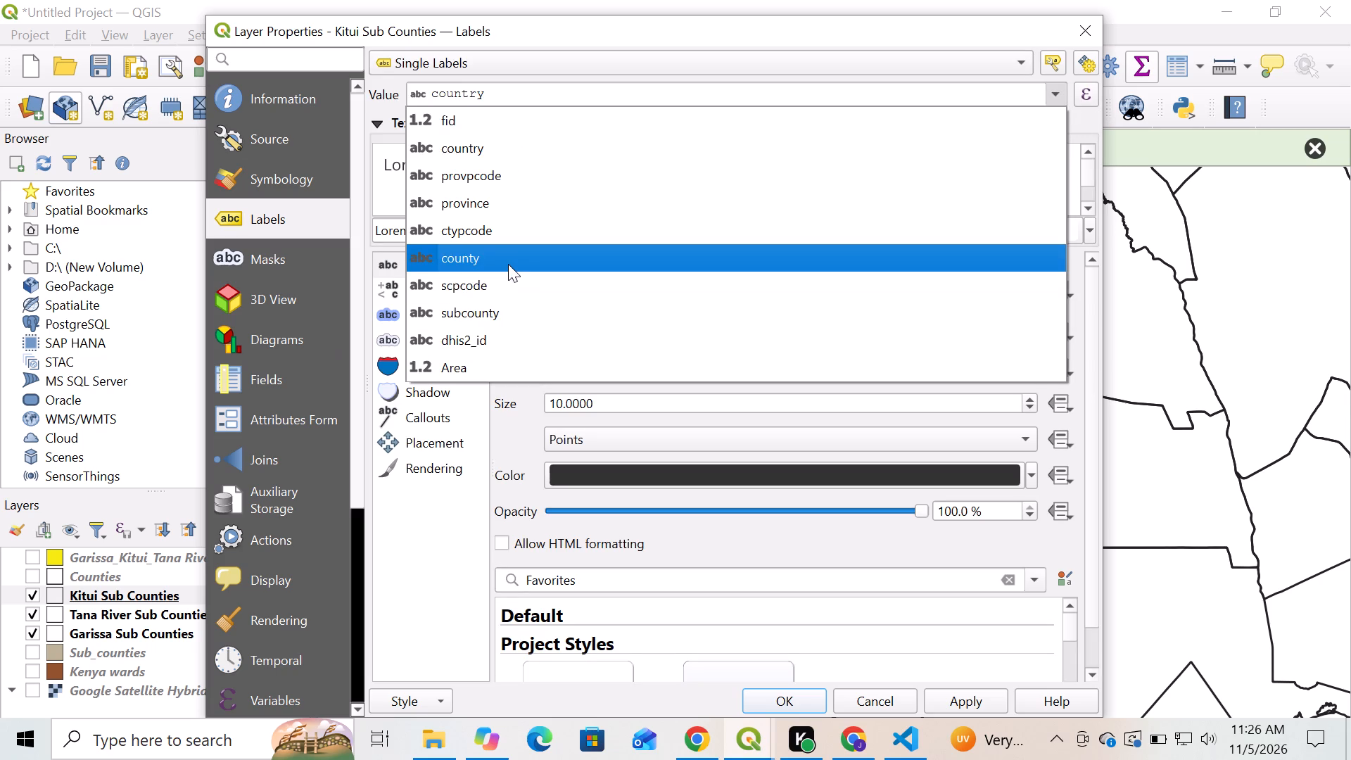
click(490, 307)
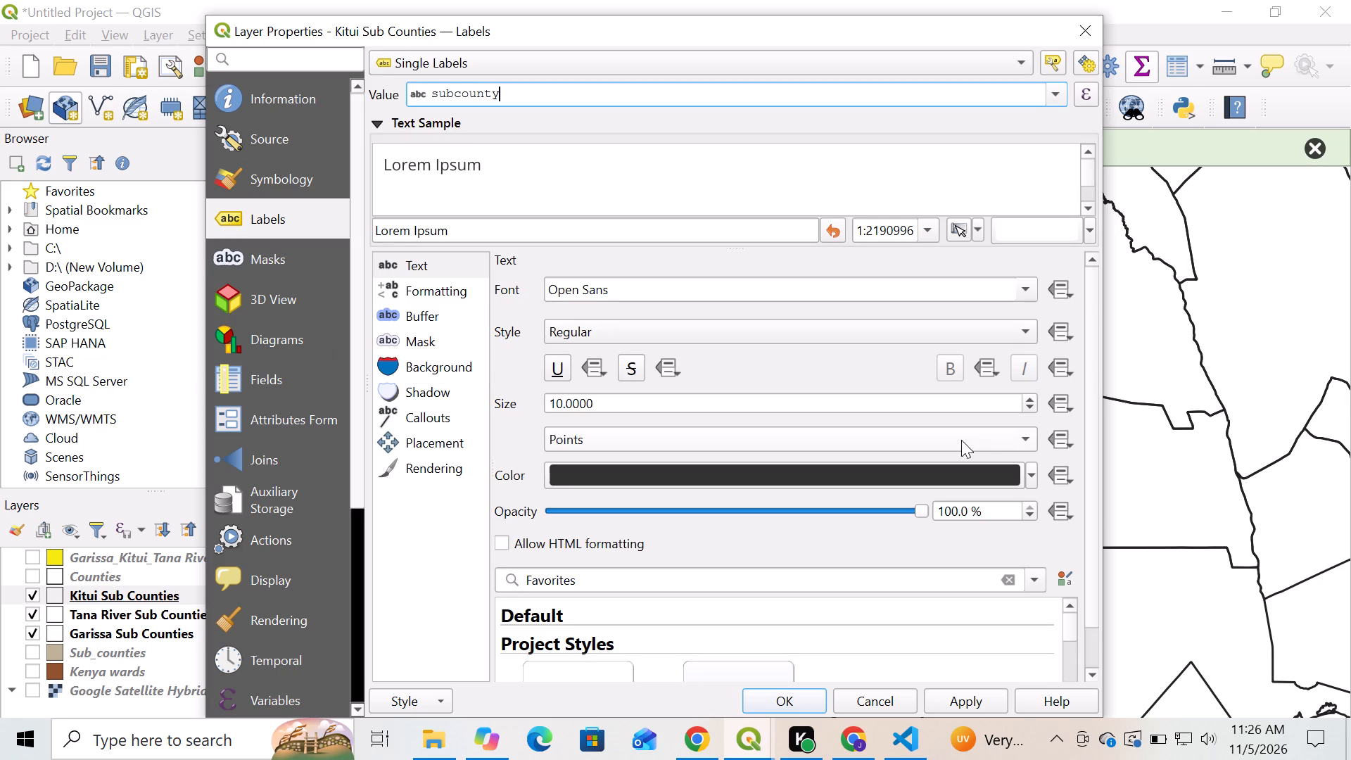
click(951, 692)
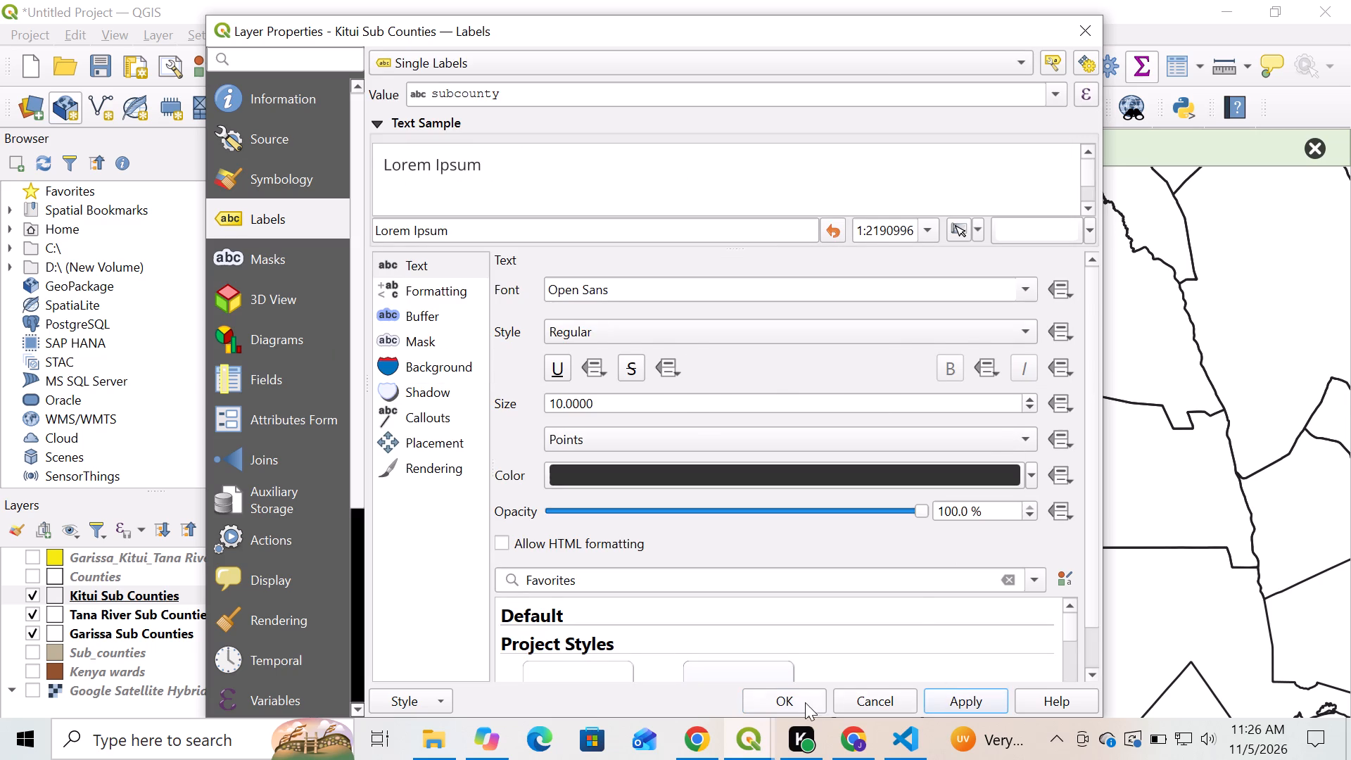
click(805, 703)
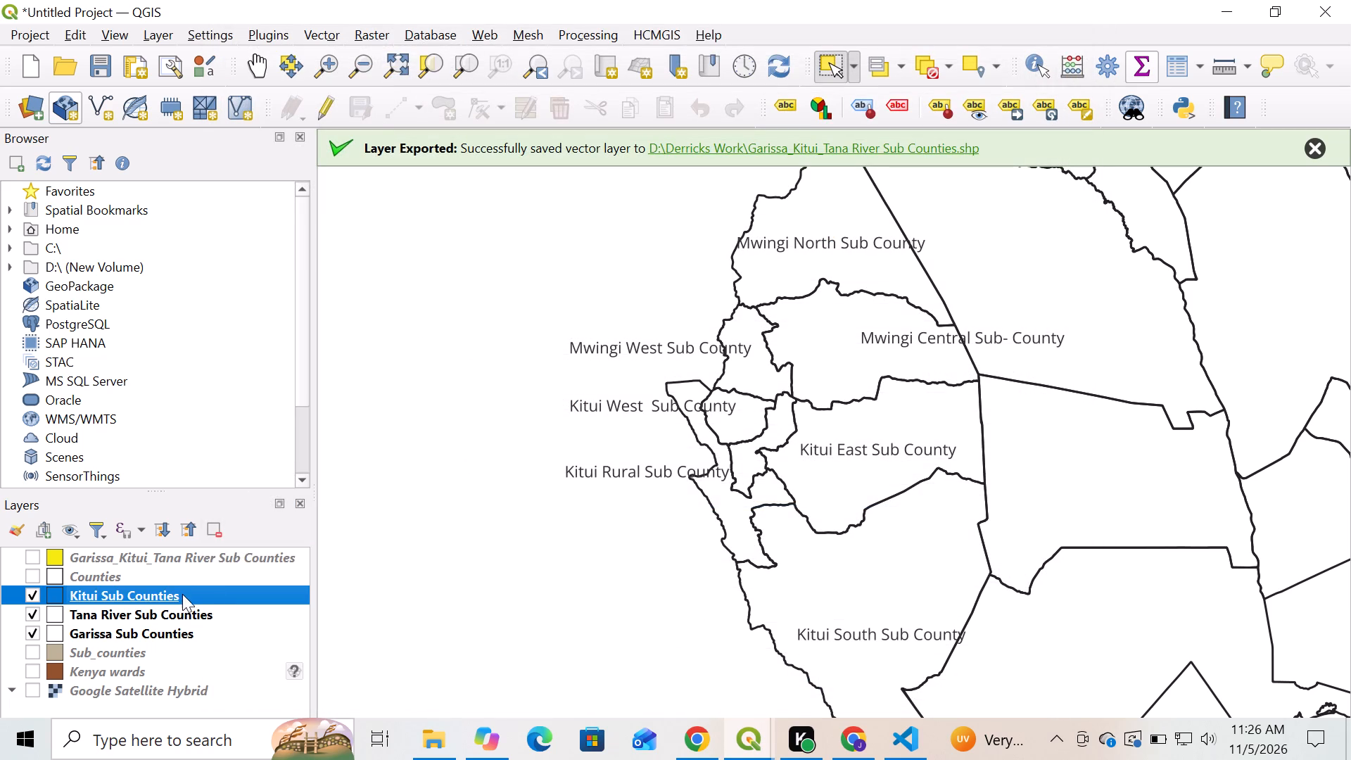
Set the label size of the Kitui Sub Counties layer to 7 points.
right_click(182, 592)
click(245, 576)
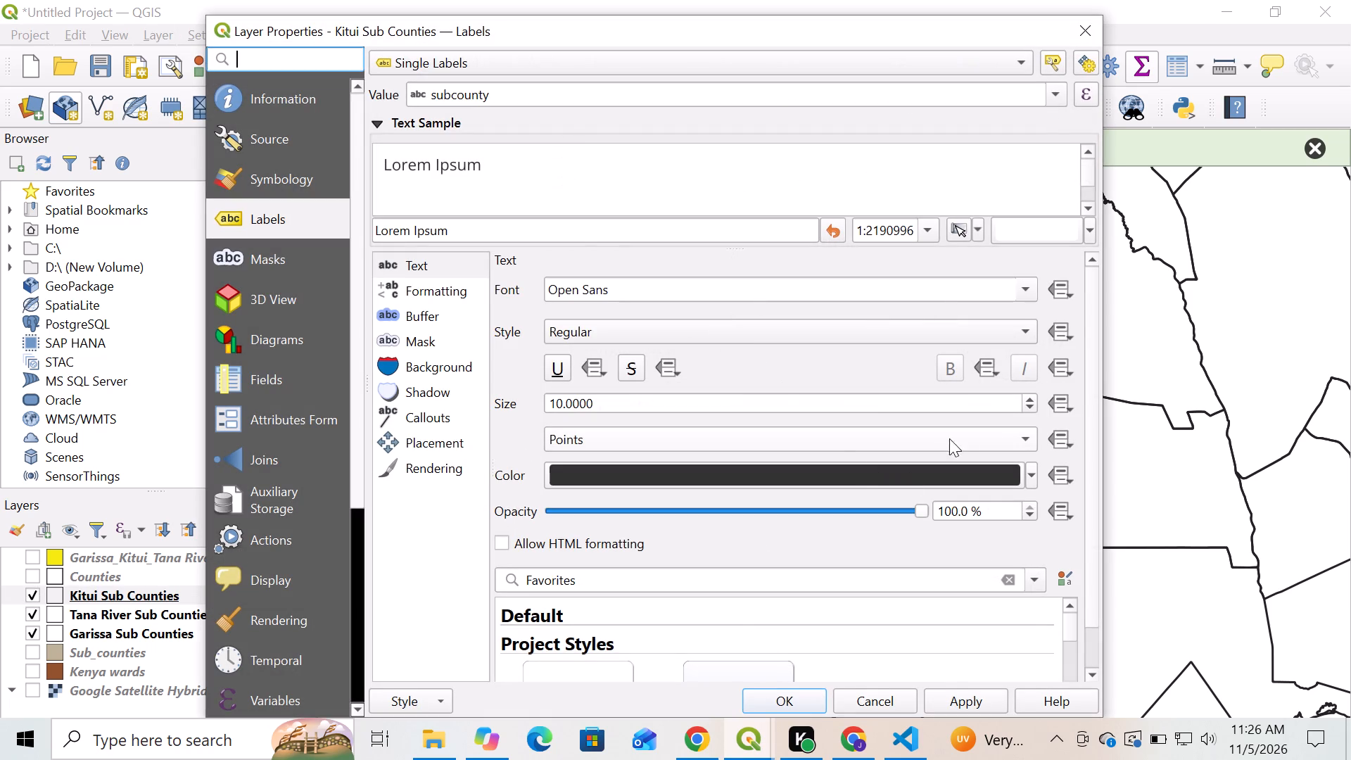
double_click(1032, 408)
click(1032, 408)
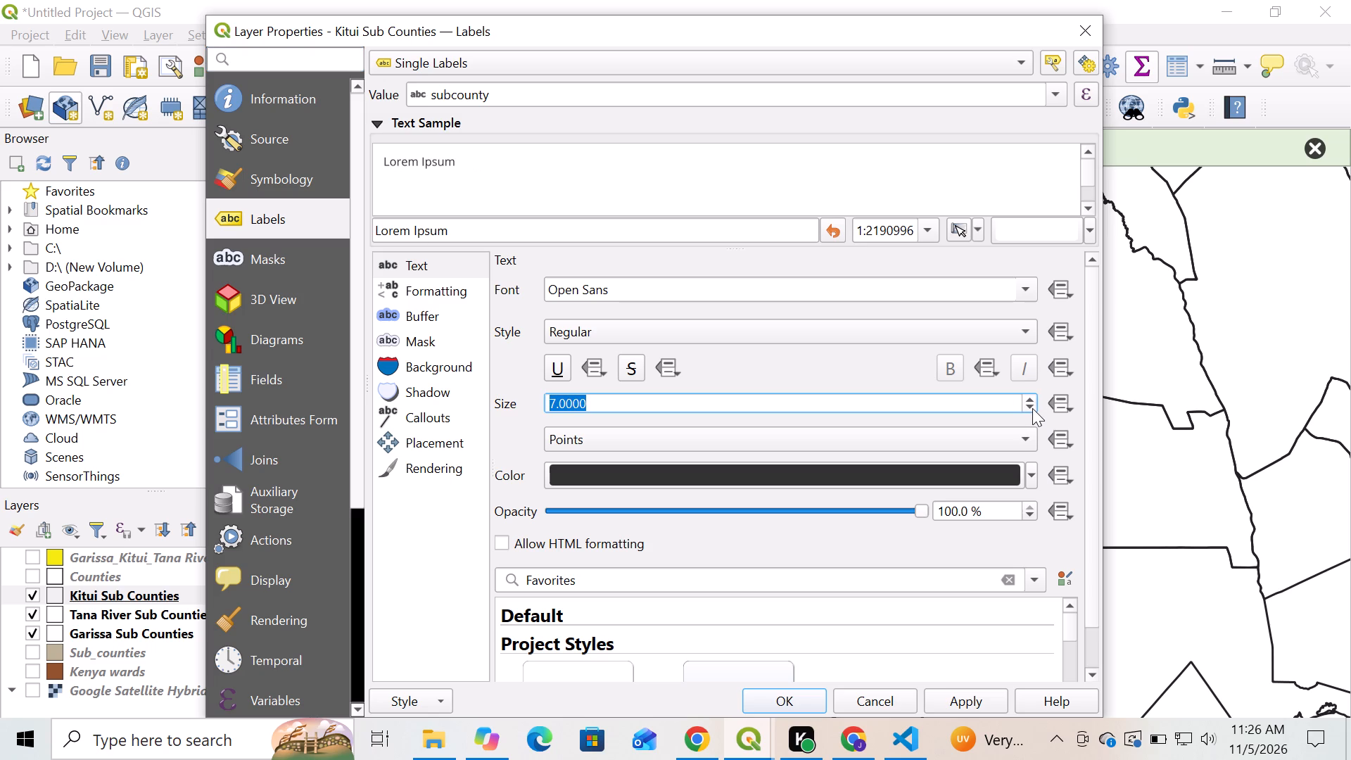
click(972, 702)
click(794, 703)
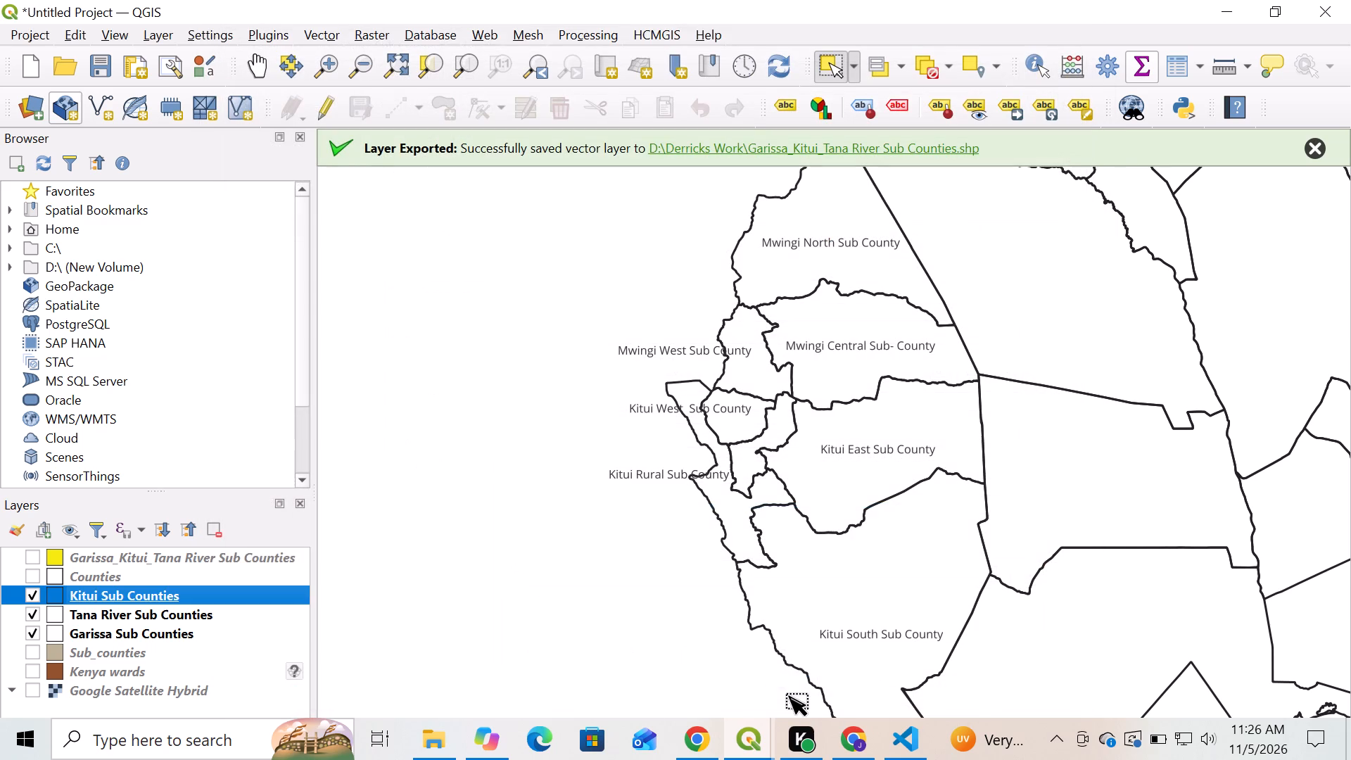
Turn on single labels for the Tana River Sub Counties layer with a text size of 7 points.
click(126, 616)
right_click(129, 616)
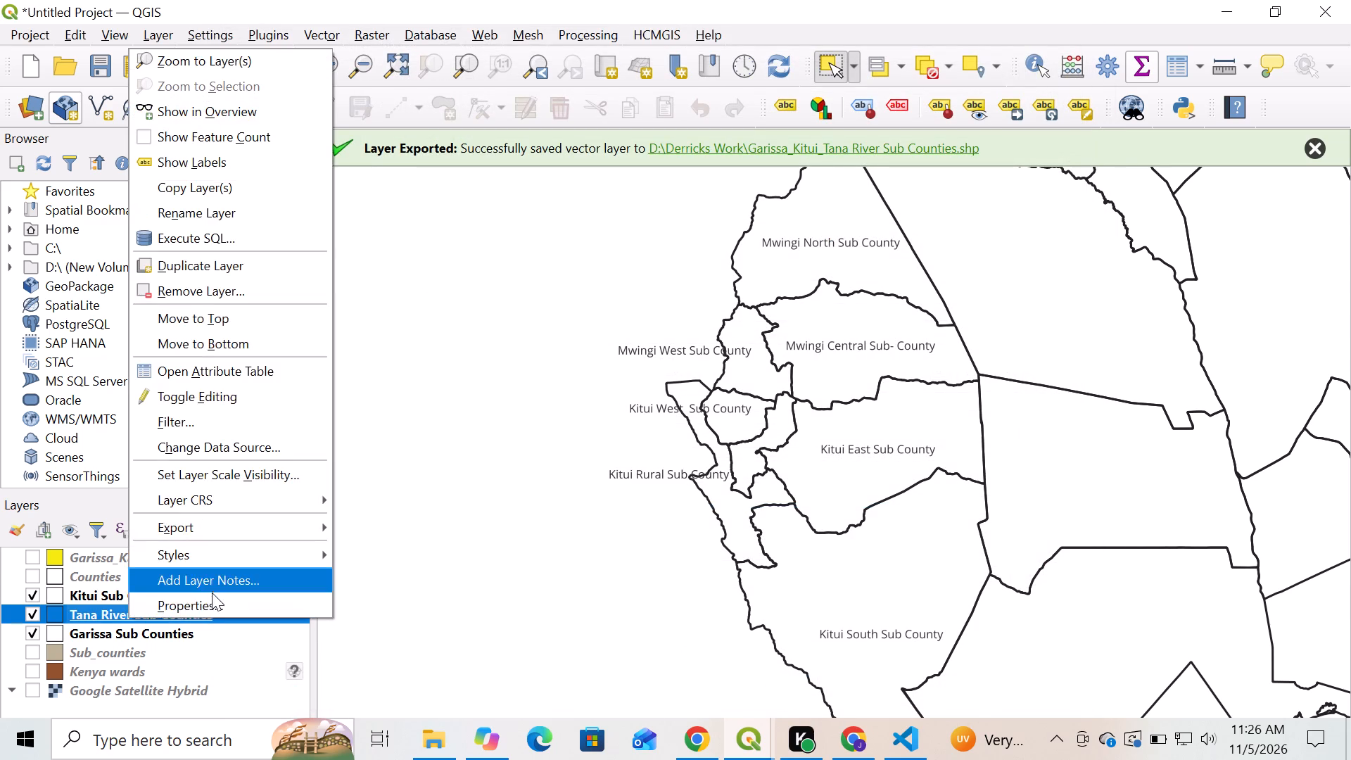
click(207, 606)
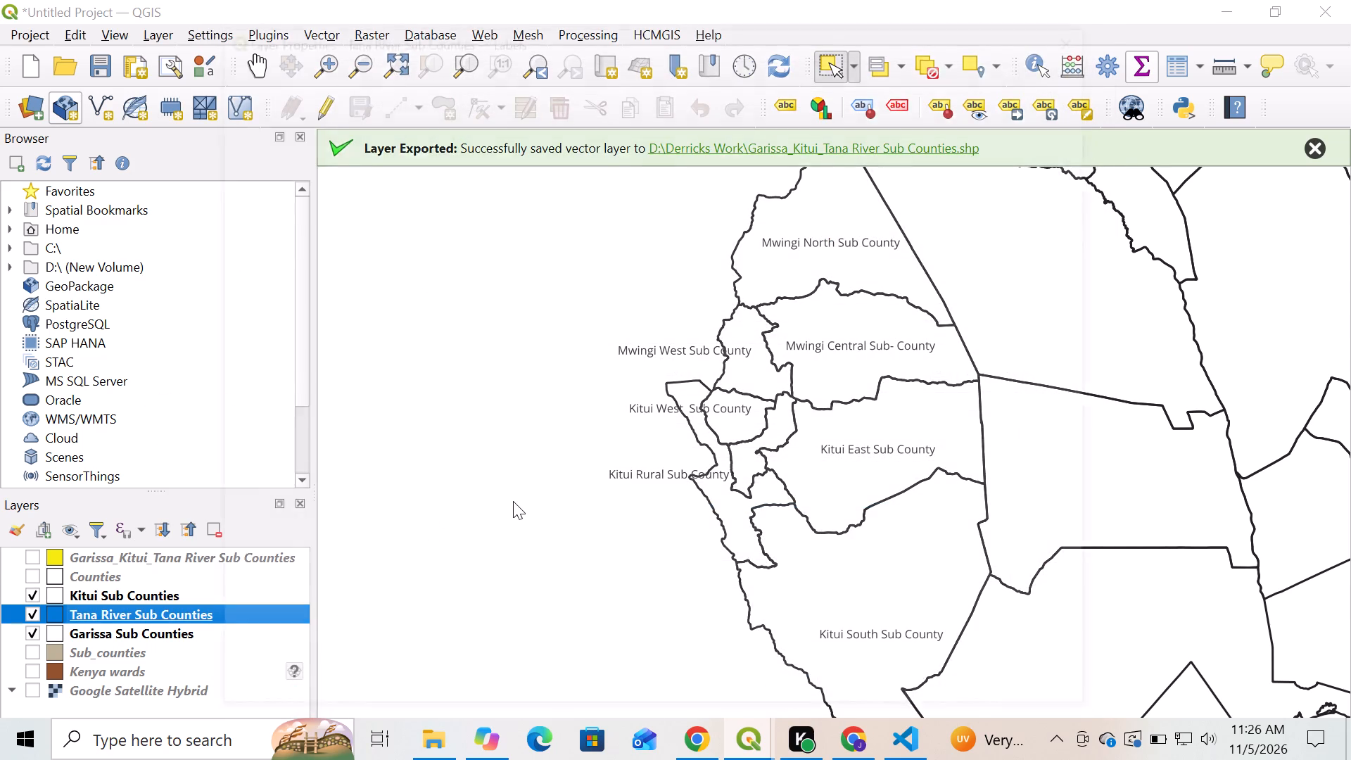
click(488, 67)
click(460, 98)
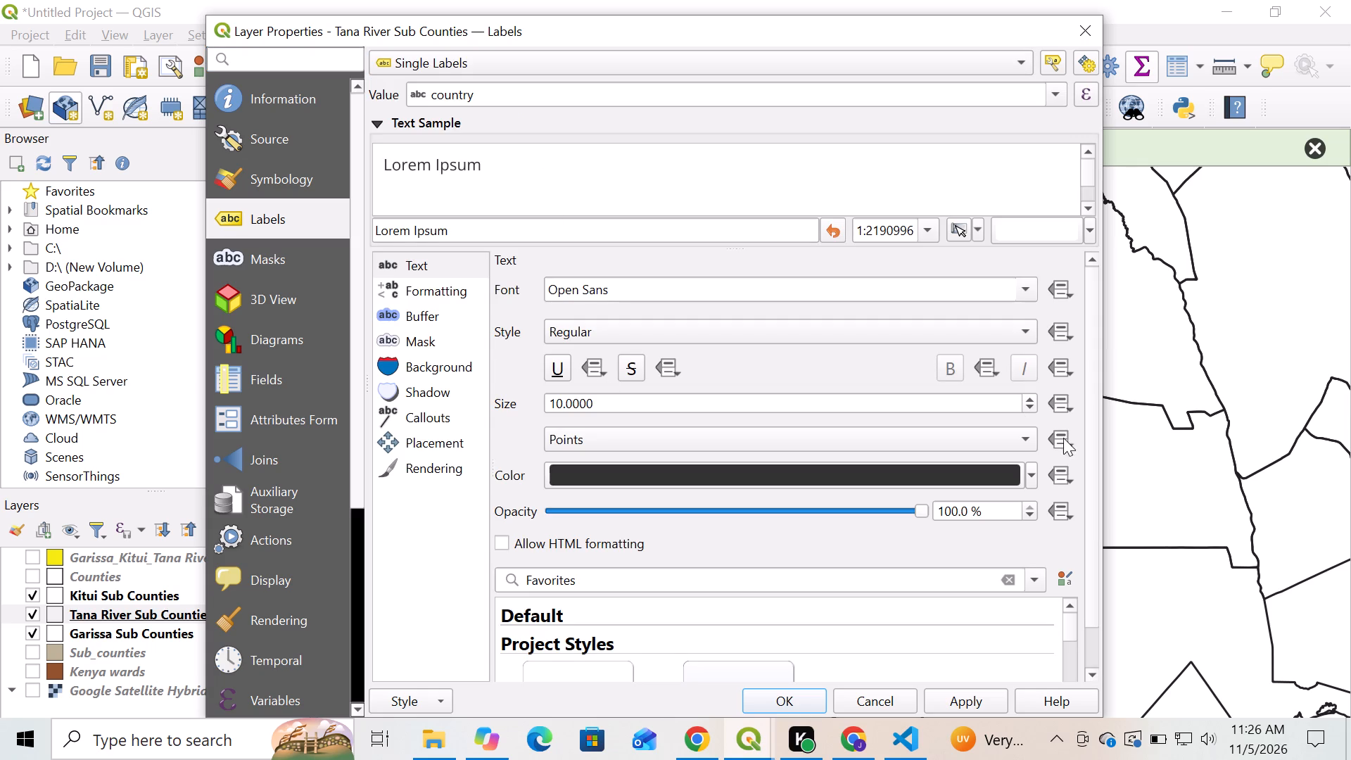
double_click(1027, 407)
click(1027, 410)
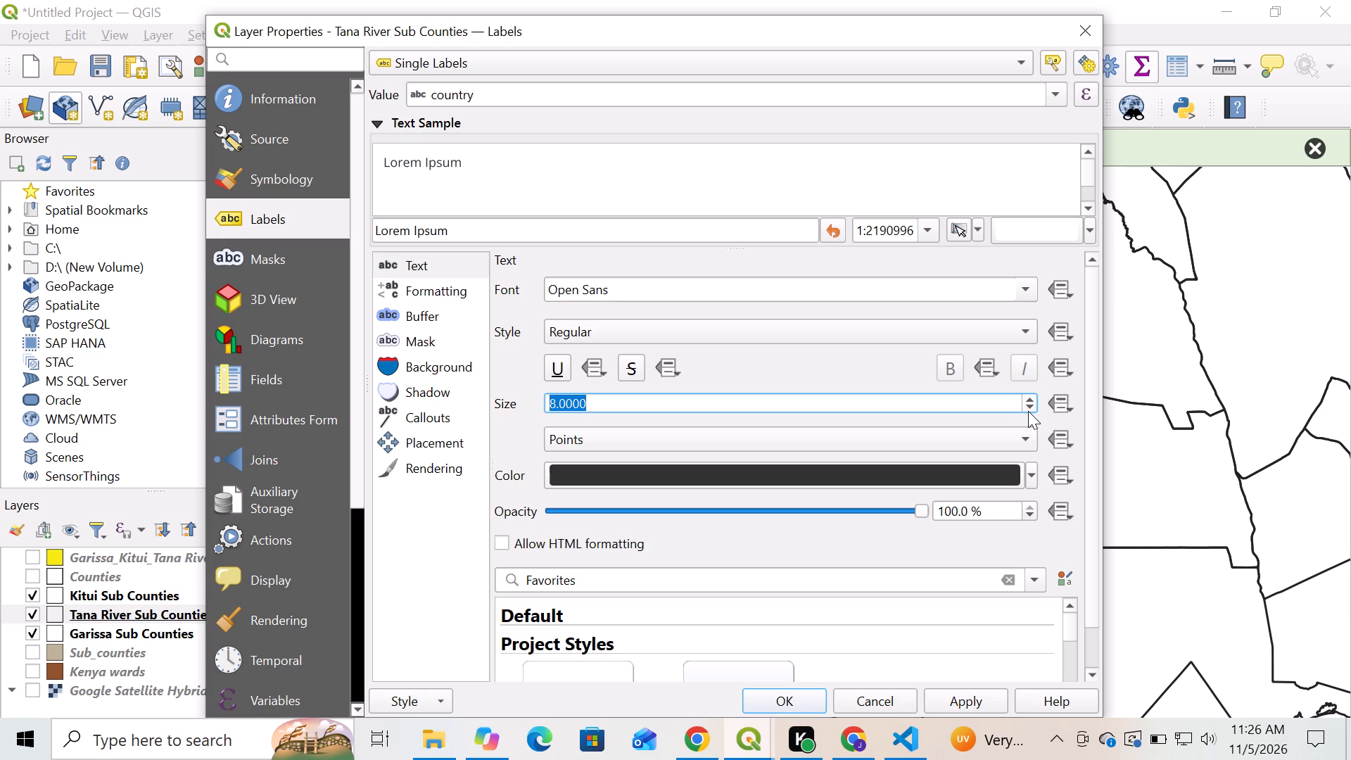
click(1028, 411)
click(1029, 407)
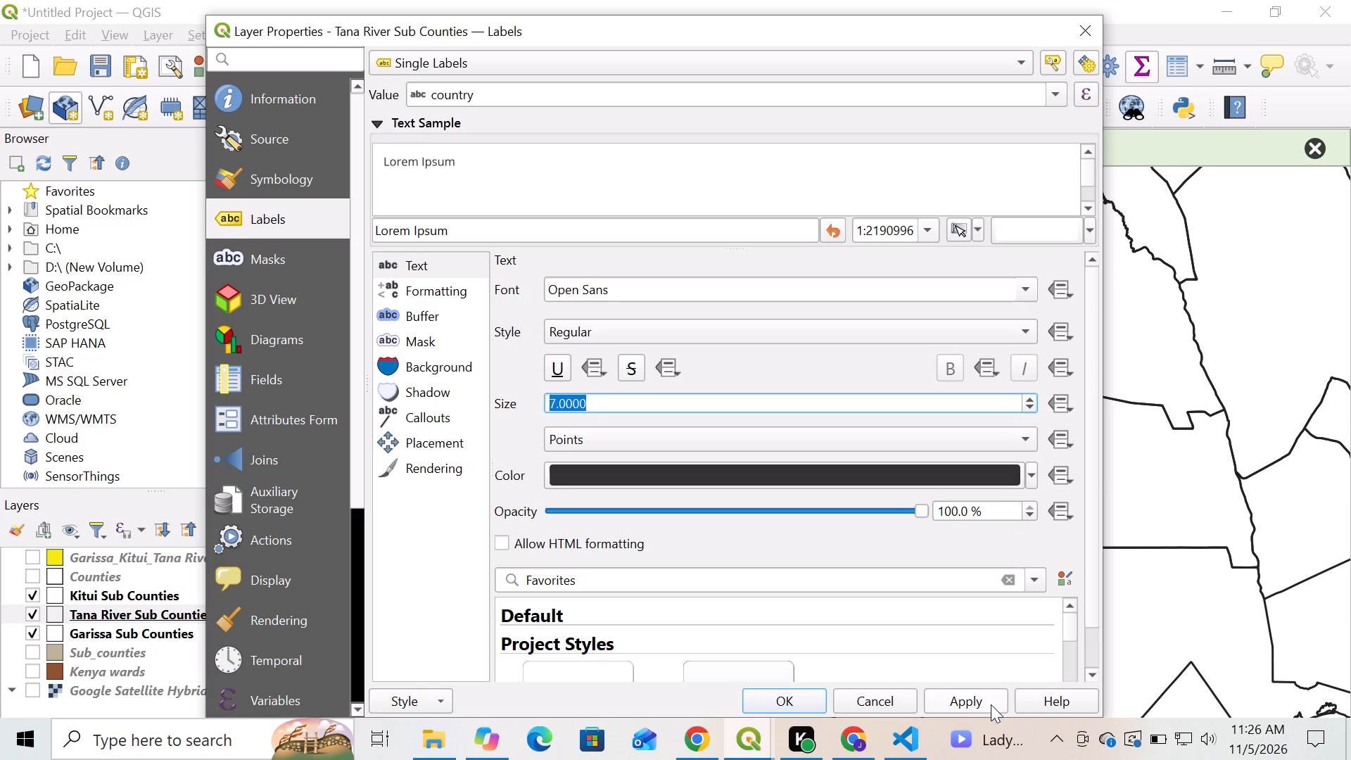
click(989, 702)
click(785, 697)
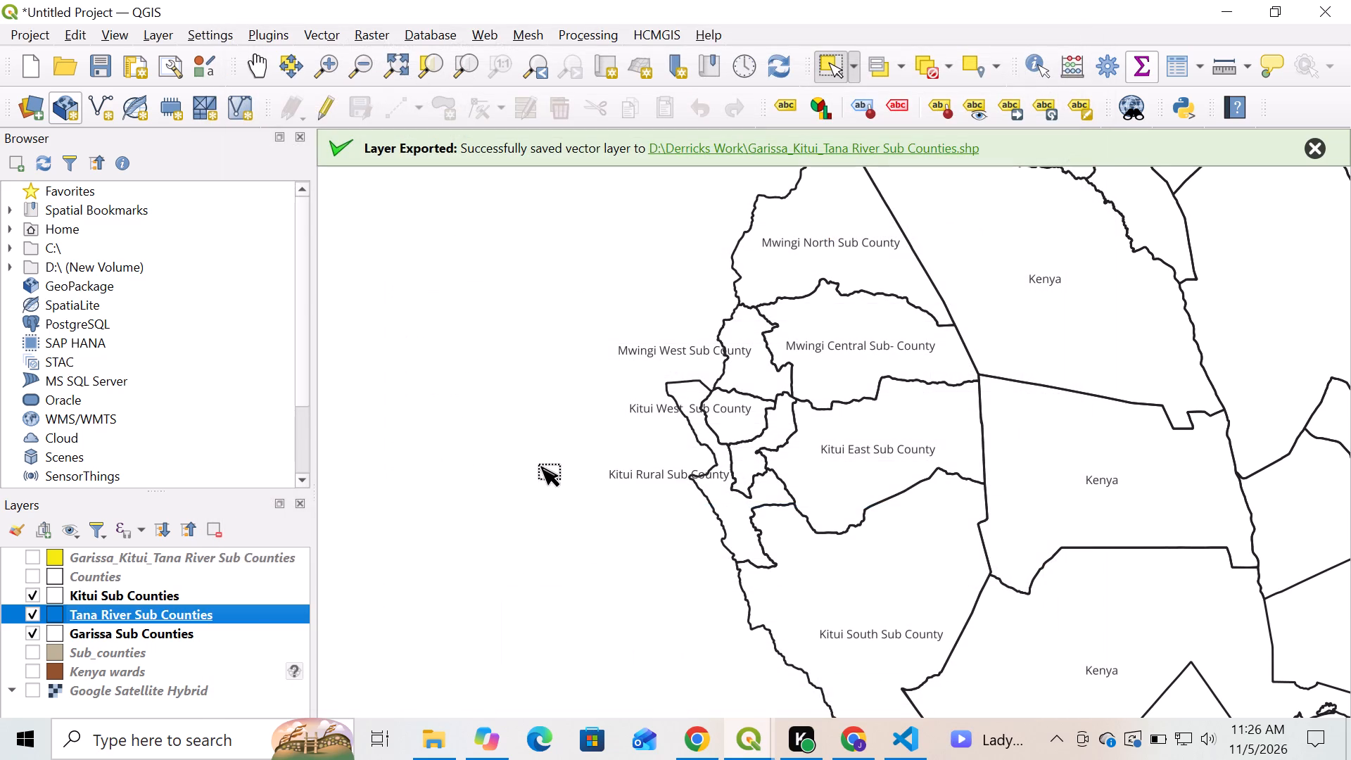
Set the label value of the Tana River Sub Counties layer to the subcounty field.
right_click(239, 619)
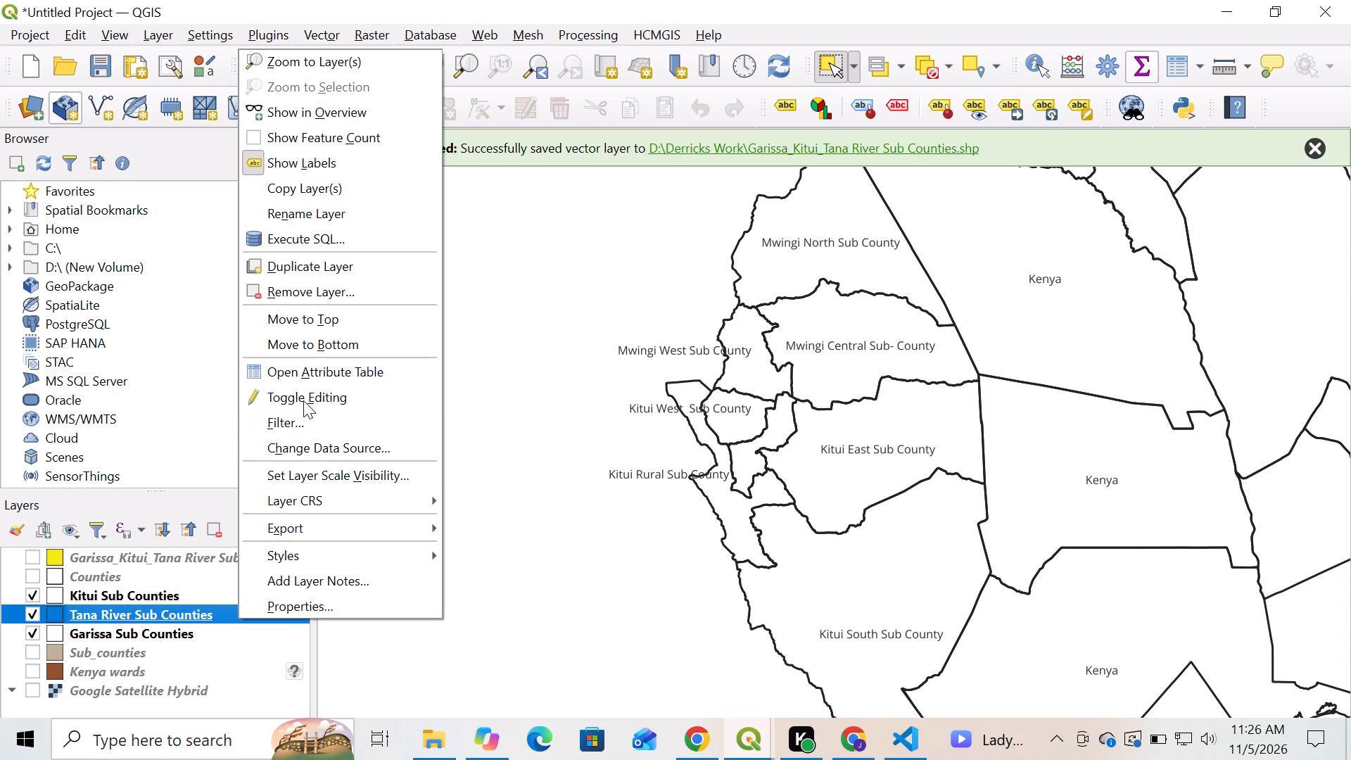
click(299, 597)
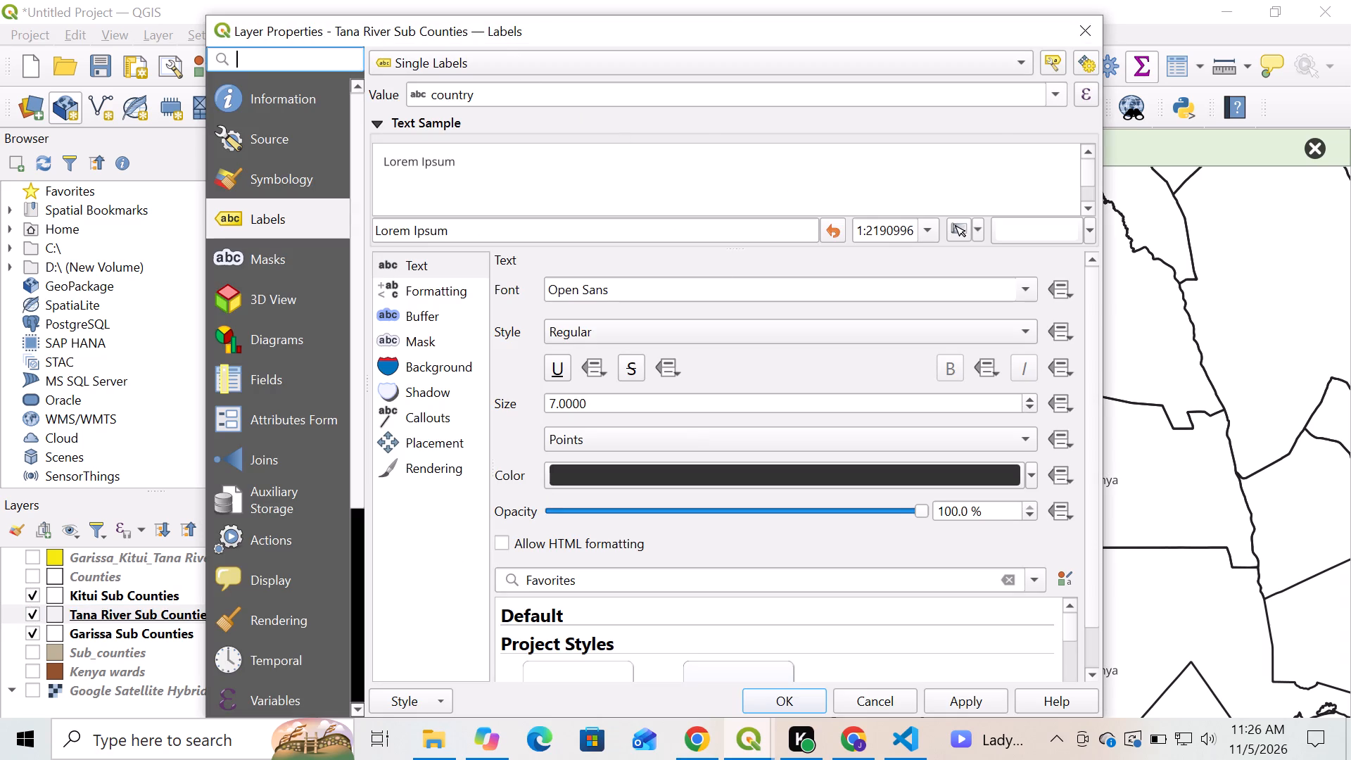
click(1061, 102)
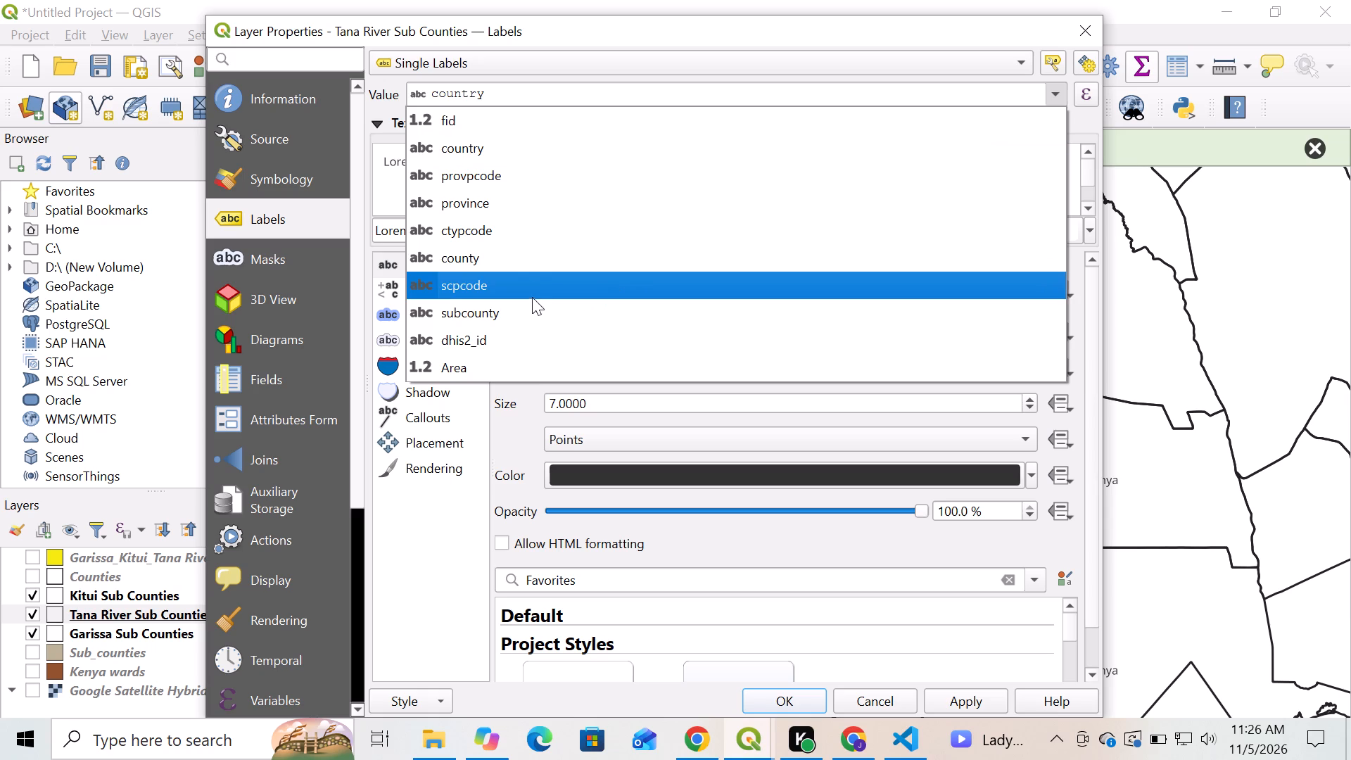
click(514, 309)
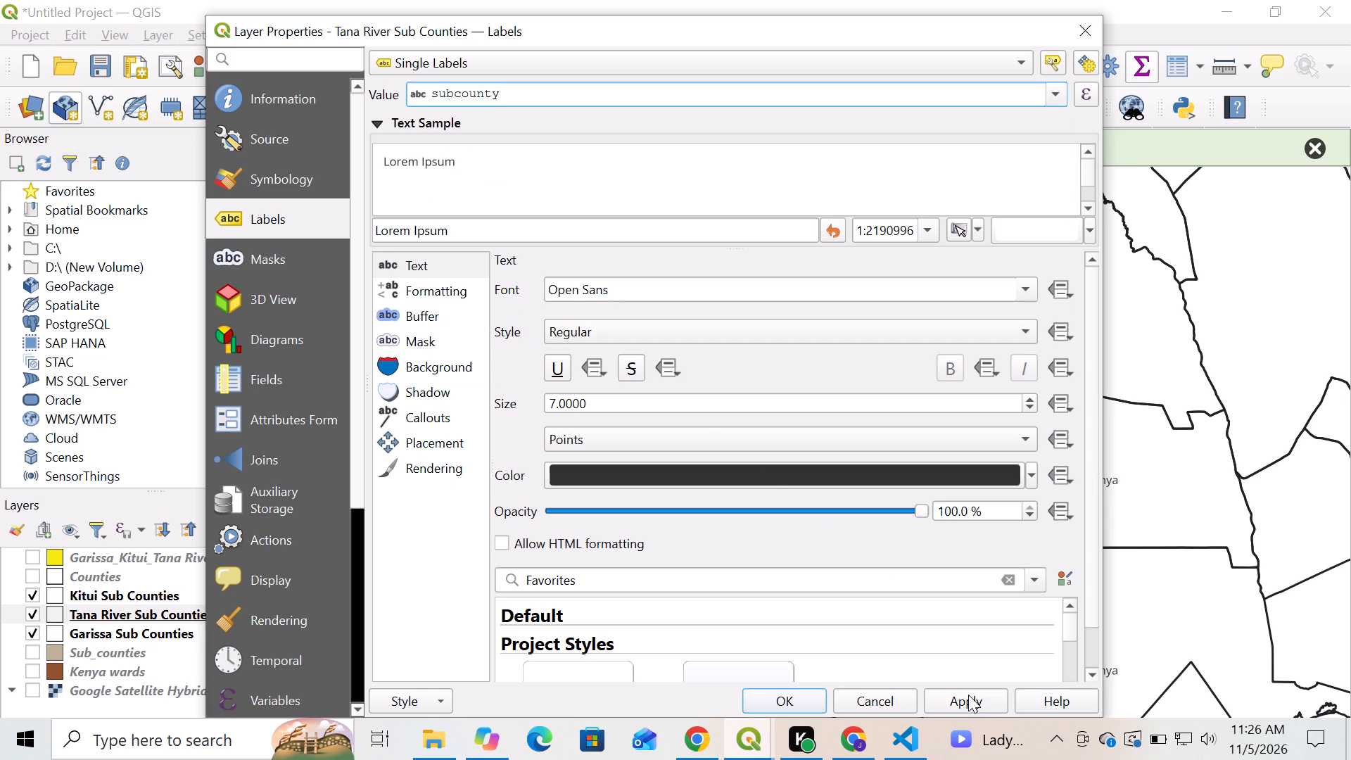
click(971, 696)
click(802, 696)
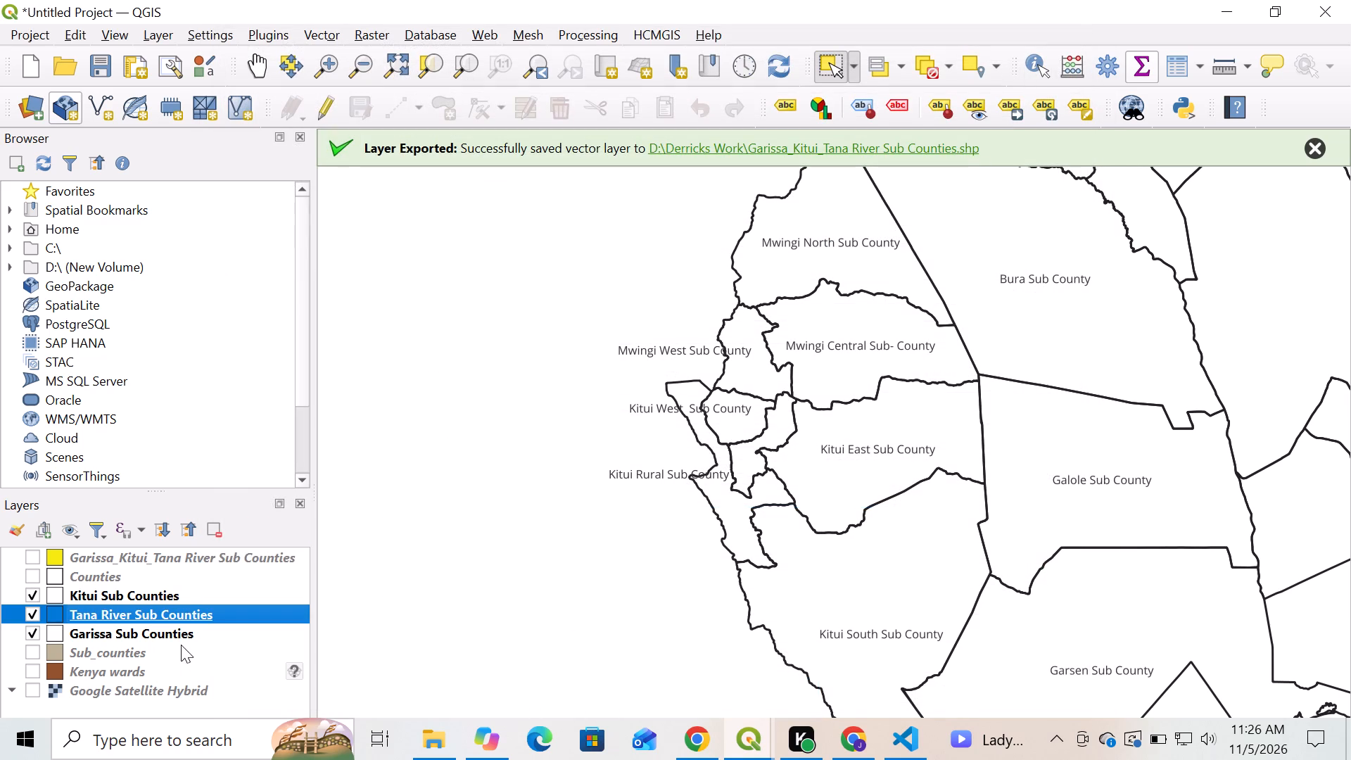
Turn on single labels for the Garissa Sub Counties layer using the subcounty field as the label value.
click(172, 637)
right_click(172, 637)
click(221, 619)
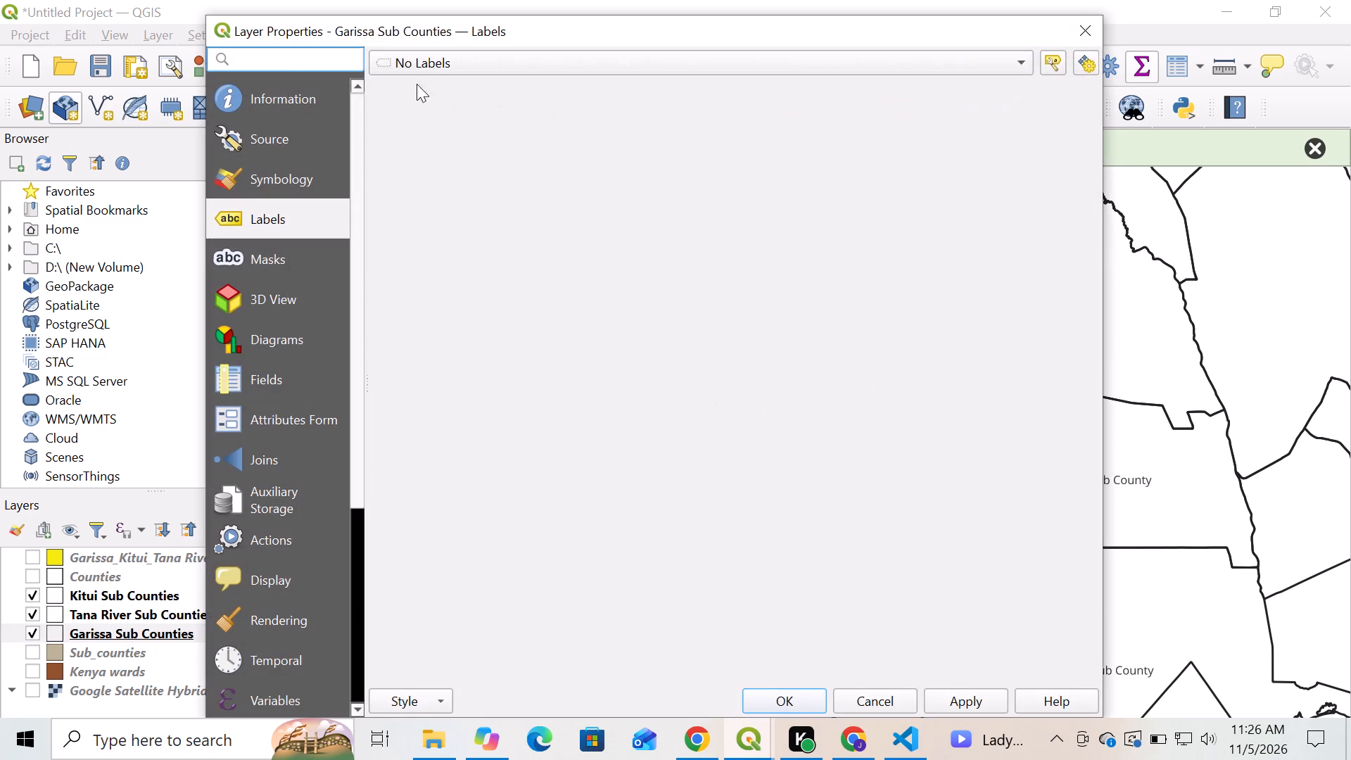
click(481, 65)
click(447, 88)
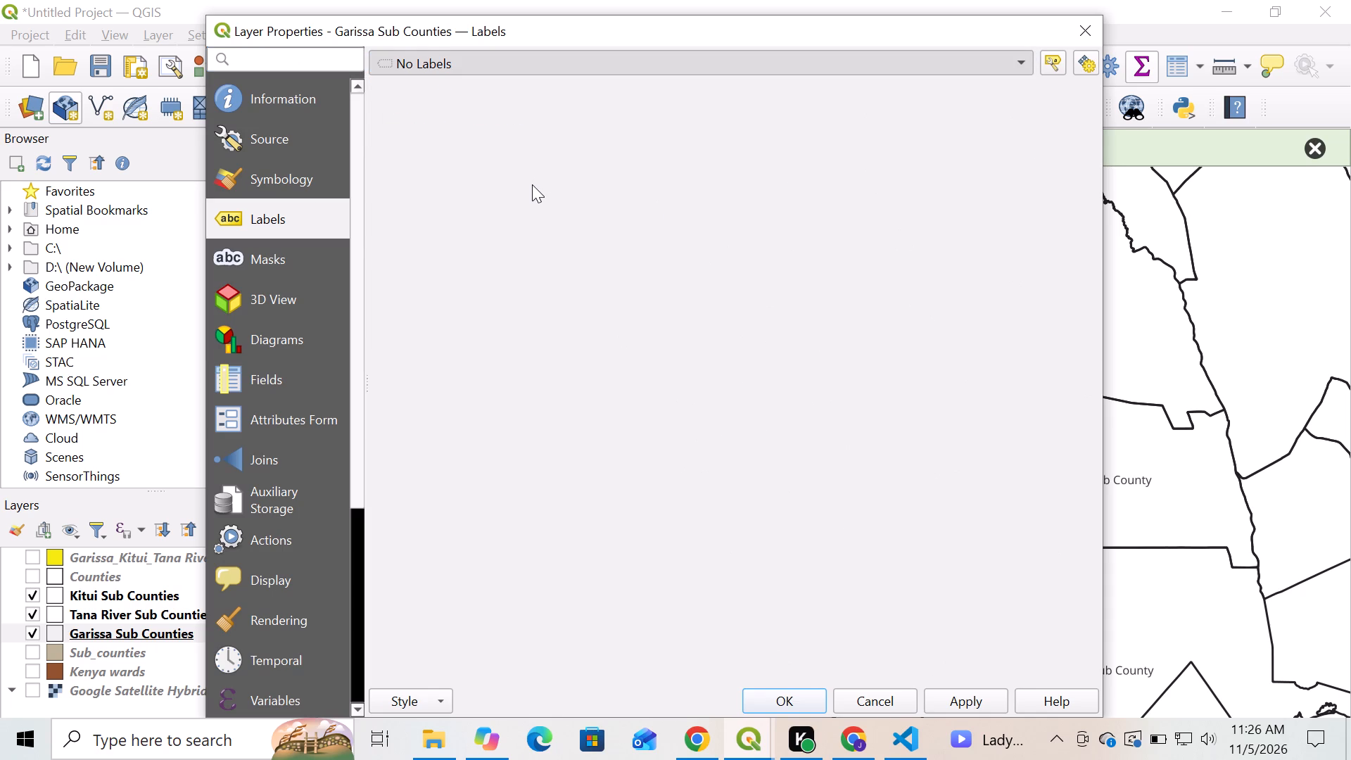
click(1058, 90)
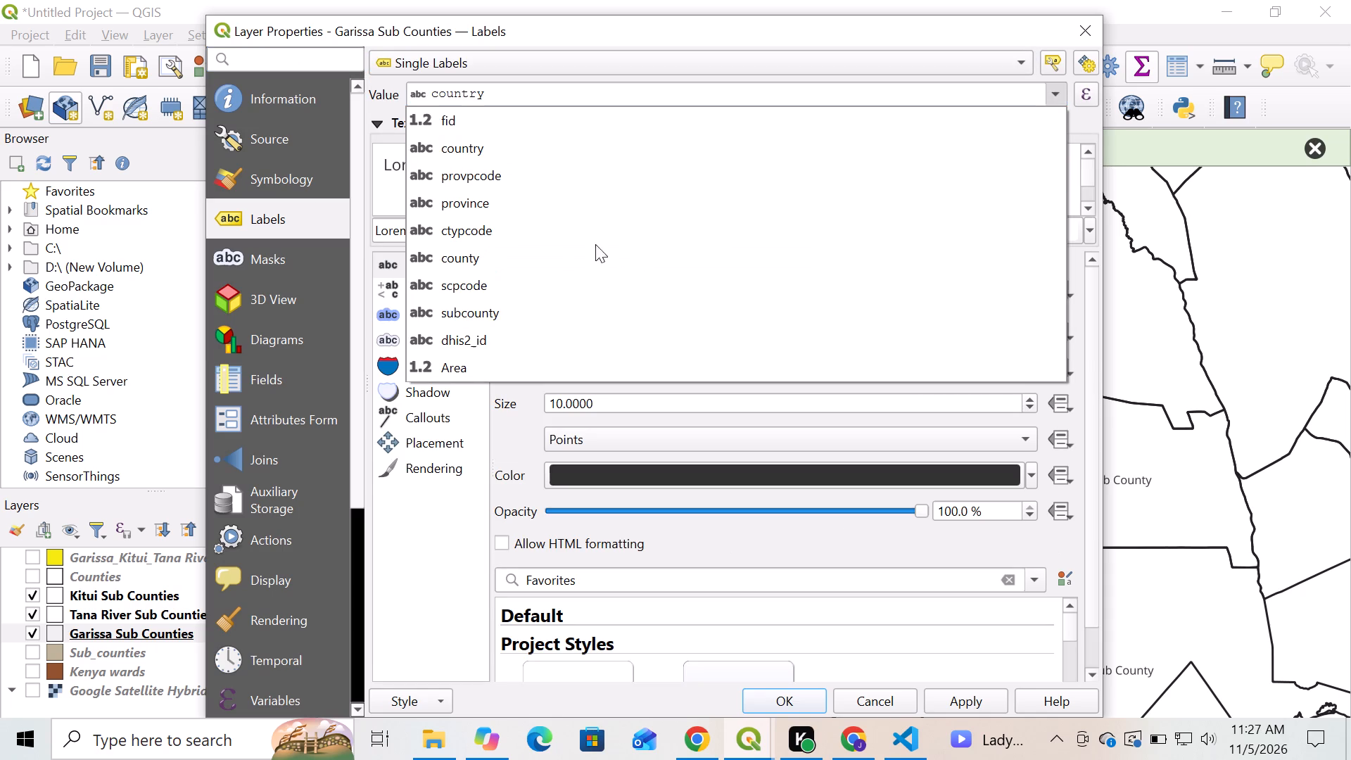
click(493, 317)
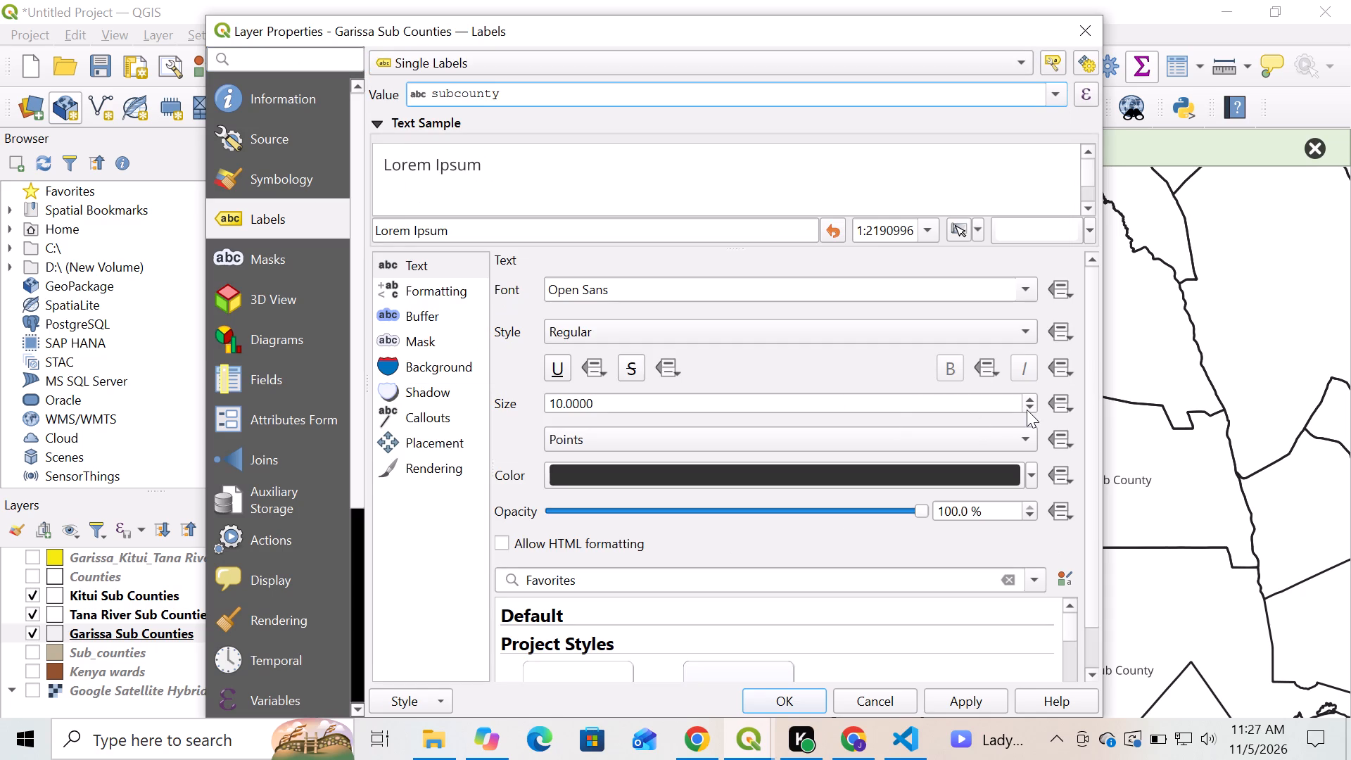
Set the label size of the Garissa Sub Counties layer to 7 points and apply it.
double_click(1027, 407)
click(1029, 411)
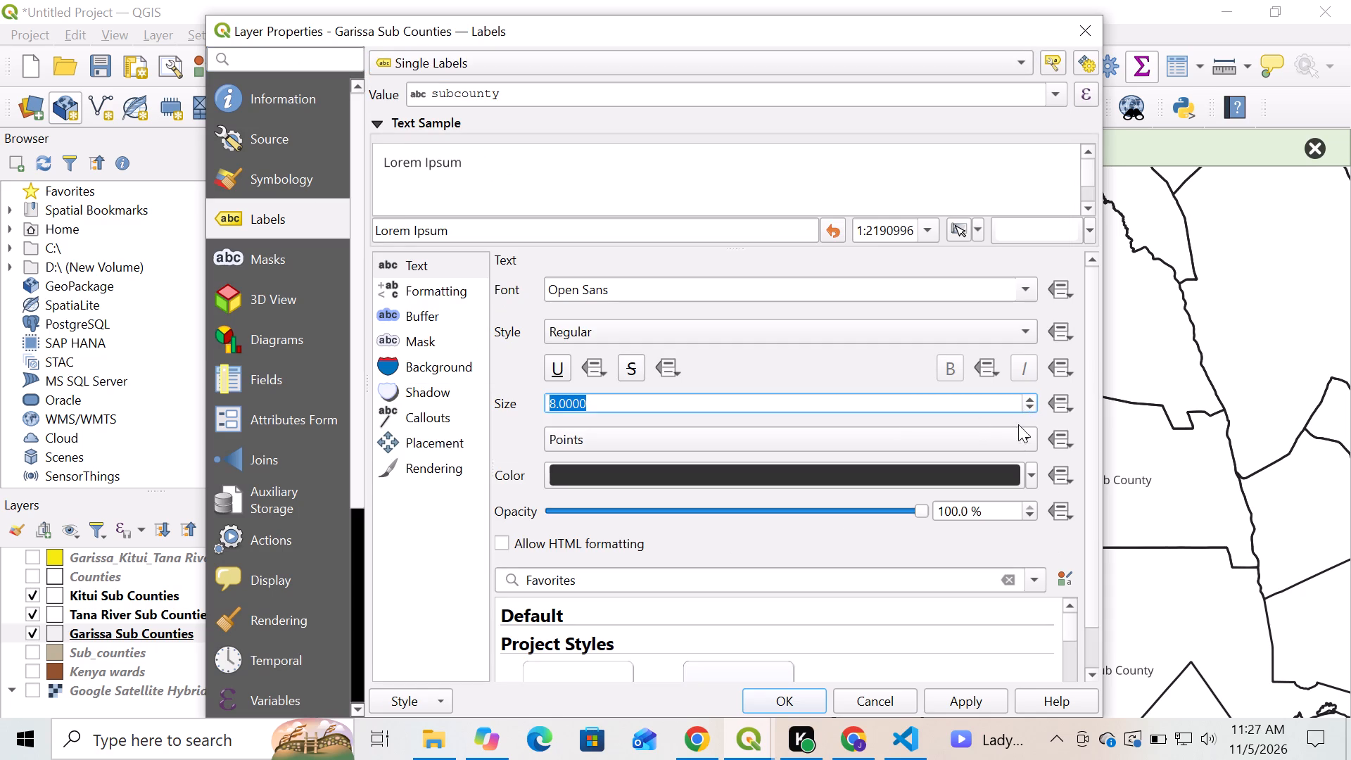
click(1027, 404)
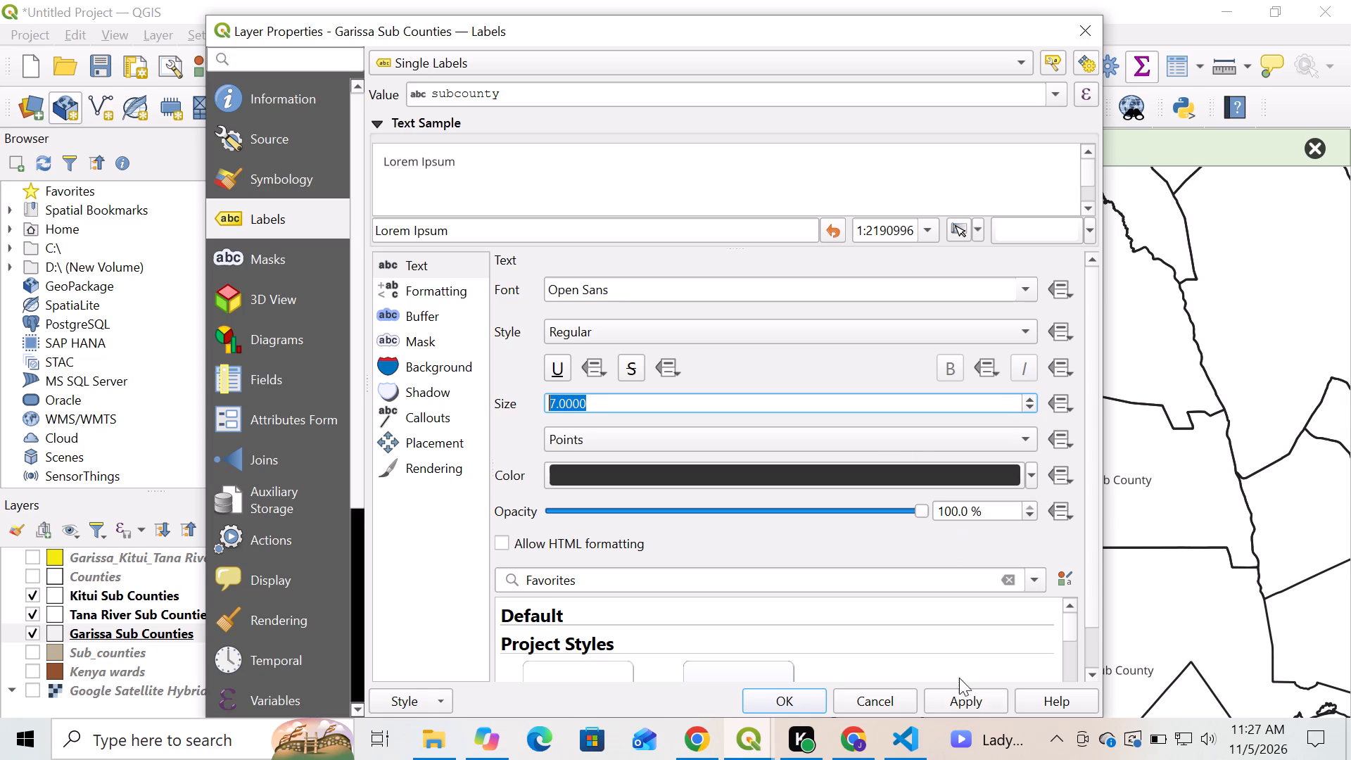
click(964, 704)
click(807, 702)
Inspect the sub-county labels across Garissa, Kitui and Tana River for fit within their boundaries.
scroll(766, 379, down, 1)
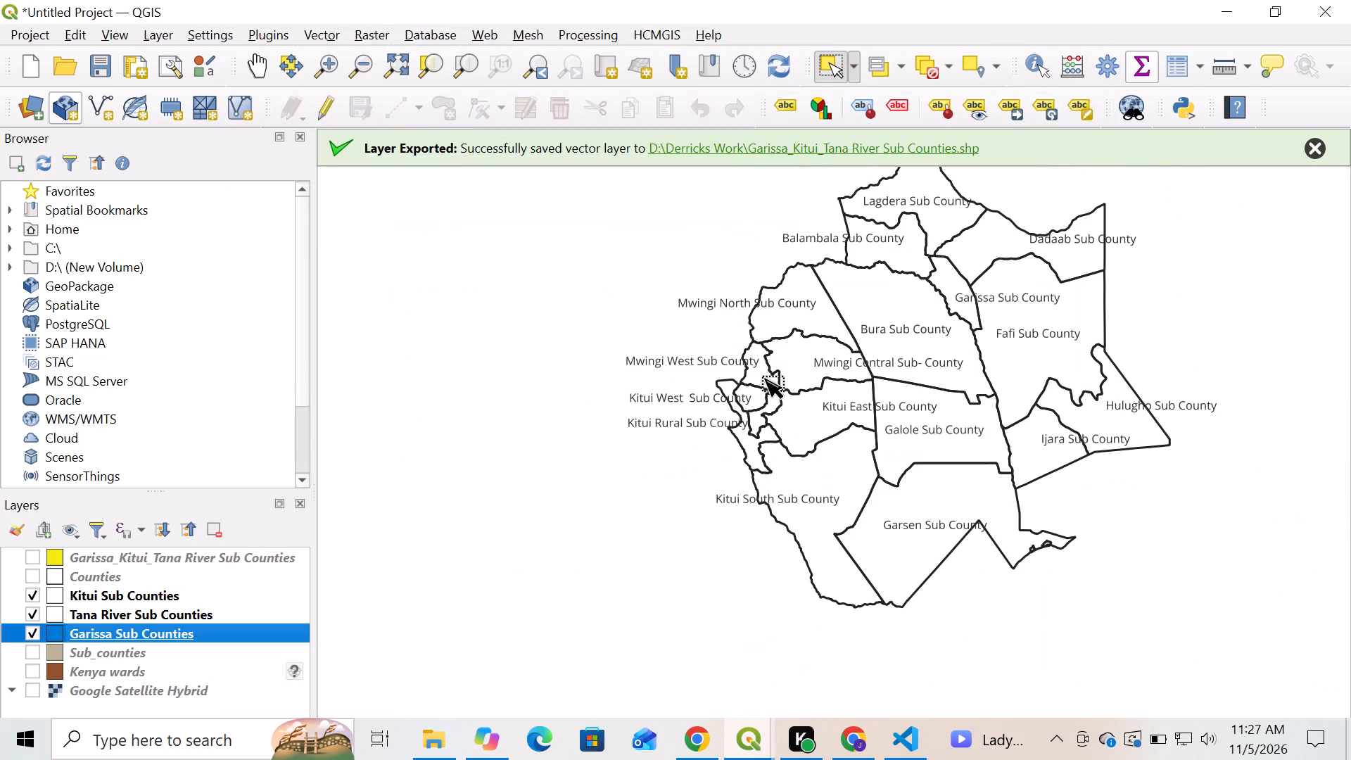
scroll(969, 274, up, 1)
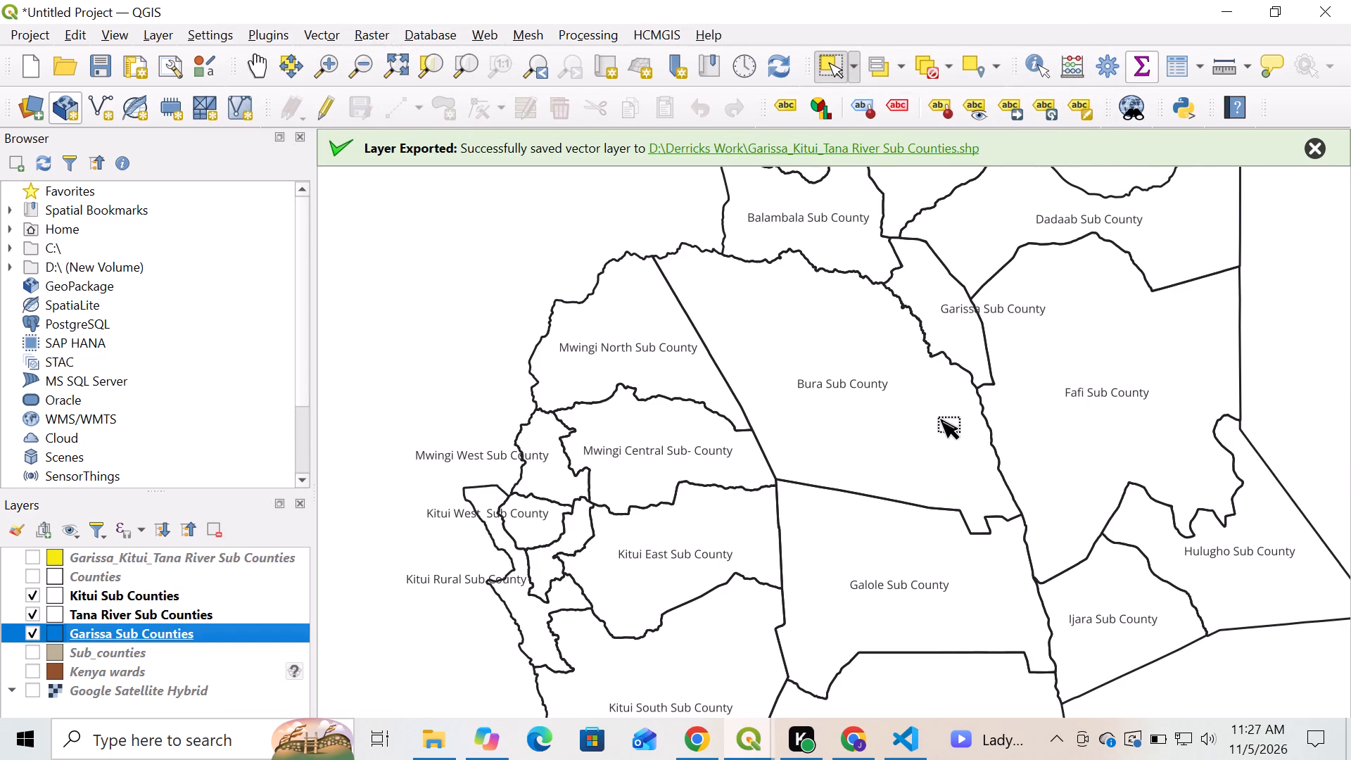
scroll(944, 422, down, 1)
scroll(1011, 310, up, 1)
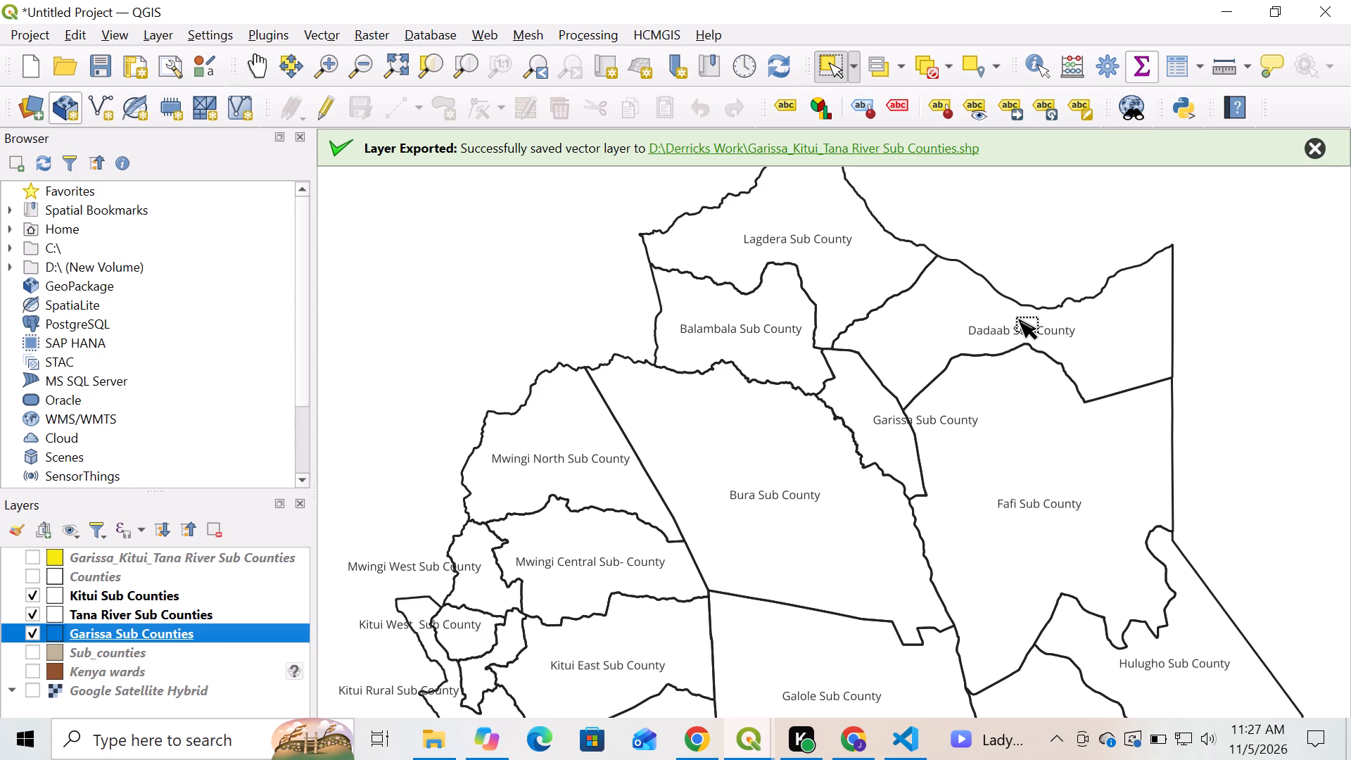
scroll(1021, 321, down, 1)
scroll(873, 468, up, 1)
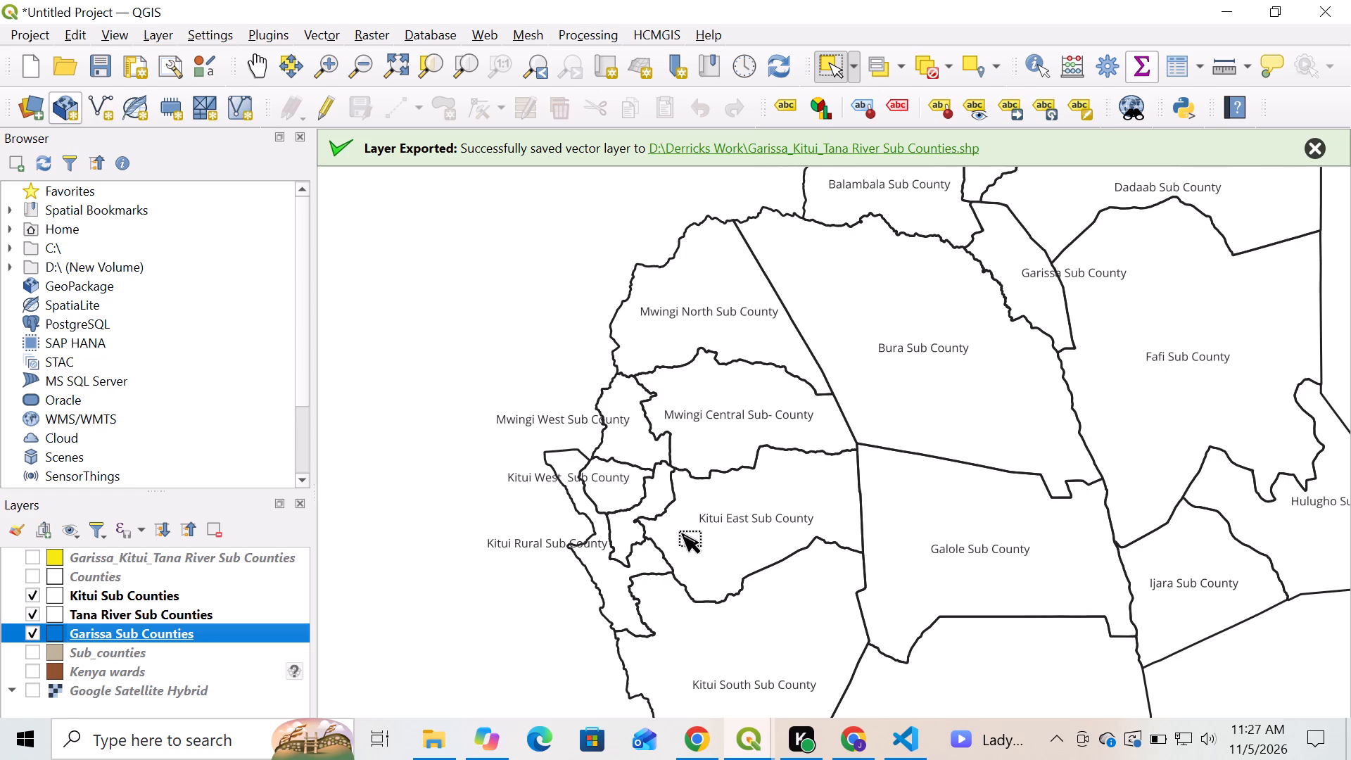
scroll(651, 531, up, 2)
scroll(726, 362, down, 2)
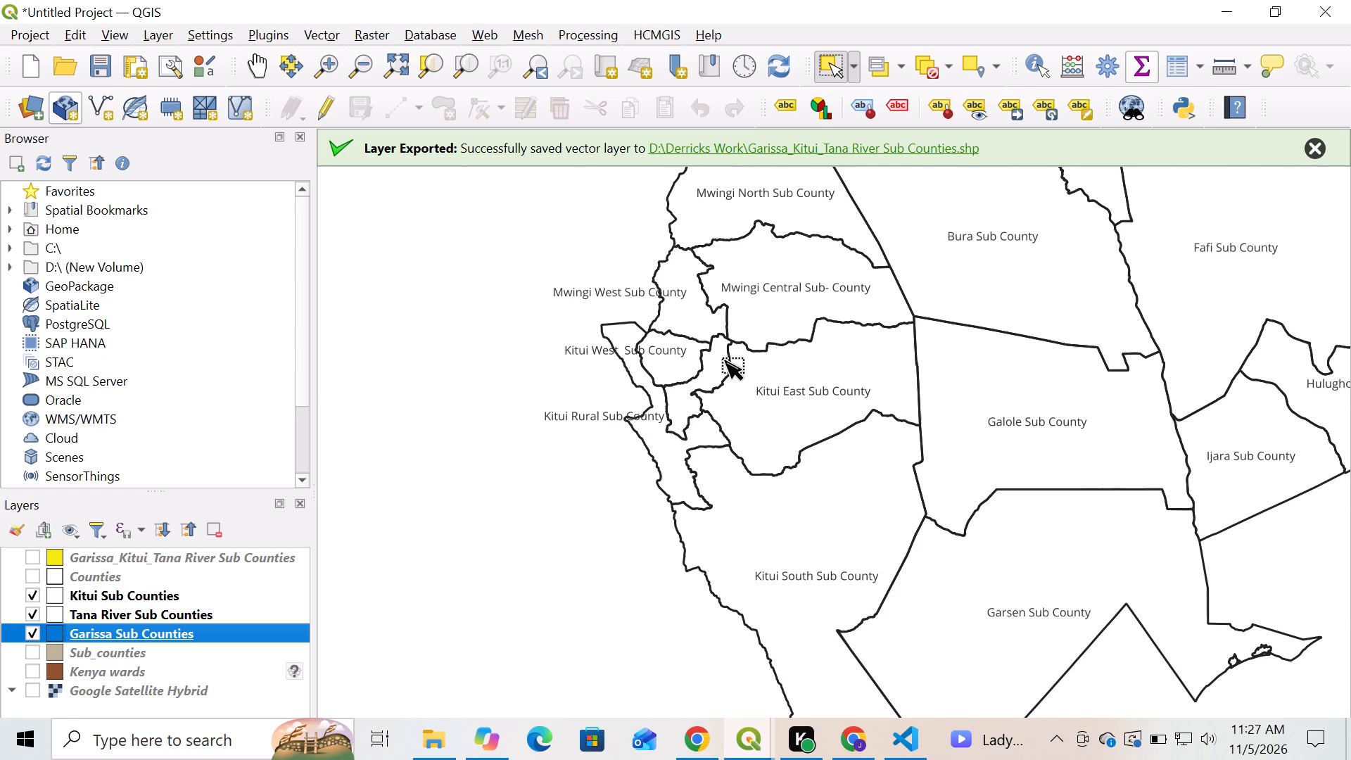
scroll(726, 362, down, 1)
scroll(1054, 365, up, 1)
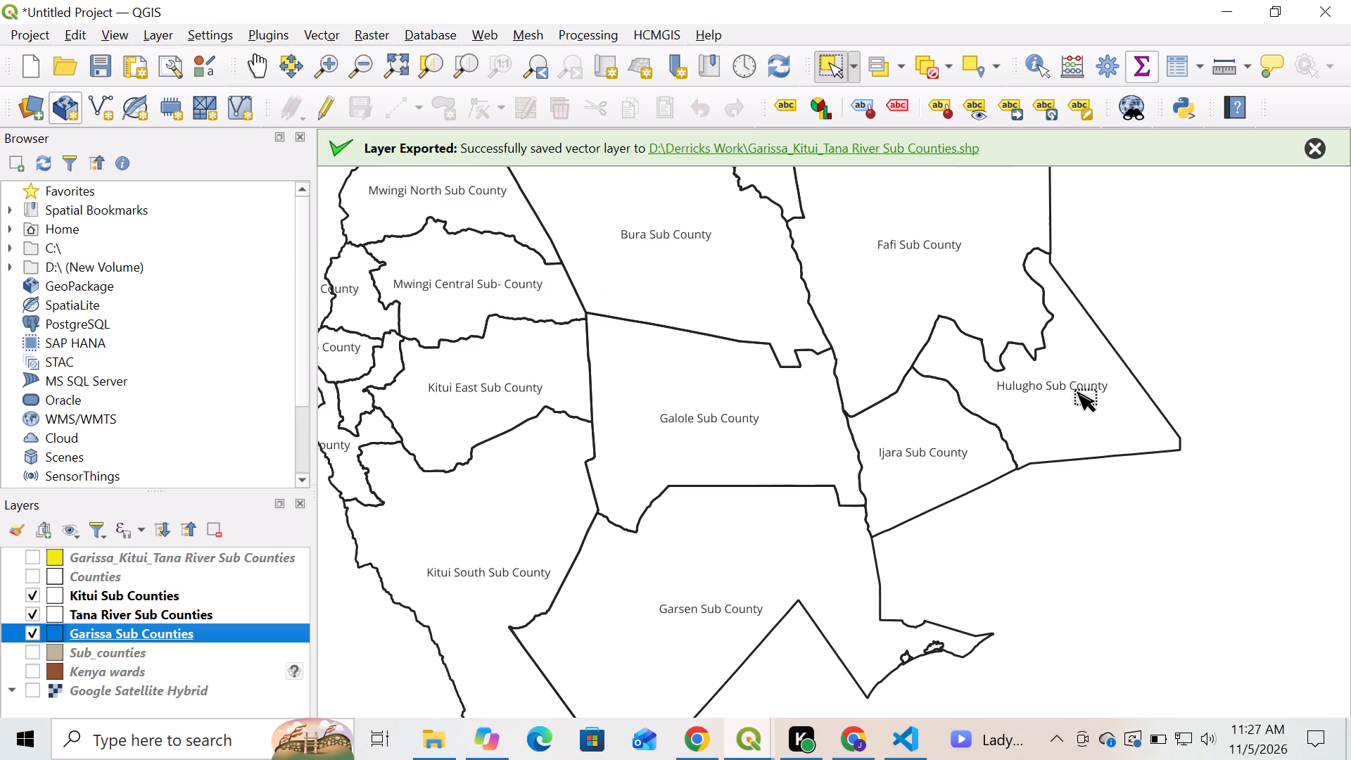
scroll(1208, 517, down, 1)
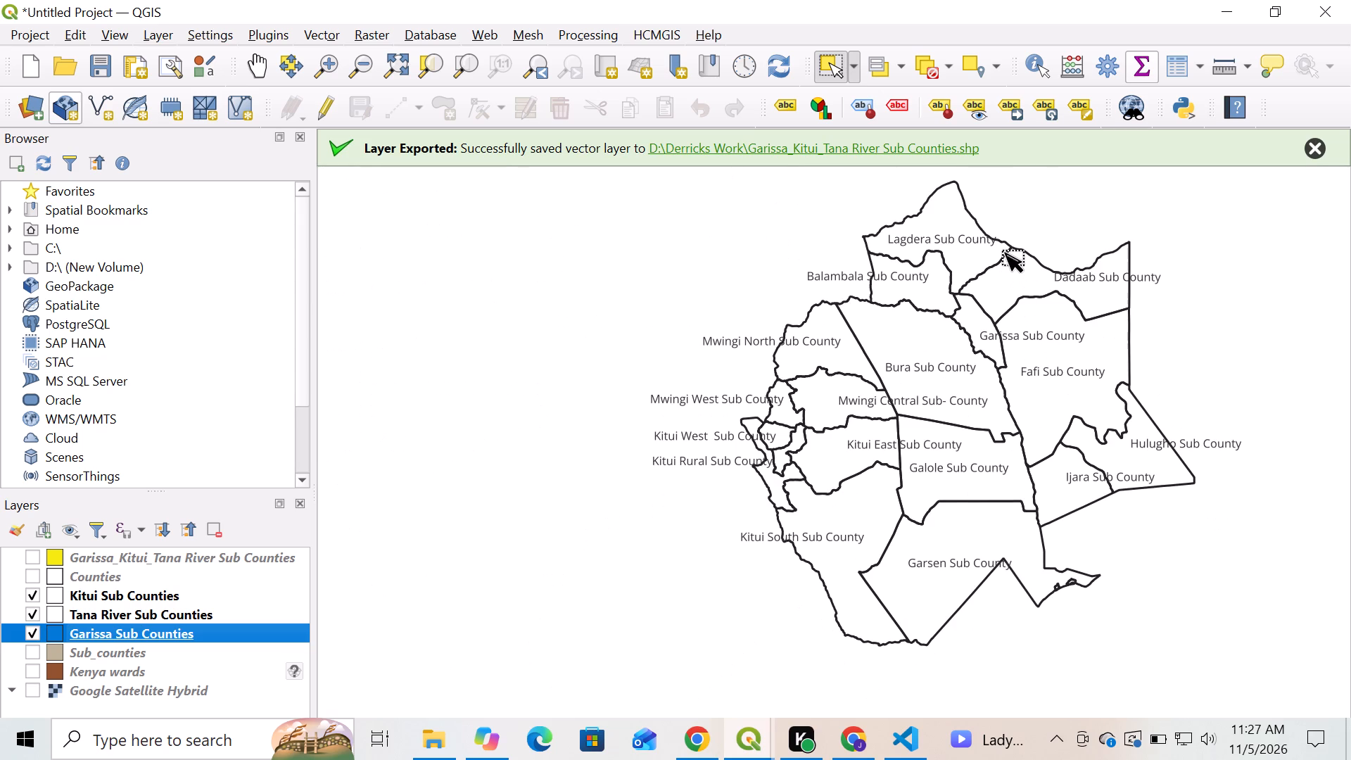
scroll(993, 227, up, 1)
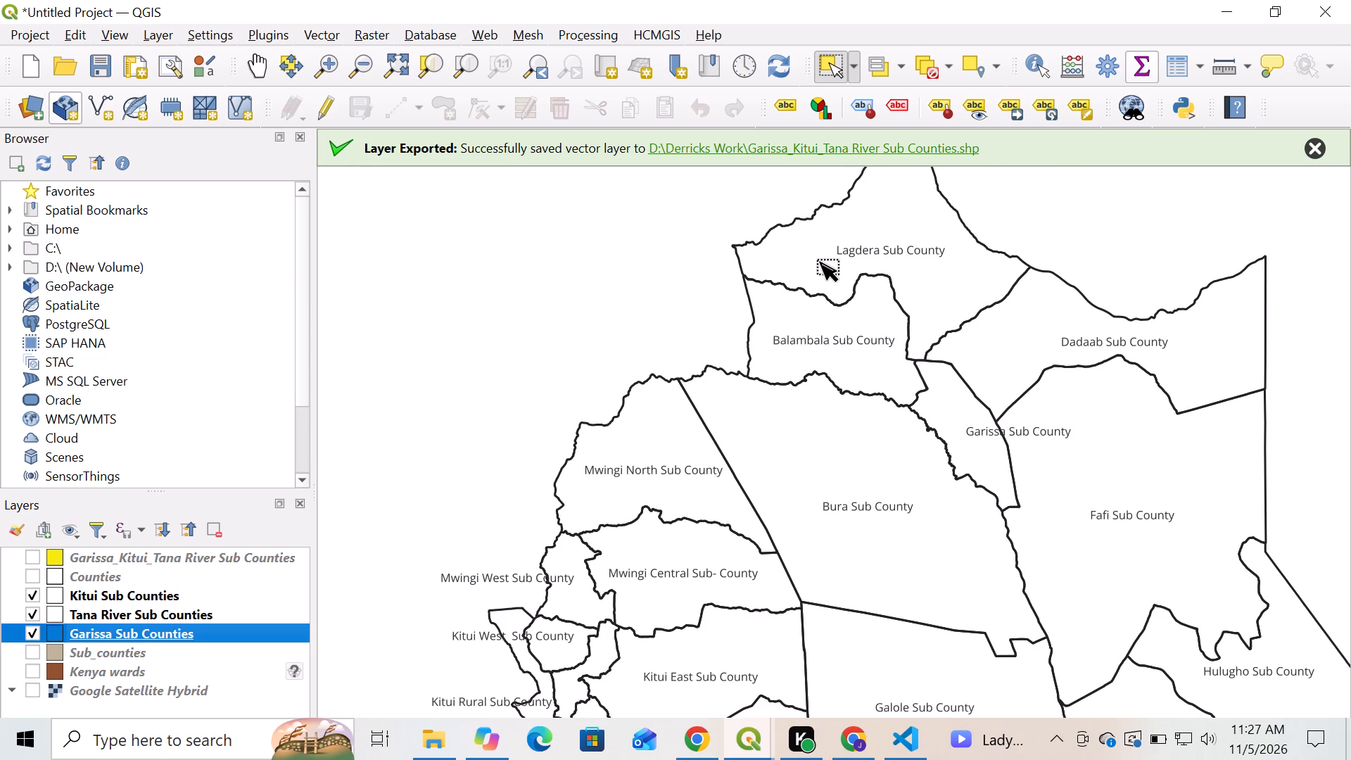
scroll(821, 262, down, 1)
scroll(732, 415, up, 1)
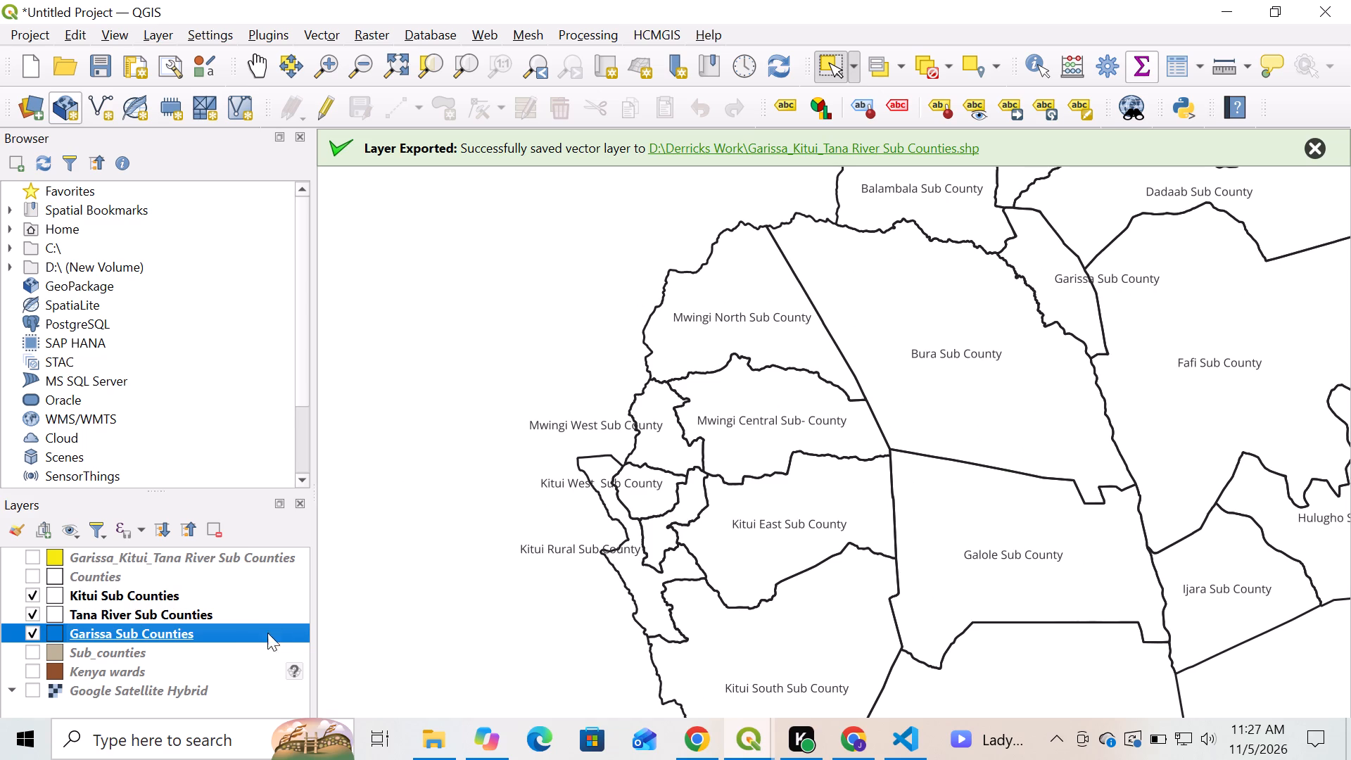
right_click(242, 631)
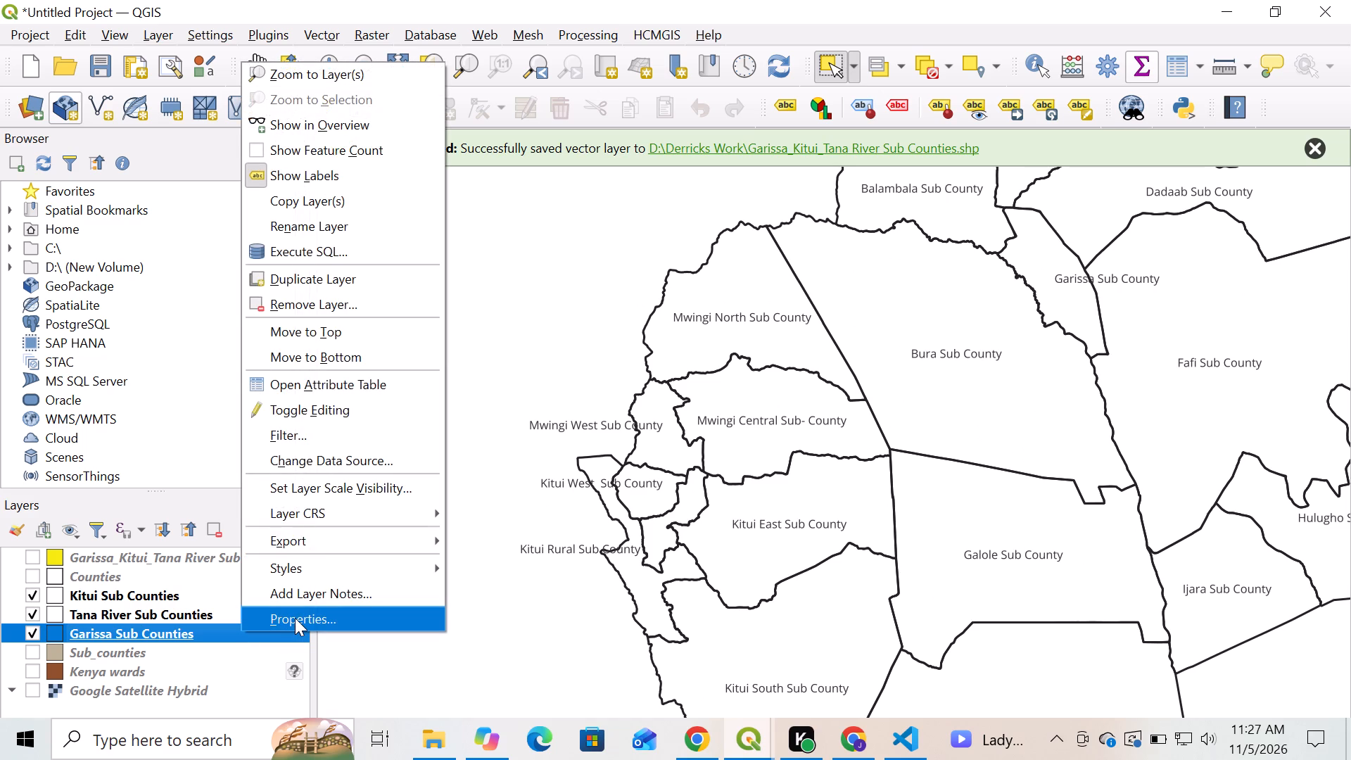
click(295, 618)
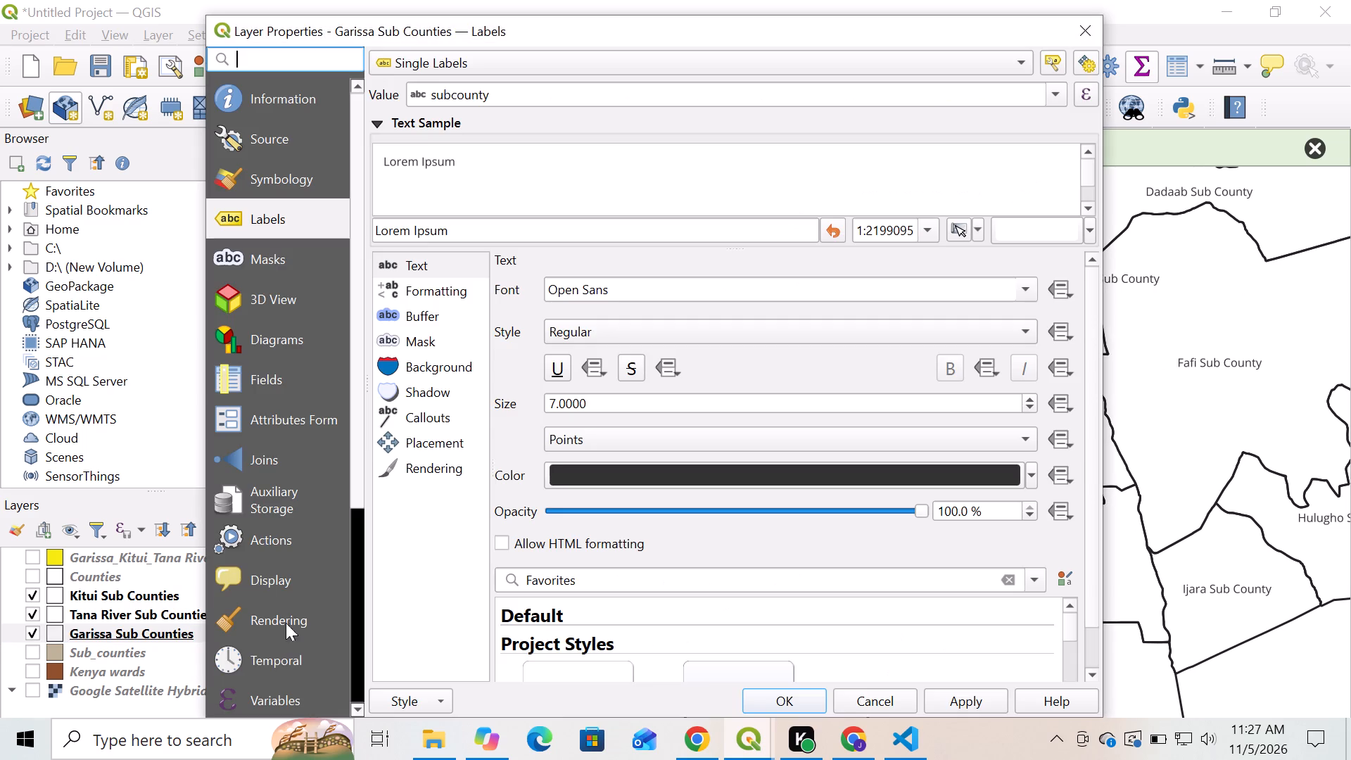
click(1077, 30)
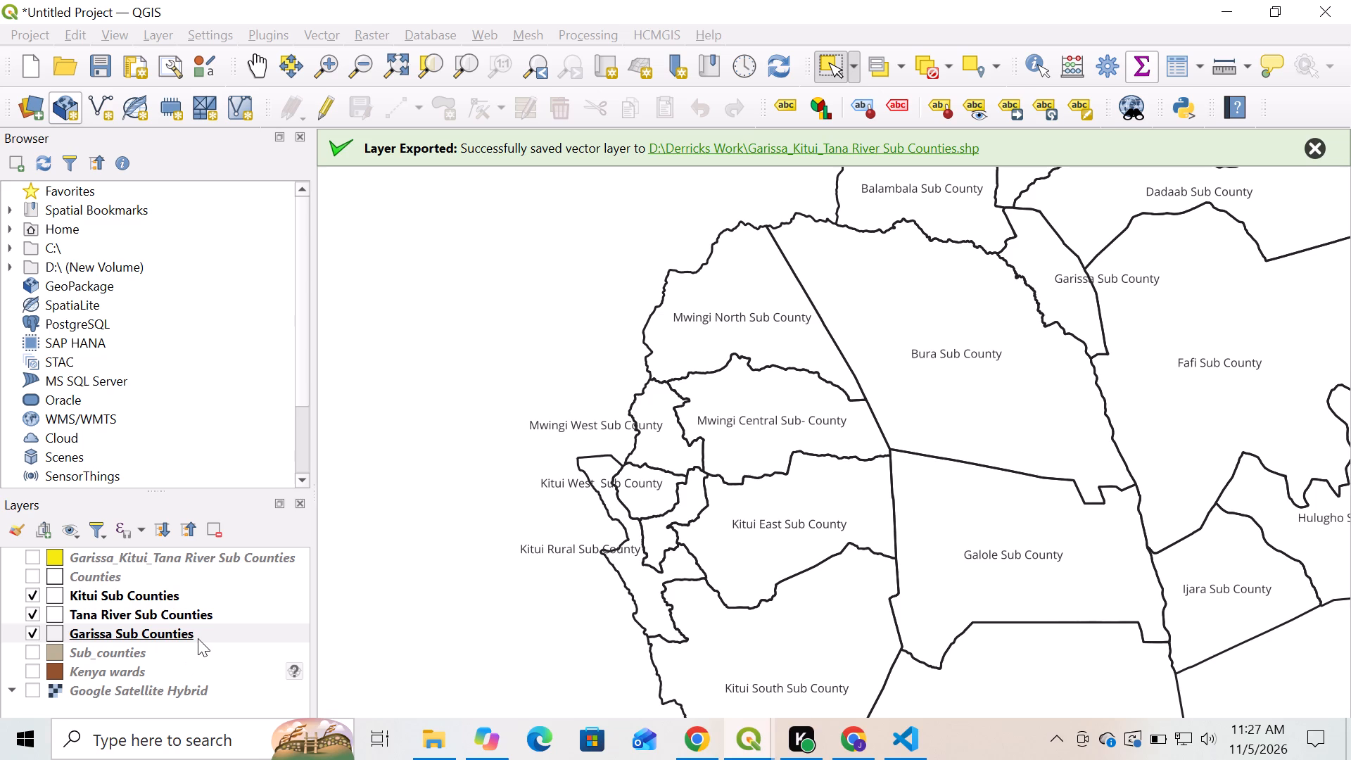
Open the attribute table of the Garissa Sub Counties layer.
click(201, 636)
right_click(203, 634)
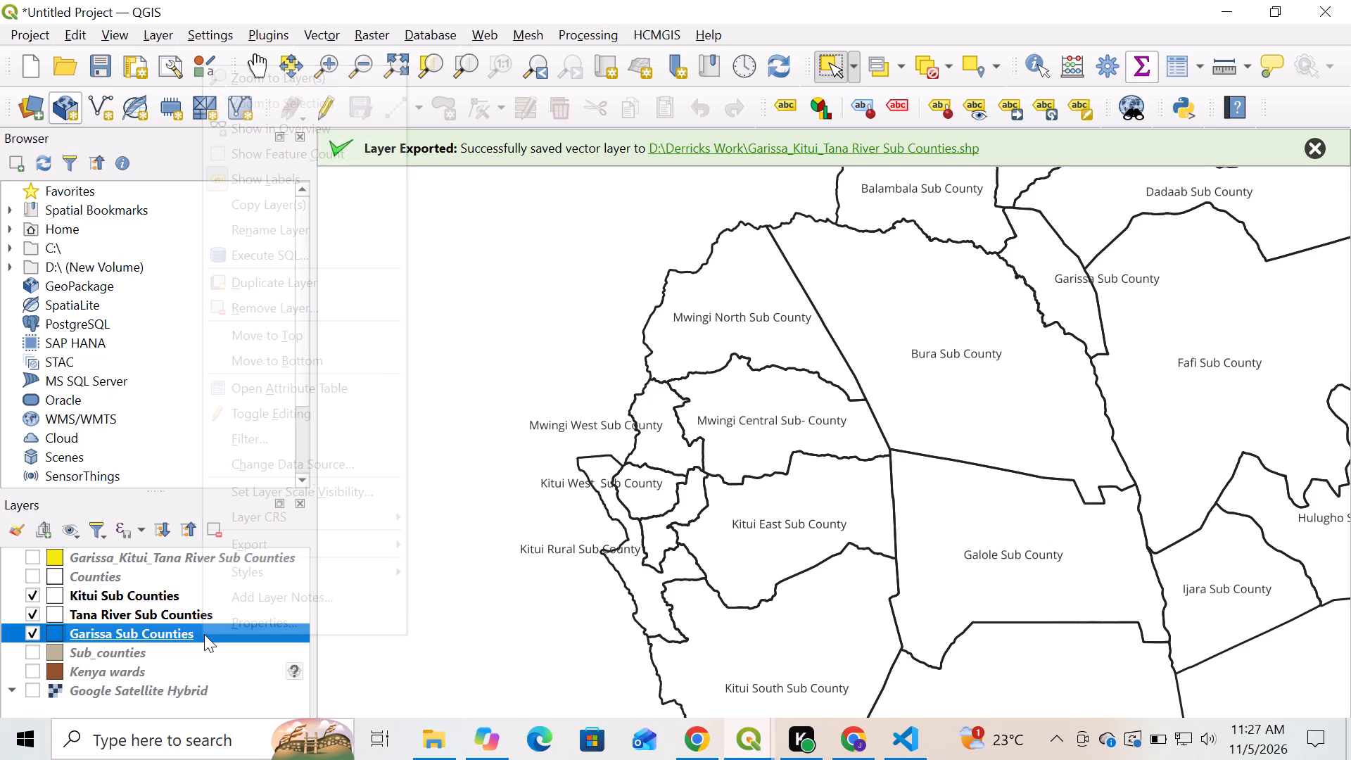
click(307, 388)
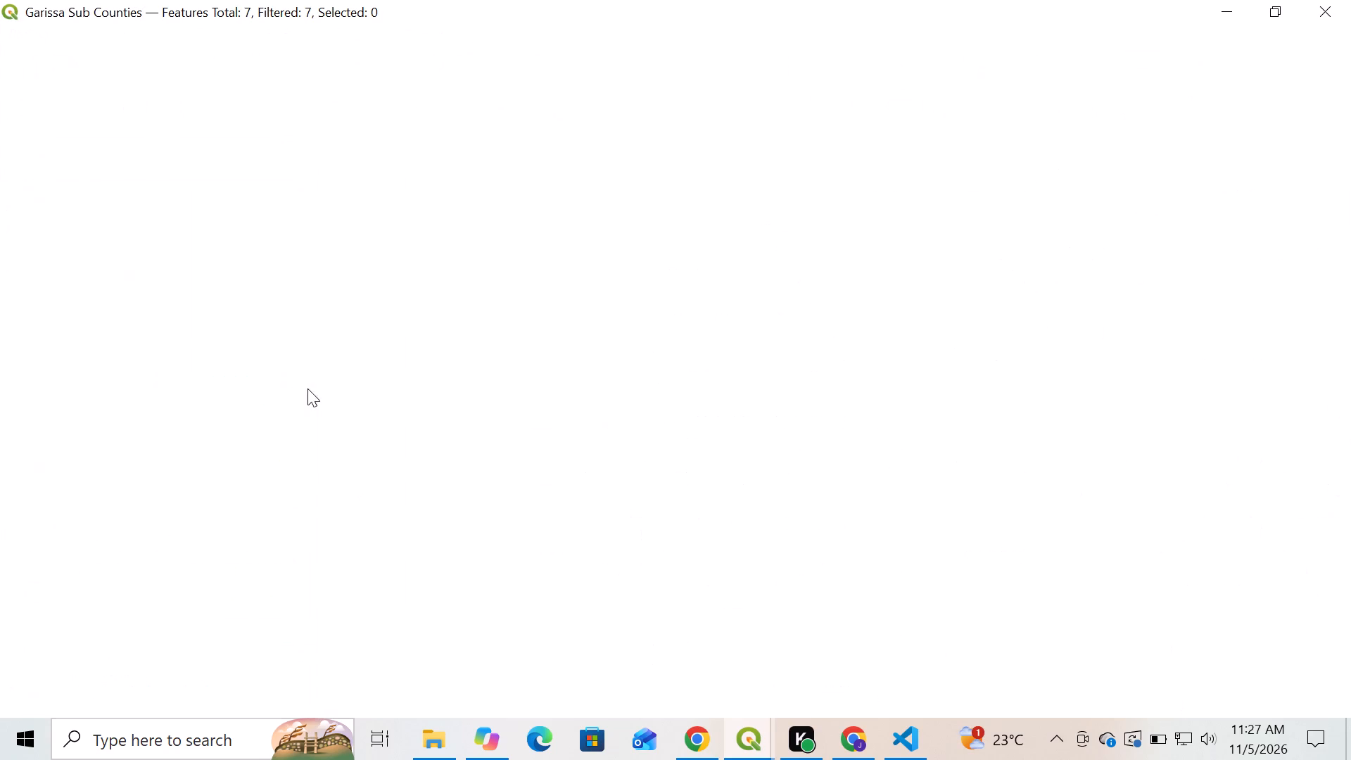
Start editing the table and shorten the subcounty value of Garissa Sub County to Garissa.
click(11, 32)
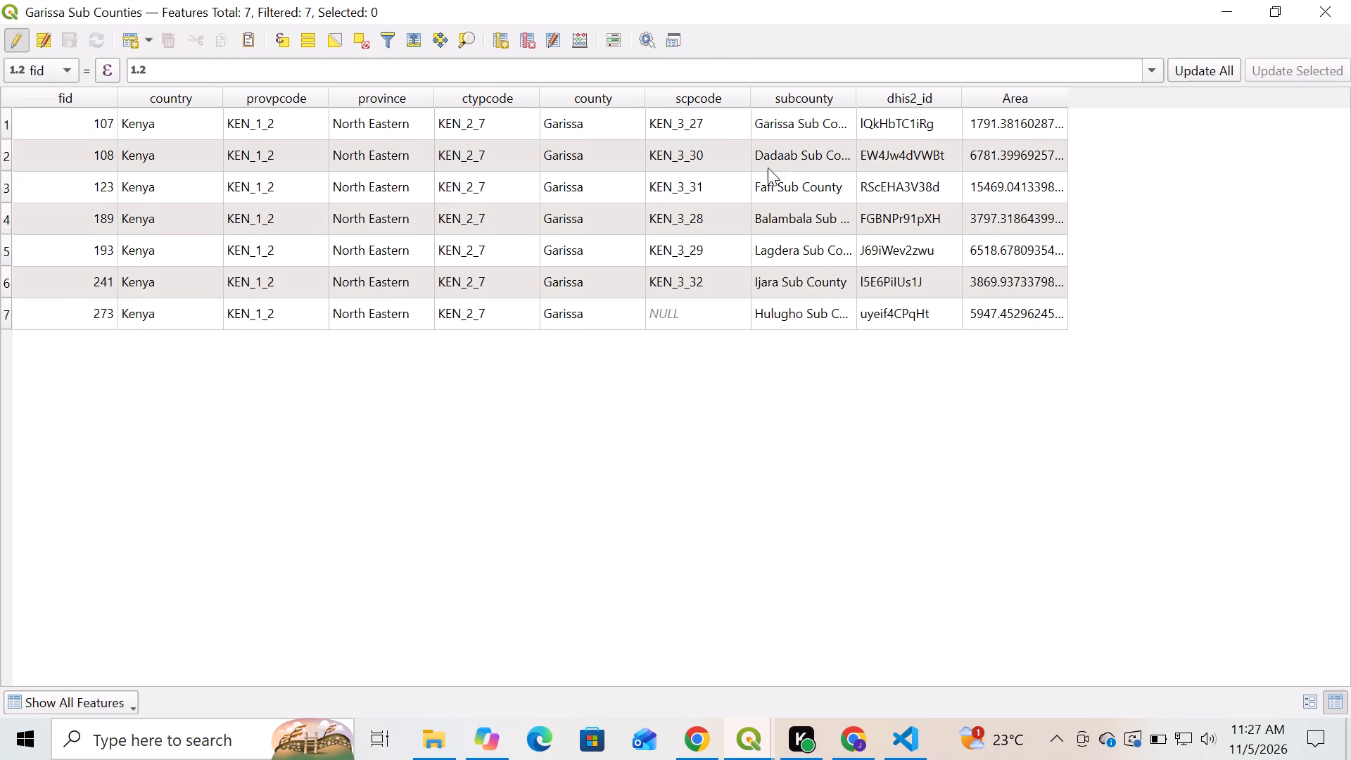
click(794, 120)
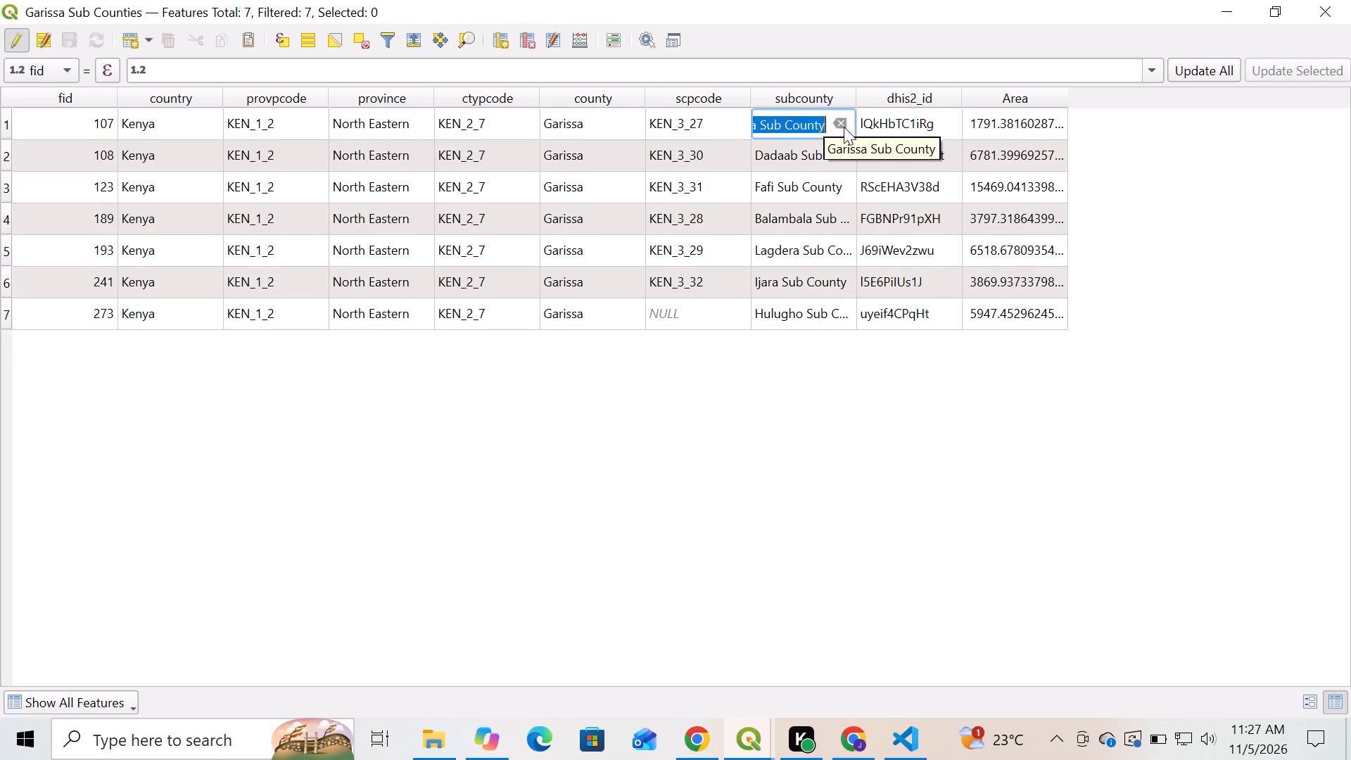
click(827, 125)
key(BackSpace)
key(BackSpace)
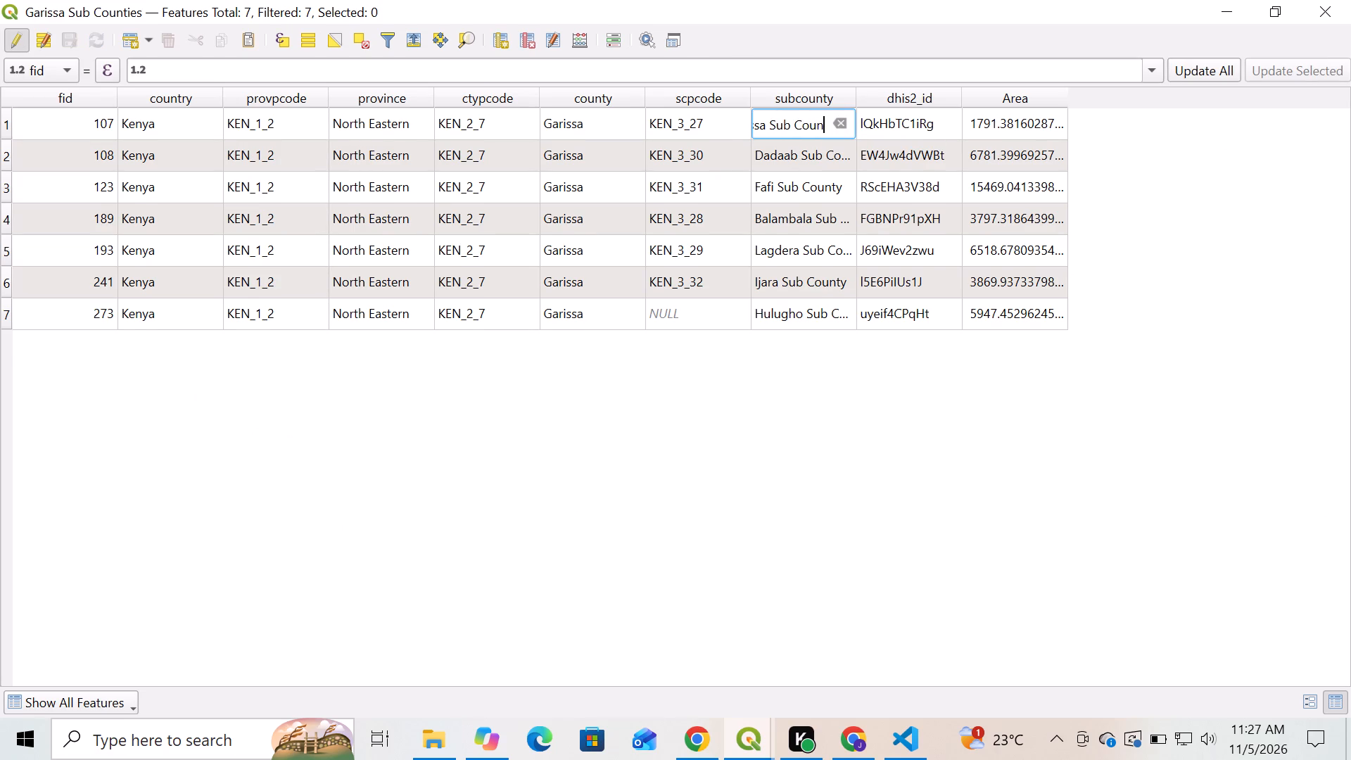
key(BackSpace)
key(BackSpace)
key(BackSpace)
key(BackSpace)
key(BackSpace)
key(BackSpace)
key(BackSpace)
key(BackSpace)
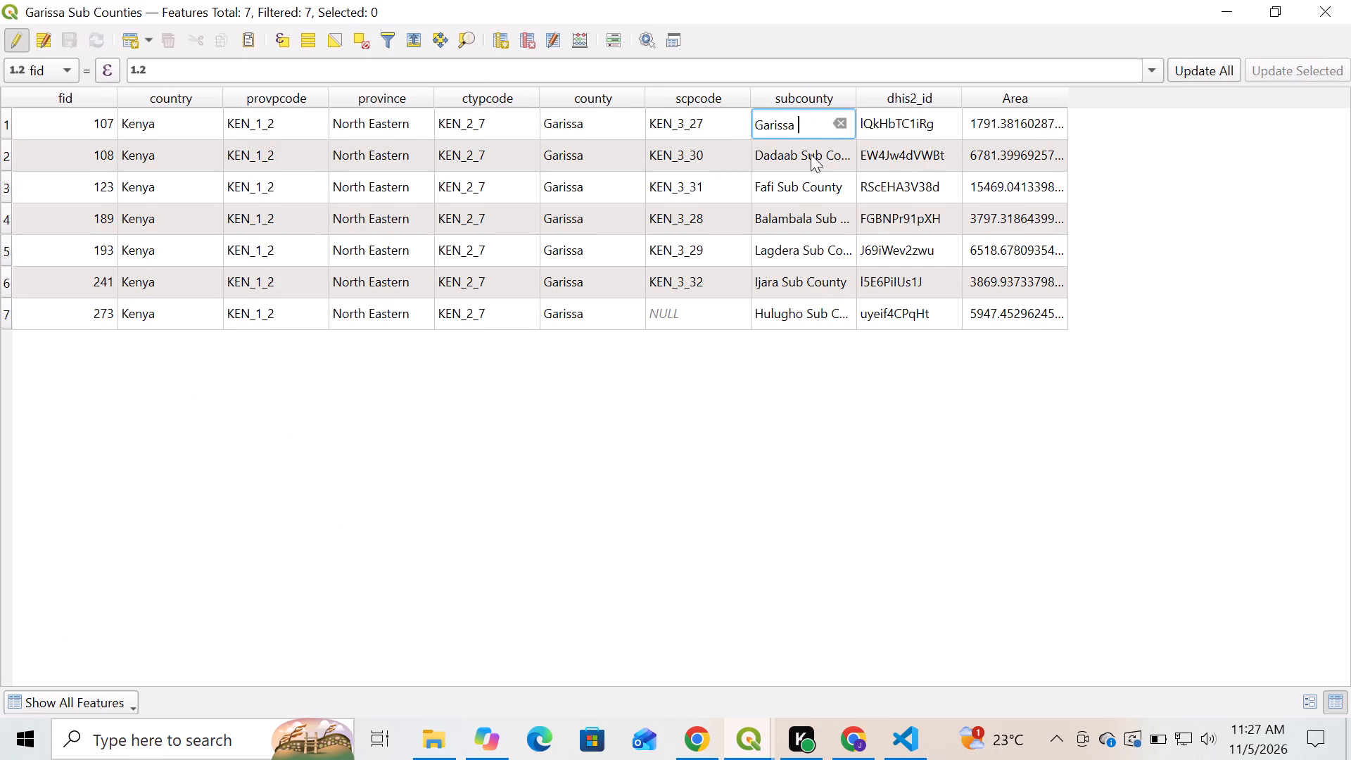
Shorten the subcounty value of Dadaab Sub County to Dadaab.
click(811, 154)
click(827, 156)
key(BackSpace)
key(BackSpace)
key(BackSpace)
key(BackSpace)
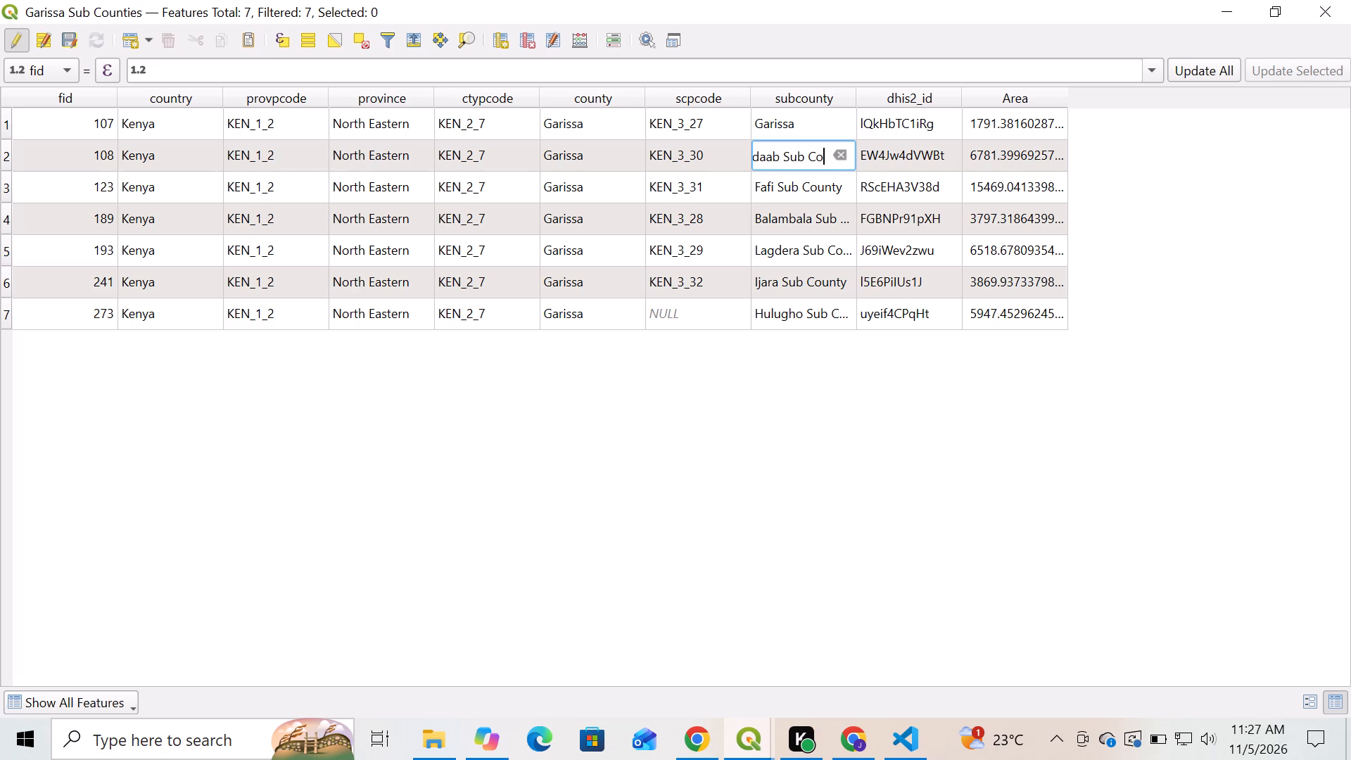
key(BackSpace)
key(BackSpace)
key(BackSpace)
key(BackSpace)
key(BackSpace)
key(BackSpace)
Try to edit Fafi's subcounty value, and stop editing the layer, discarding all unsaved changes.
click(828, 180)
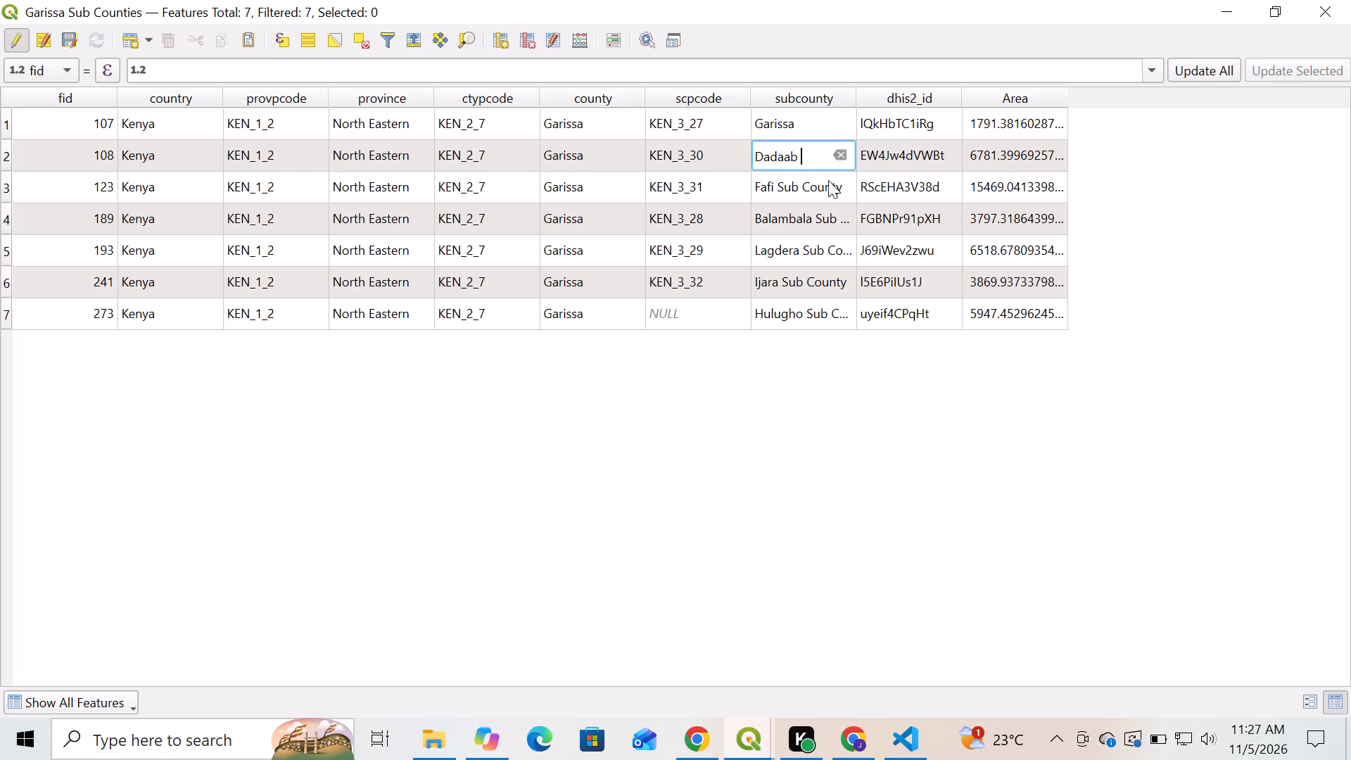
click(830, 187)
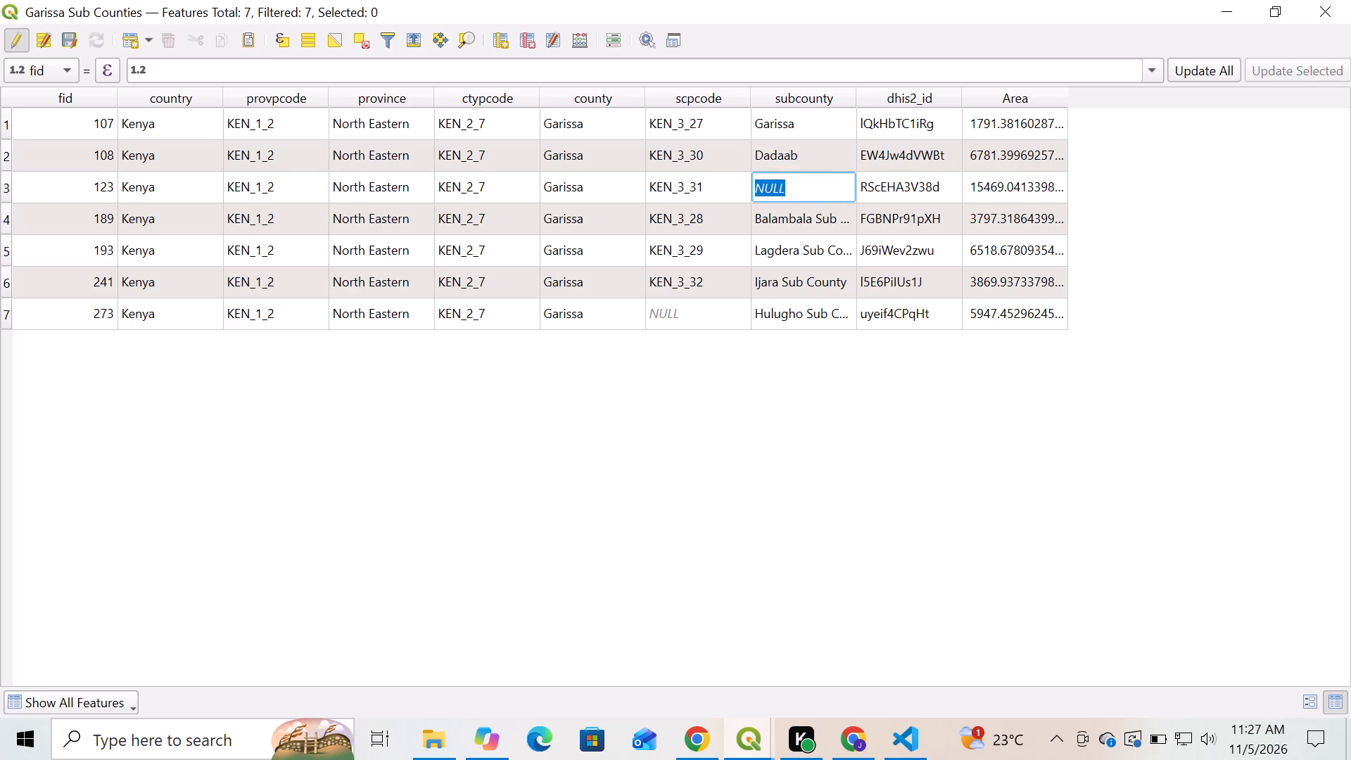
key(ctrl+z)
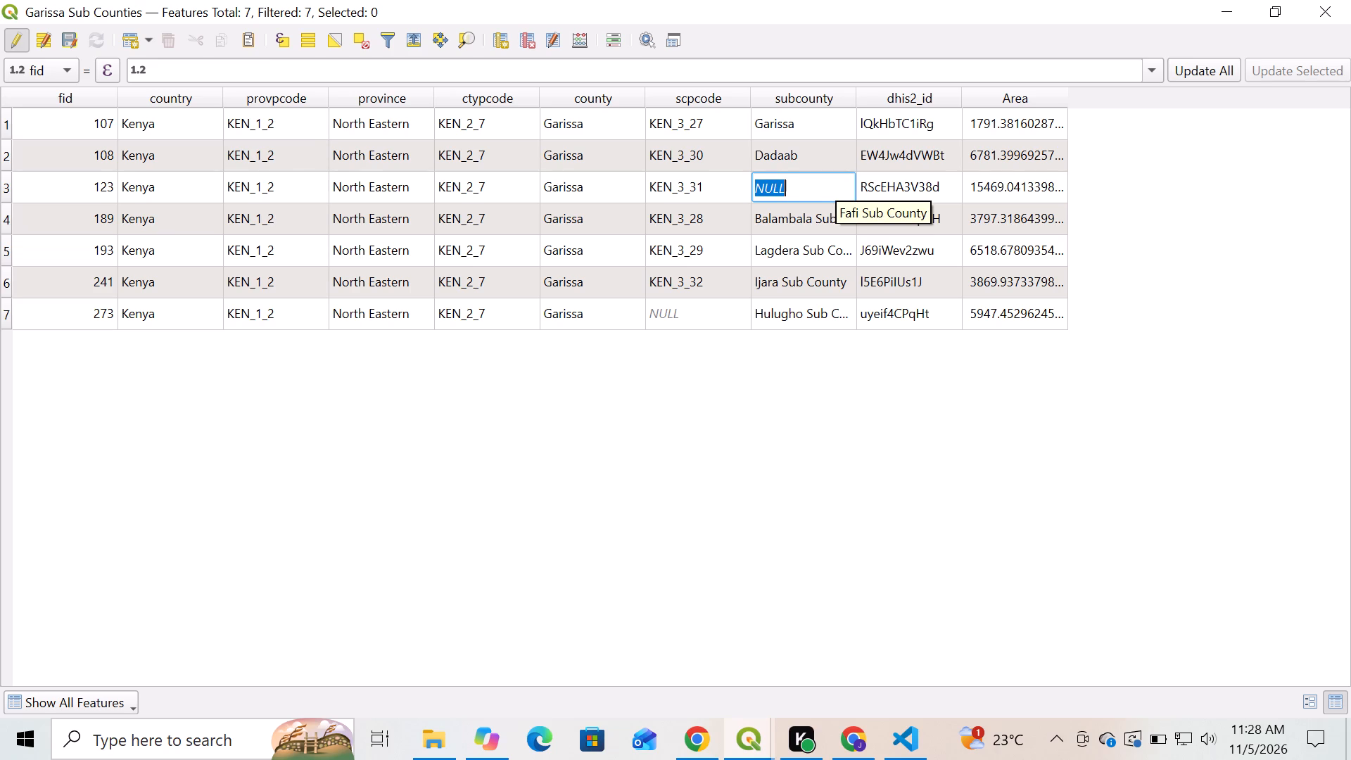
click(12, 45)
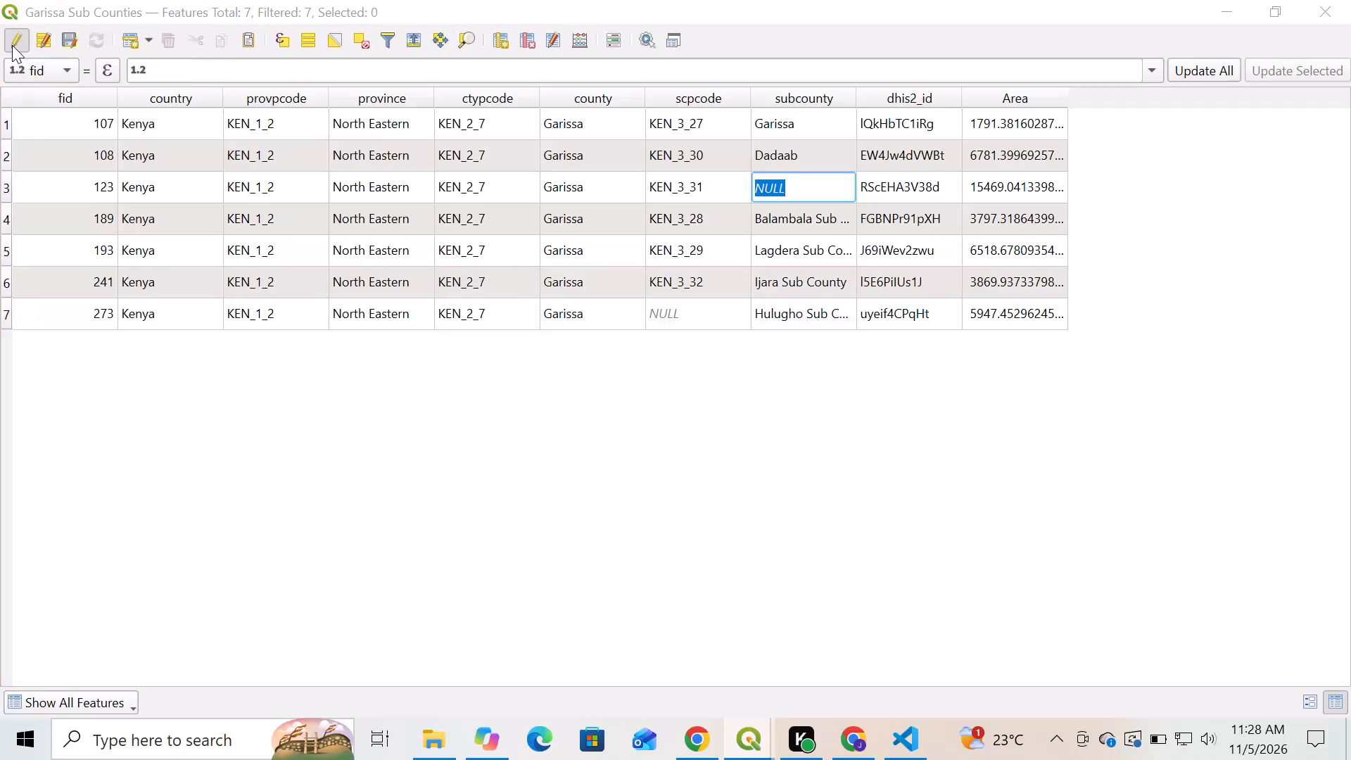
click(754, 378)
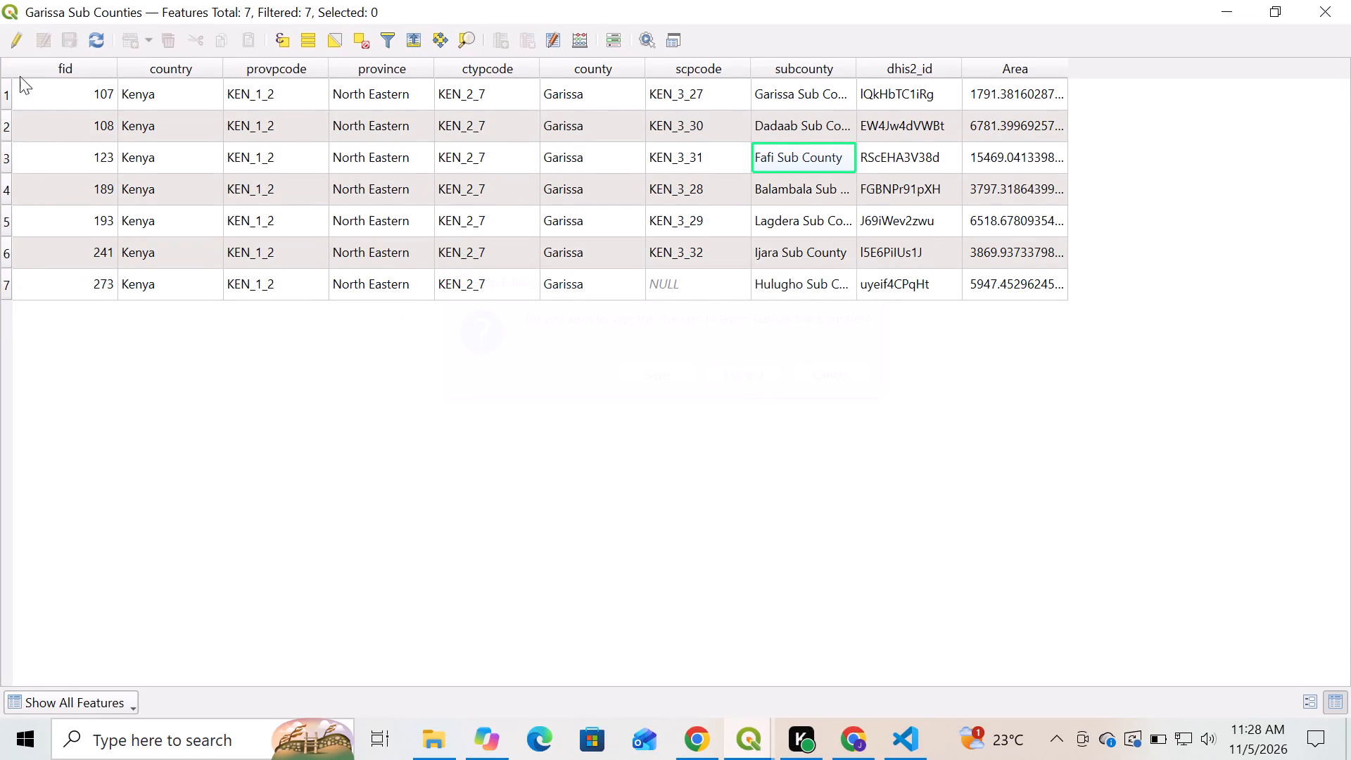
Start editing the Garissa Sub Counties table again and shorten the Garissa Sub County name in the subcounty field to Garissa.
click(6, 48)
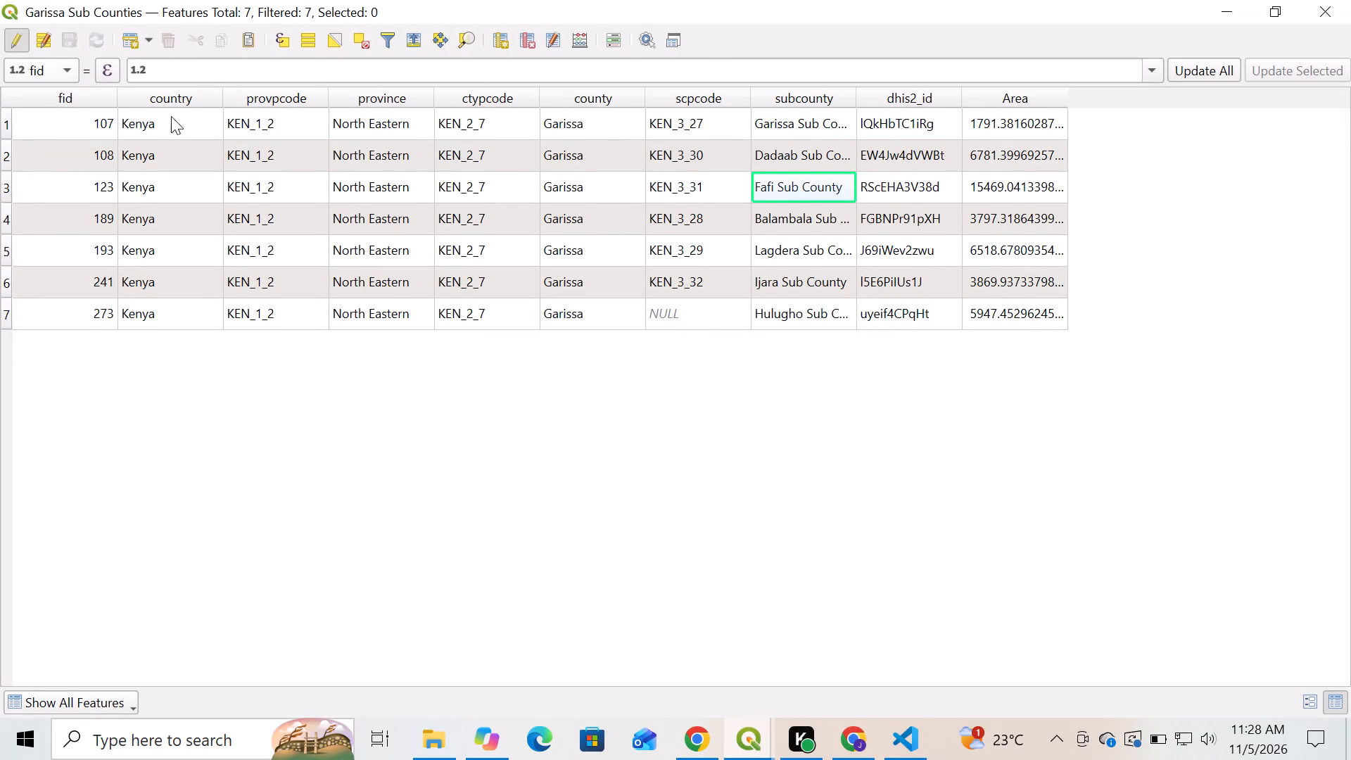
click(789, 120)
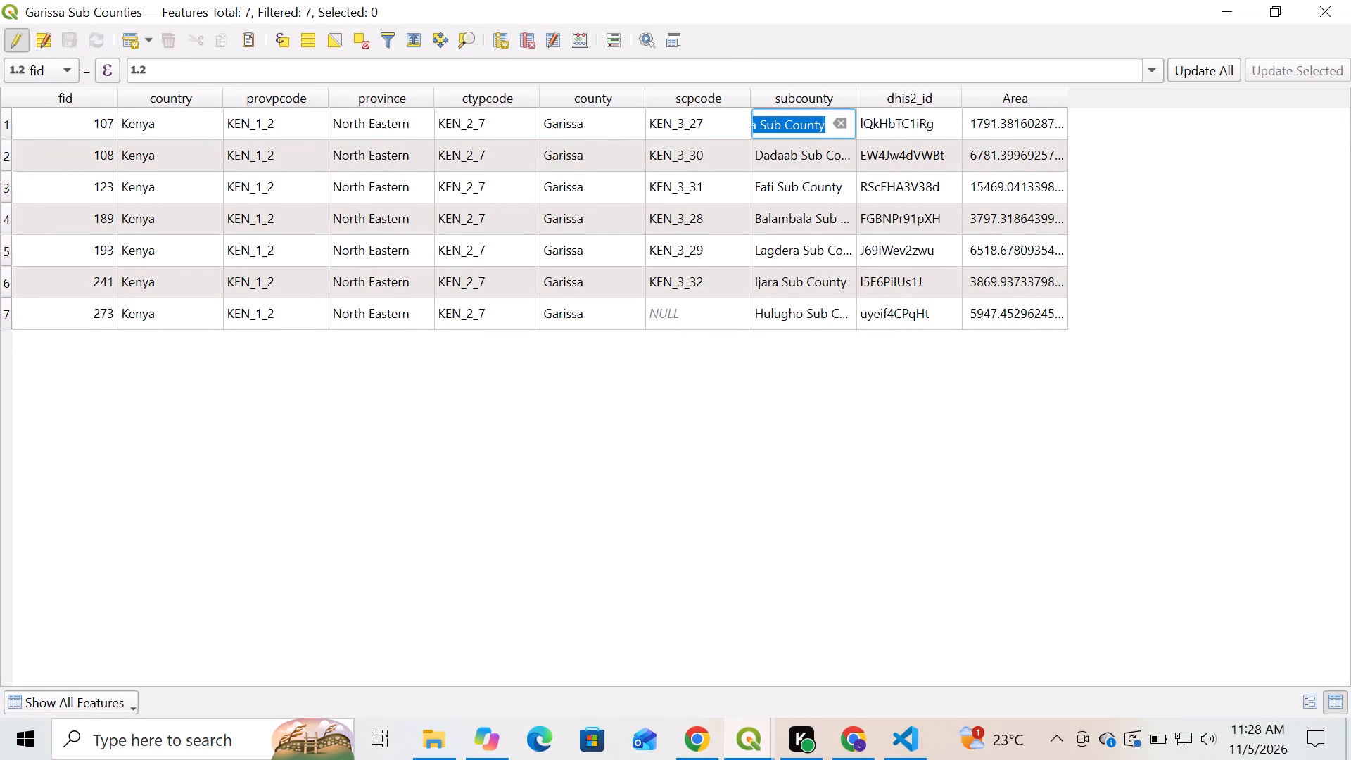
click(827, 127)
key(BackSpace)
key(BackSpace)
key(BackSpace)
key(BackSpace)
key(BackSpace)
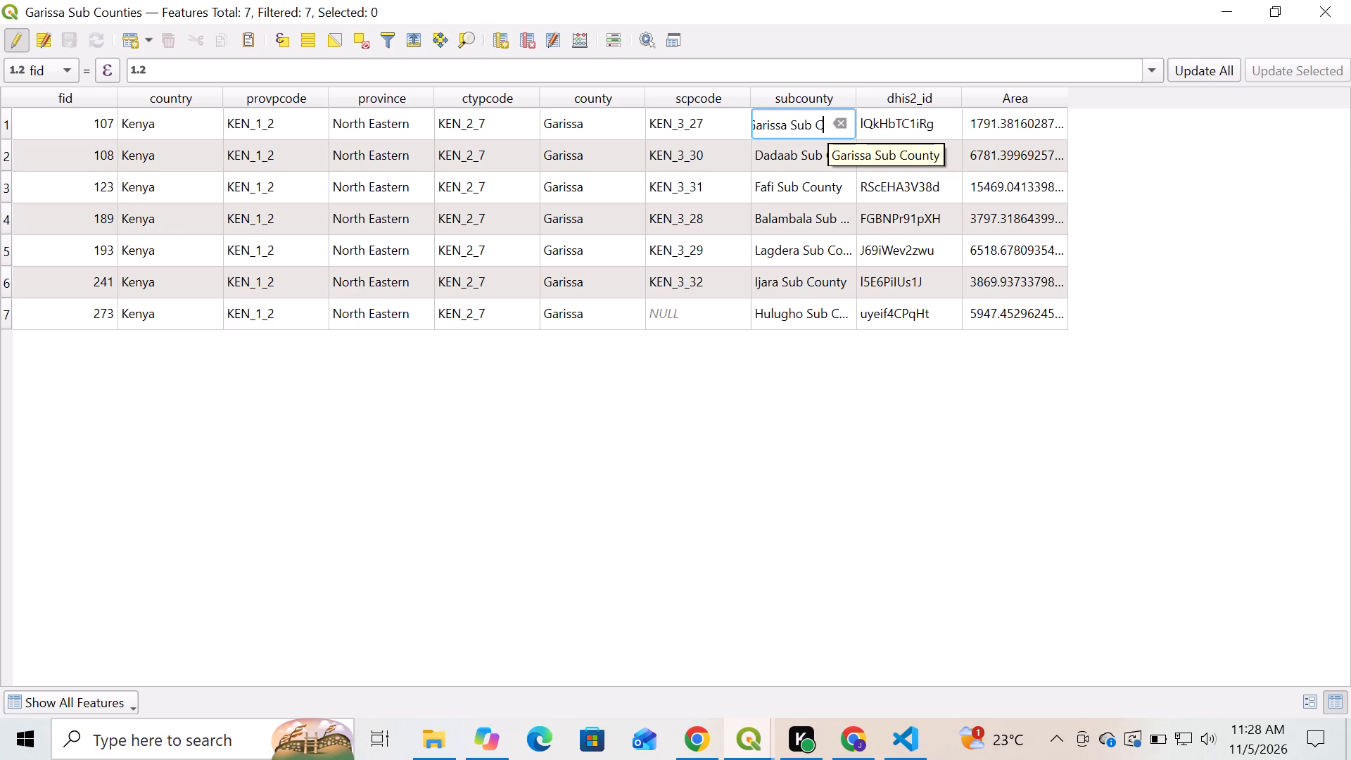
key(BackSpace)
key(BackSpace)
key(BackSpace)
key(BackSpace)
key(BackSpace)
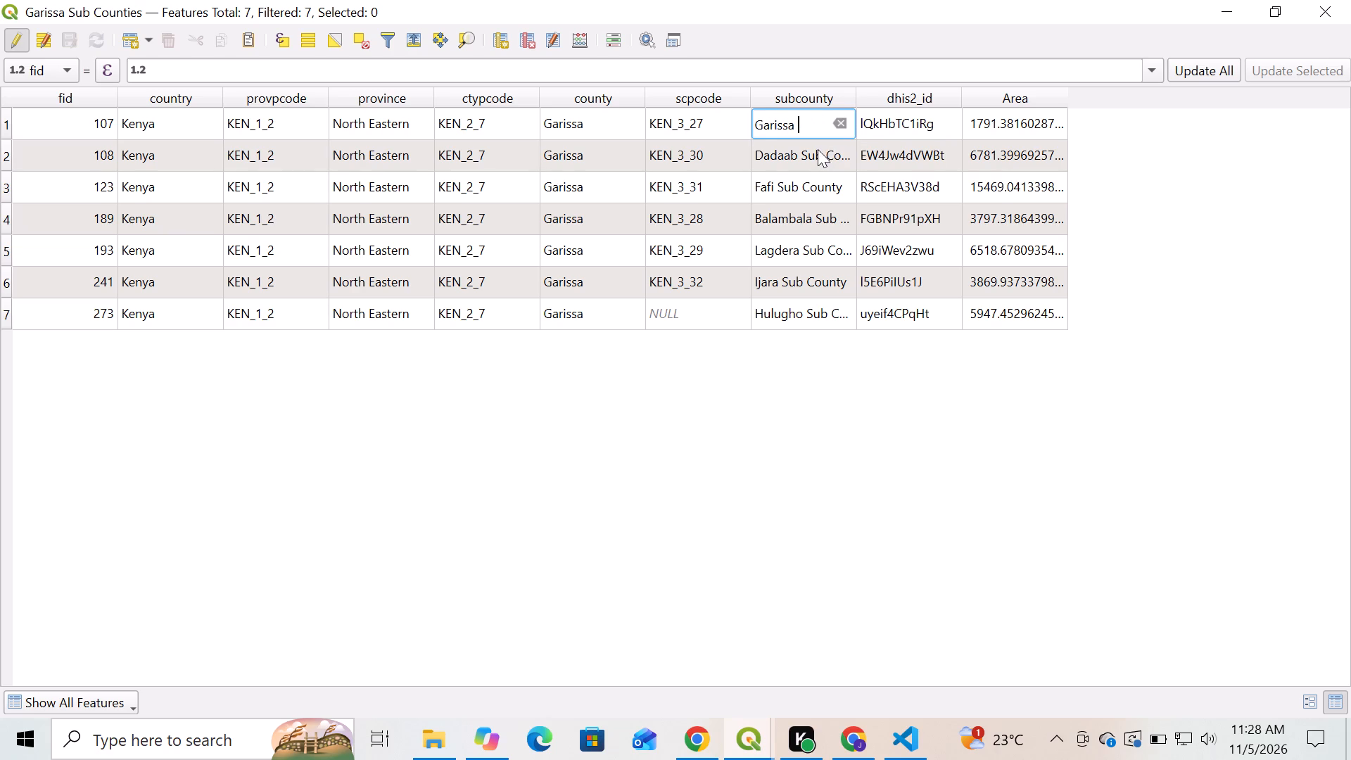
Shorten the subcounty value of Dadaab Sub County to Dadaab in the Garissa Sub Counties table.
click(820, 151)
click(827, 155)
key(BackSpace)
key(BackSpace)
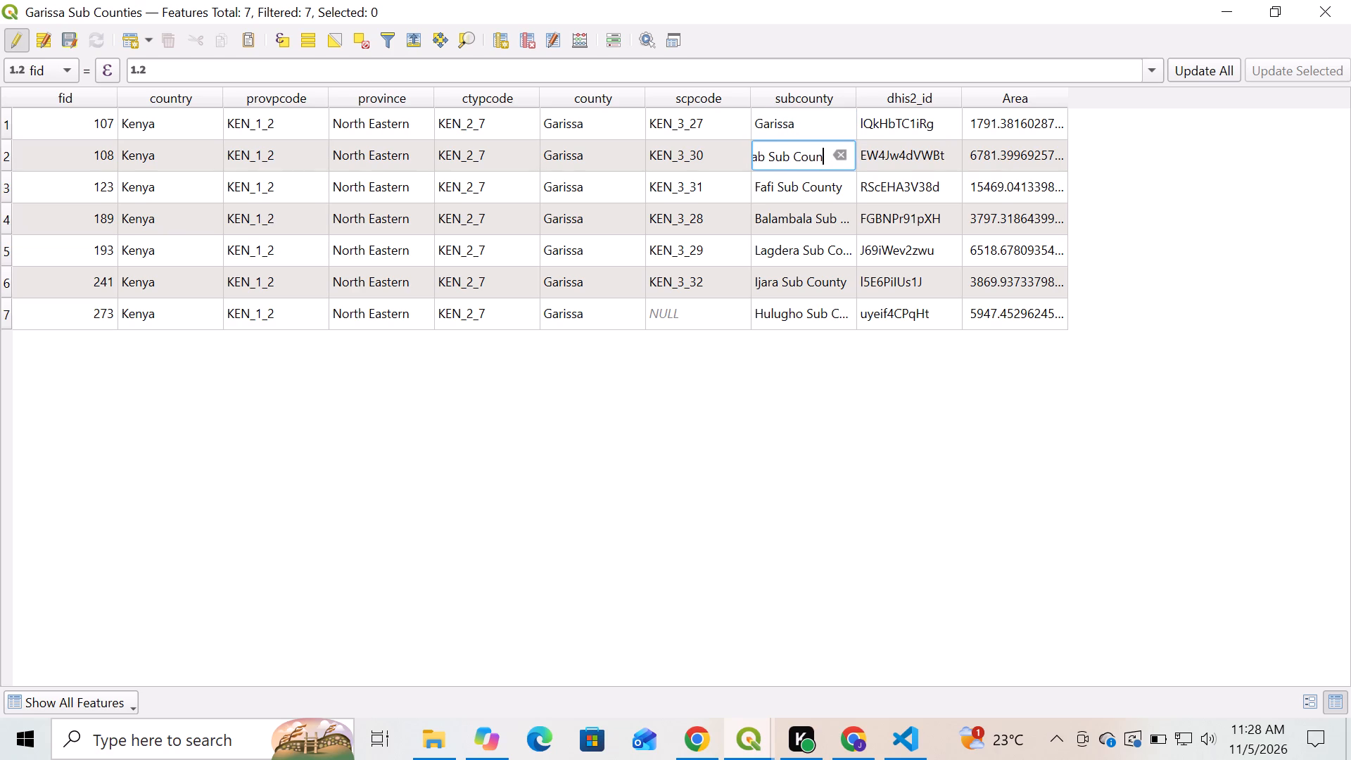
key(BackSpace)
key(BackSpace)
key(BackSpace)
key(BackSpace)
key(BackSpace)
key(BackSpace)
key(BackSpace)
key(BackSpace)
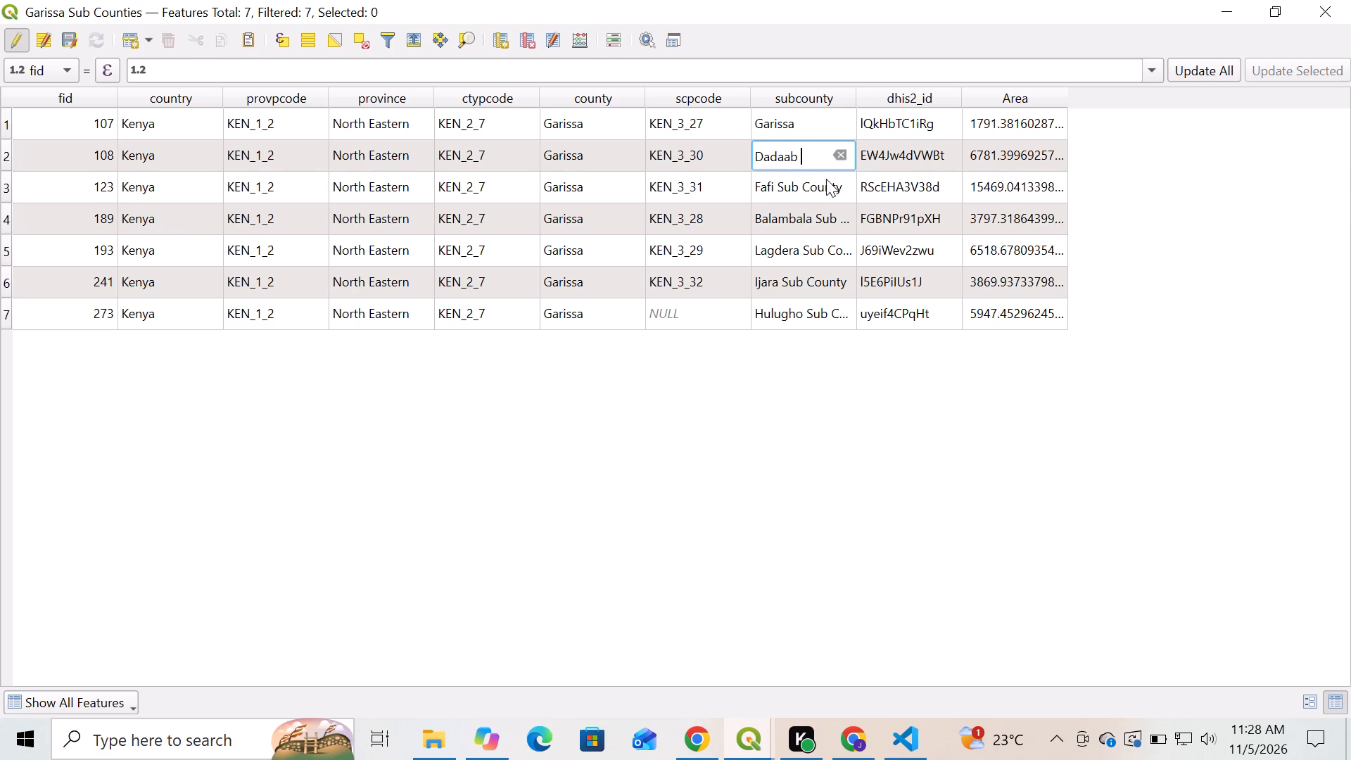
Shorten the subcounty value of Fafi Sub County to Fafi.
click(825, 184)
click(826, 186)
key(BackSpace)
key(BackSpace)
key(BackSpace)
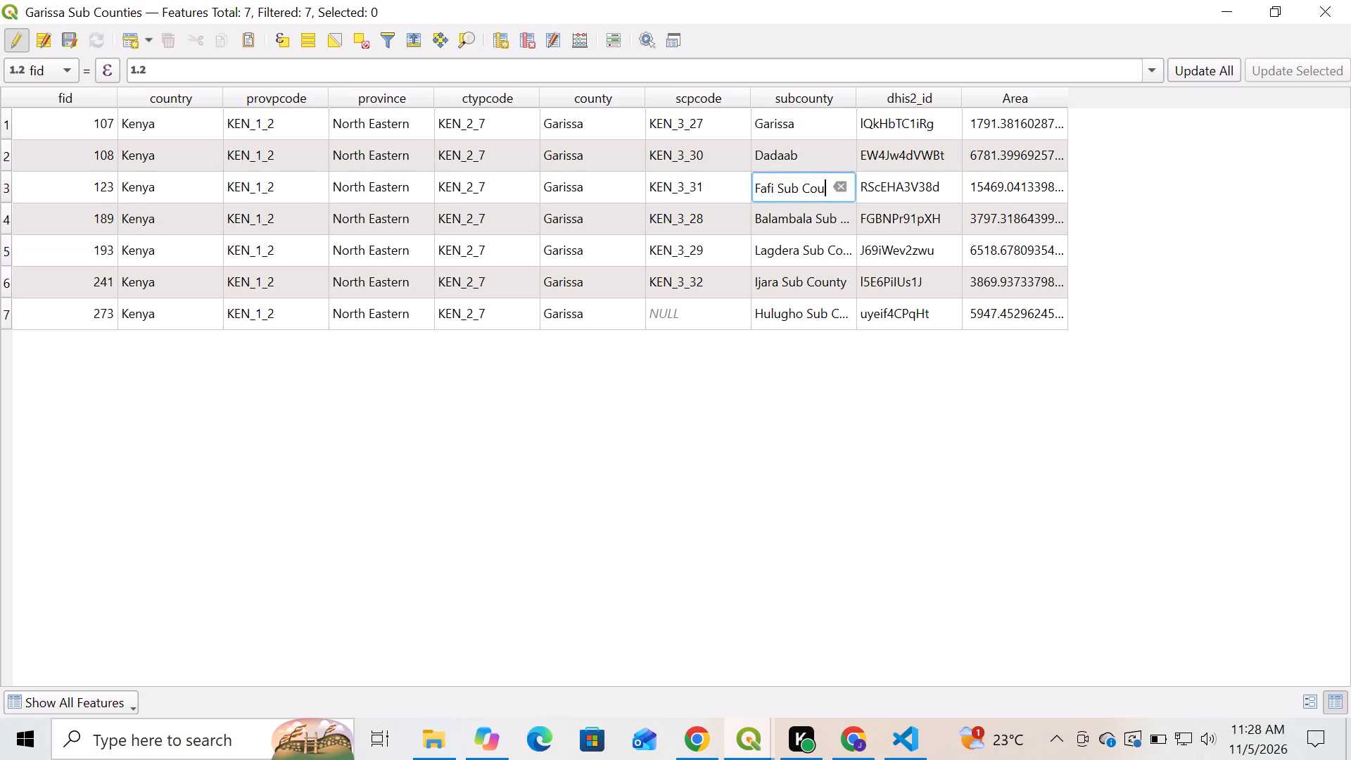
key(BackSpace)
key(BackSpace)
key(BackSpace)
key(BackSpace)
key(BackSpace)
key(BackSpace)
key(BackSpace)
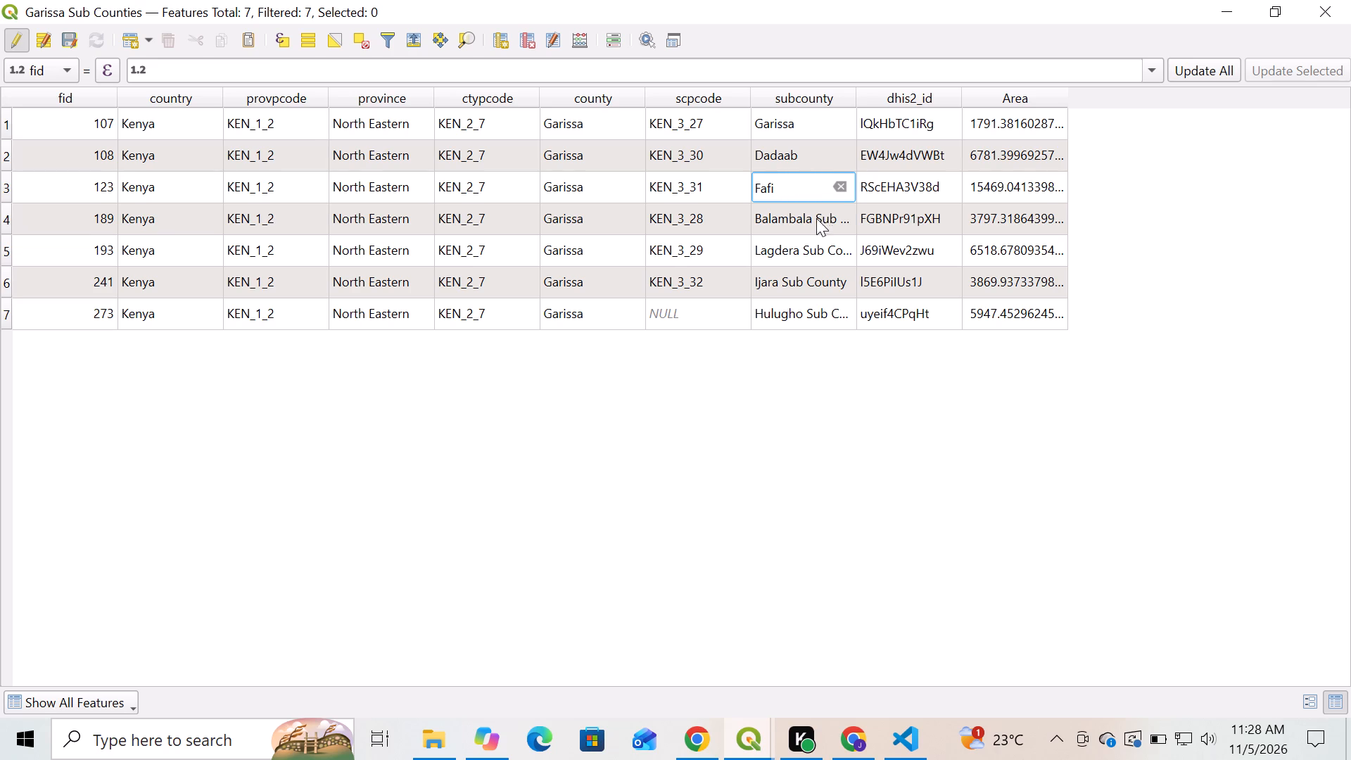
Shorten the subcounty value of Balambala Sub County to Balambala.
click(816, 218)
click(824, 218)
key(BackSpace)
key(BackSpace)
key(BackSpace)
key(BackSpace)
key(BackSpace)
key(BackSpace)
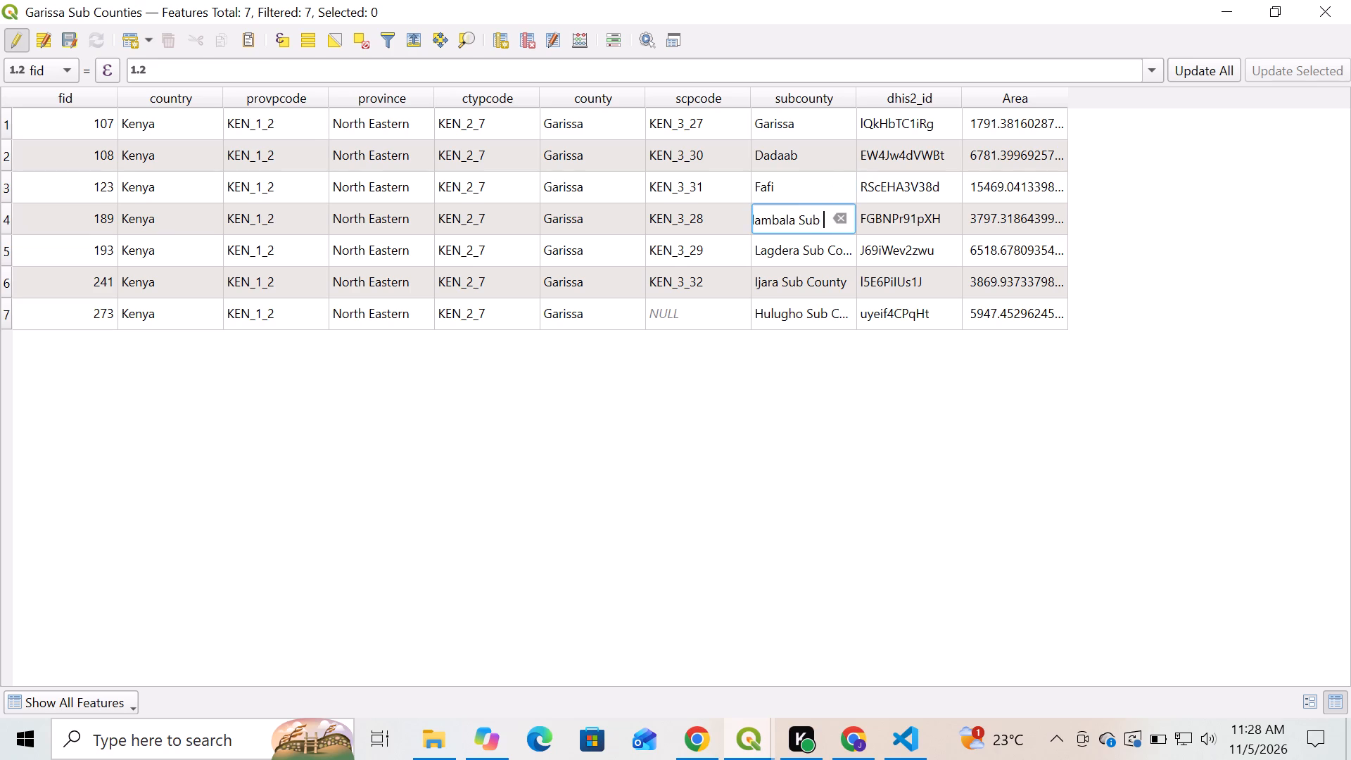
key(BackSpace)
key(BackSpace)
key(BackSpace)
key(BackSpace)
Shorten the subcounty value of Lagdera Sub County to Lagdera.
click(824, 250)
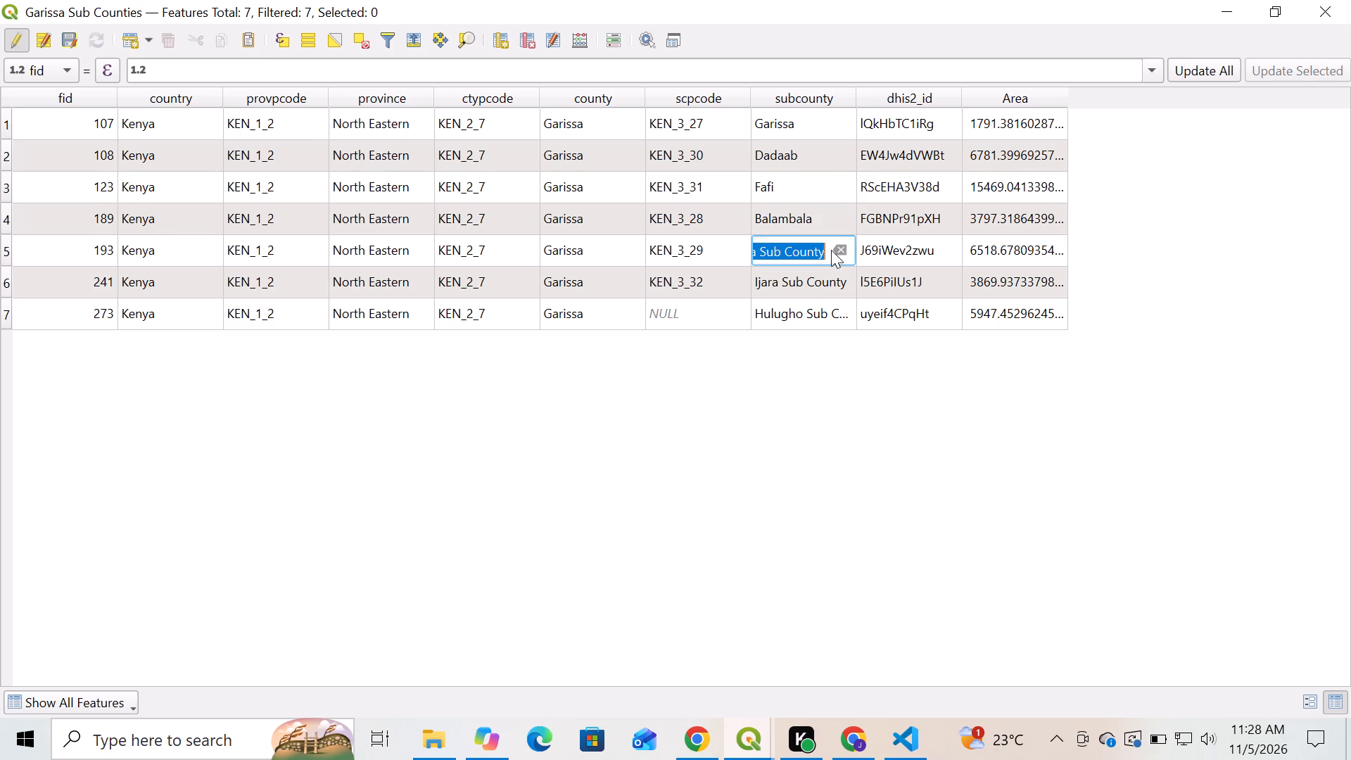
click(828, 251)
key(BackSpace)
key(BackSpace)
key(BackSpace)
key(BackSpace)
key(BackSpace)
key(BackSpace)
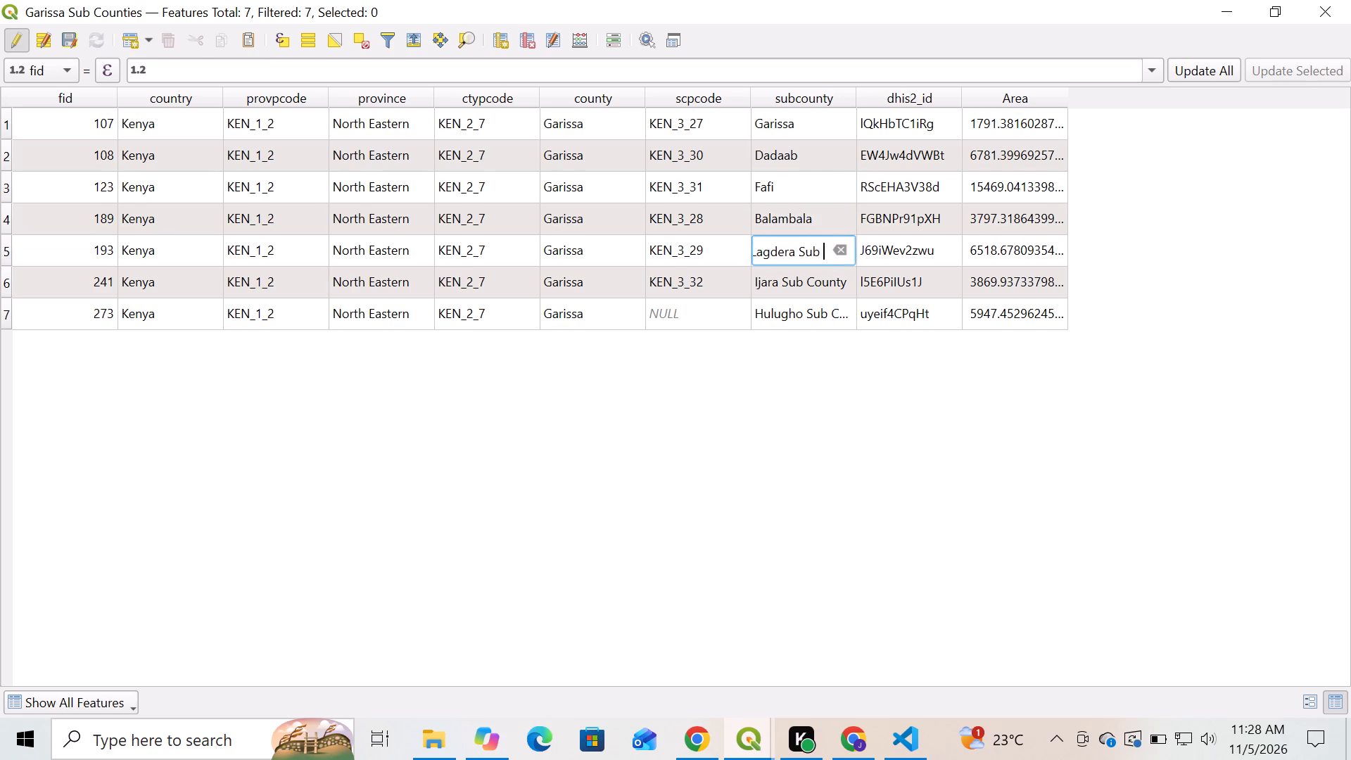
key(BackSpace)
key(BackSpace)
key(BackSpace)
key(BackSpace)
Shorten the subcounty value of Ijara Sub County to Ijara.
click(818, 282)
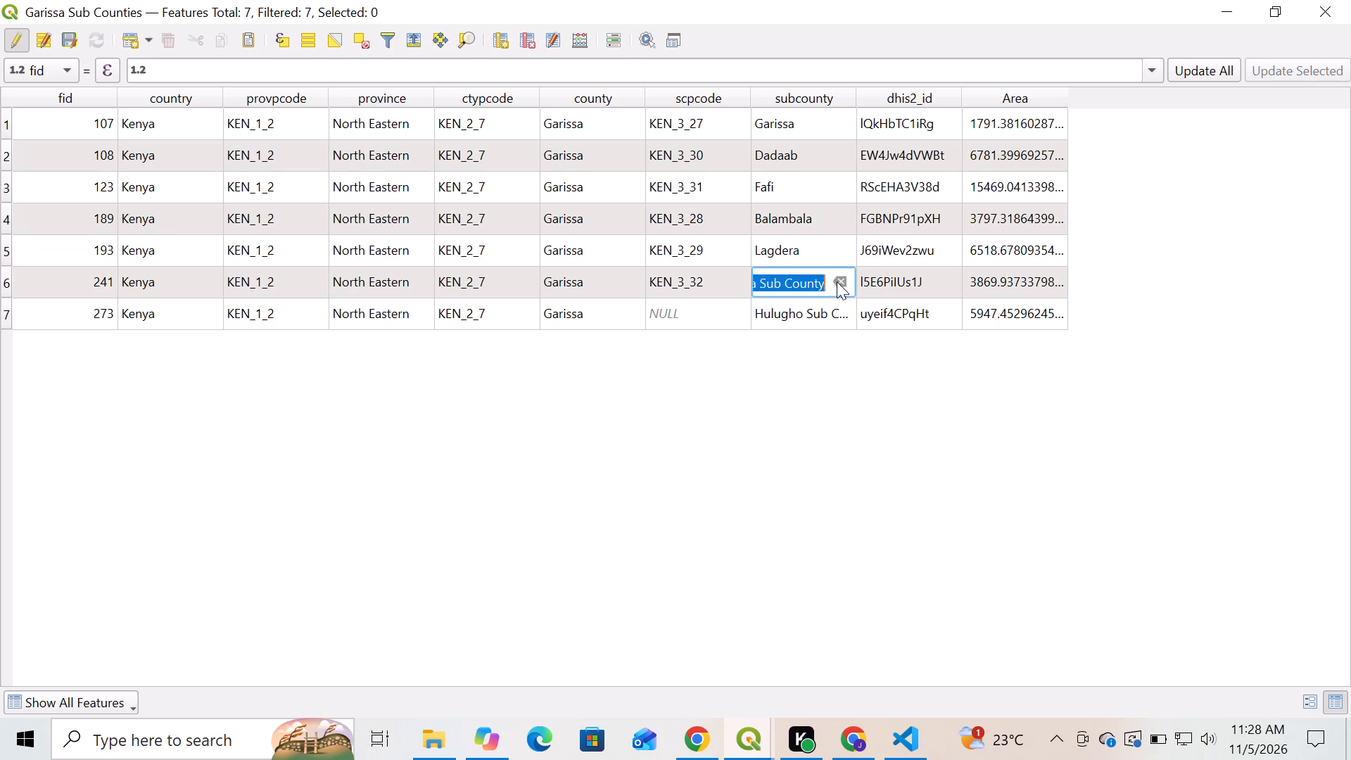
click(828, 281)
key(BackSpace)
key(BackSpace)
key(BackSpace)
key(BackSpace)
key(BackSpace)
key(BackSpace)
key(BackSpace)
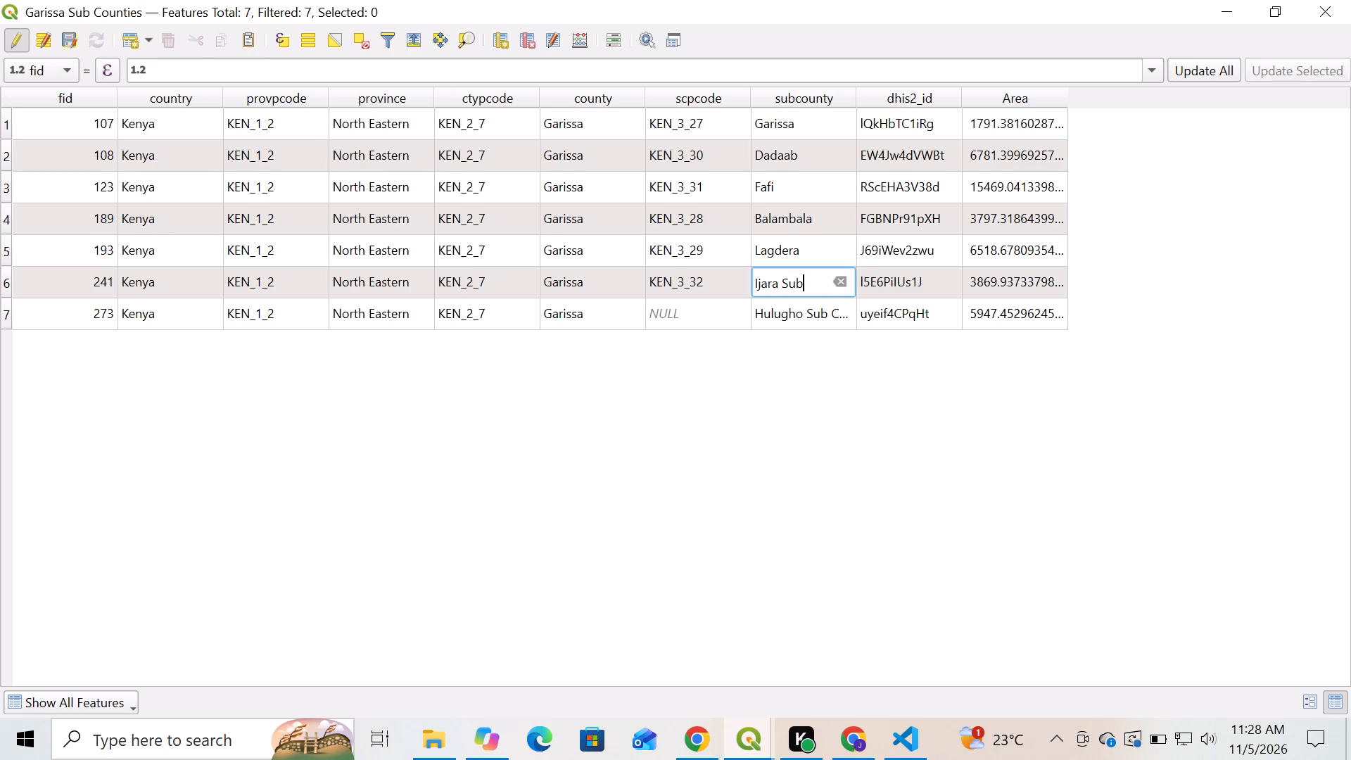
key(BackSpace)
key(BackSpace)
key(BackSpace)
key(BackSpace)
Shorten the subcounty value of Hulugho Sub County to Hulugho, saving the Garissa Sub Counties edits and closing the table.
click(799, 313)
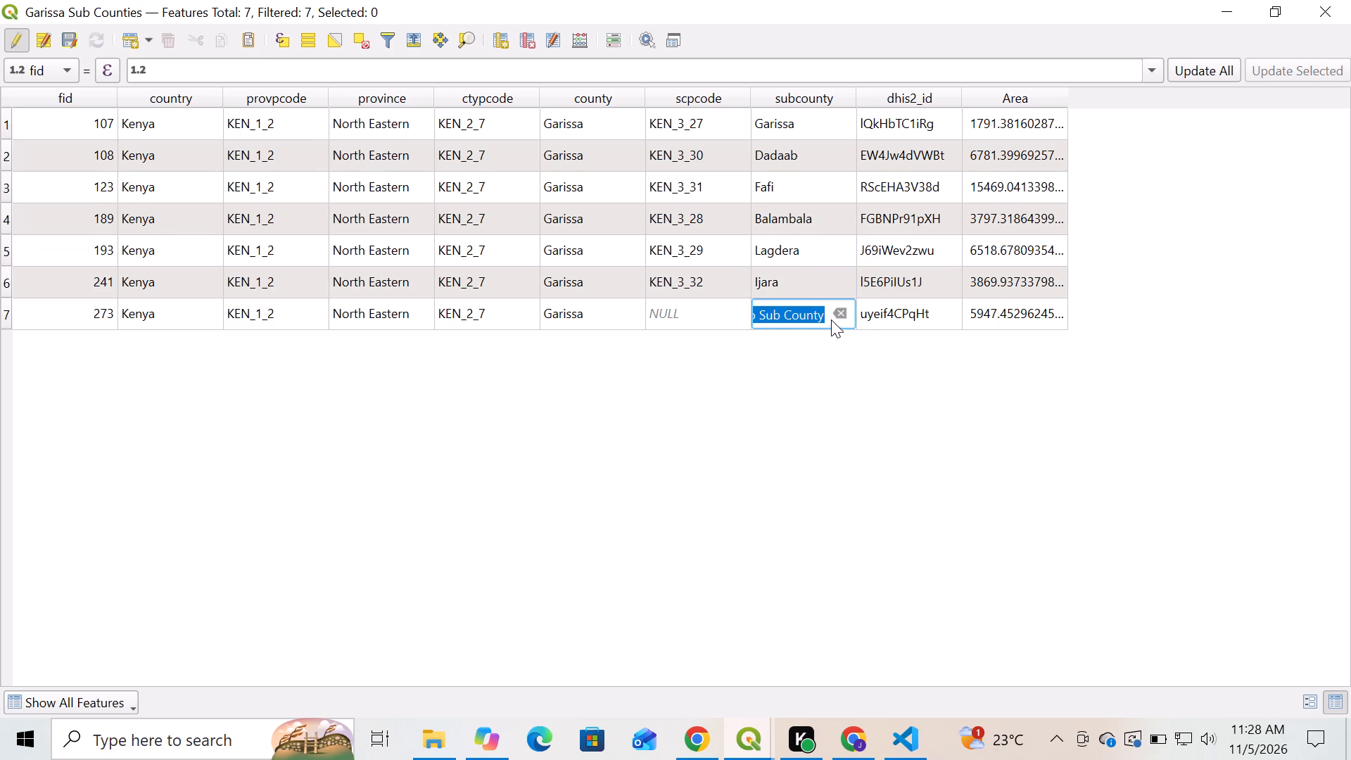
click(827, 316)
key(BackSpace)
key(BackSpace)
key(BackSpace)
key(BackSpace)
key(BackSpace)
key(BackSpace)
key(BackSpace)
key(BackSpace)
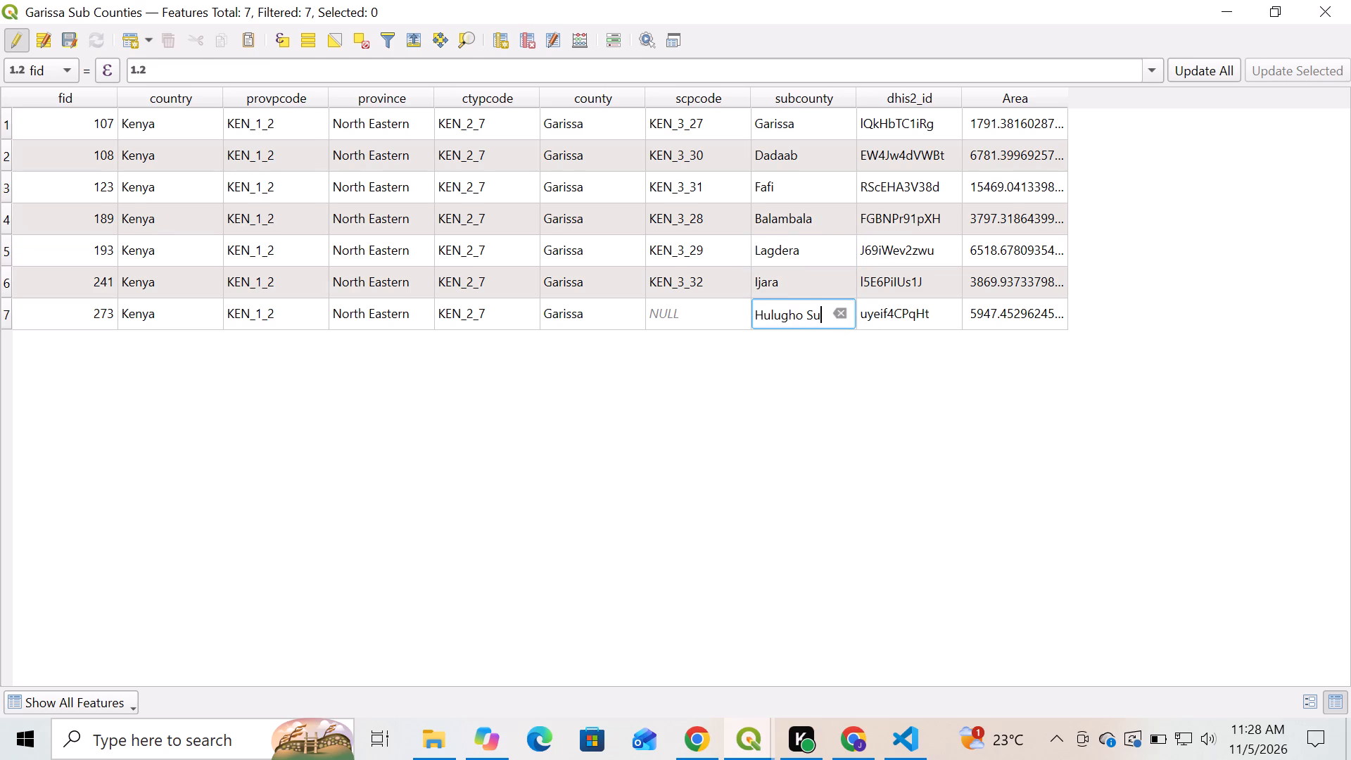
key(BackSpace)
key(BackSpace)
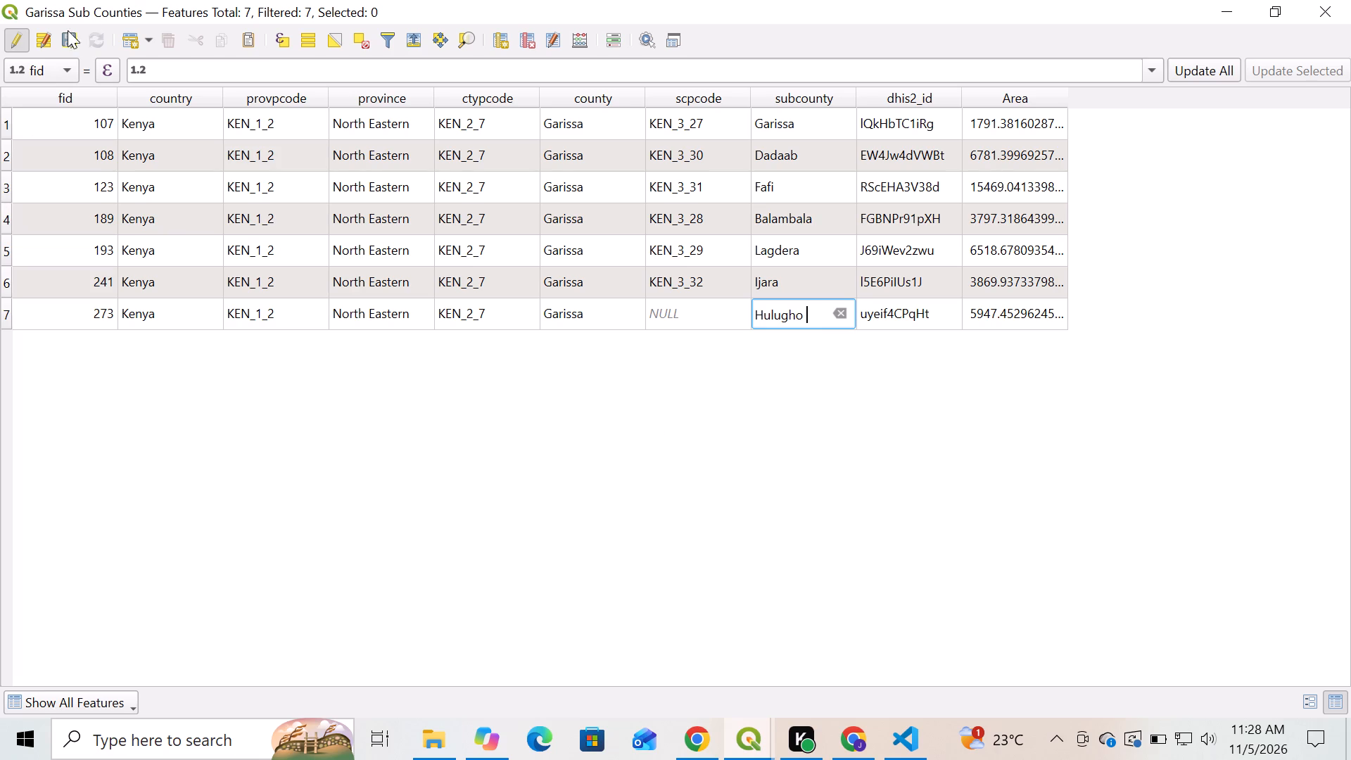
click(61, 46)
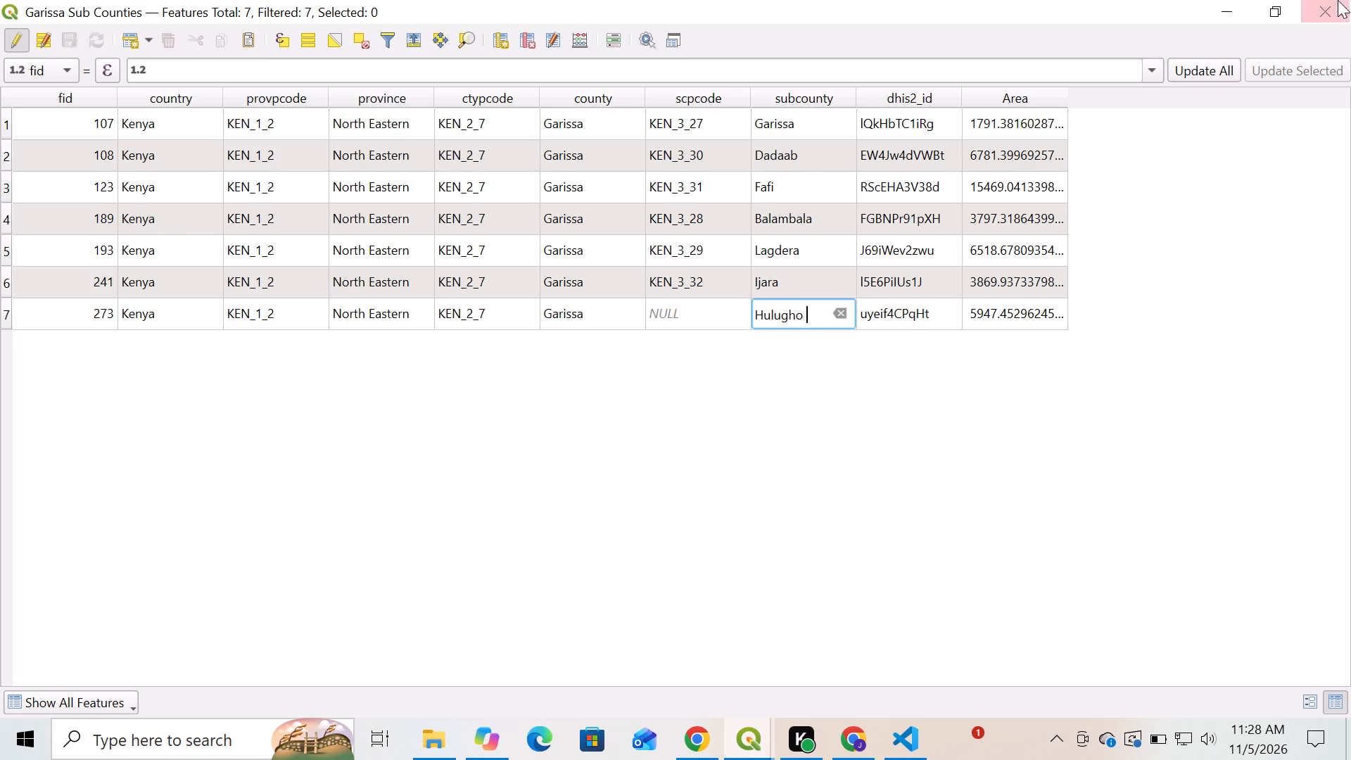
click(1334, 2)
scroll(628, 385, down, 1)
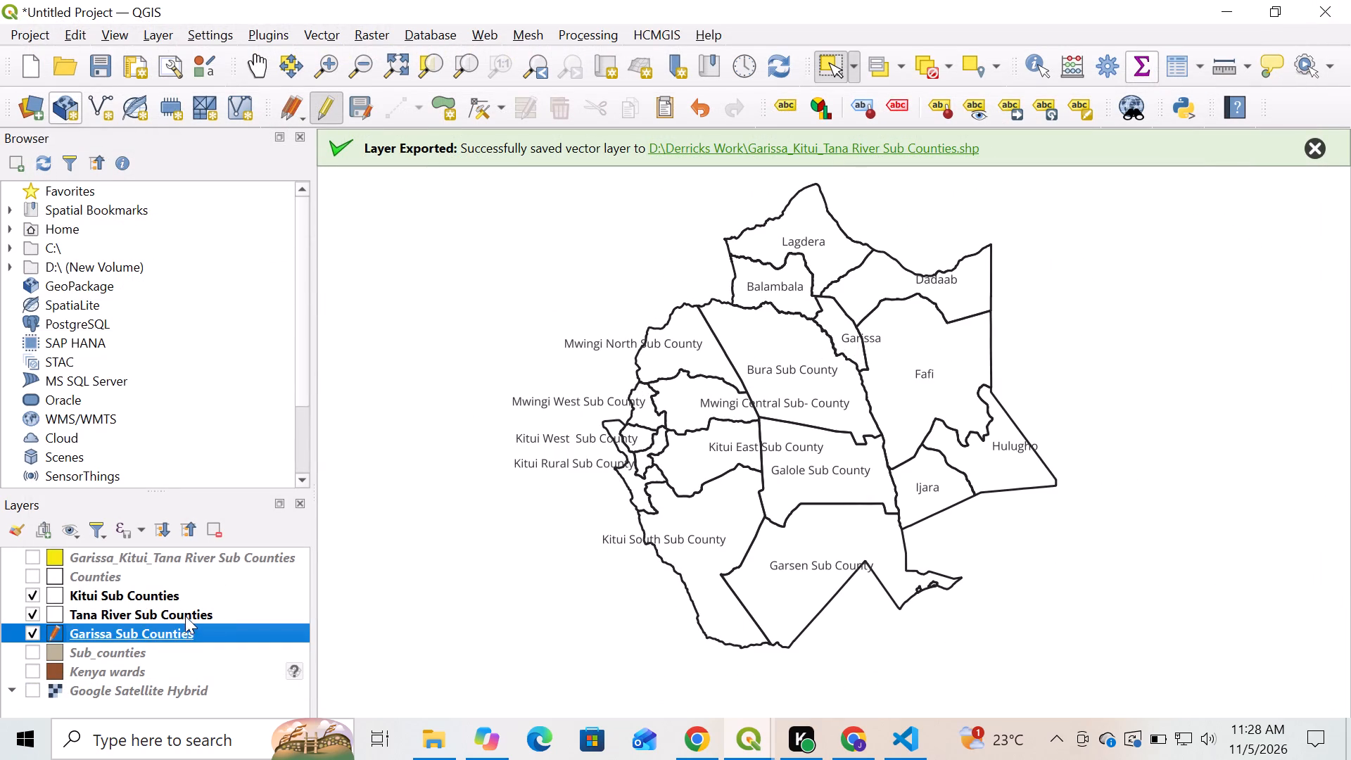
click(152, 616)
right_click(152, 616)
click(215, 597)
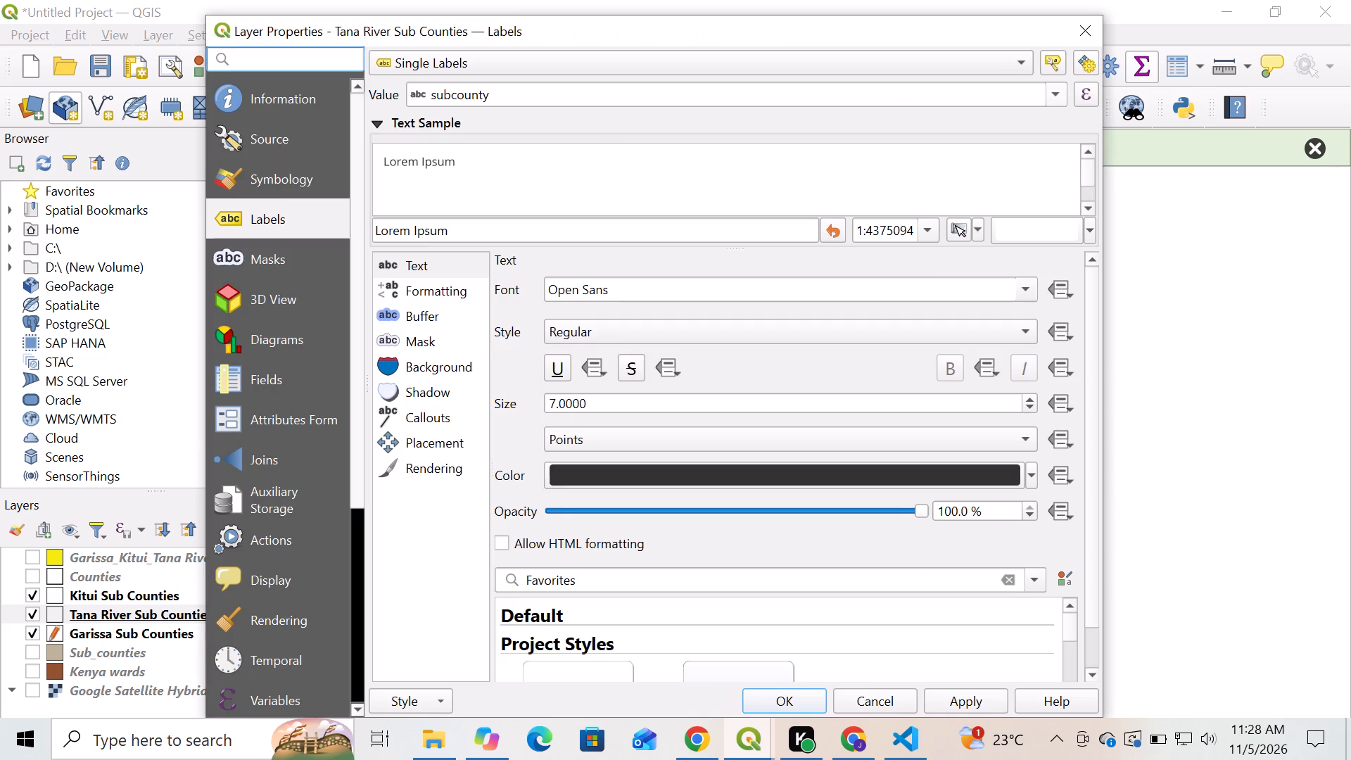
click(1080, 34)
Start editing the Tana River Sub Counties attribute table and shorten the subcounty value of Galole Sub County to Galole.
click(165, 611)
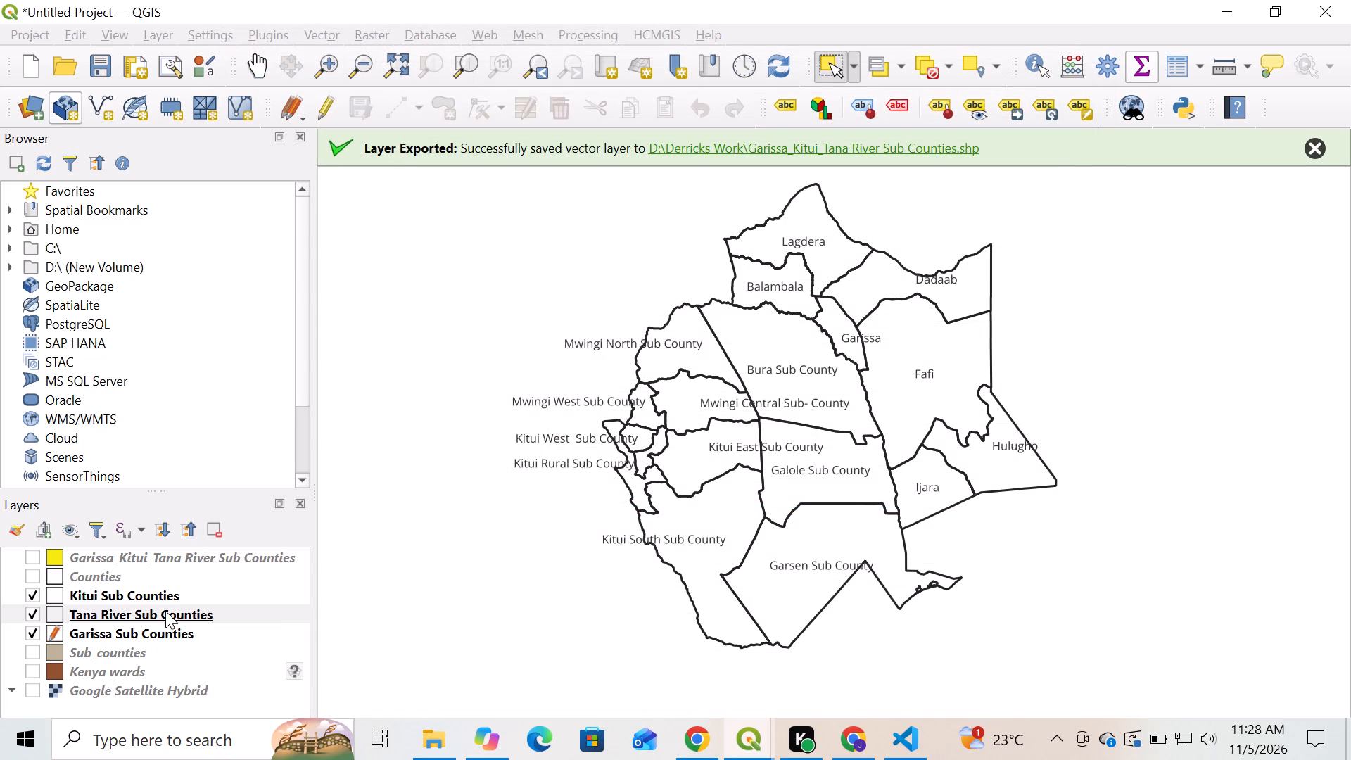
right_click(176, 617)
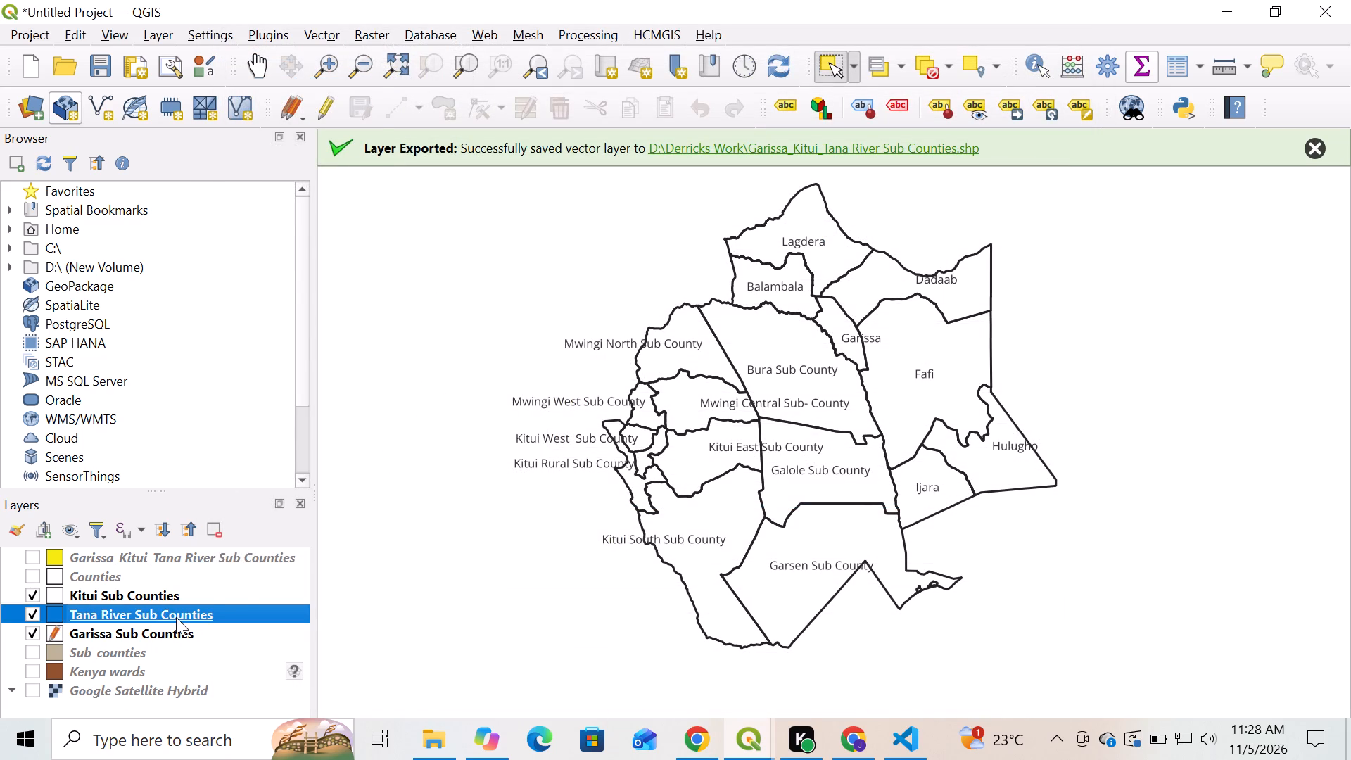
click(281, 339)
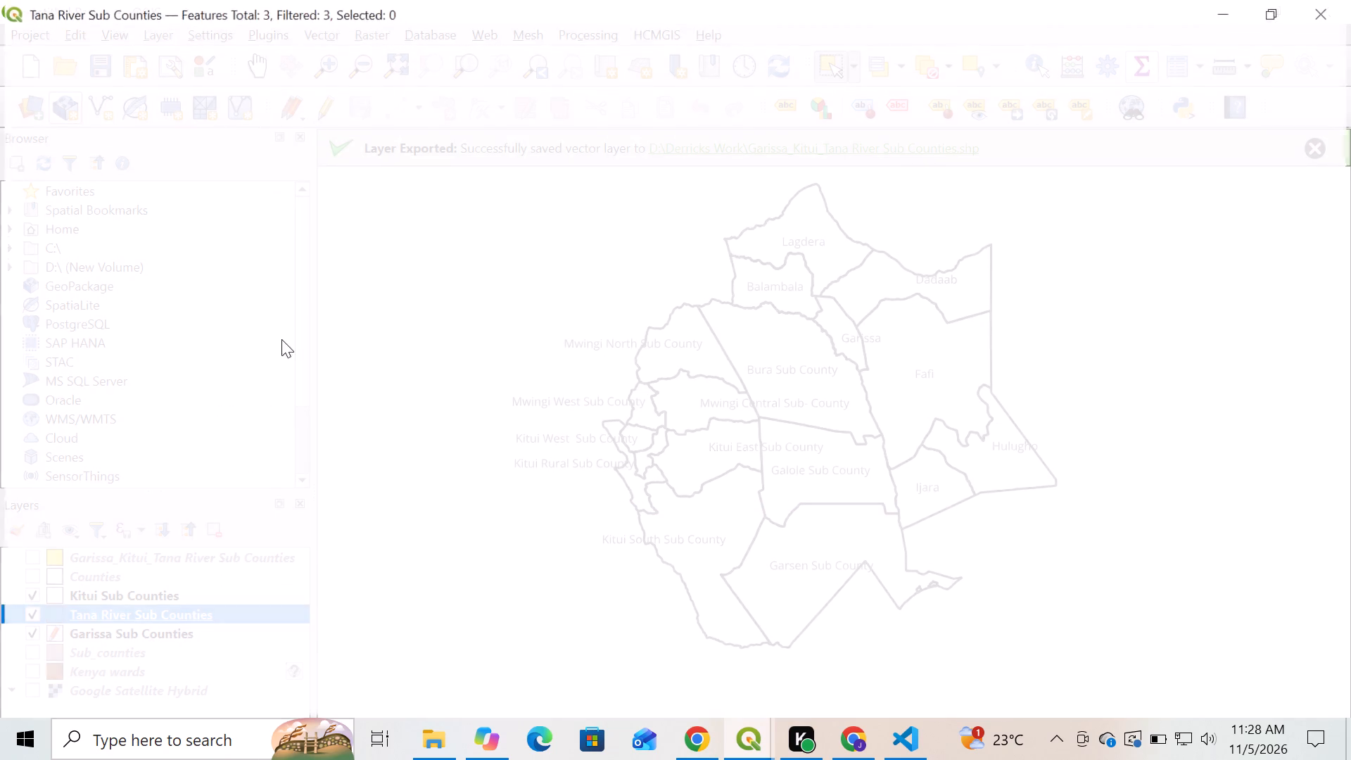
click(13, 35)
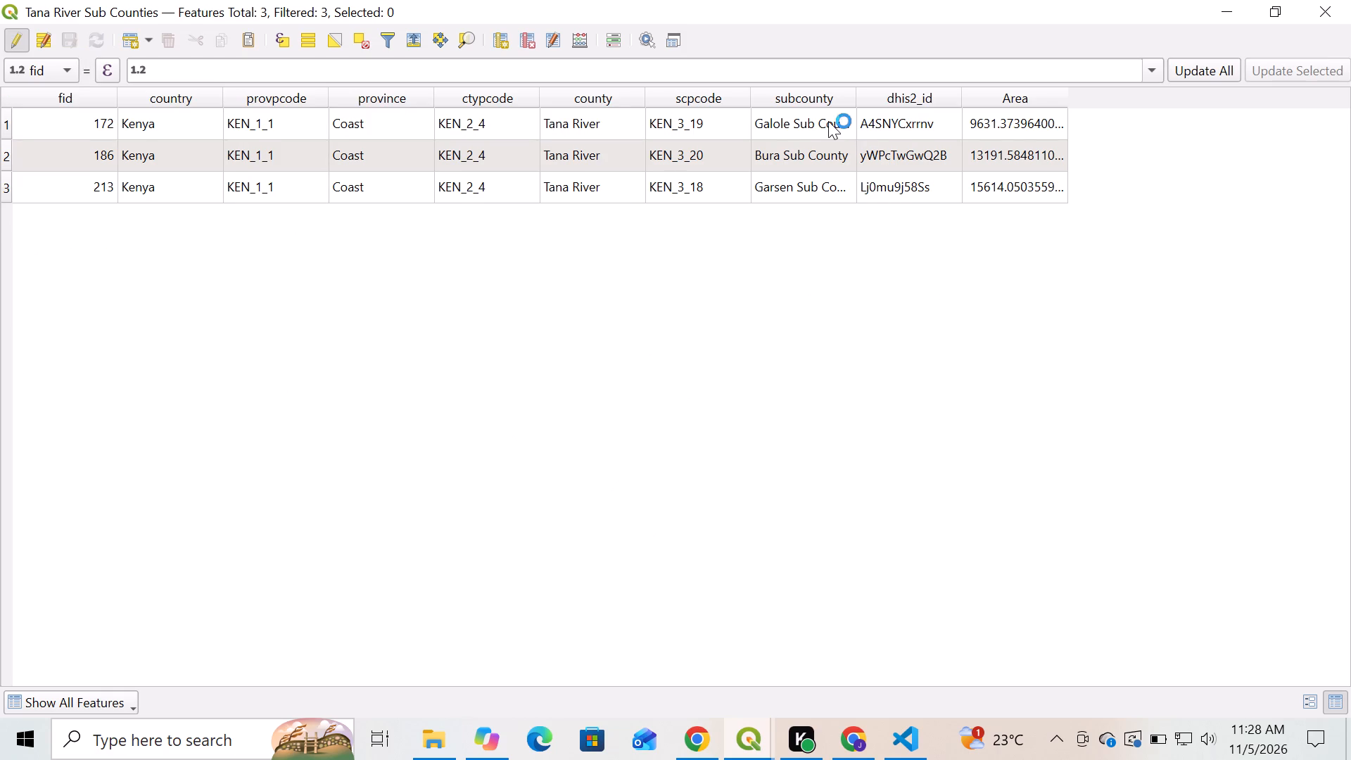
click(828, 121)
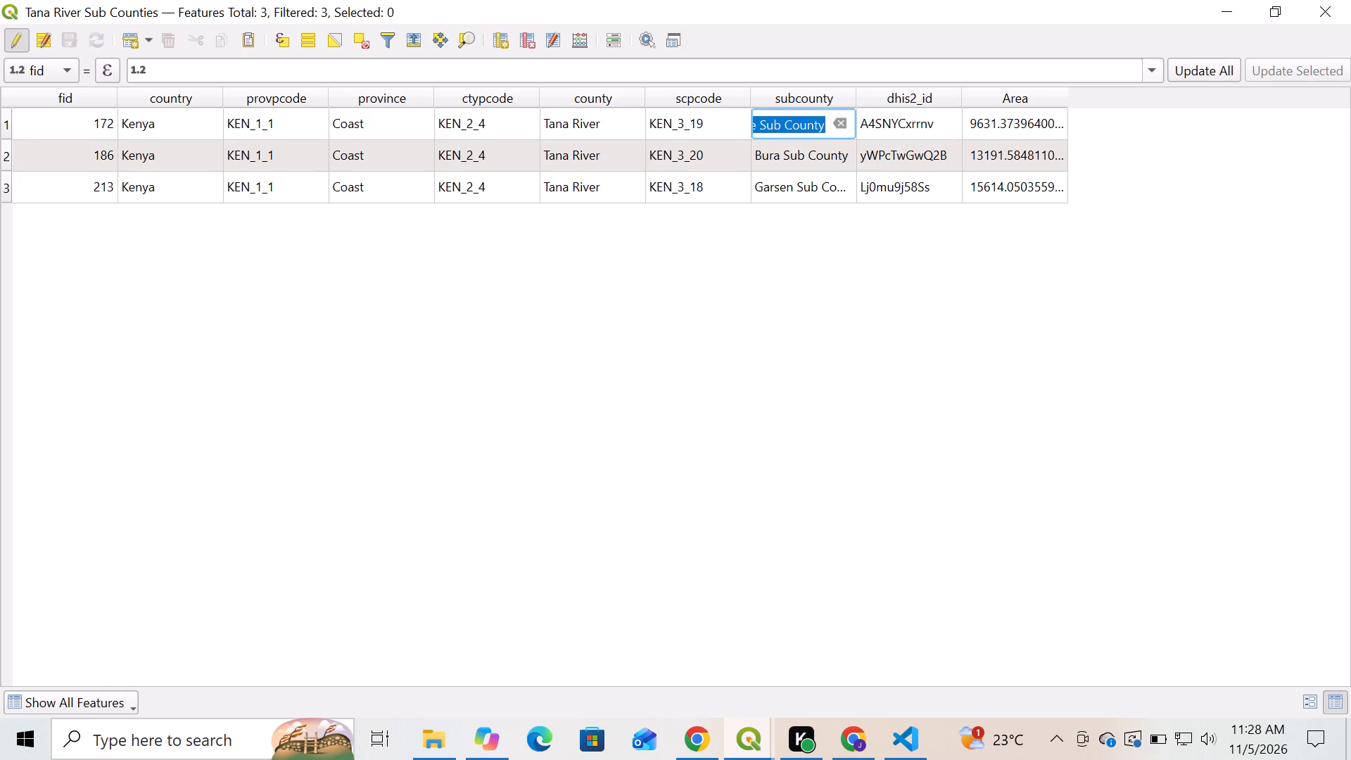
click(825, 125)
key(BackSpace)
key(BackSpace)
key(BackSpace)
key(BackSpace)
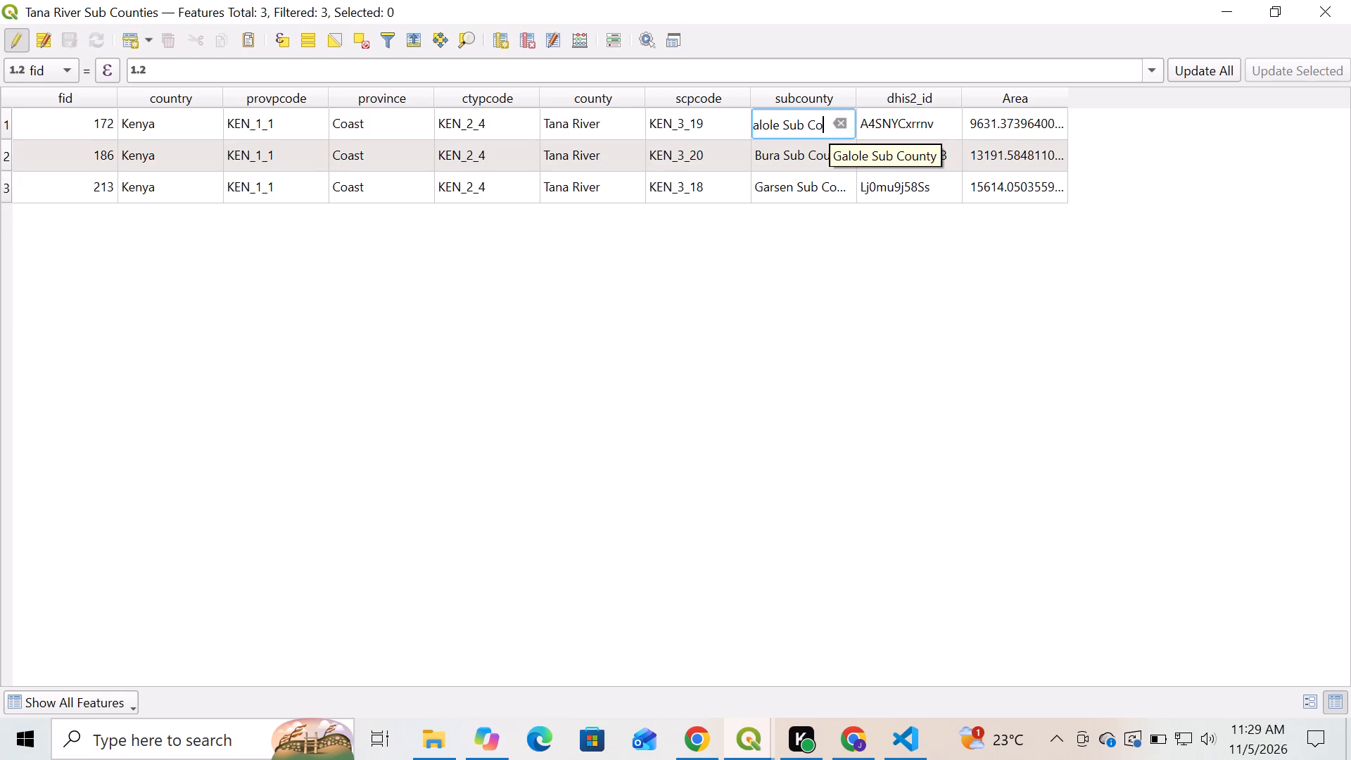
key(BackSpace)
key(BackSpace)
key(BackSpace)
key(BackSpace)
key(BackSpace)
key(BackSpace)
Shorten the subcounty value of Bura Sub County to Bura.
click(809, 156)
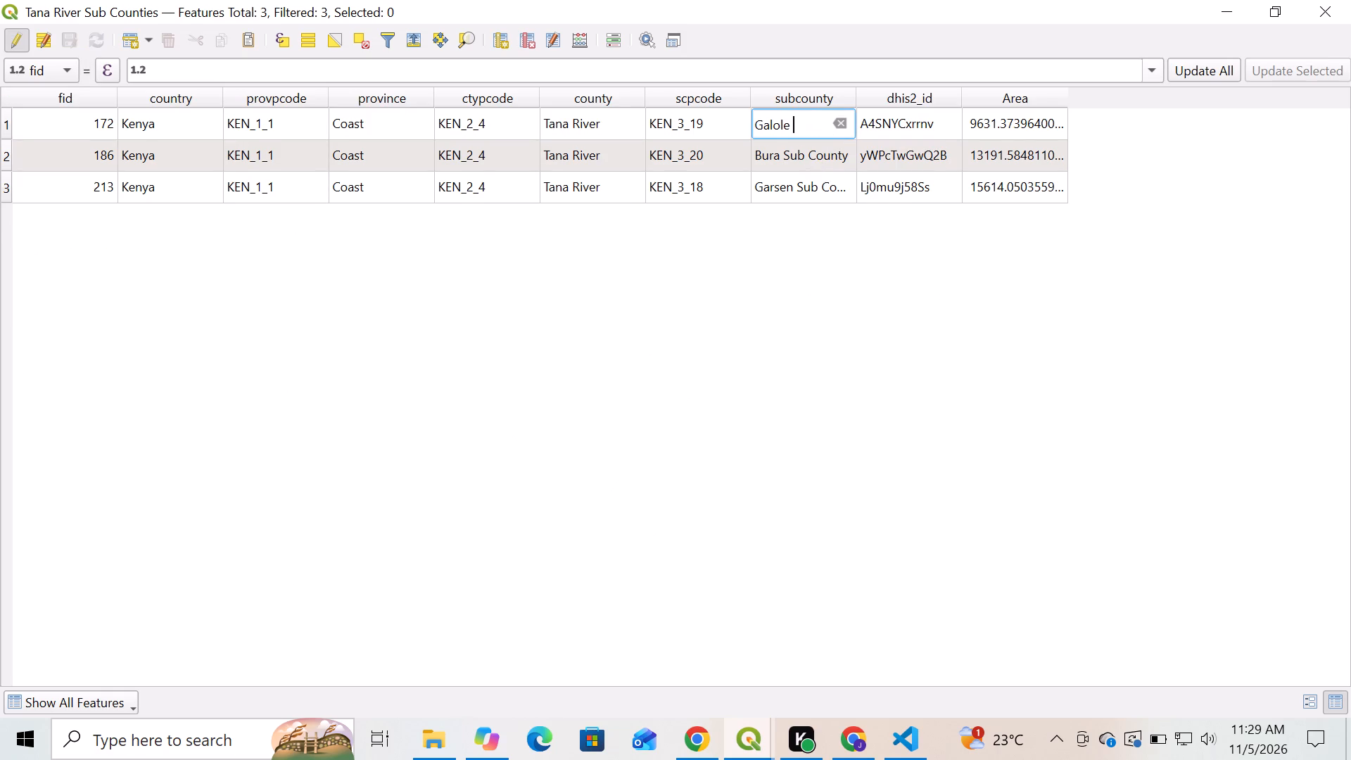
click(823, 160)
key(BackSpace)
key(BackSpace)
key(BackSpace)
key(BackSpace)
key(BackSpace)
key(BackSpace)
key(BackSpace)
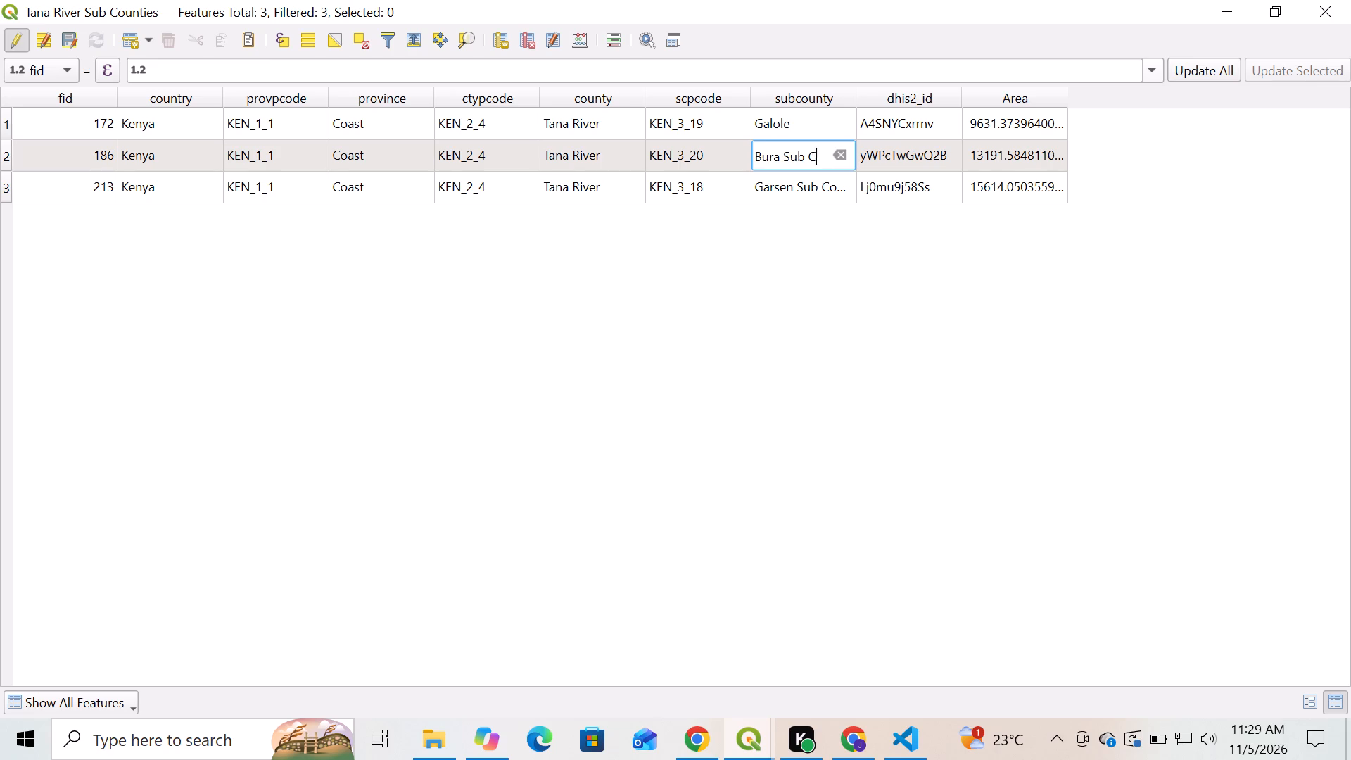
key(BackSpace)
key(BackSpace)
key(BackSpace)
Shorten the subcounty value of Garsen Sub County to Garsen.
click(804, 191)
click(825, 189)
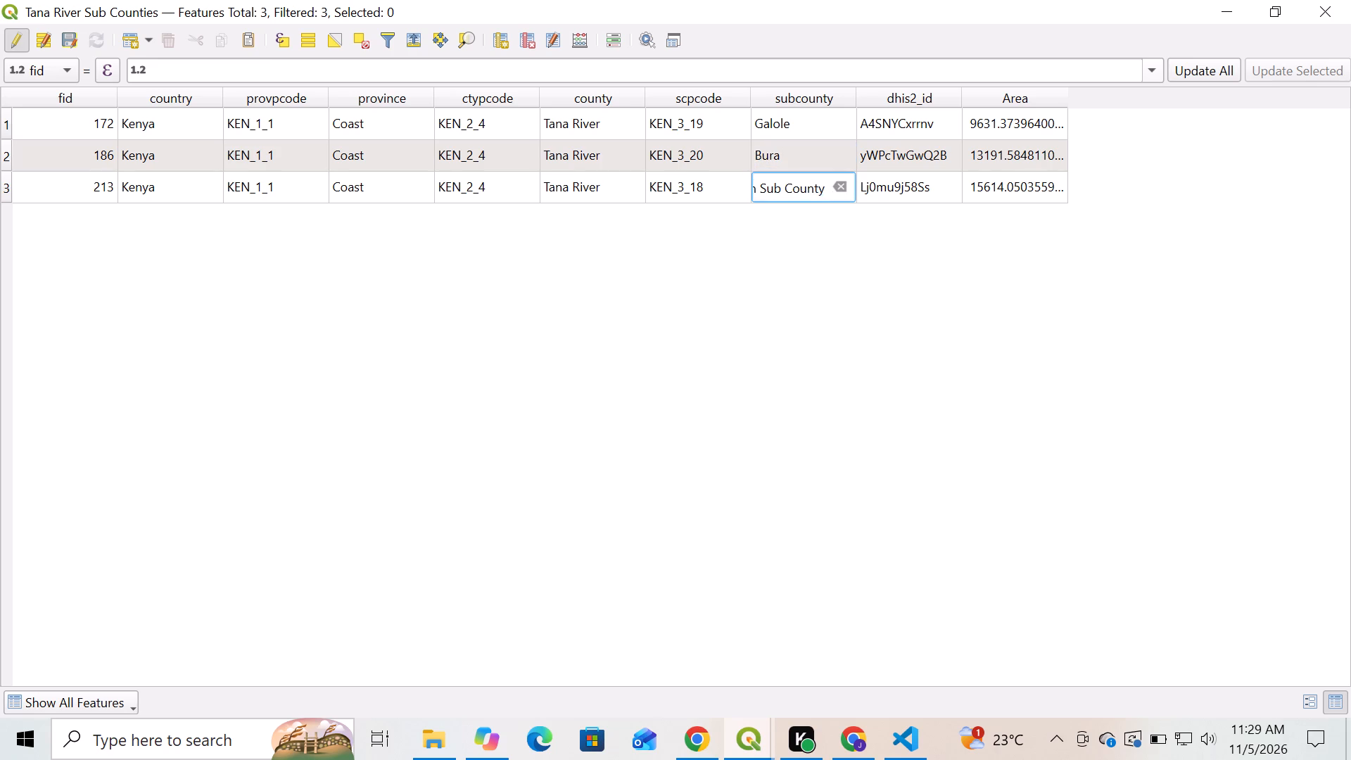
key(BackSpace)
key(BackSpace)
key(BackSpace)
key(BackSpace)
key(BackSpace)
key(BackSpace)
key(BackSpace)
key(BackSpace)
key(BackSpace)
key(BackSpace)
Save the Tana River Sub Counties edits, stop editing the layer and close its attribute table.
click(68, 42)
click(10, 44)
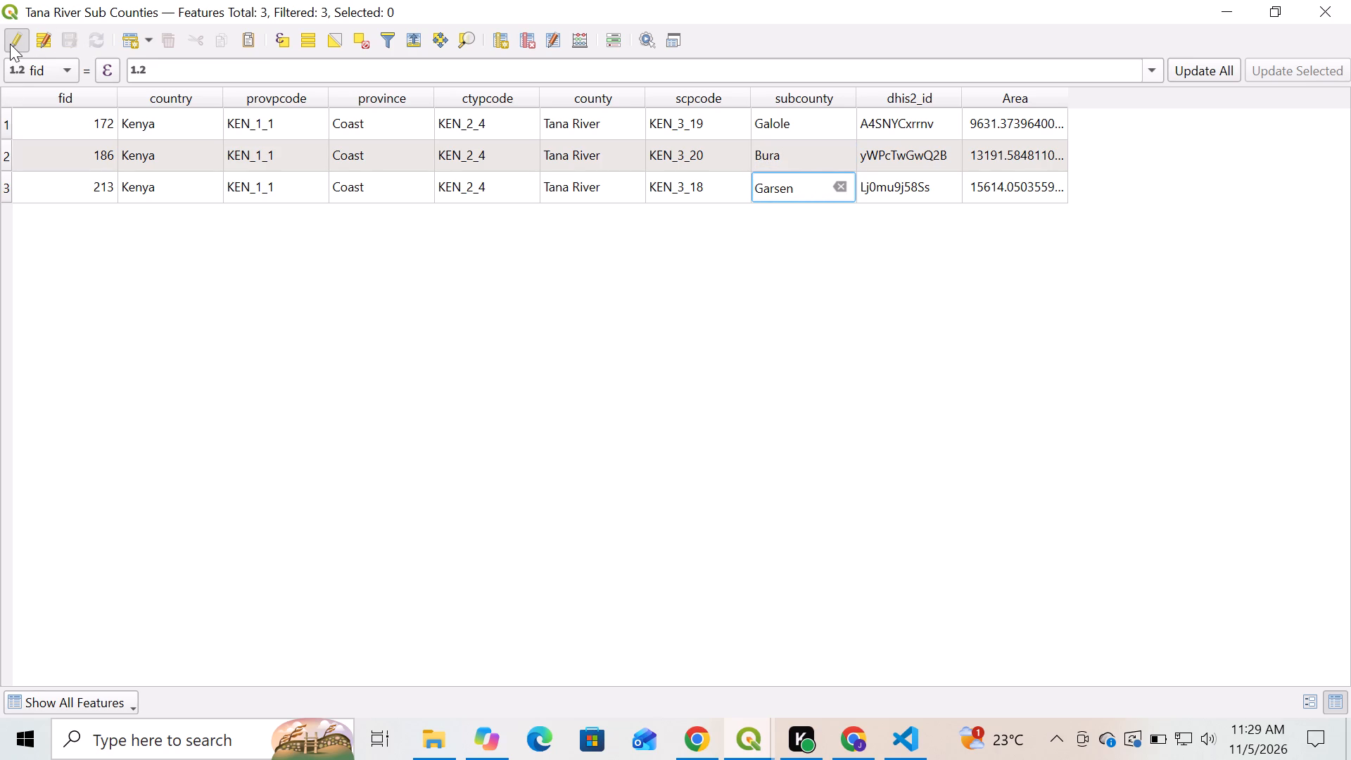
click(659, 379)
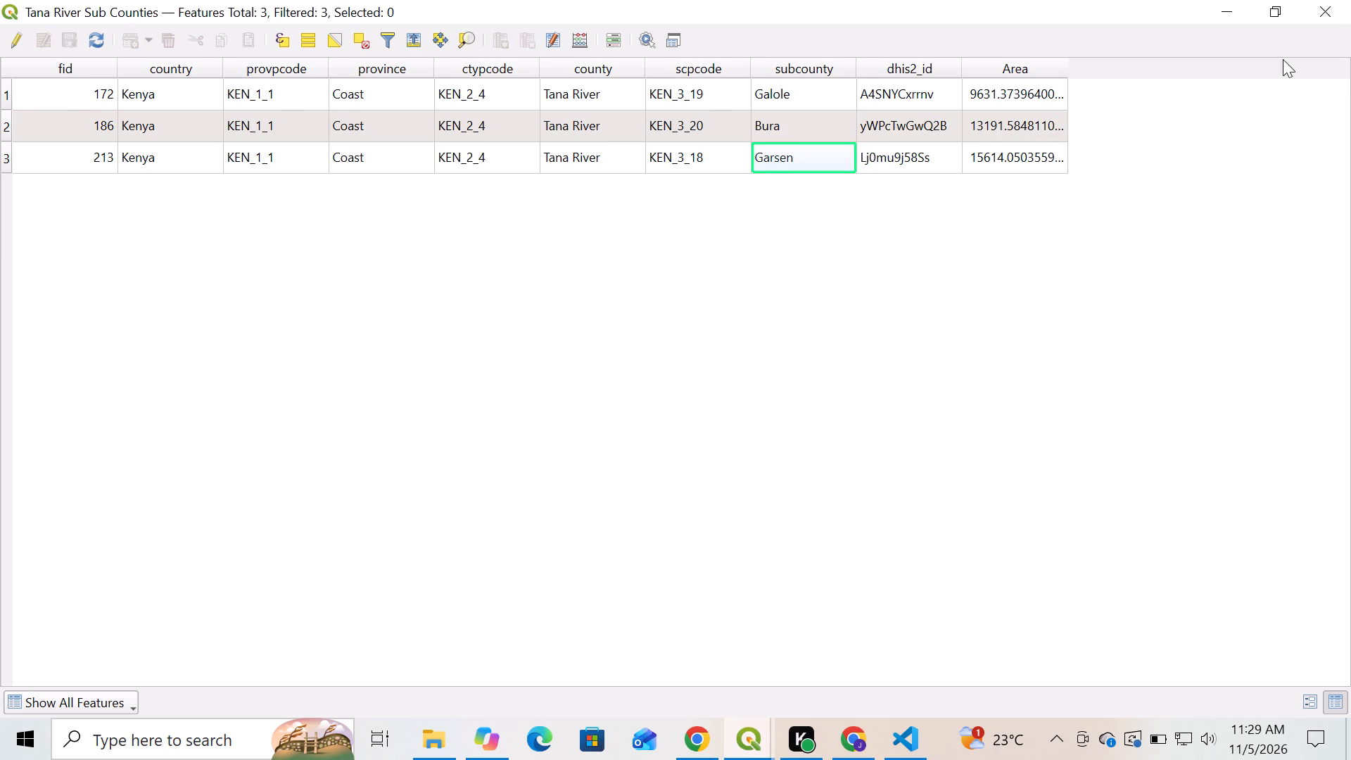
click(1334, 8)
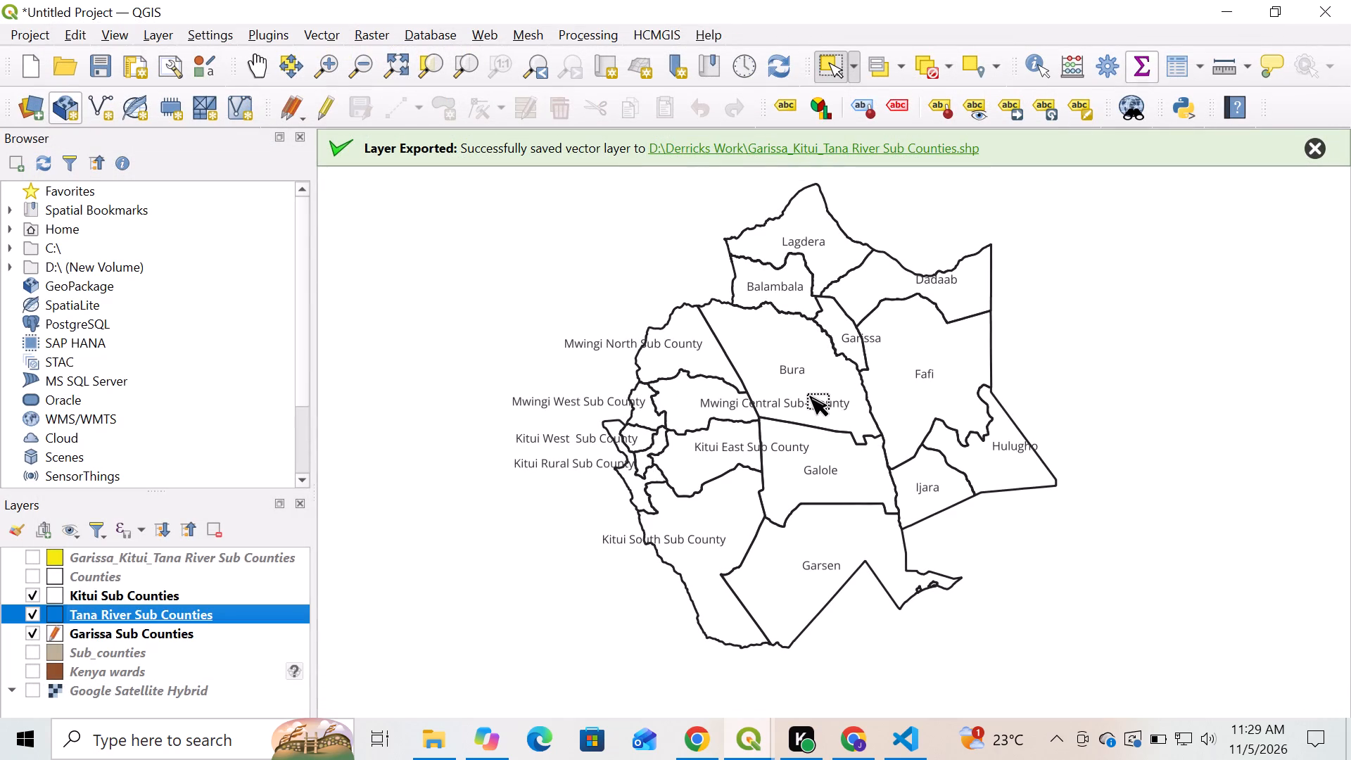
Start editing the Kitui Sub Counties attribute table and shorten the subcounty value of Kitui West Sub County to Kitui West.
click(146, 601)
right_click(146, 601)
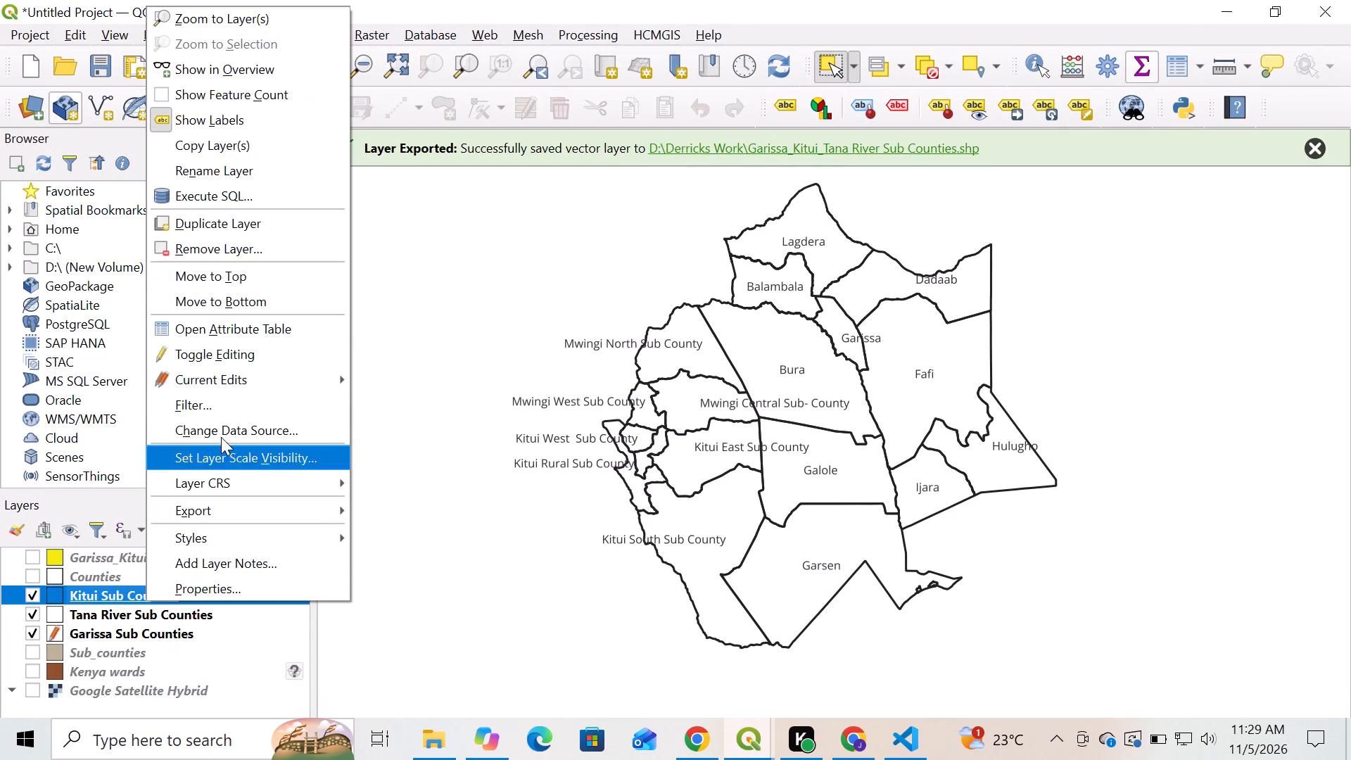
click(250, 335)
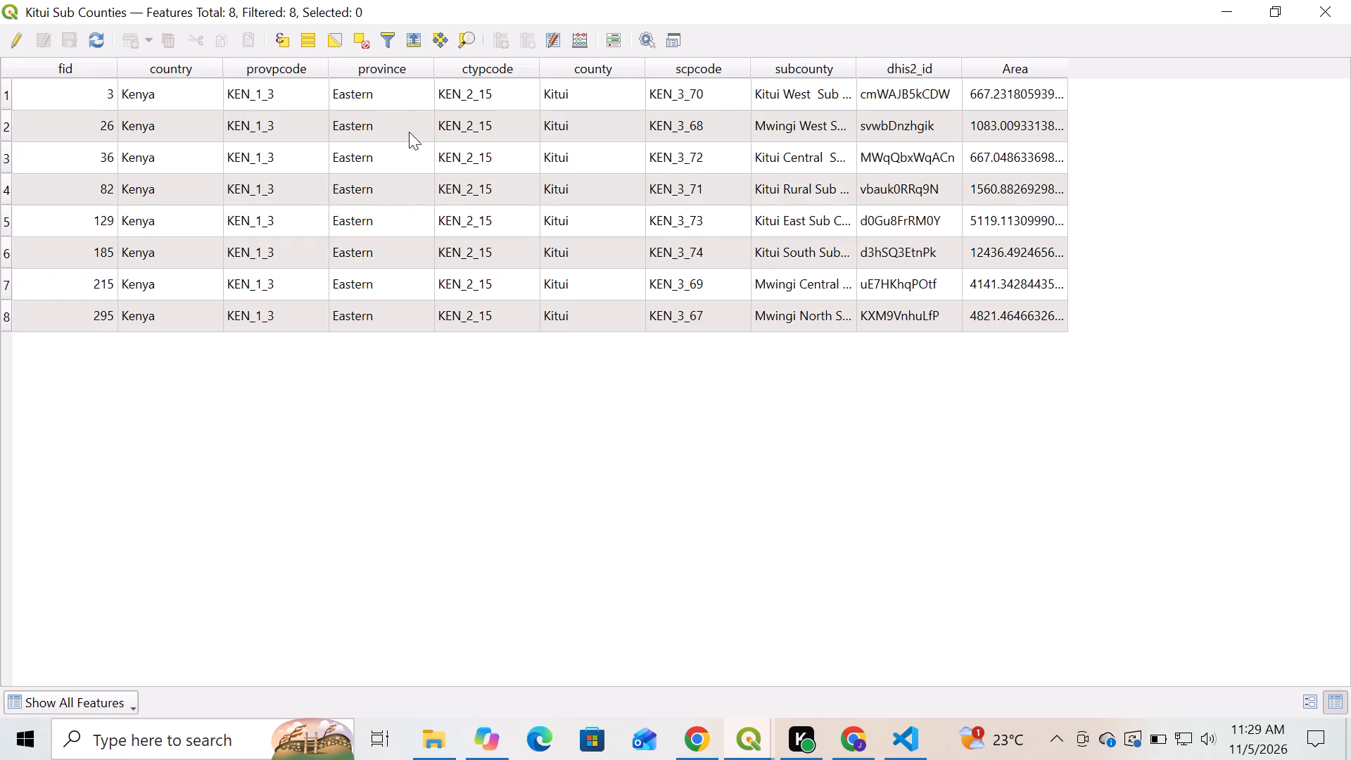
click(15, 37)
click(814, 115)
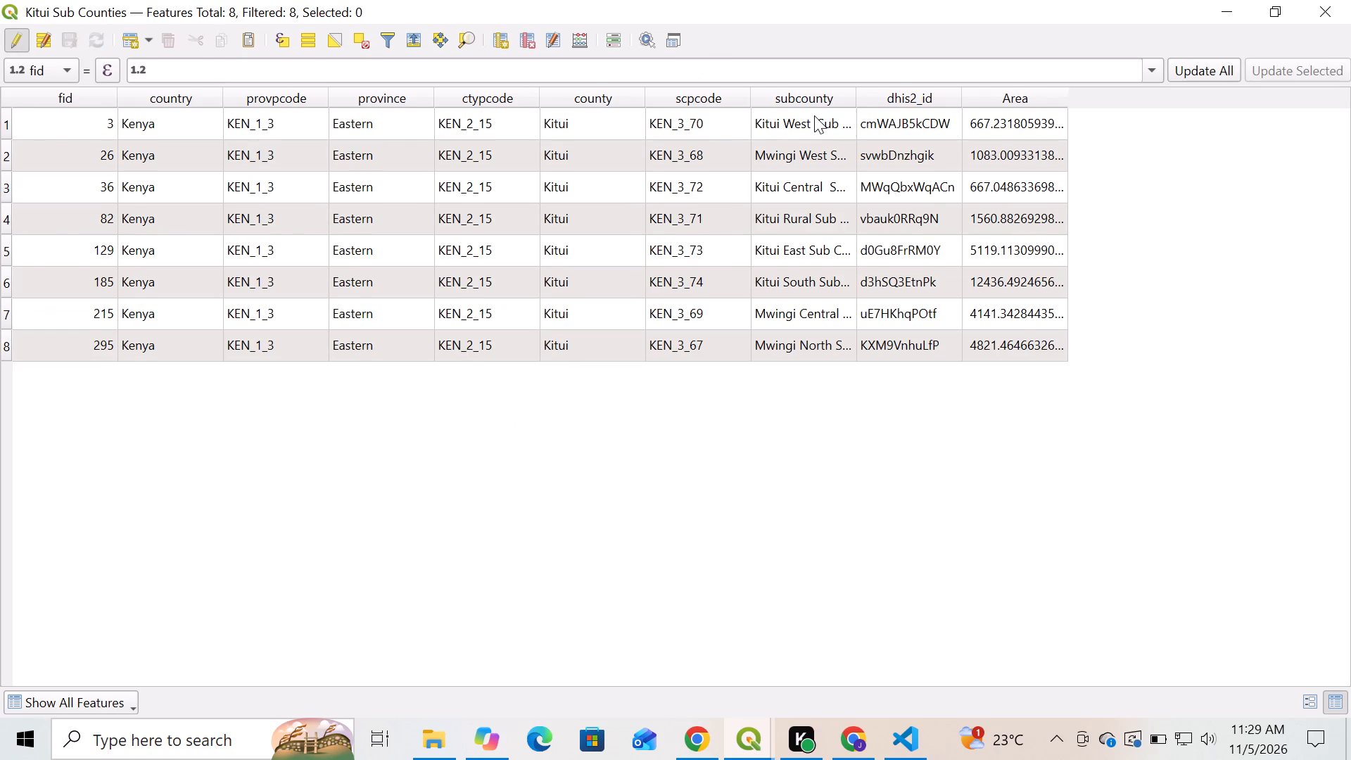
click(823, 124)
key(BackSpace)
key(BackSpace)
key(BackSpace)
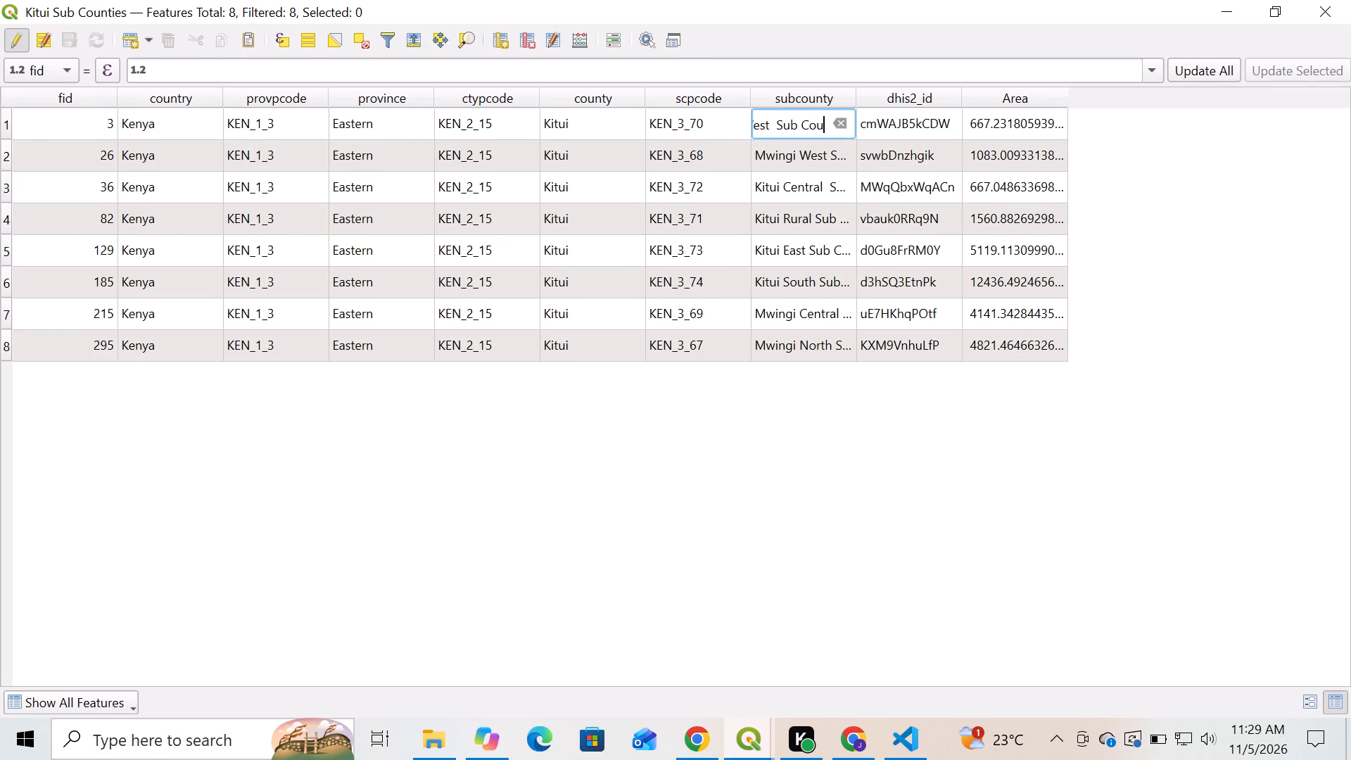
key(BackSpace)
key(BackSpace)
key(BackSpace)
key(BackSpace)
key(BackSpace)
key(BackSpace)
key(BackSpace)
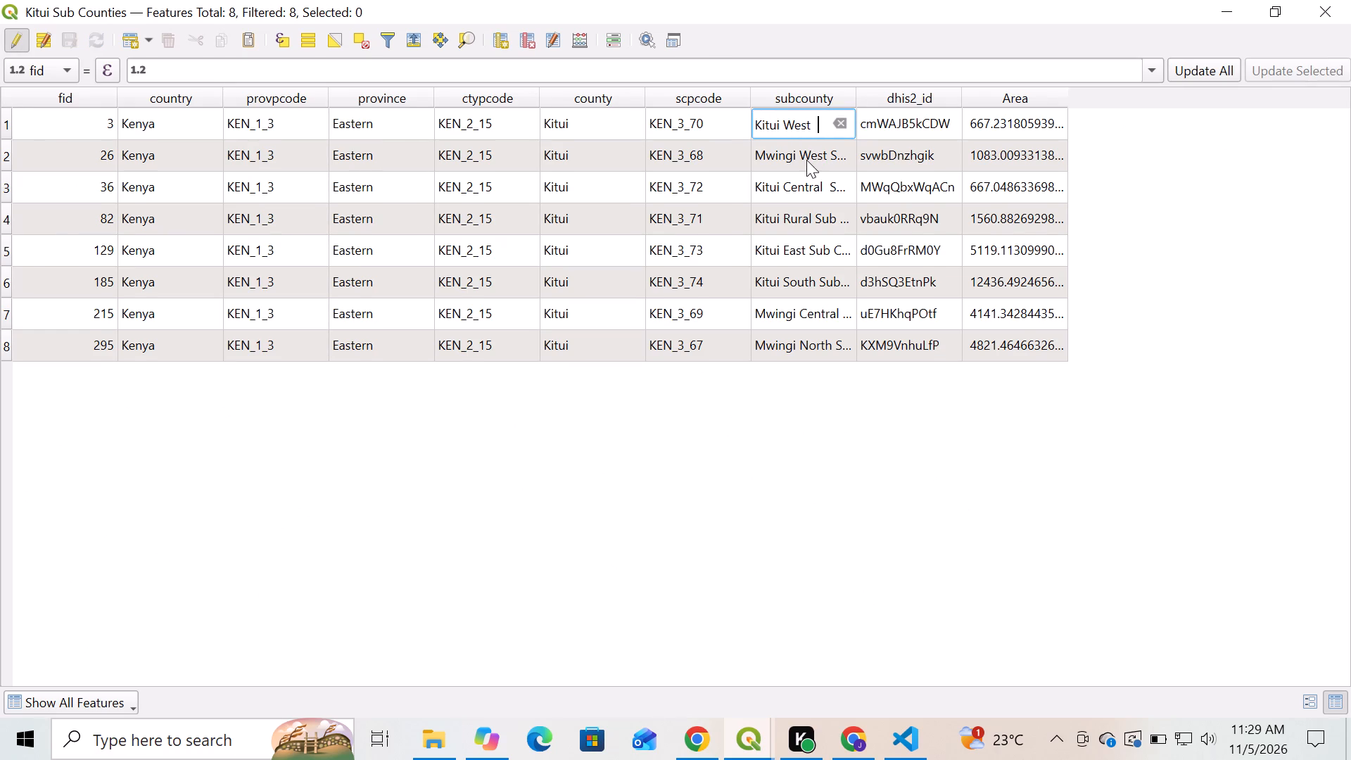
Shorten the subcounty value of Mwingi West Sub County to Mwingi West.
double_click(806, 160)
click(826, 156)
key(BackSpace)
key(BackSpace)
key(BackSpace)
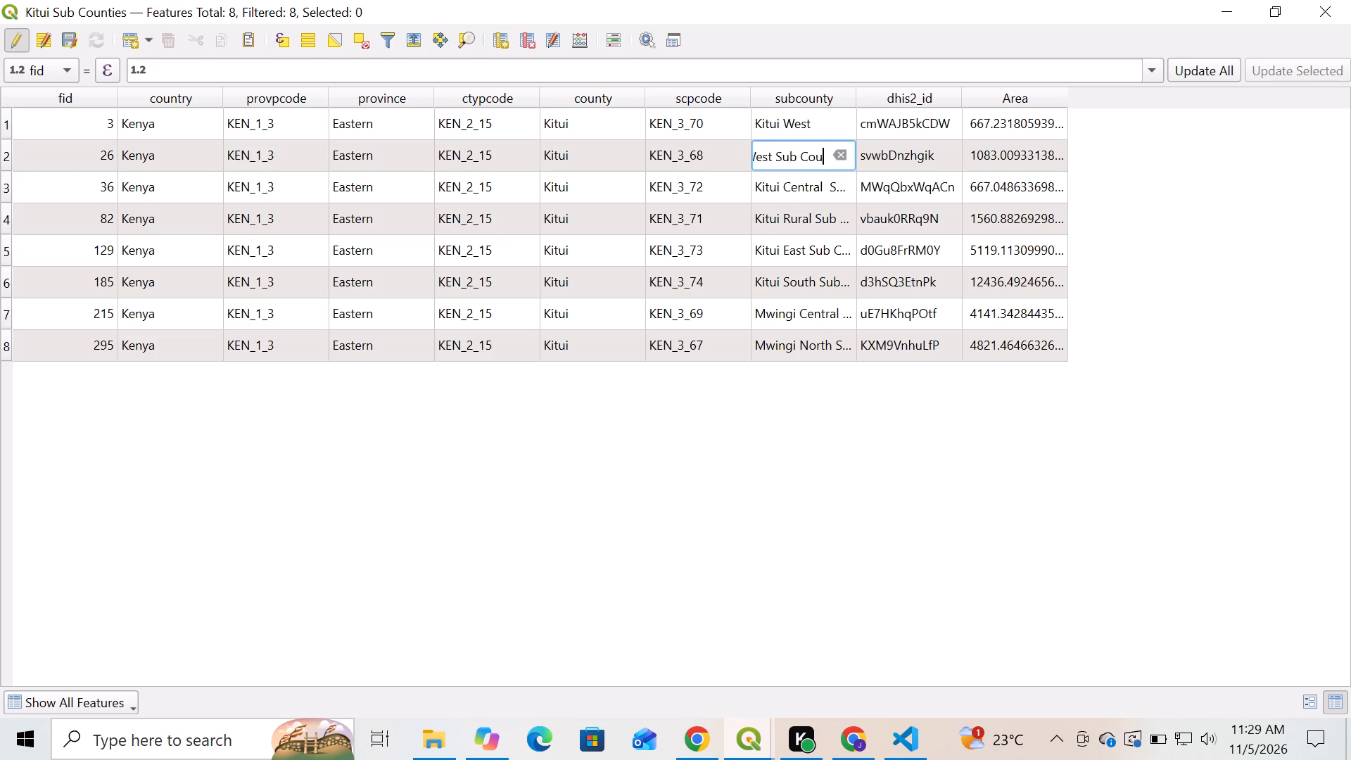
key(BackSpace)
key(BackSpace)
key(BackSpace)
key(BackSpace)
key(BackSpace)
key(BackSpace)
key(BackSpace)
Shorten the subcounty value of Kitui Central Sub County to Kitui Central.
click(810, 195)
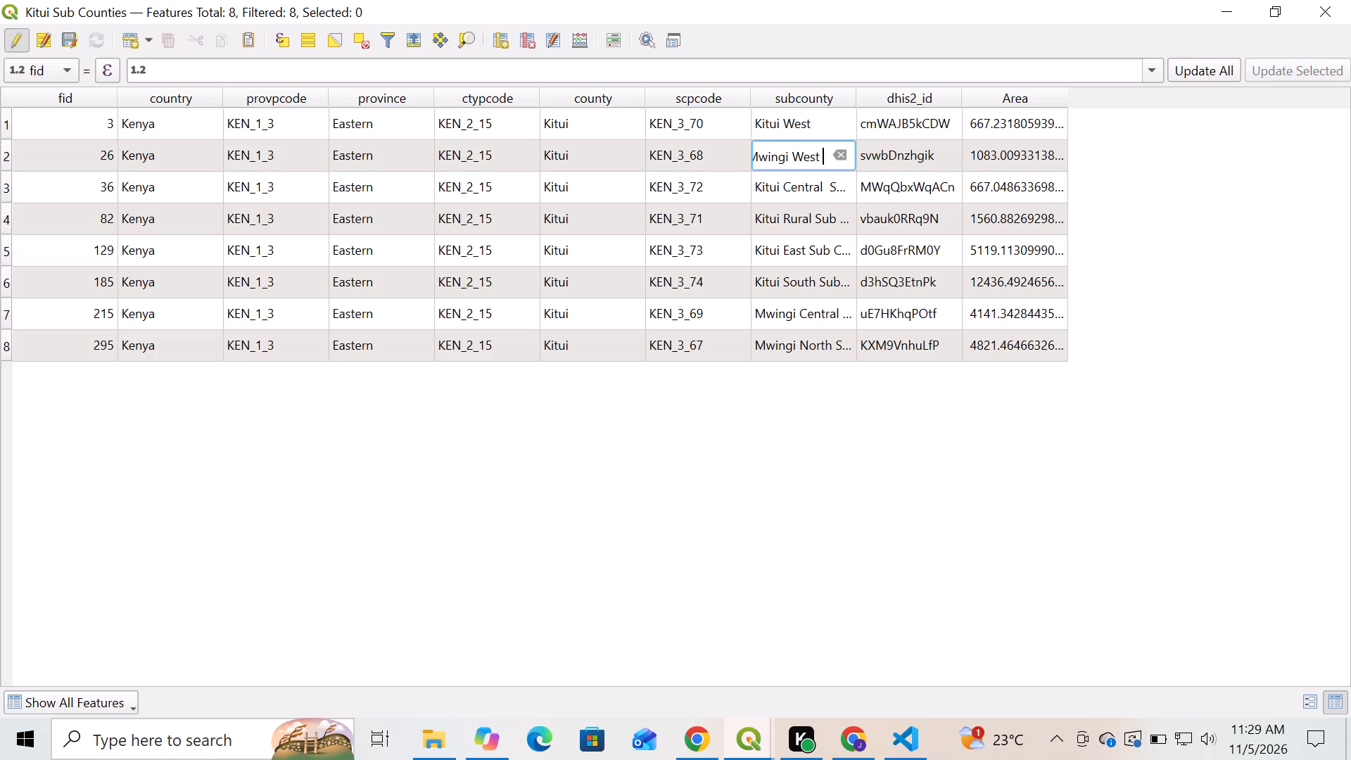
click(808, 195)
click(825, 187)
key(BackSpace)
key(BackSpace)
key(BackSpace)
key(BackSpace)
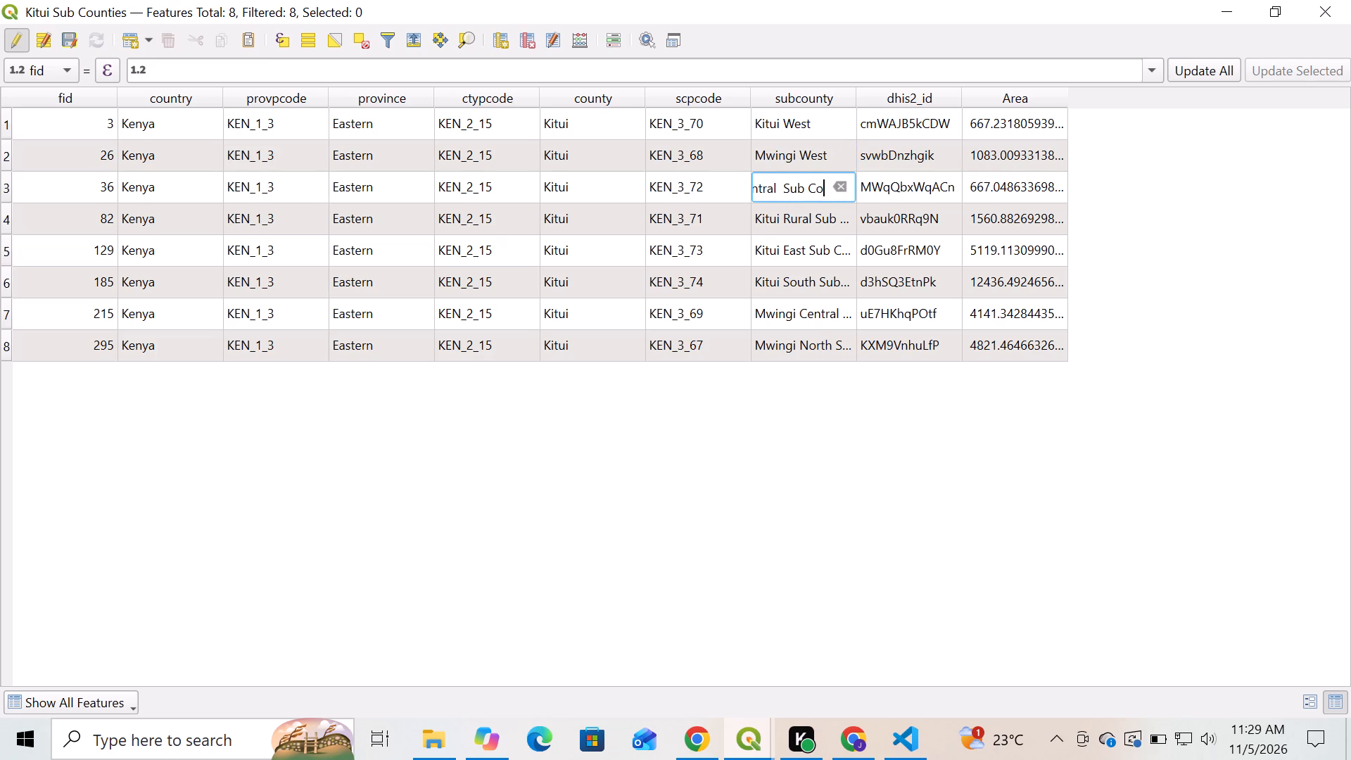
key(BackSpace)
key(BackSpace)
key(BackSpace)
key(BackSpace)
key(BackSpace)
key(BackSpace)
Shorten the subcounty value of Kitui Rural Sub County to Kitui Rural.
click(800, 217)
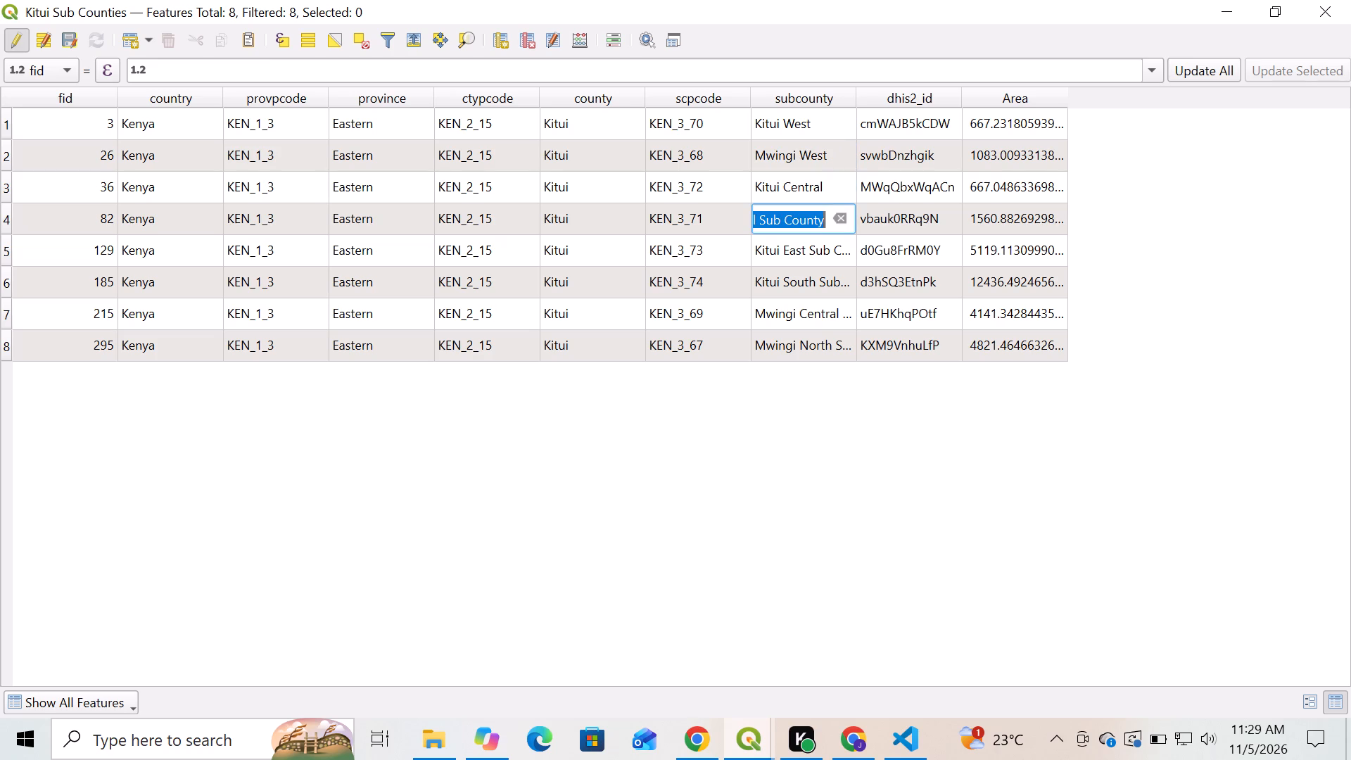
click(826, 226)
key(BackSpace)
key(BackSpace)
key(BackSpace)
key(BackSpace)
key(BackSpace)
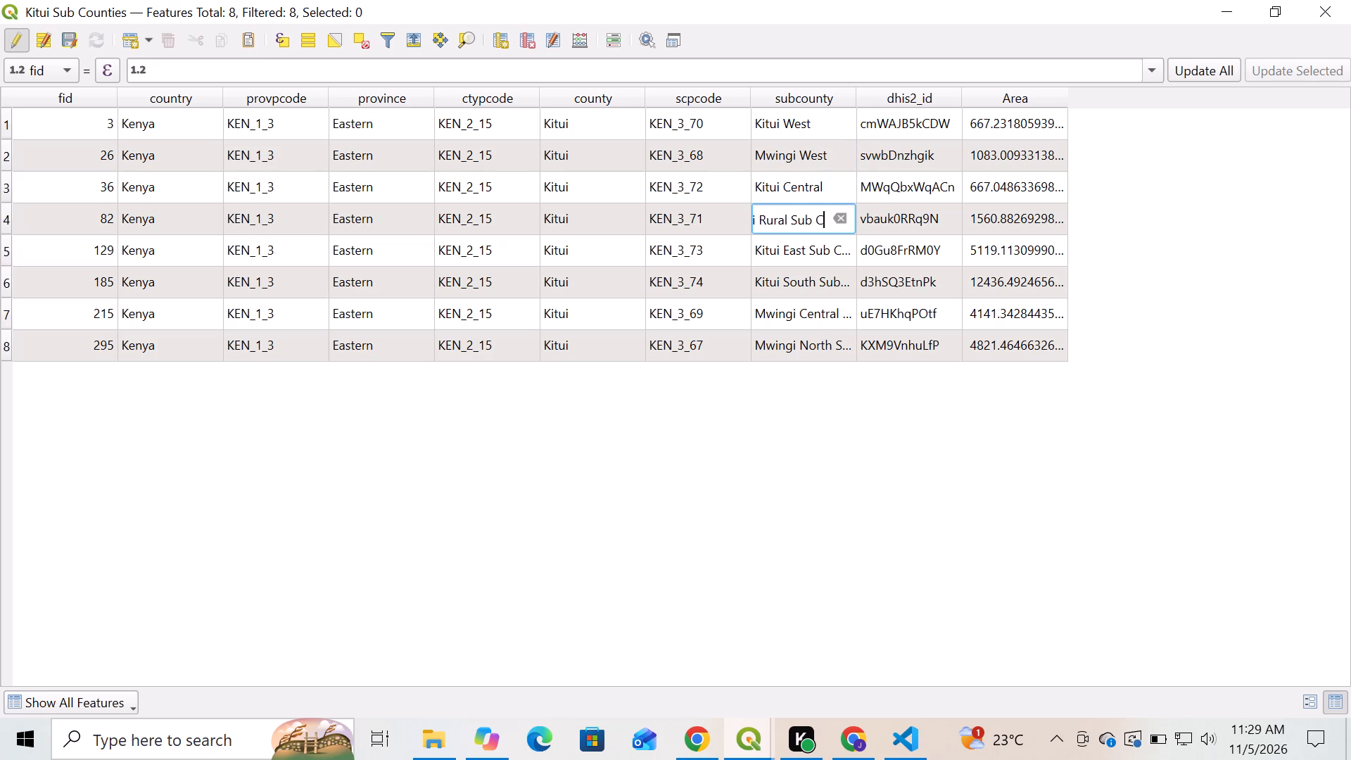
key(BackSpace)
key(BackSpace)
key(BackSpace)
key(BackSpace)
key(BackSpace)
Shorten the subcounty value of Kitui East Sub County to Kitui East.
click(811, 258)
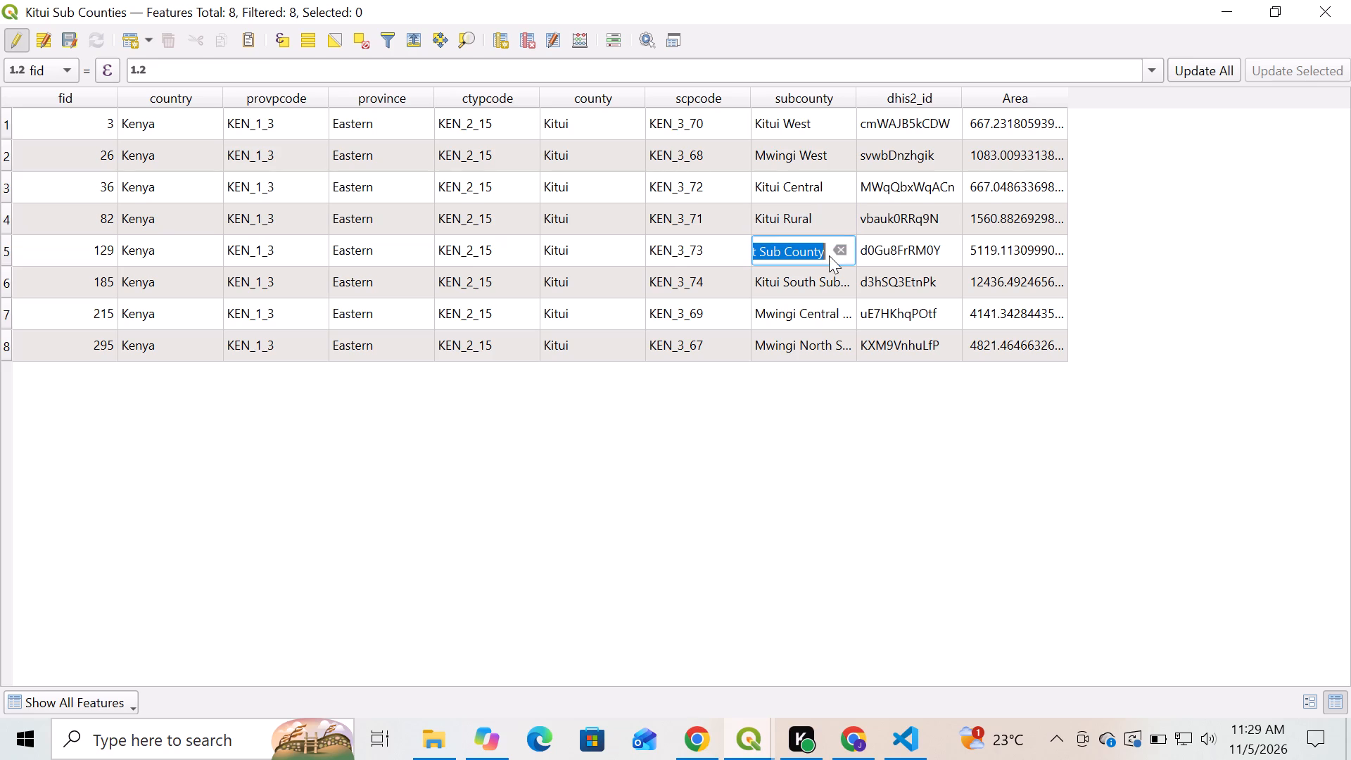
click(826, 253)
key(BackSpace)
key(BackSpace)
key(BackSpace)
key(BackSpace)
key(BackSpace)
key(BackSpace)
key(BackSpace)
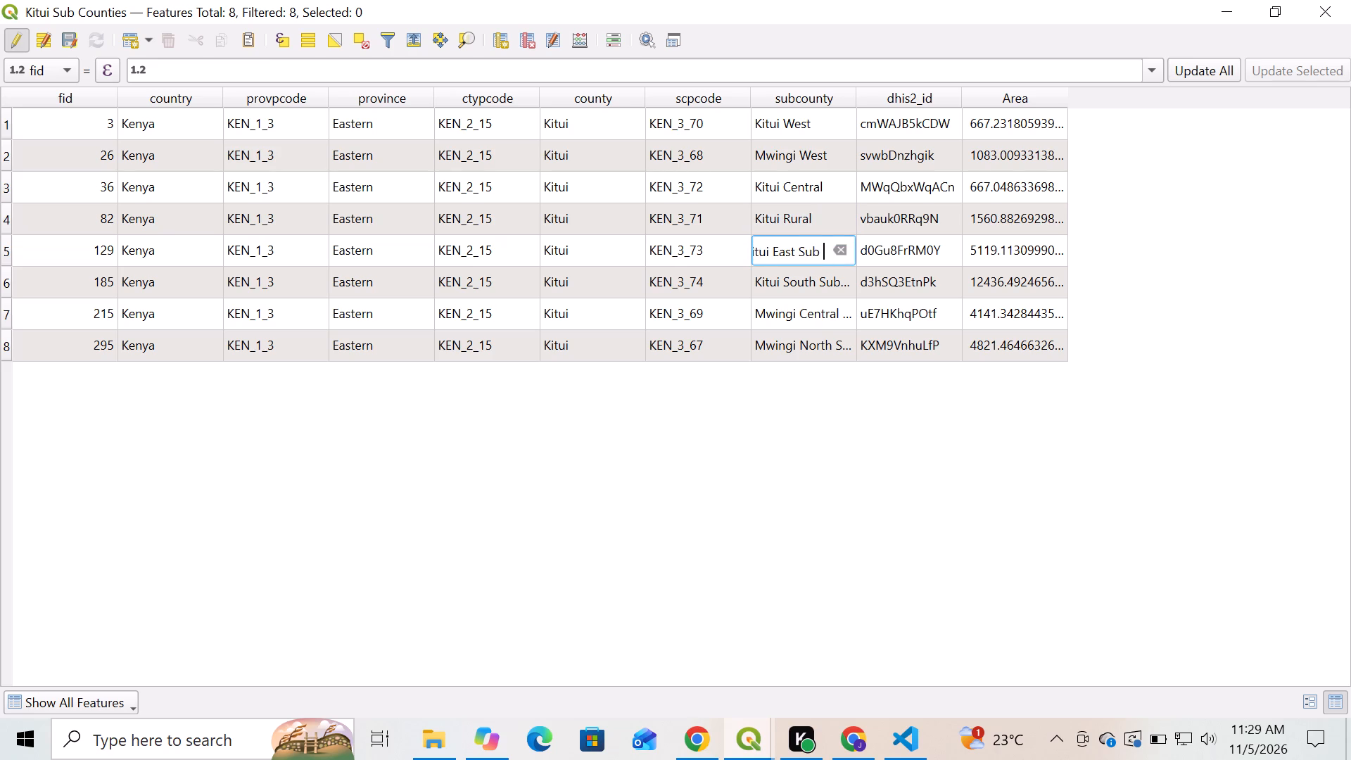
key(BackSpace)
key(BackSpace)
key(BackSpace)
Shorten the subcounty value of Kitui South Sub County to Kitui South.
click(816, 280)
click(828, 279)
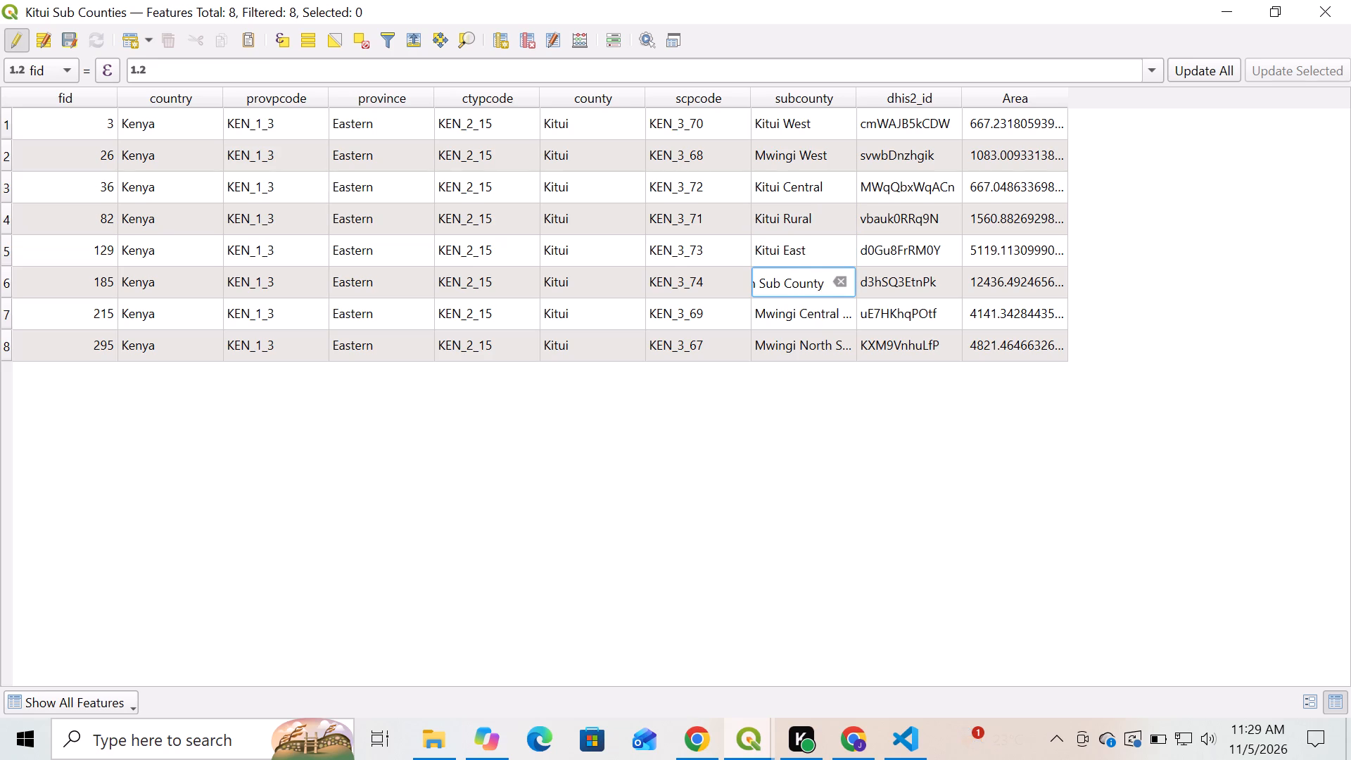
key(BackSpace)
key(BackSpace)
key(BackSpace)
key(BackSpace)
key(BackSpace)
key(BackSpace)
key(BackSpace)
key(BackSpace)
key(BackSpace)
key(BackSpace)
Shorten the subcounty value of Mwingi Central Sub-County to Mwingi Central.
click(807, 317)
click(822, 315)
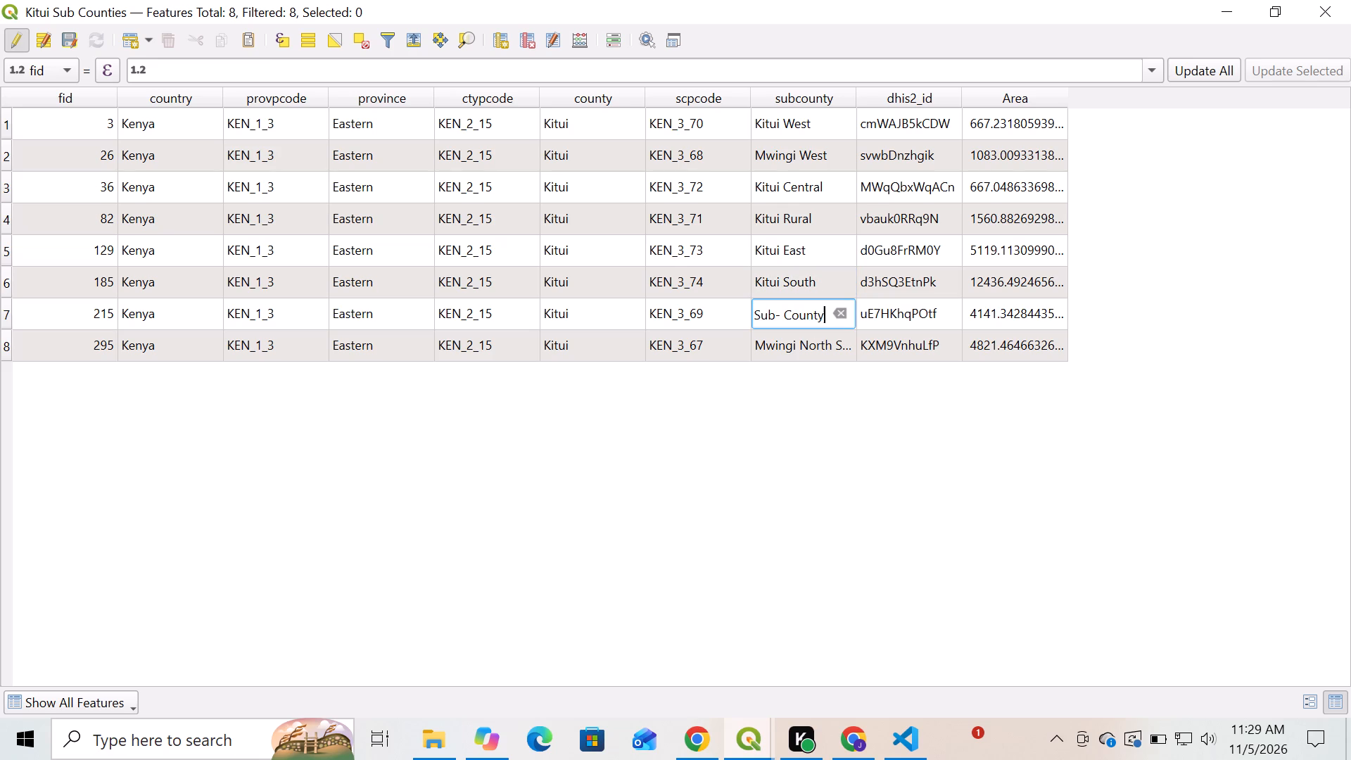
key(BackSpace)
key(BackSpace)
key(BackSpace)
key(BackSpace)
key(BackSpace)
key(BackSpace)
key(BackSpace)
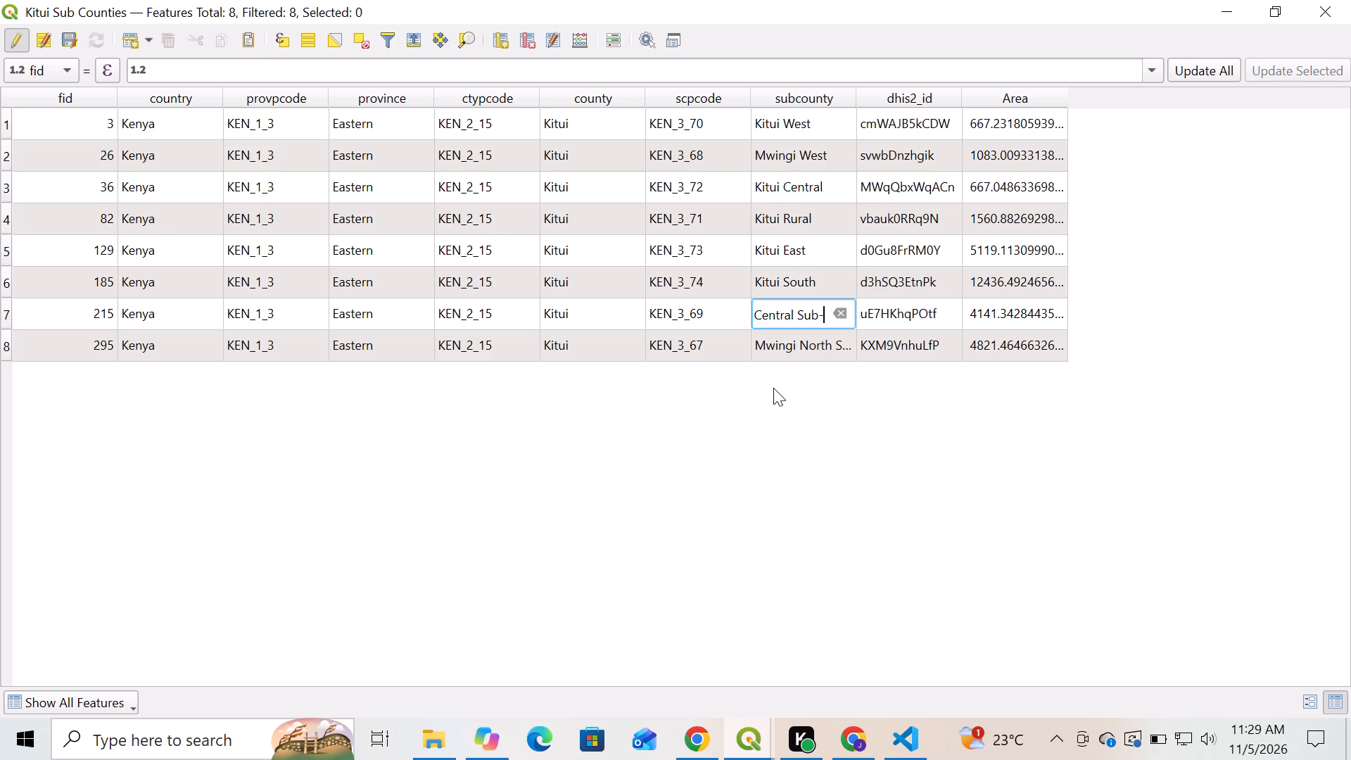
key(BackSpace)
key(BackSpace)
key(BackSpace)
key(BackSpace)
Save the Kitui Sub Counties edits and stop editing, discarding the cleared subcounty value in the Mwingi North row.
click(800, 348)
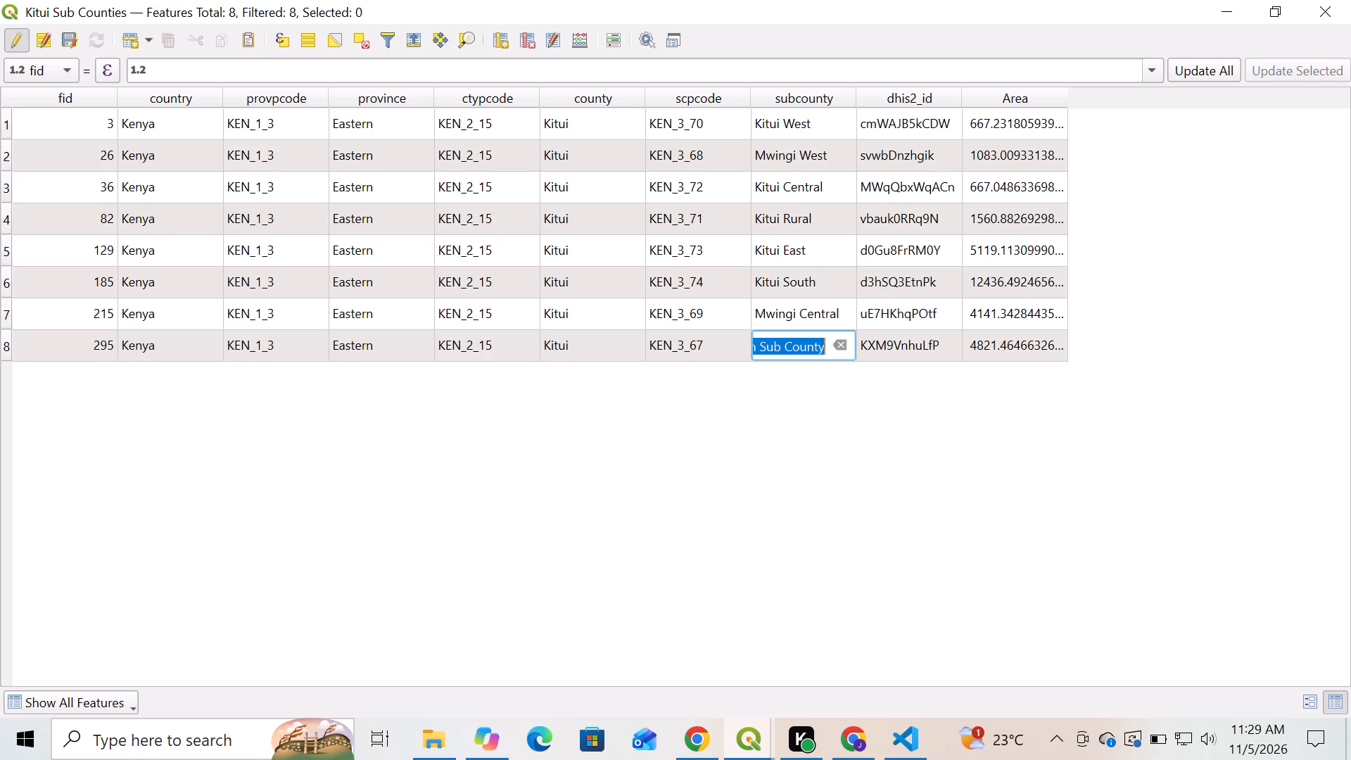
click(829, 348)
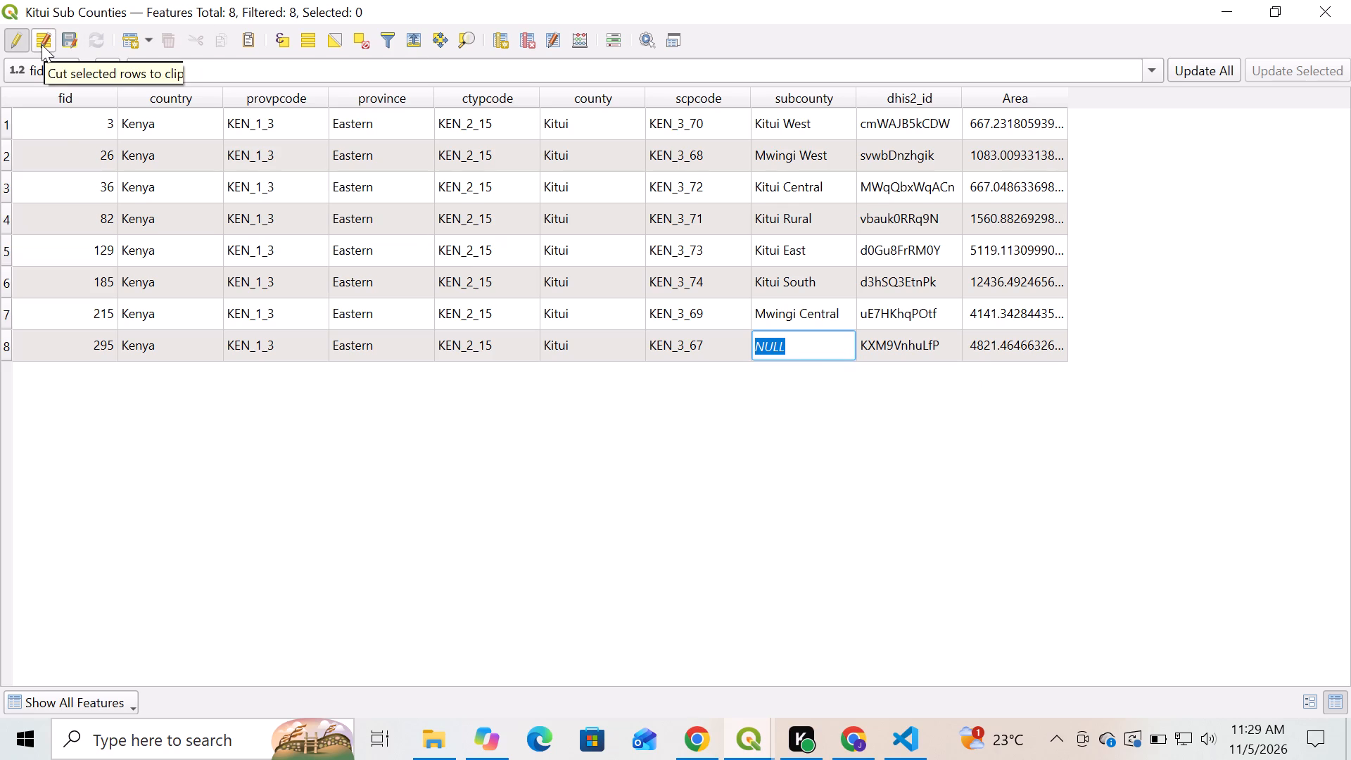
click(63, 43)
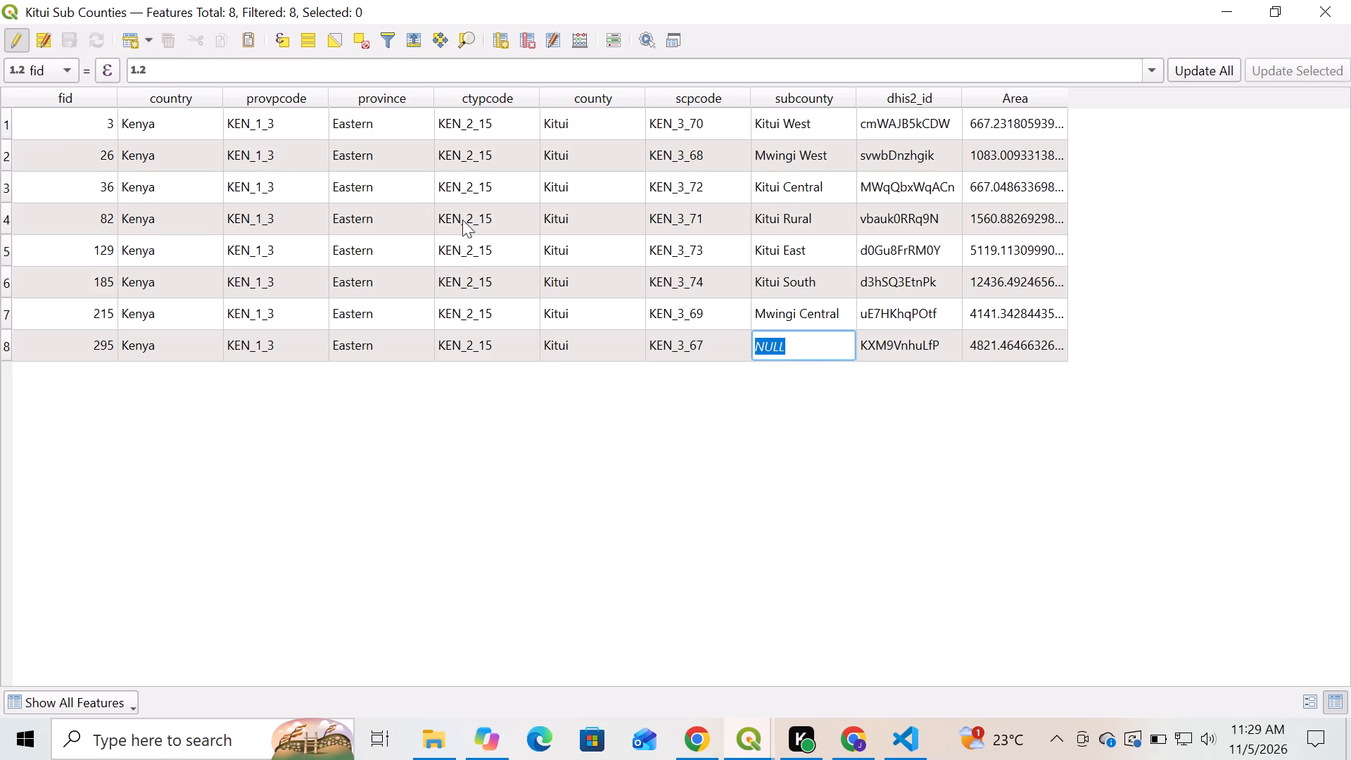
click(13, 44)
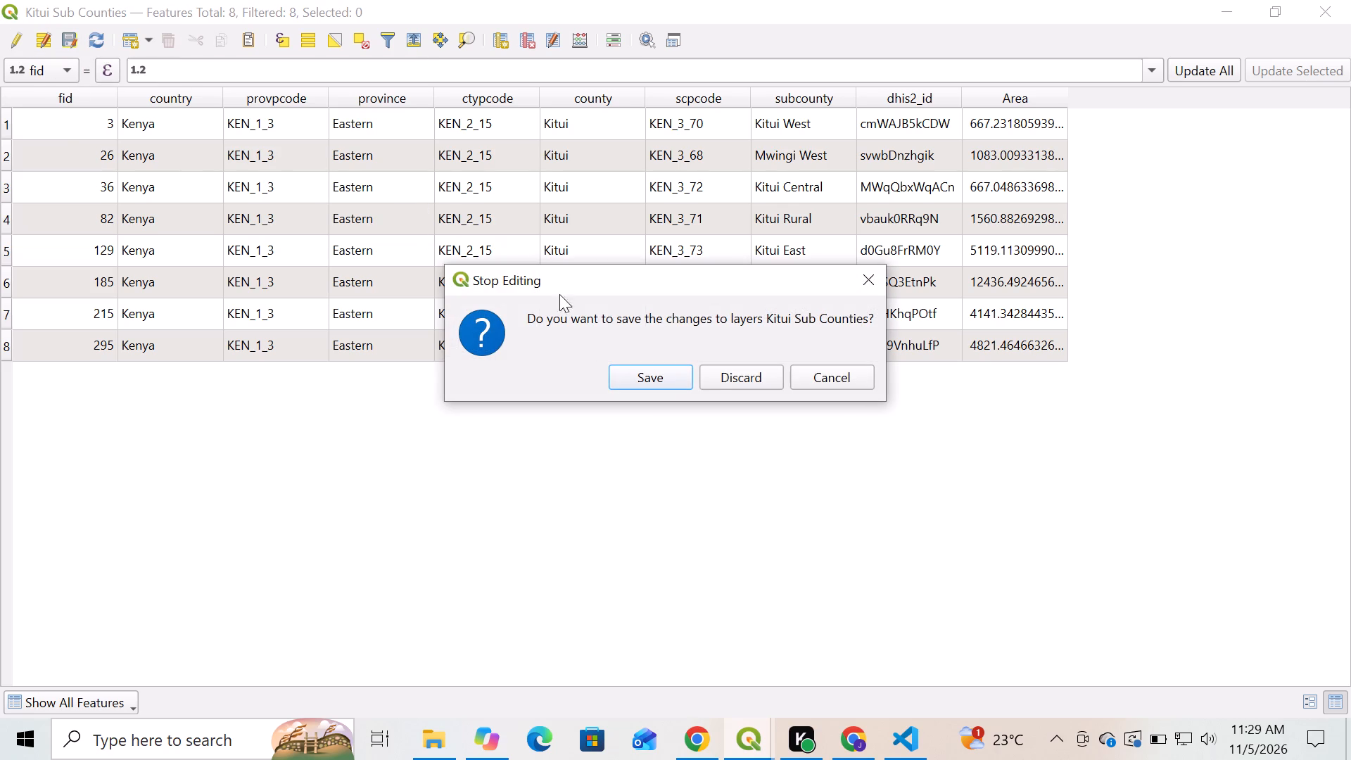
click(725, 381)
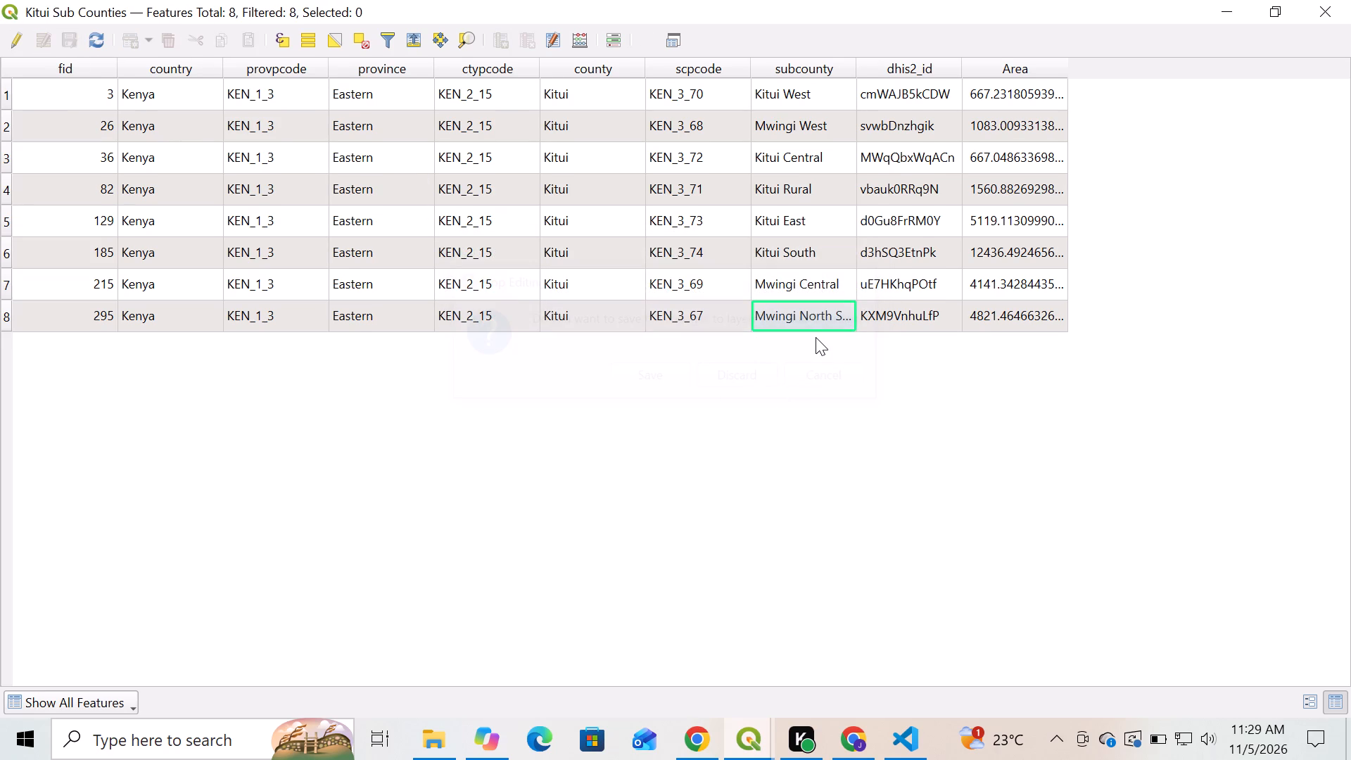
scroll(817, 337, up, 1)
scroll(803, 278, up, 1)
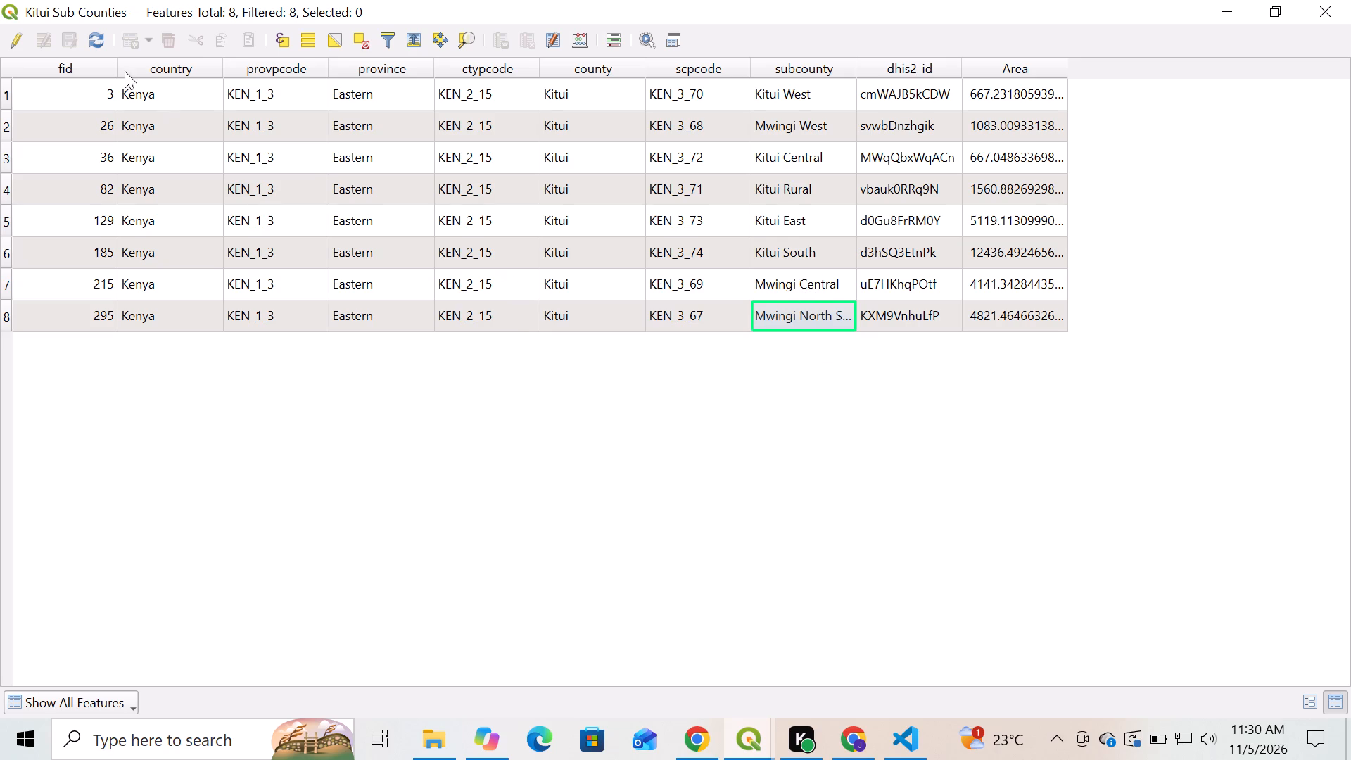
Resume editing the Kitui Sub Counties table and shorten the subcounty value of Mwingi North Sub County to Mwingi North.
click(18, 48)
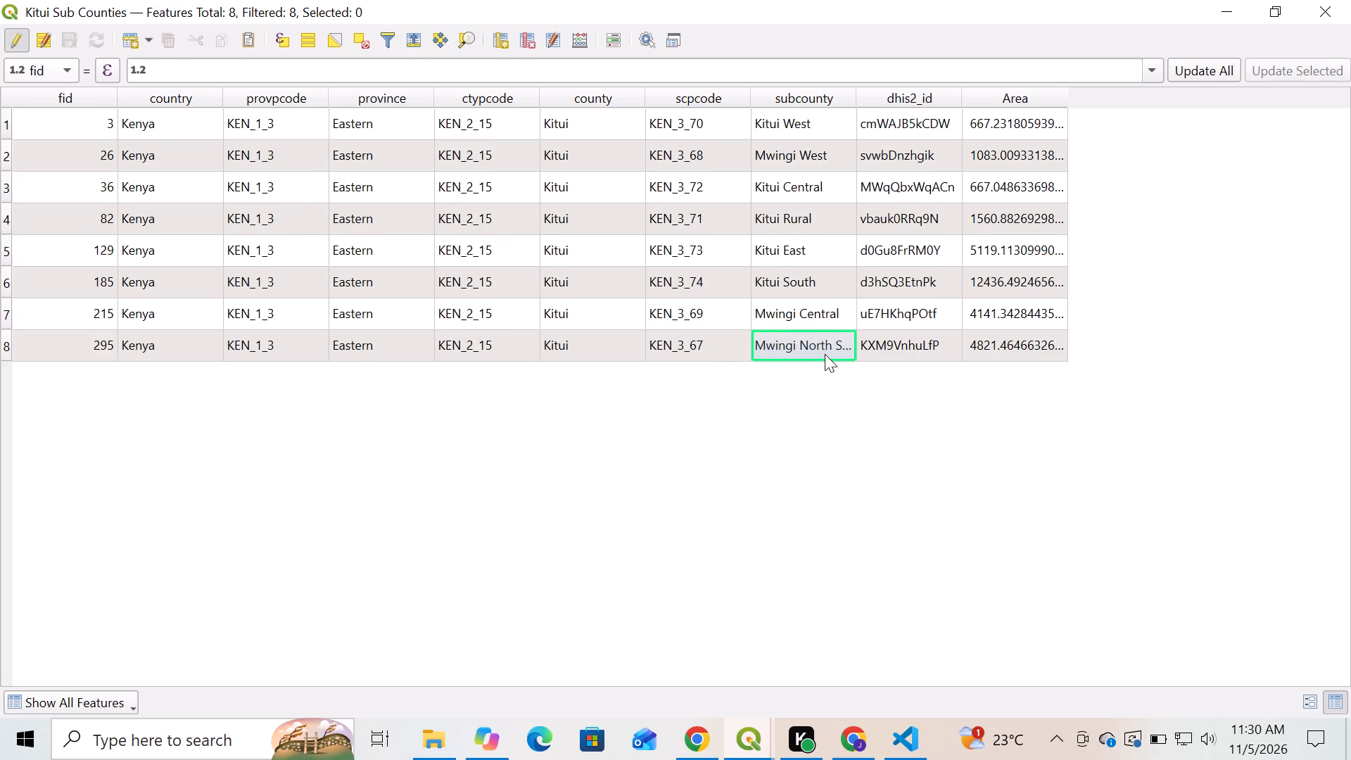
click(825, 354)
click(827, 350)
click(814, 317)
click(827, 345)
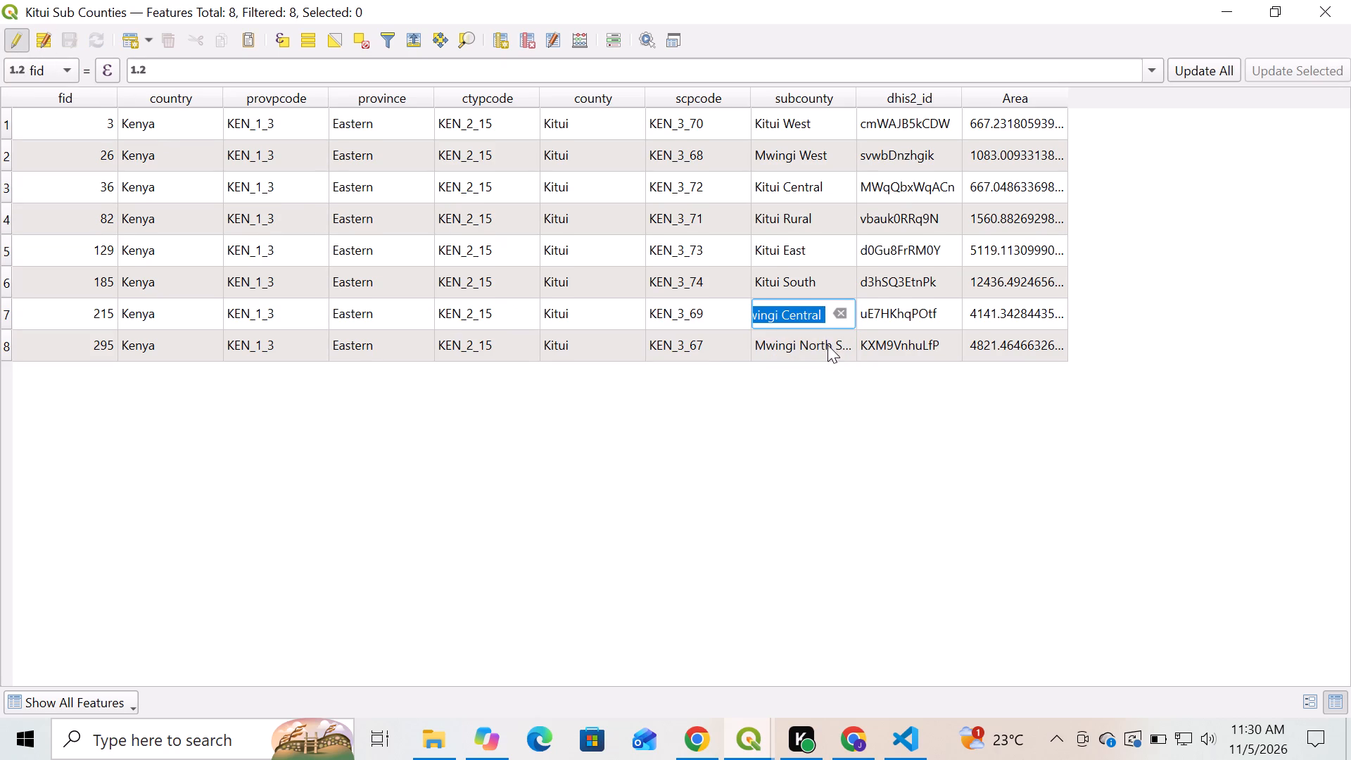
click(825, 348)
key(BackSpace)
key(BackSpace)
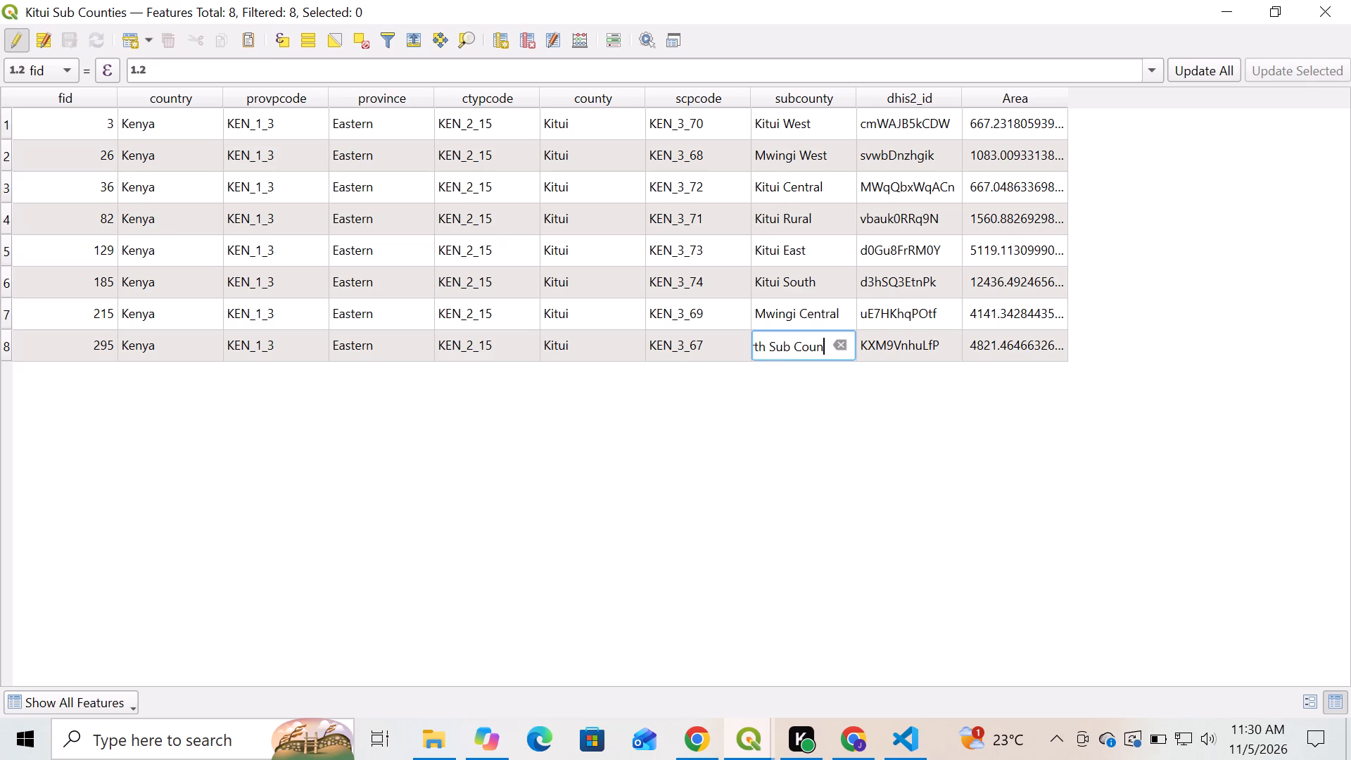
key(BackSpace)
key(BackSpace)
key(BackSpace)
key(BackSpace)
key(BackSpace)
key(BackSpace)
key(BackSpace)
key(BackSpace)
Stop editing the Kitui Sub Counties layer, saving its changes, and close its attribute table.
click(11, 43)
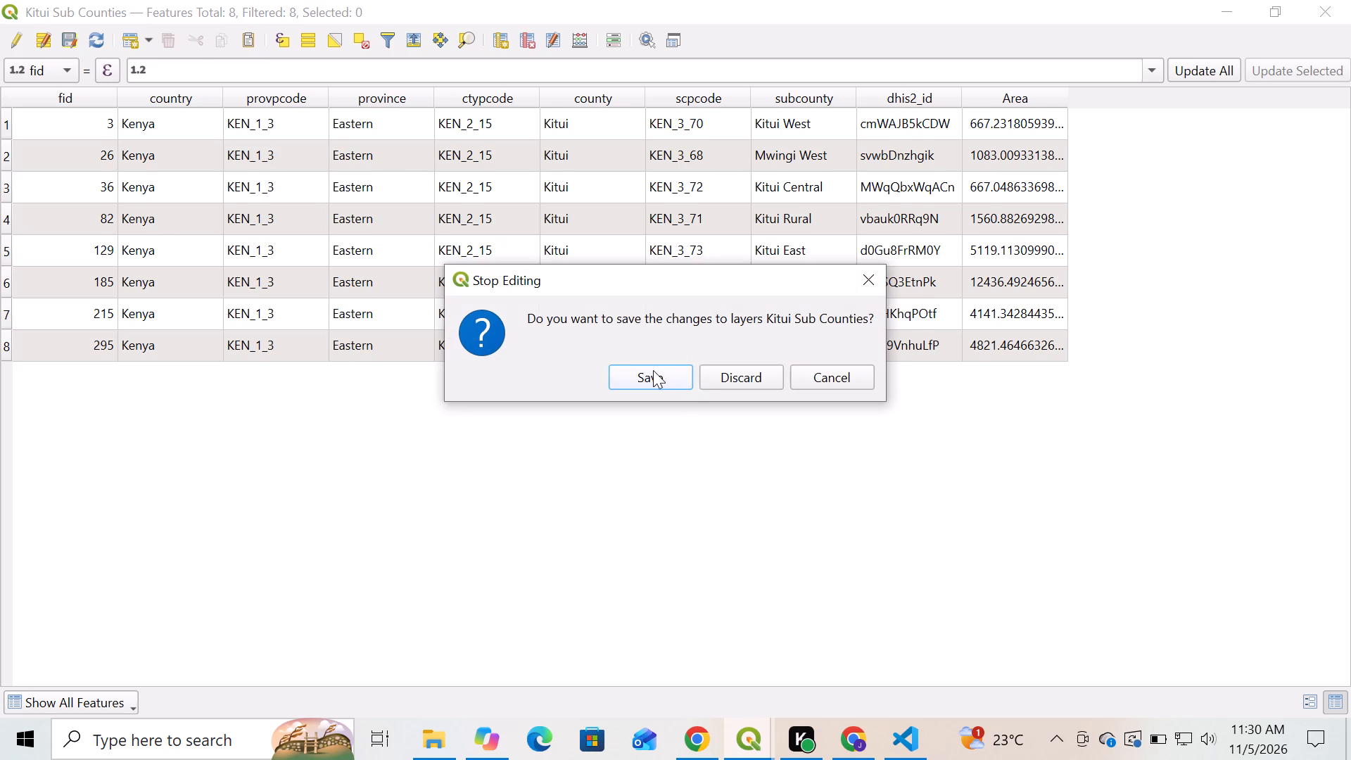
click(653, 370)
click(1334, 2)
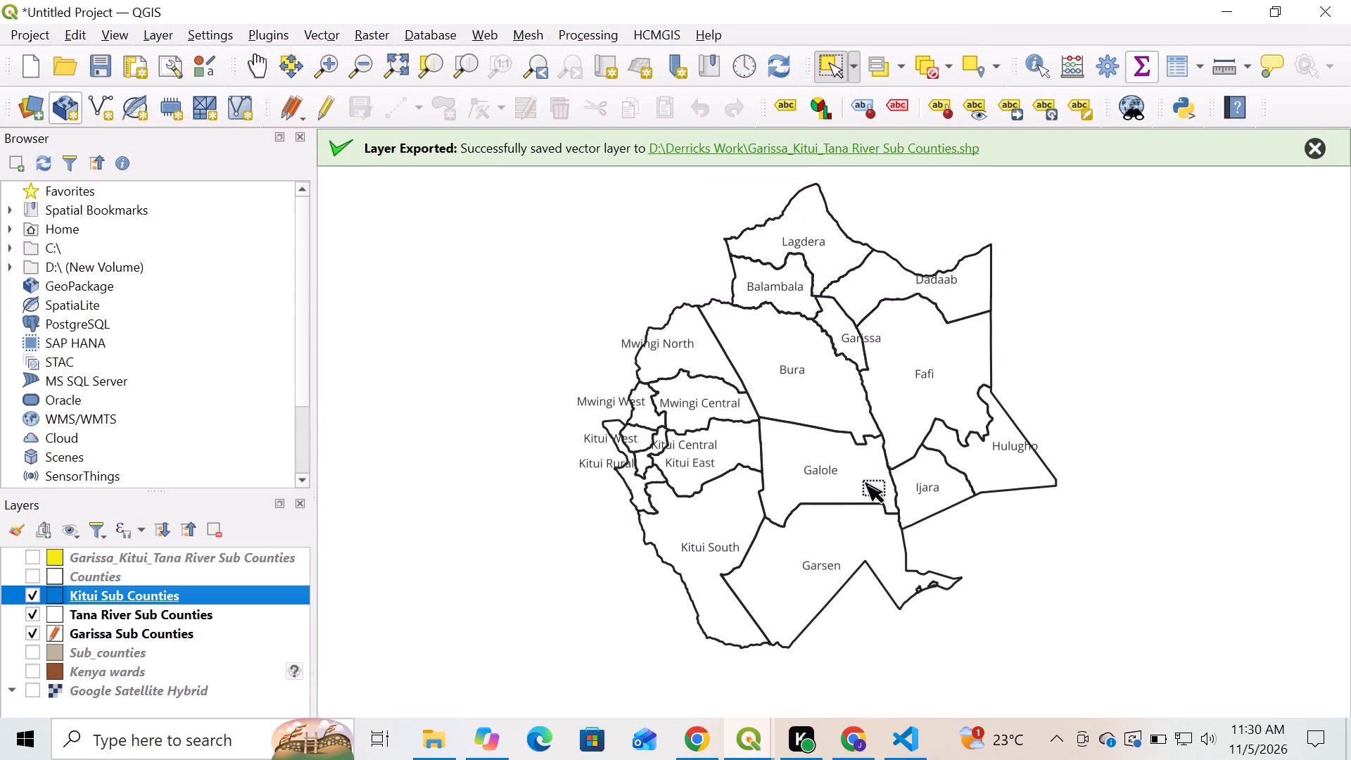
Return to the Study Area layout and redraw Map 2 with the shortened sub-county labels.
scroll(754, 394, up, 1)
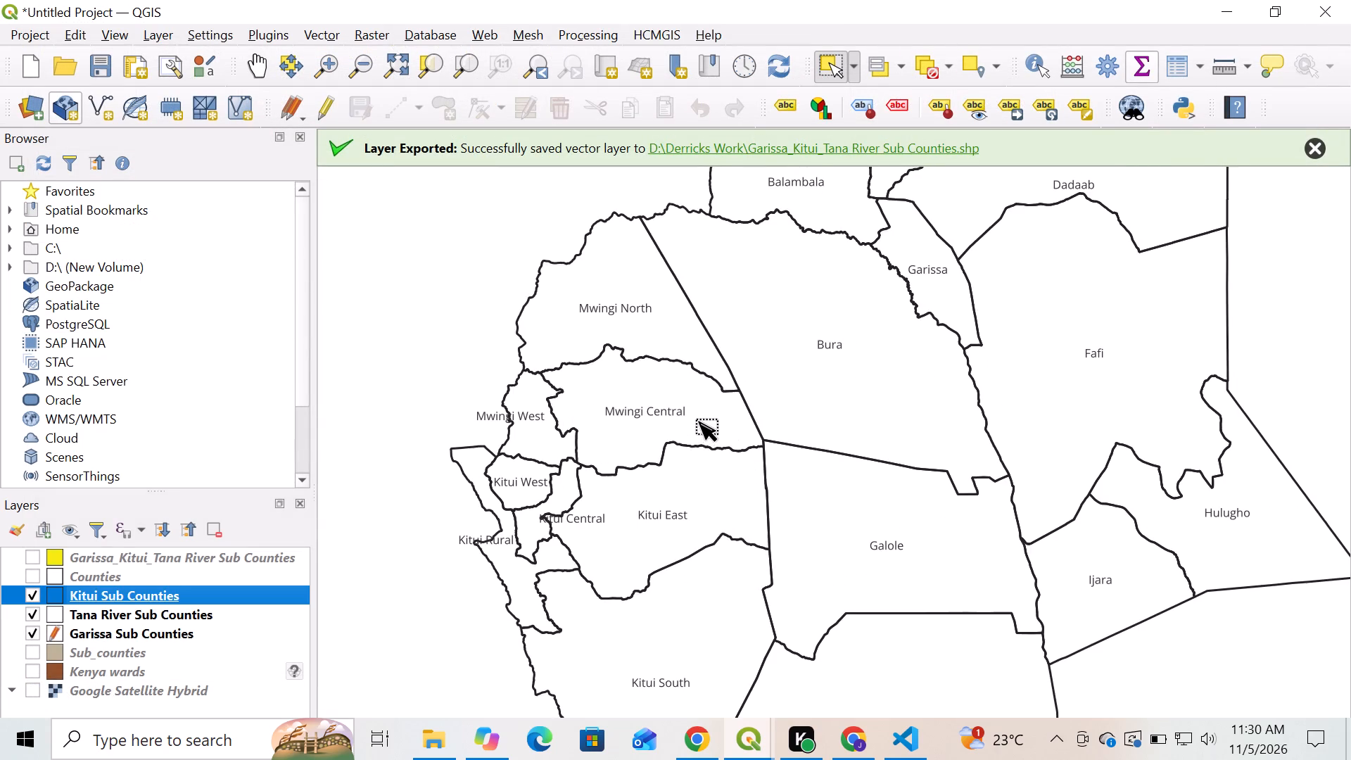
scroll(700, 423, down, 1)
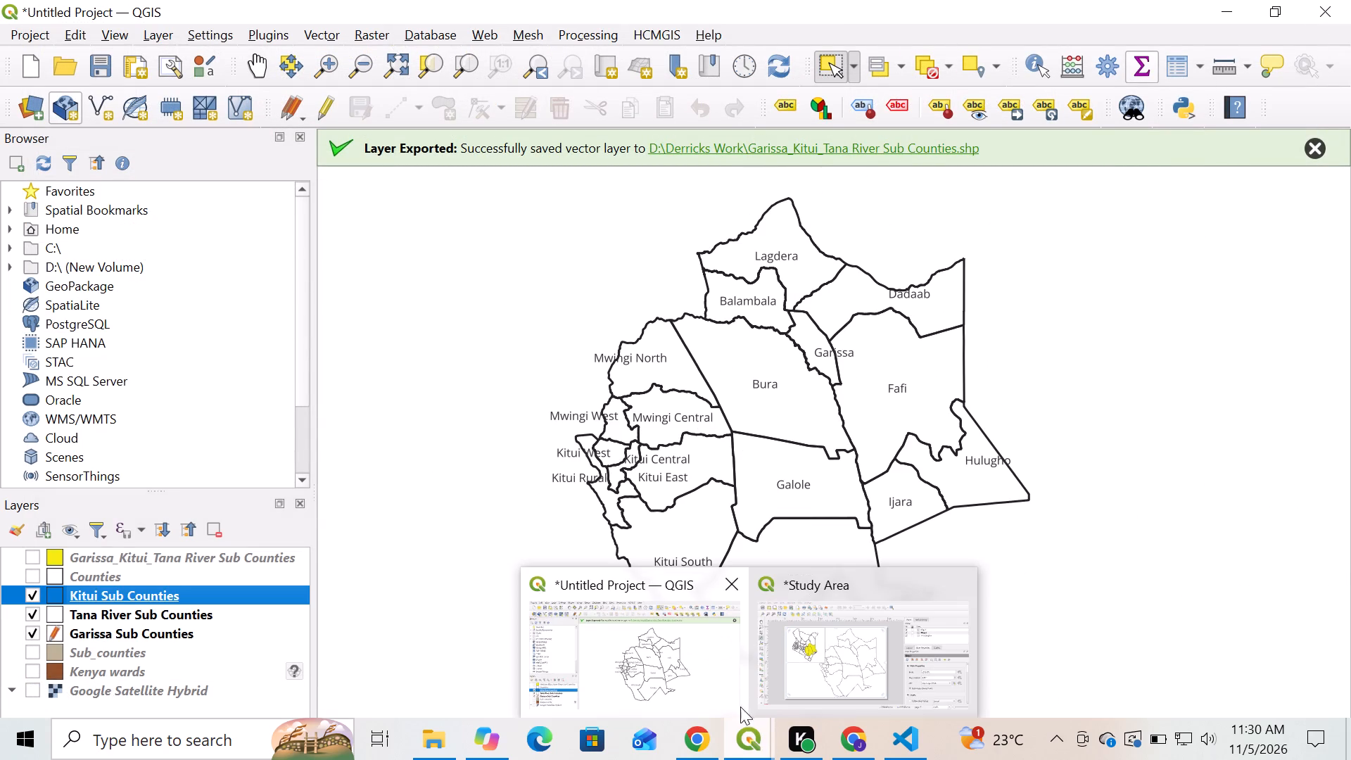
click(813, 666)
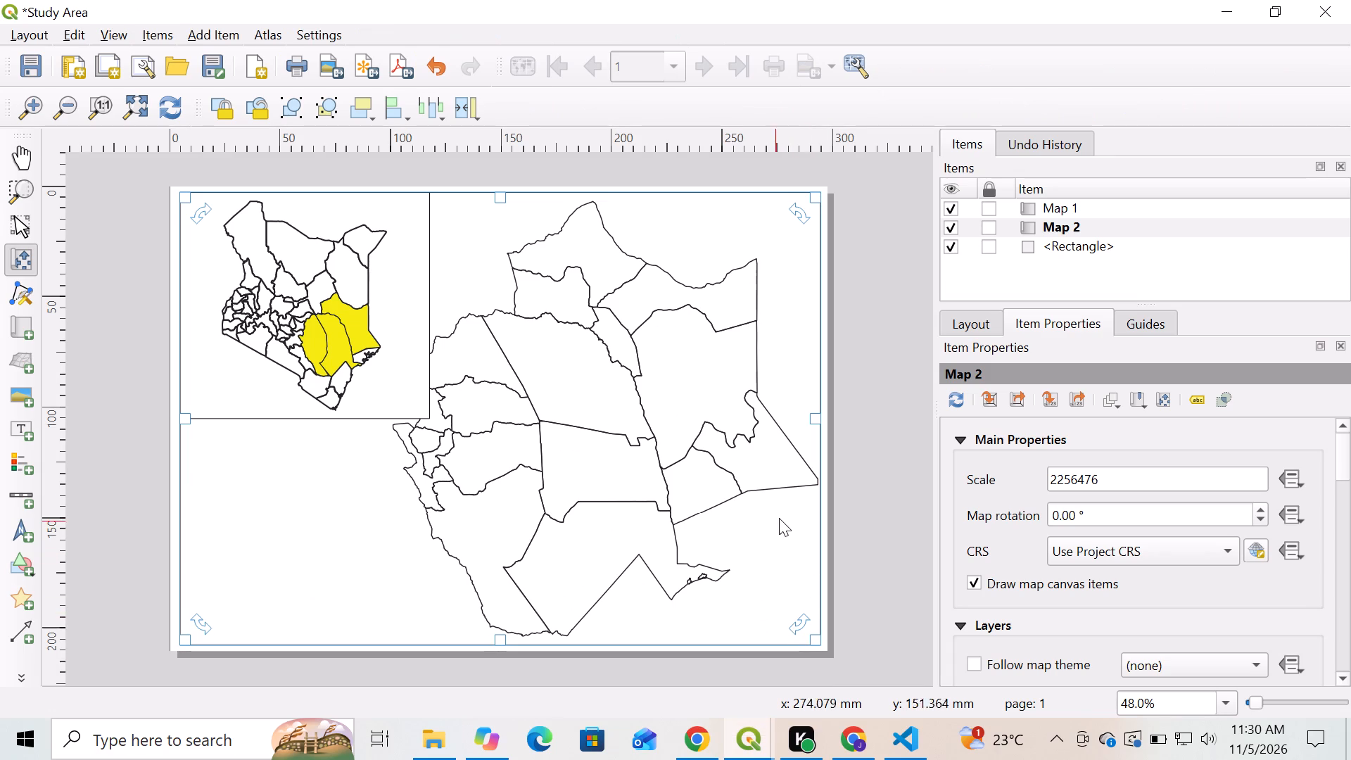
scroll(958, 552, up, 2)
scroll(1350, 513, down, 1)
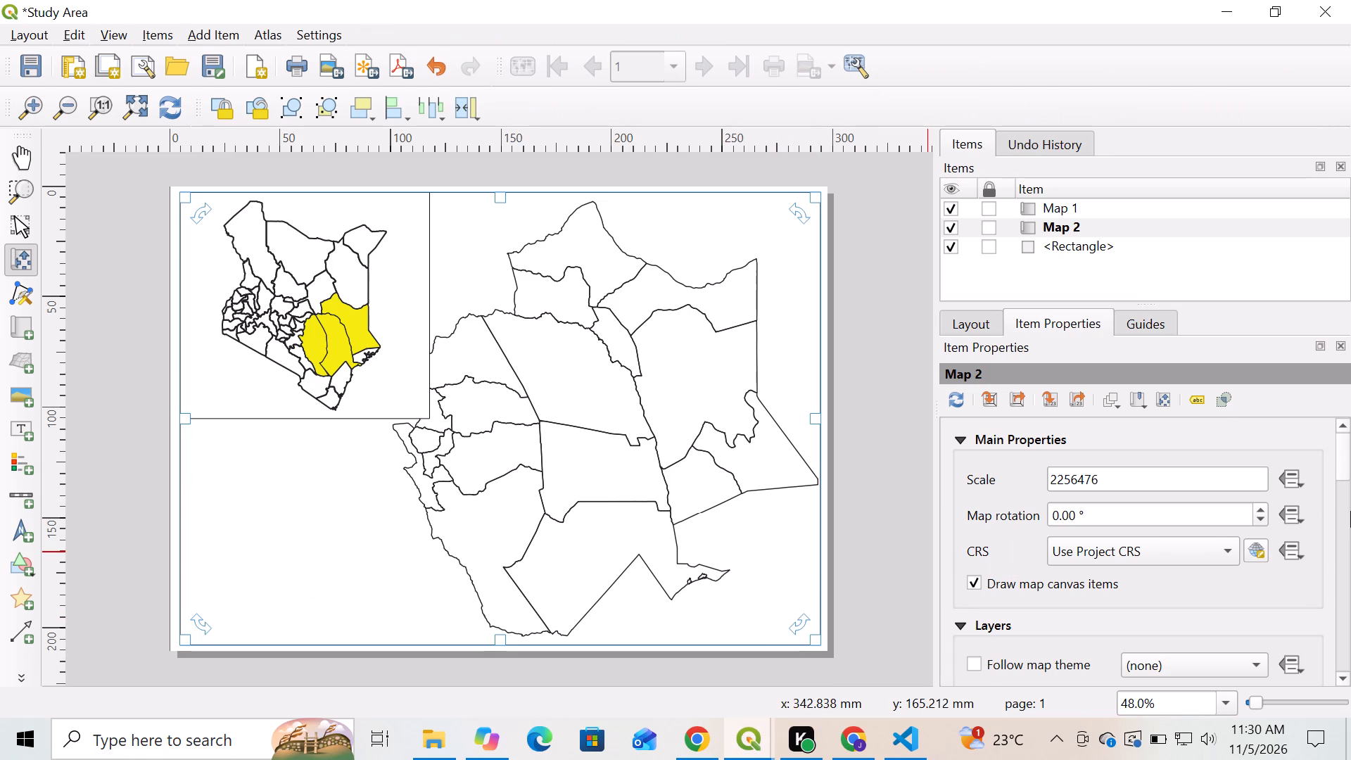
scroll(1340, 462, down, 2)
scroll(606, 405, down, 1)
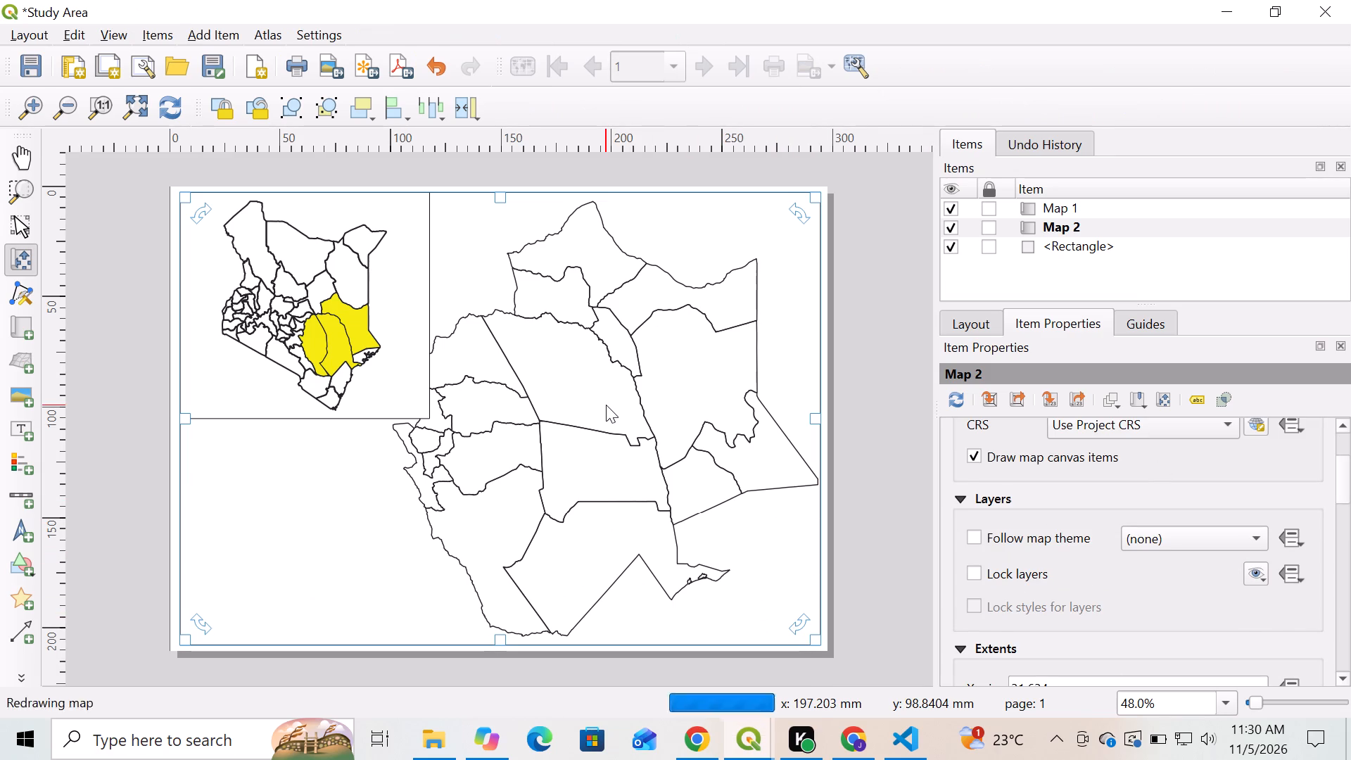
scroll(606, 405, up, 1)
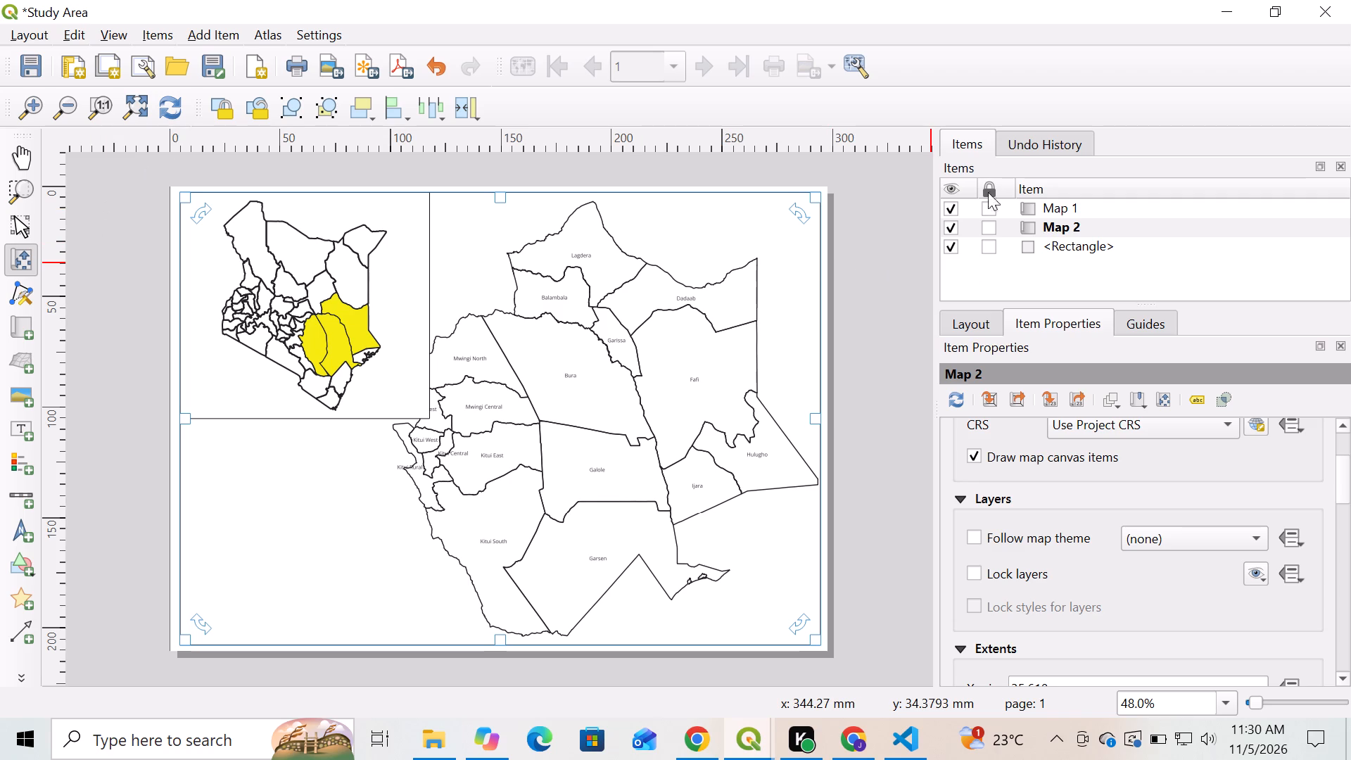
Shrink the Kenya location map, Map 1, from its lower-right corner until it uncovers the Mwingi West label on Map 2.
click(1069, 210)
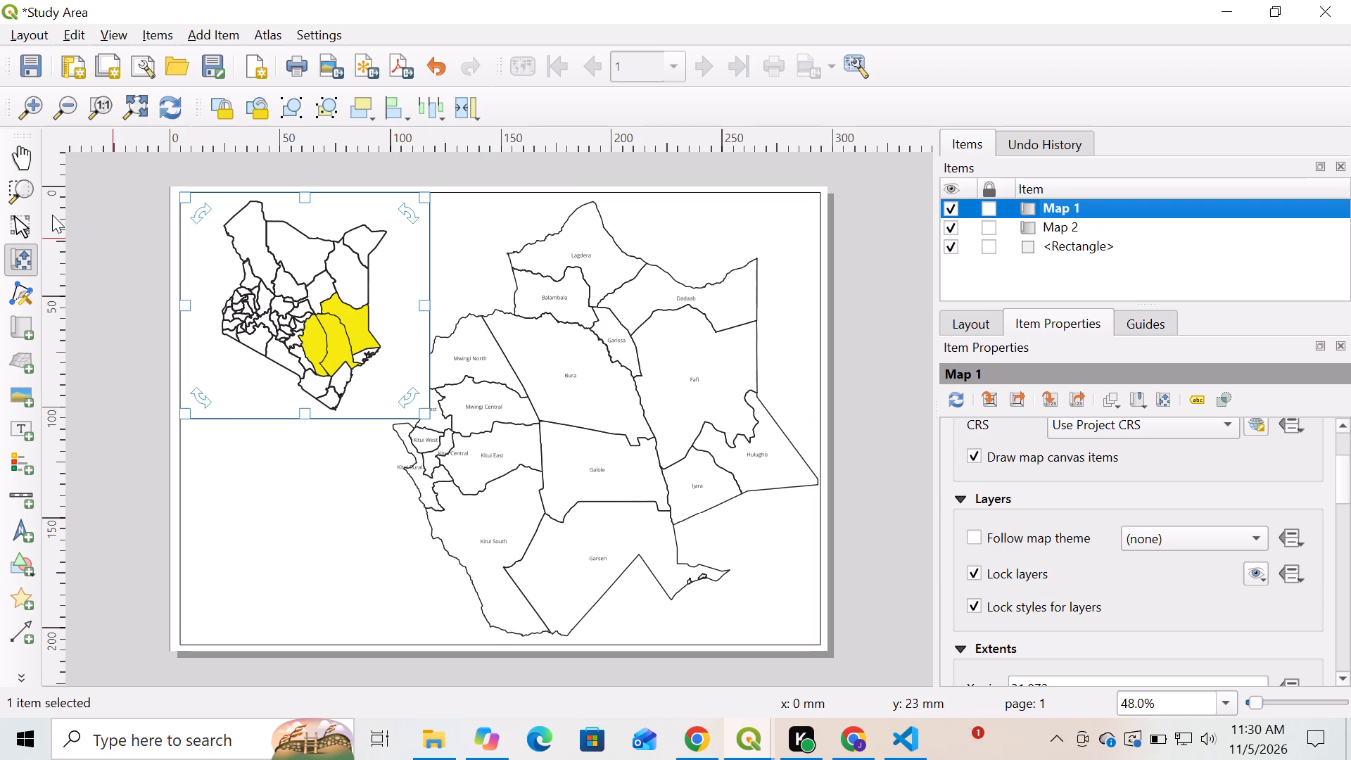
click(18, 224)
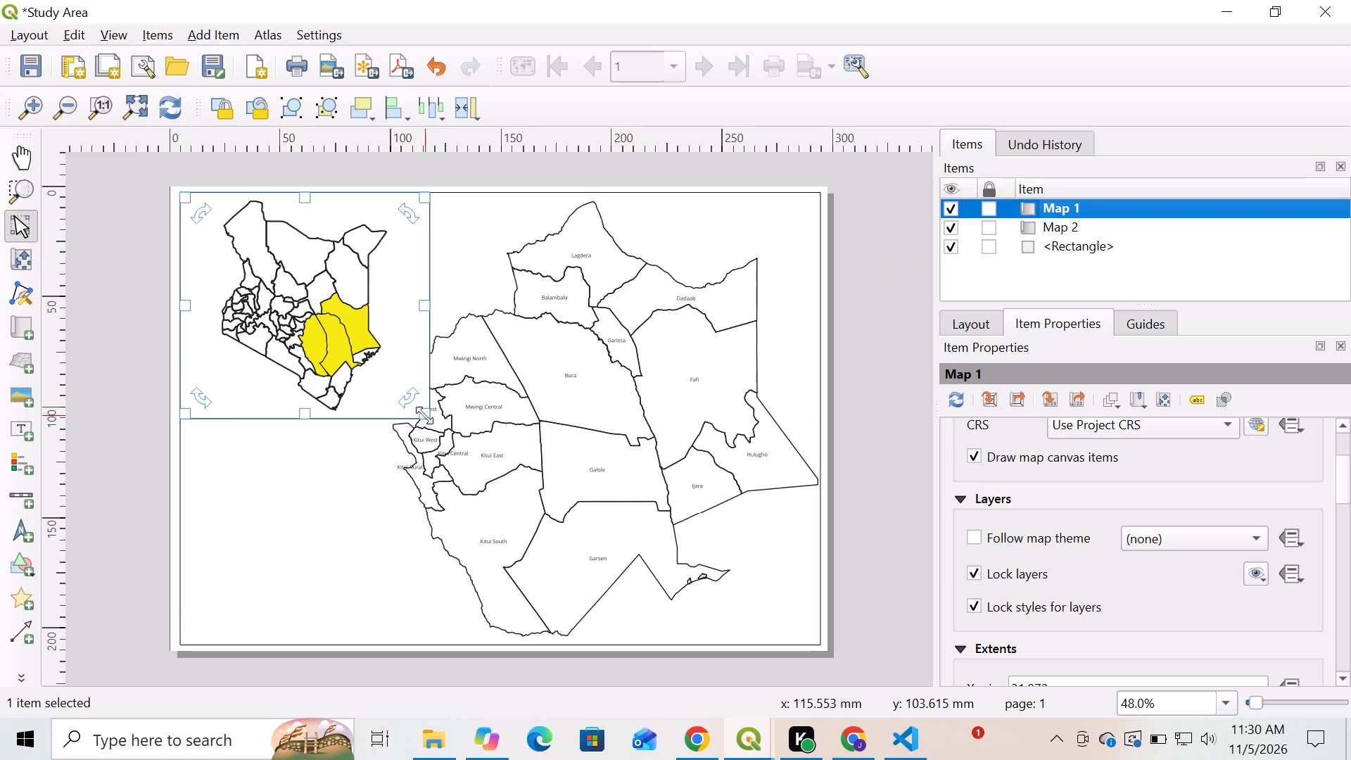
drag(424, 415, 411, 408)
drag(414, 410, 411, 408)
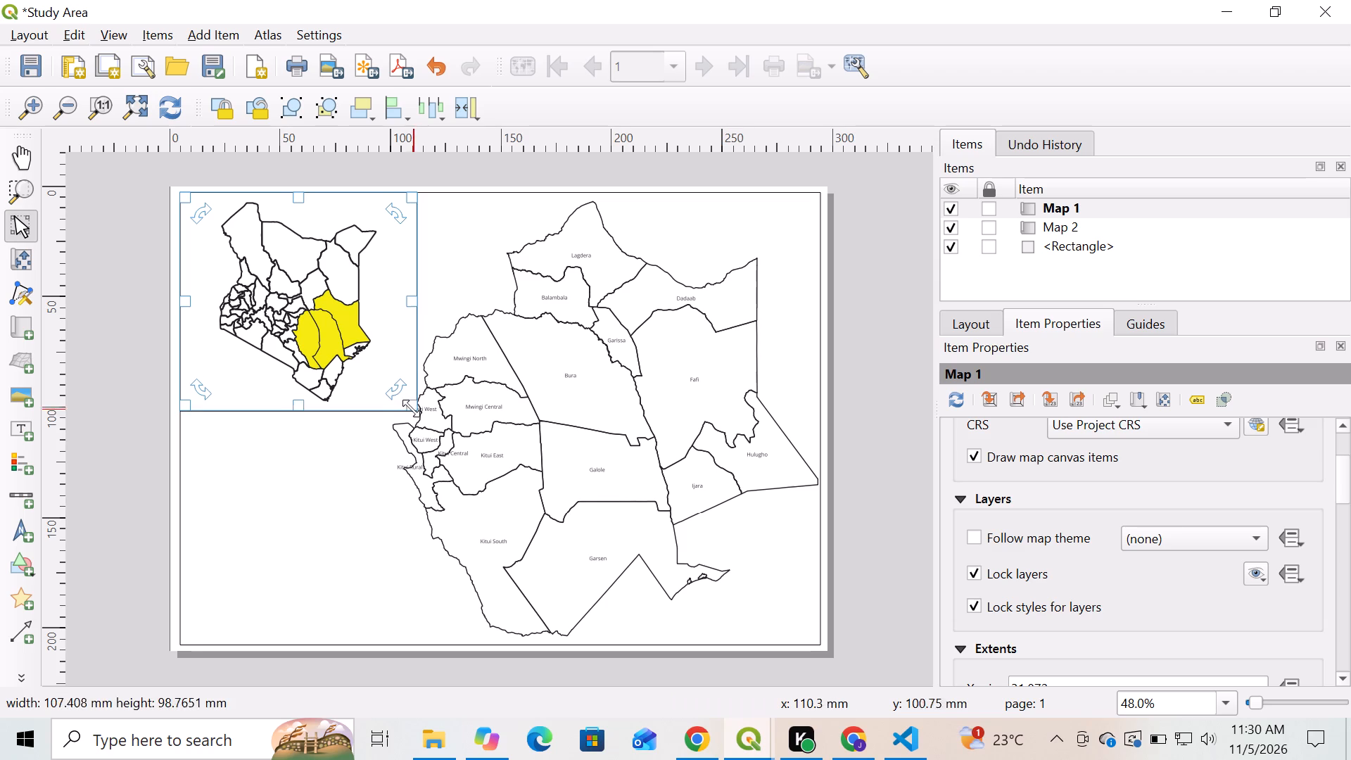
drag(411, 408, 405, 406)
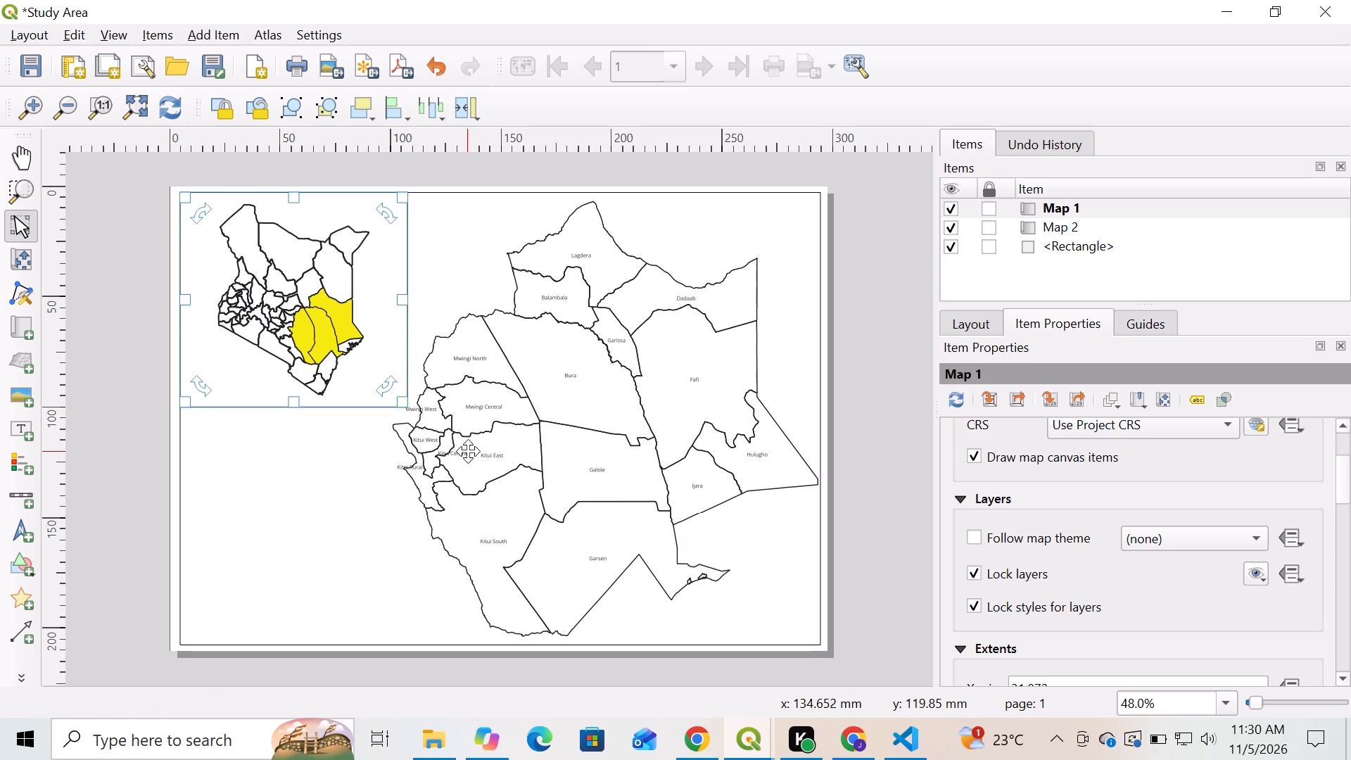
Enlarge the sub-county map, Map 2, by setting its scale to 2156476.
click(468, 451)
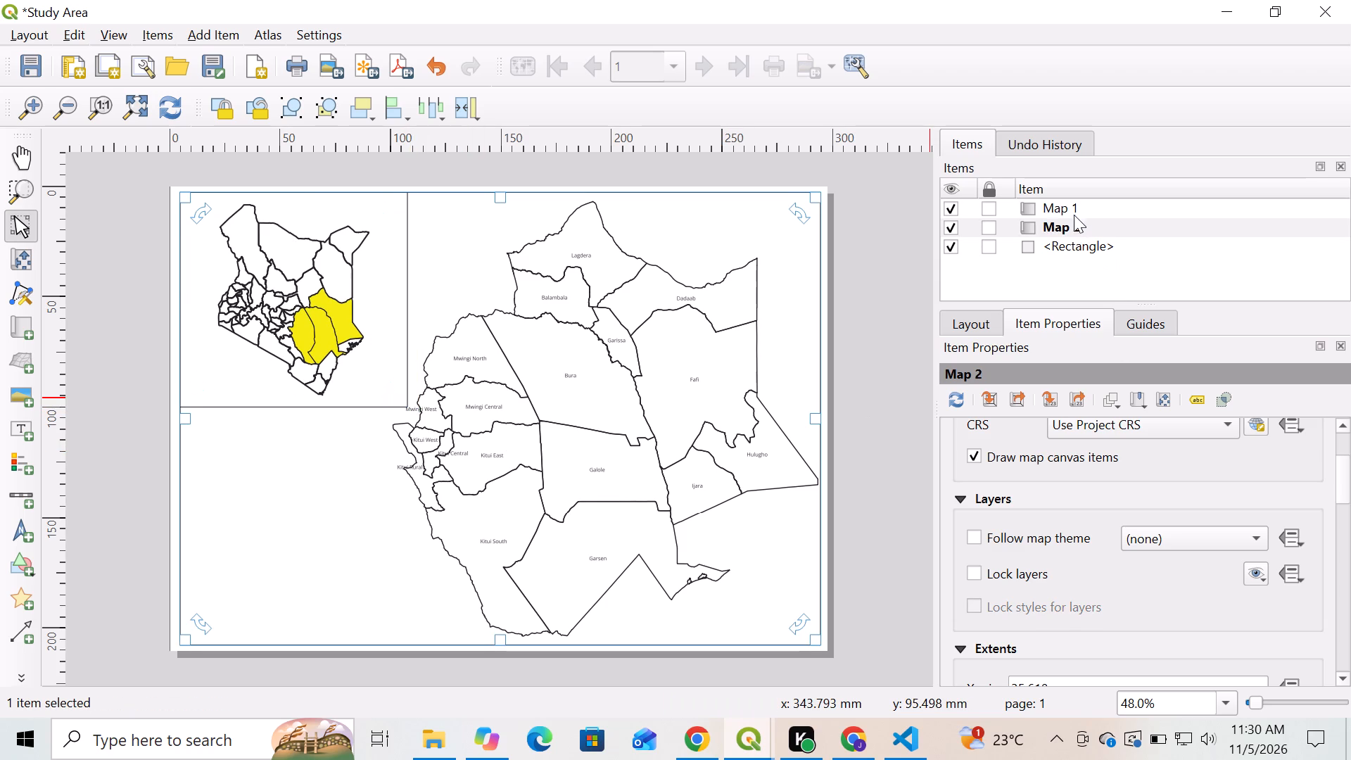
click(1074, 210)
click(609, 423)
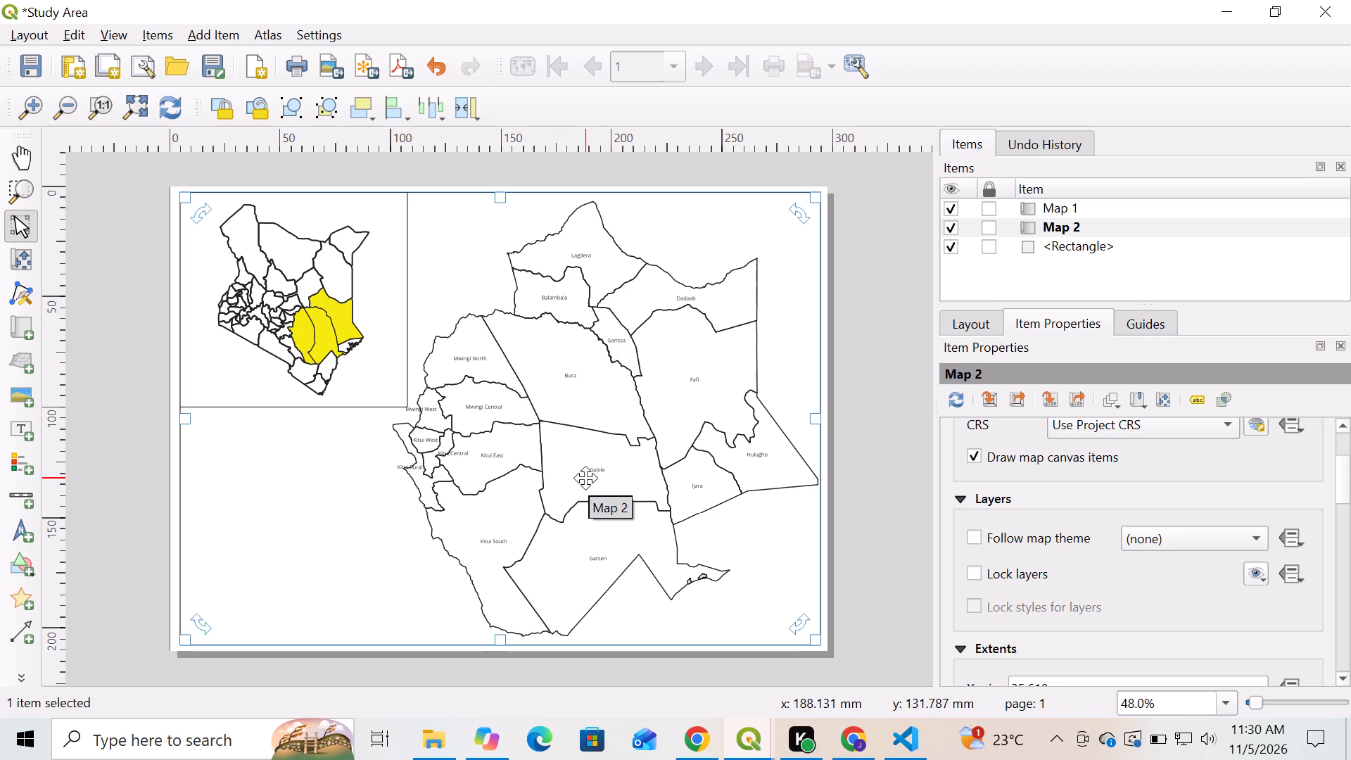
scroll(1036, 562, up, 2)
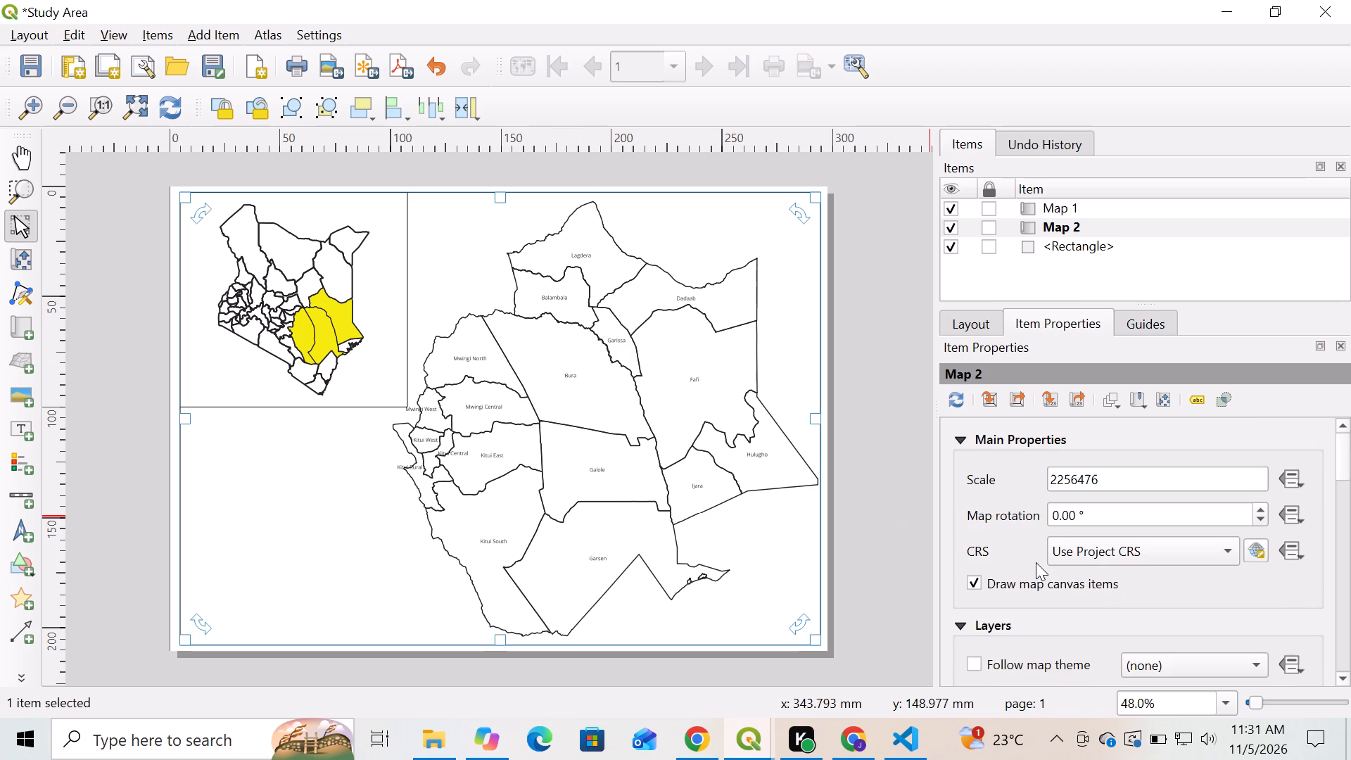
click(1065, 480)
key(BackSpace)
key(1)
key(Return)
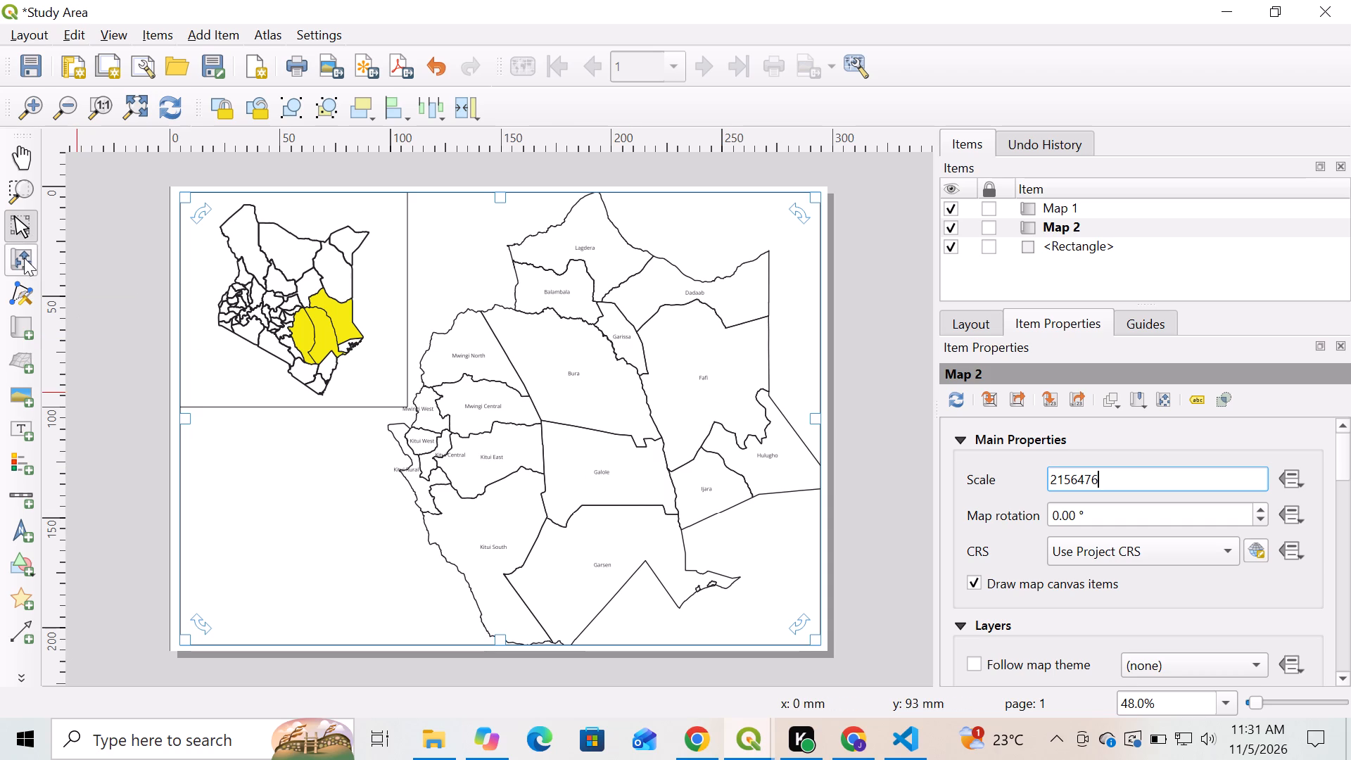
Move the content of Map 2 slightly left and down within its frame to fit in Hulugho's eastern tip.
click(25, 258)
drag(607, 433, 597, 433)
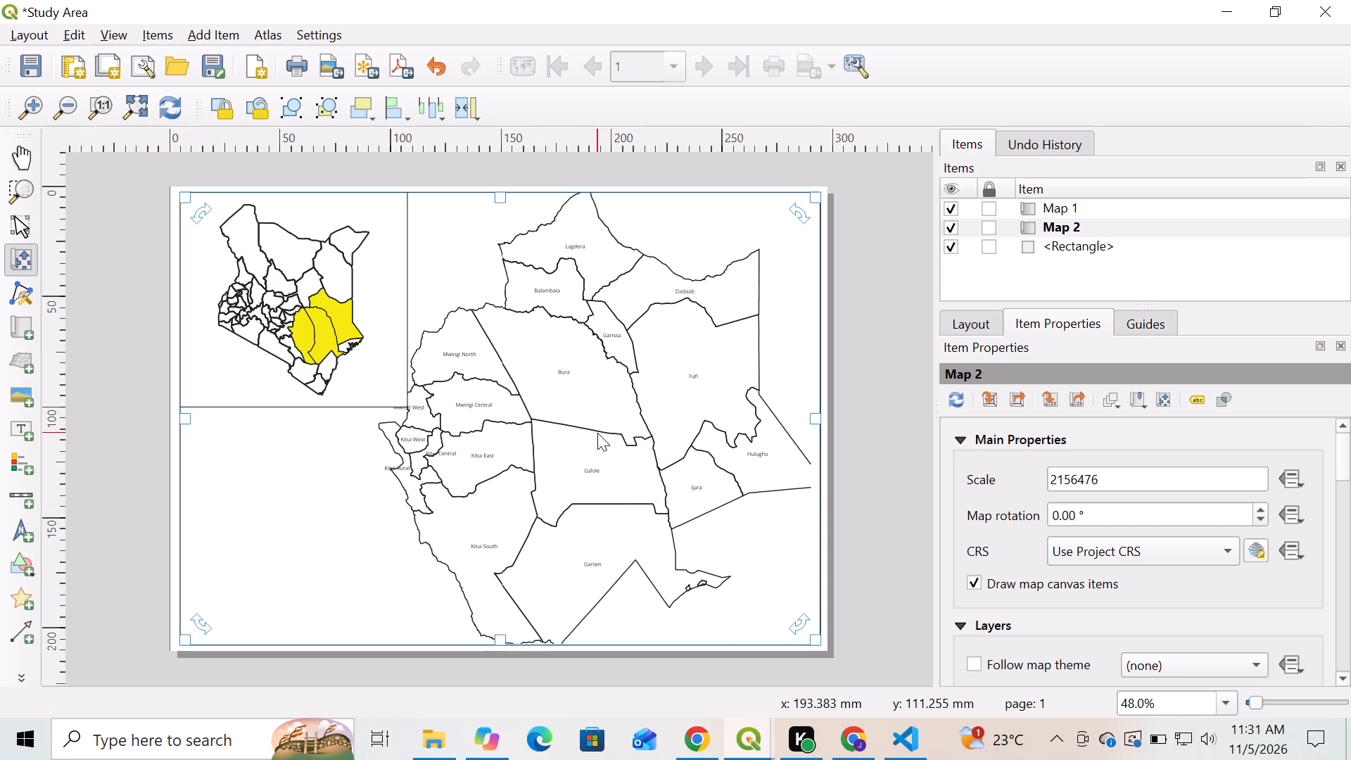
drag(597, 433, 597, 432)
click(597, 432)
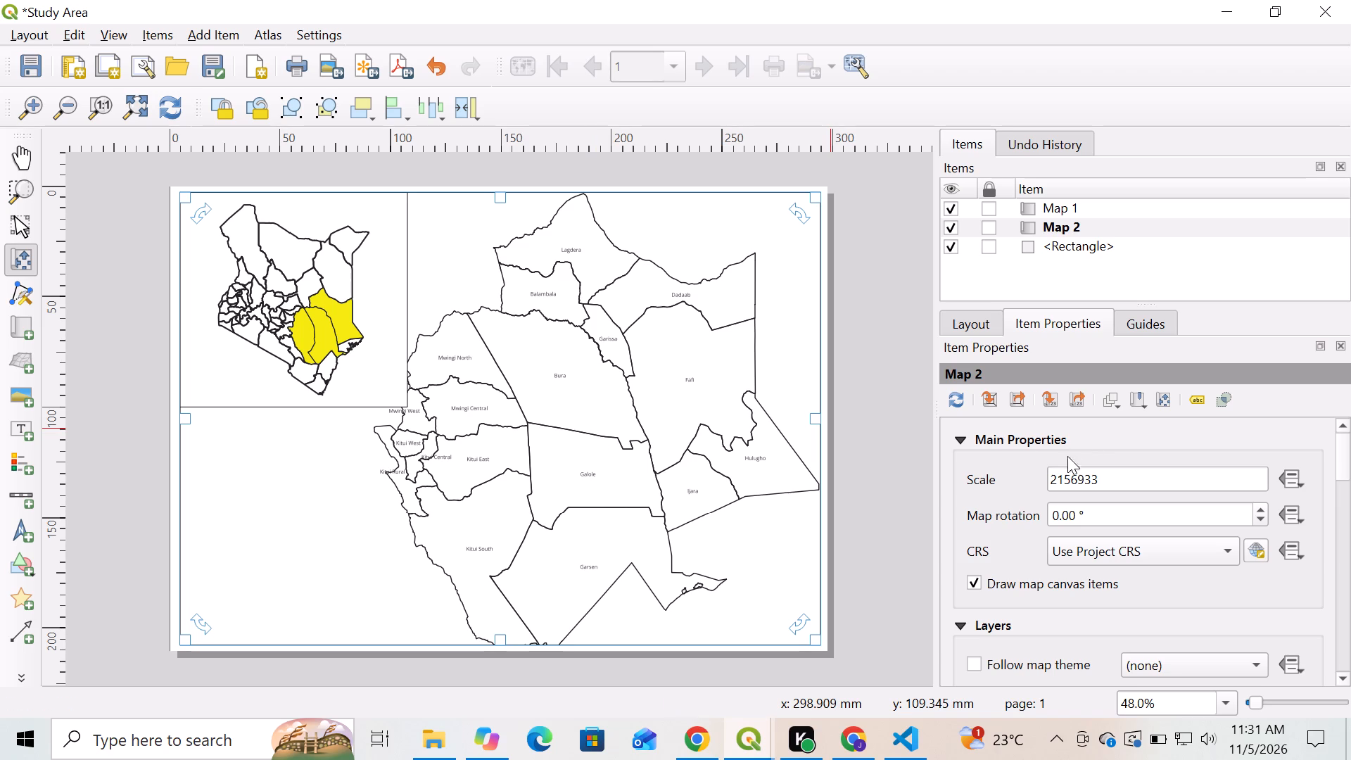
Set the scale of Map 2 to 2176933.
click(1071, 477)
key(BackSpace)
key(7)
key(Return)
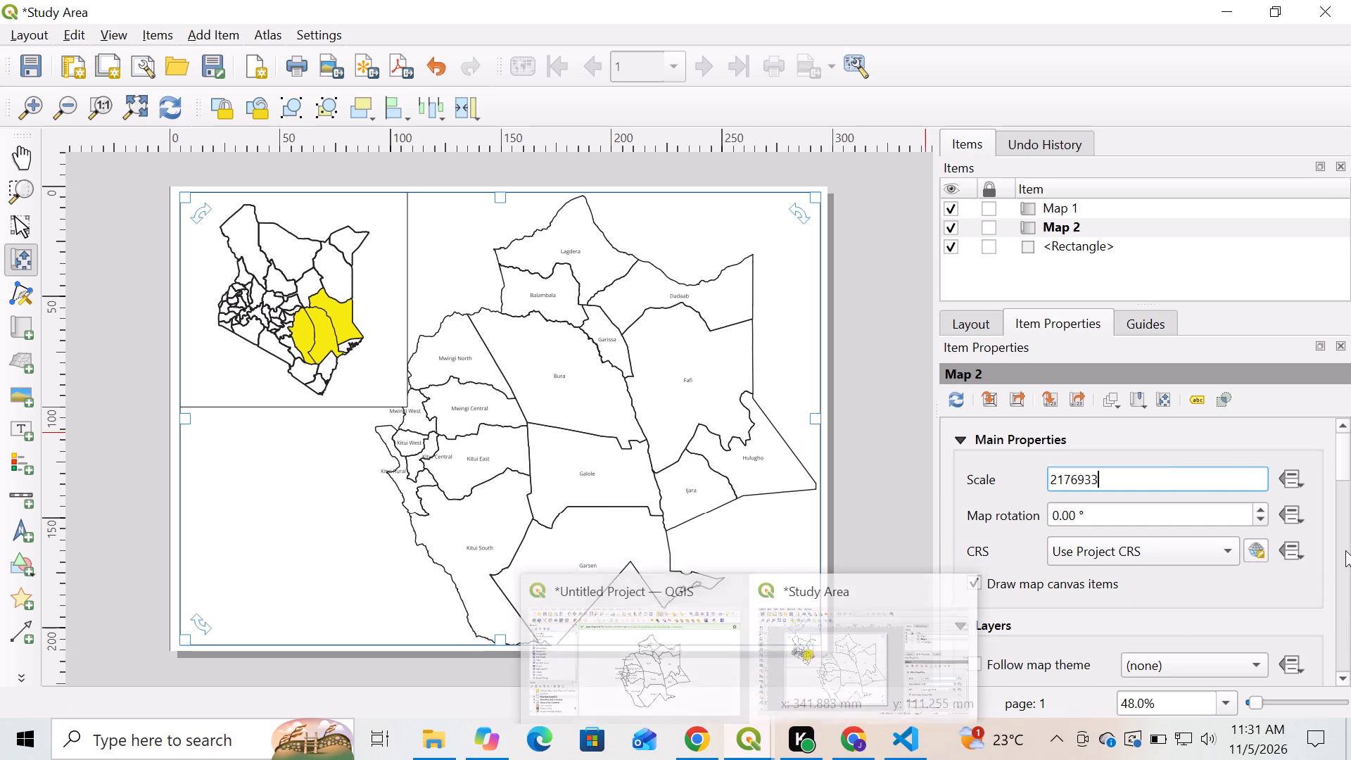
Lock the layers and the layer styles of Map 2.
scroll(1344, 519, down, 3)
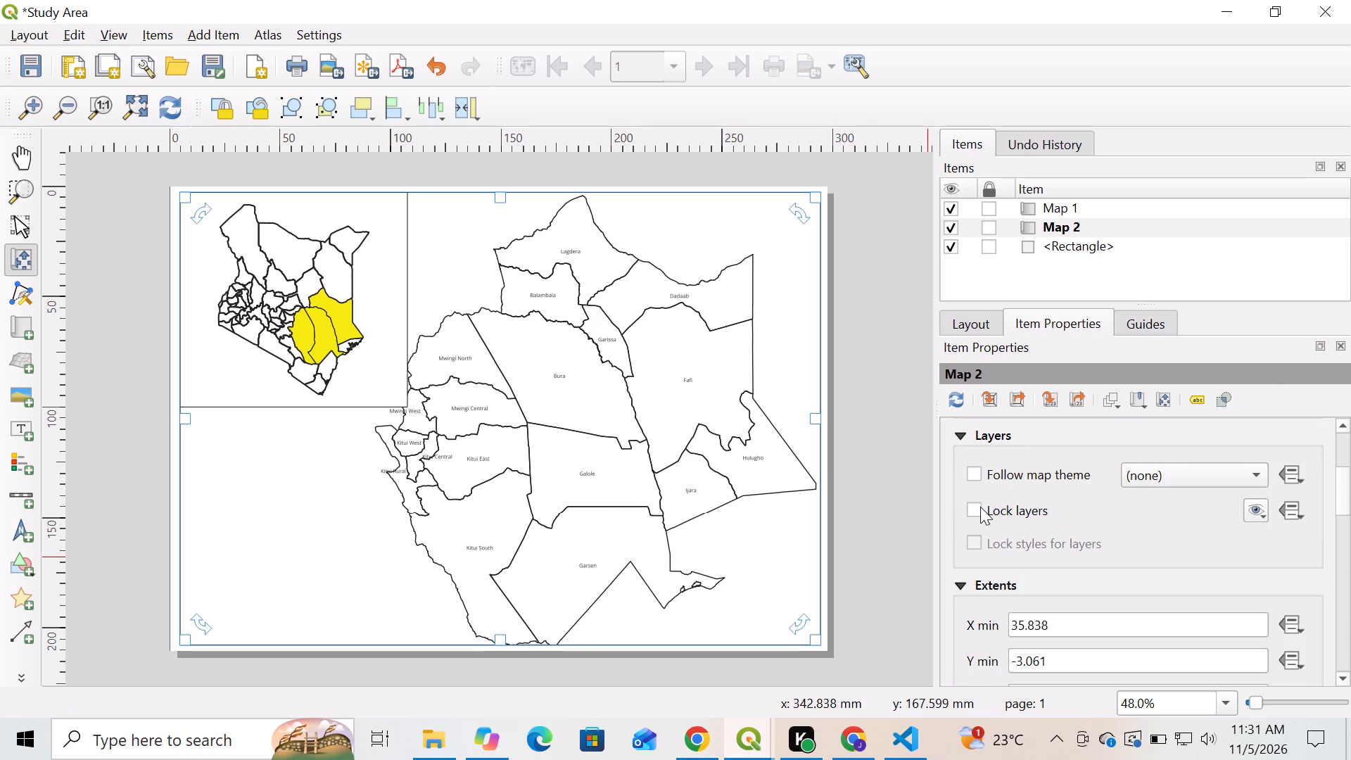
click(980, 508)
click(978, 540)
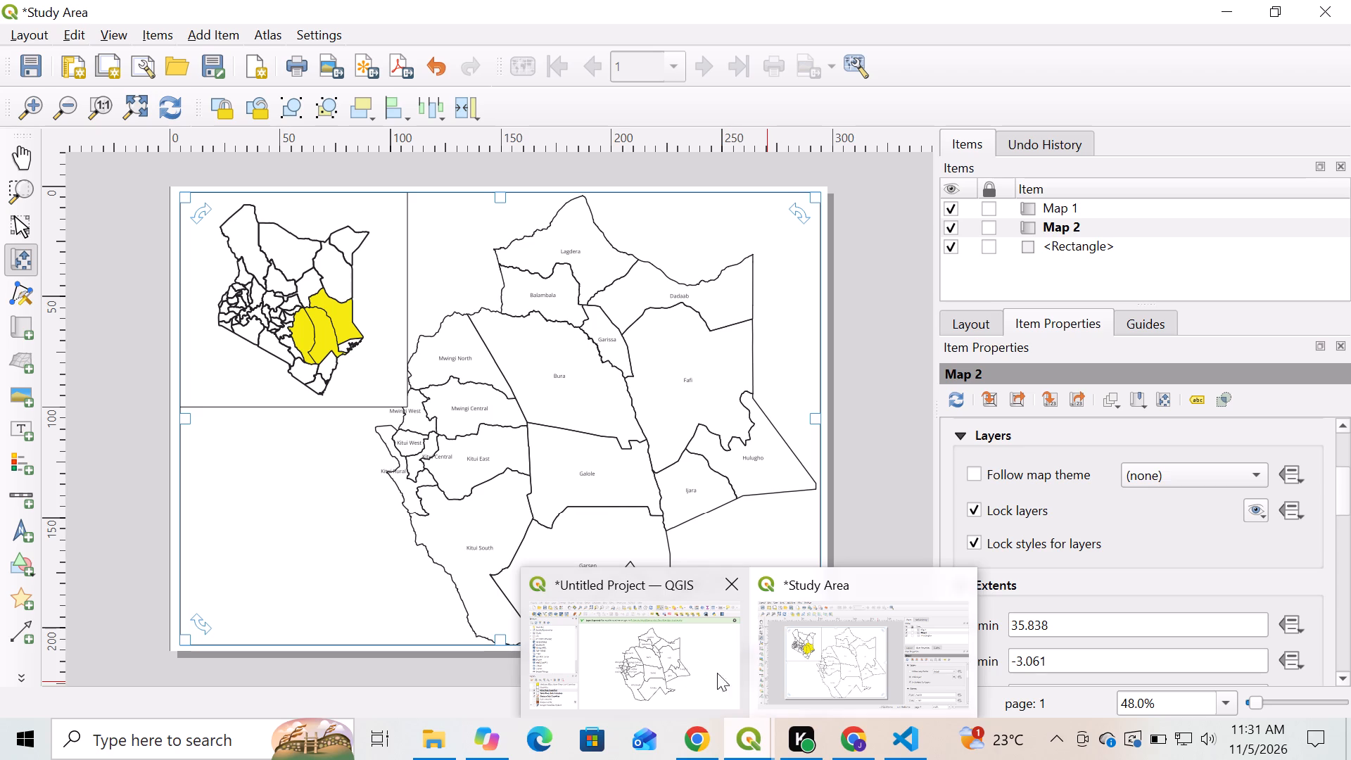
Switch to the main QGIS project window, save the Garissa Sub Counties layer edits and stop editing the layer.
click(593, 673)
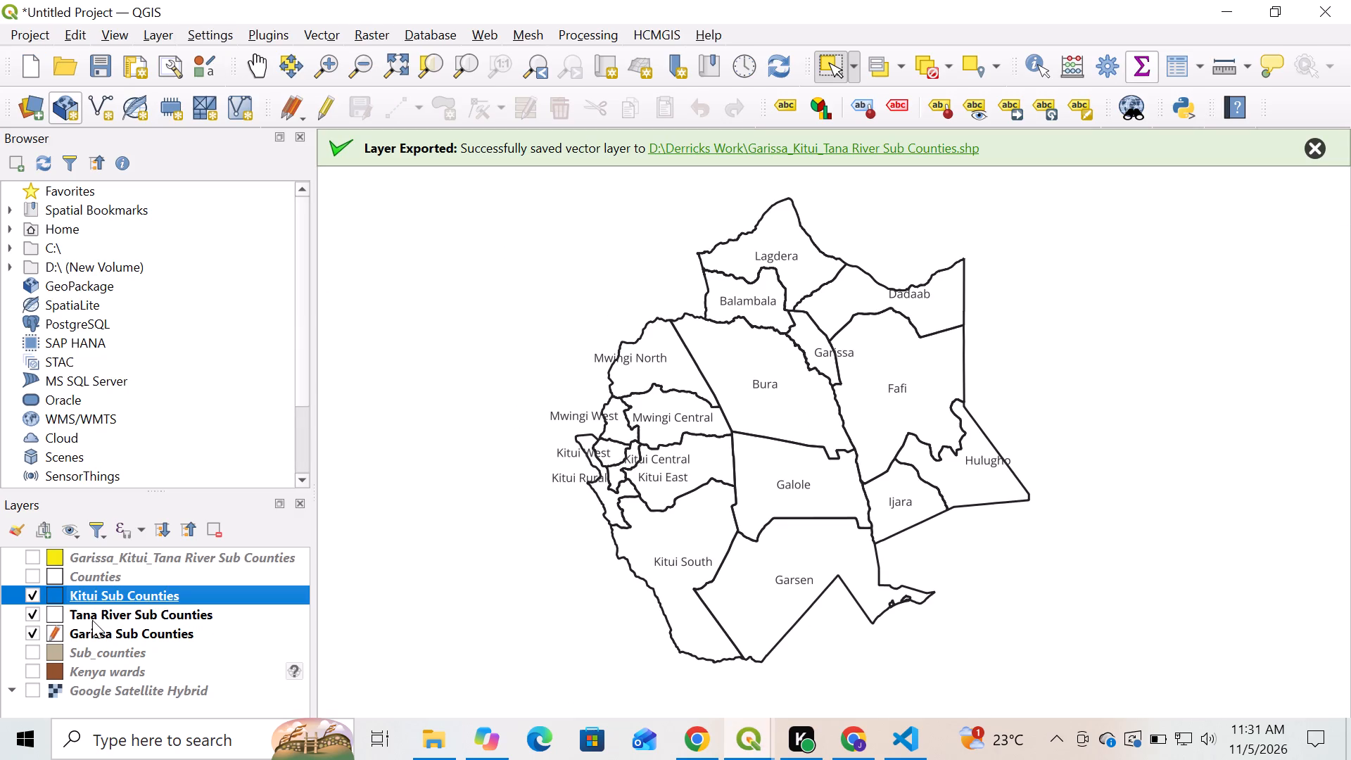
click(97, 633)
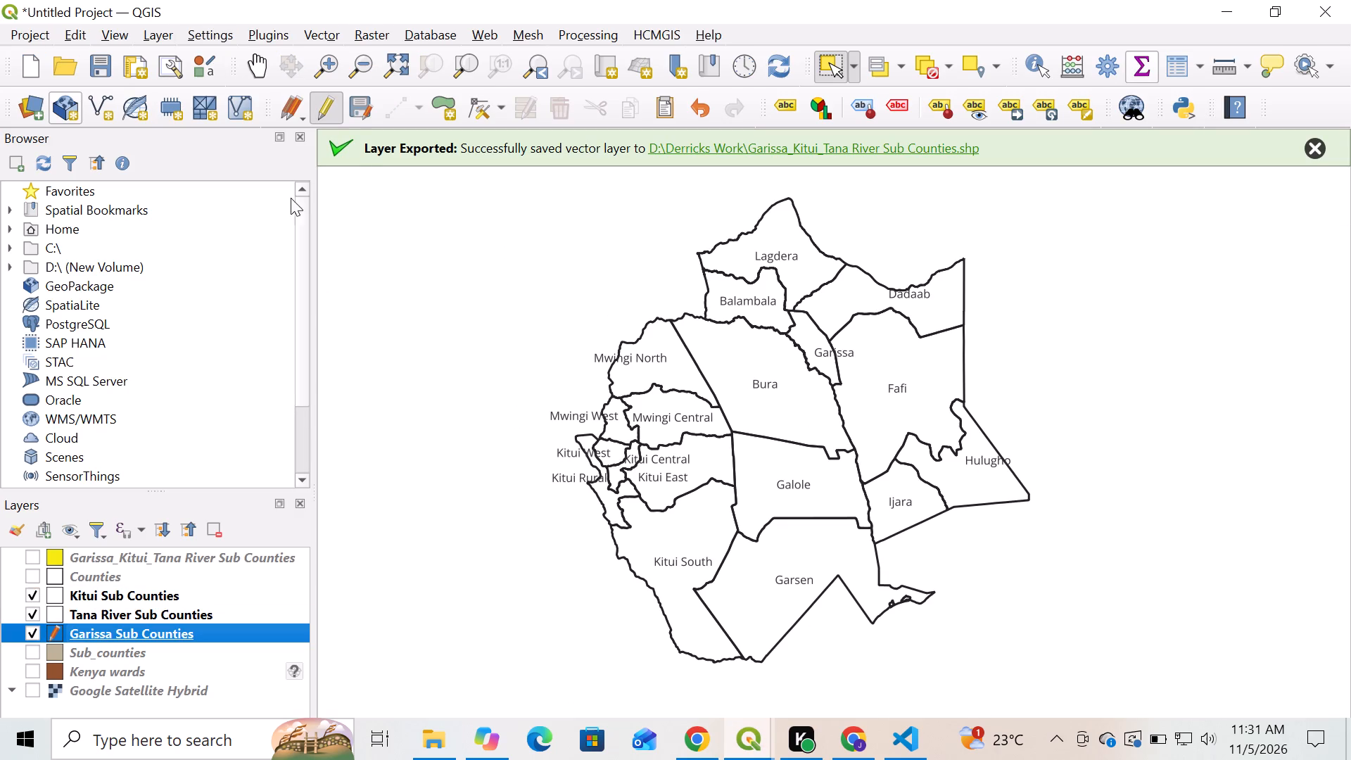
click(364, 105)
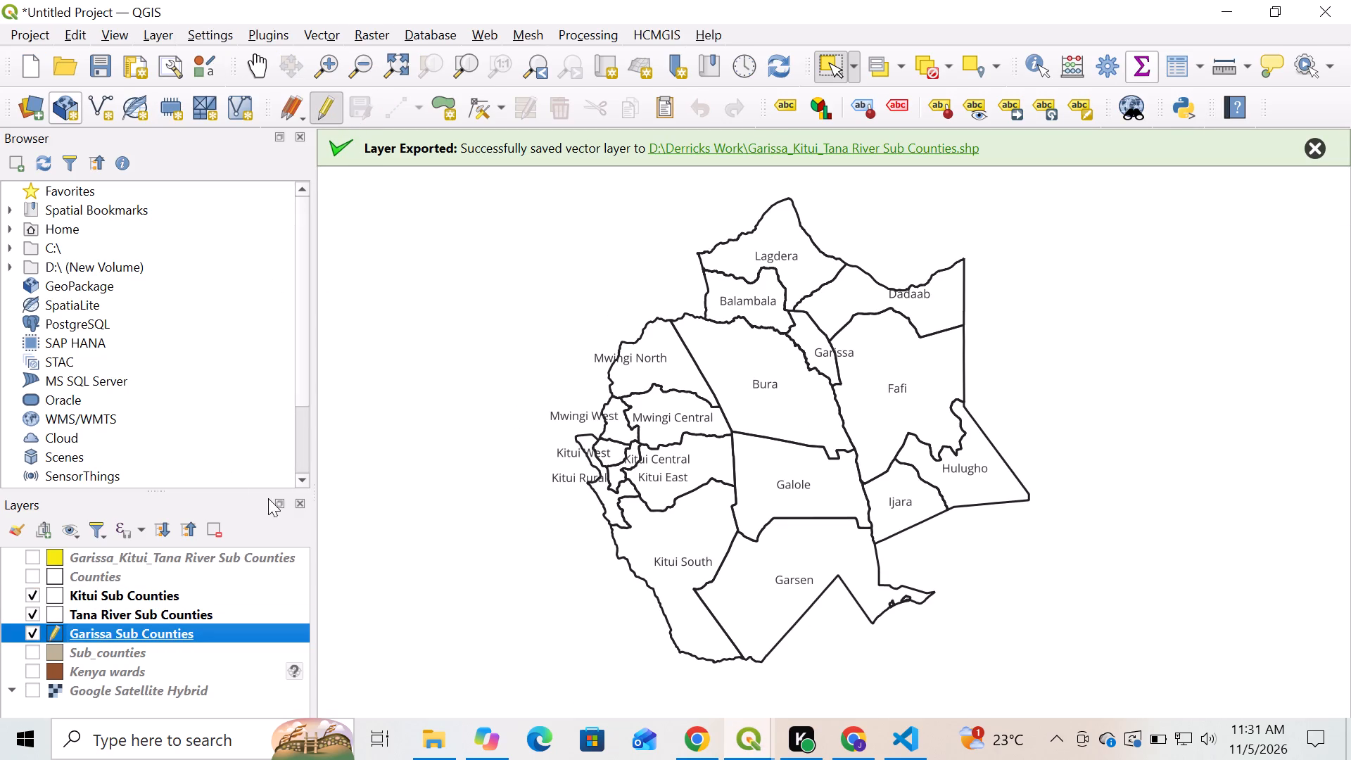
click(326, 107)
Set the Kitui Sub Counties labels to Bold style at size 8 points.
click(114, 603)
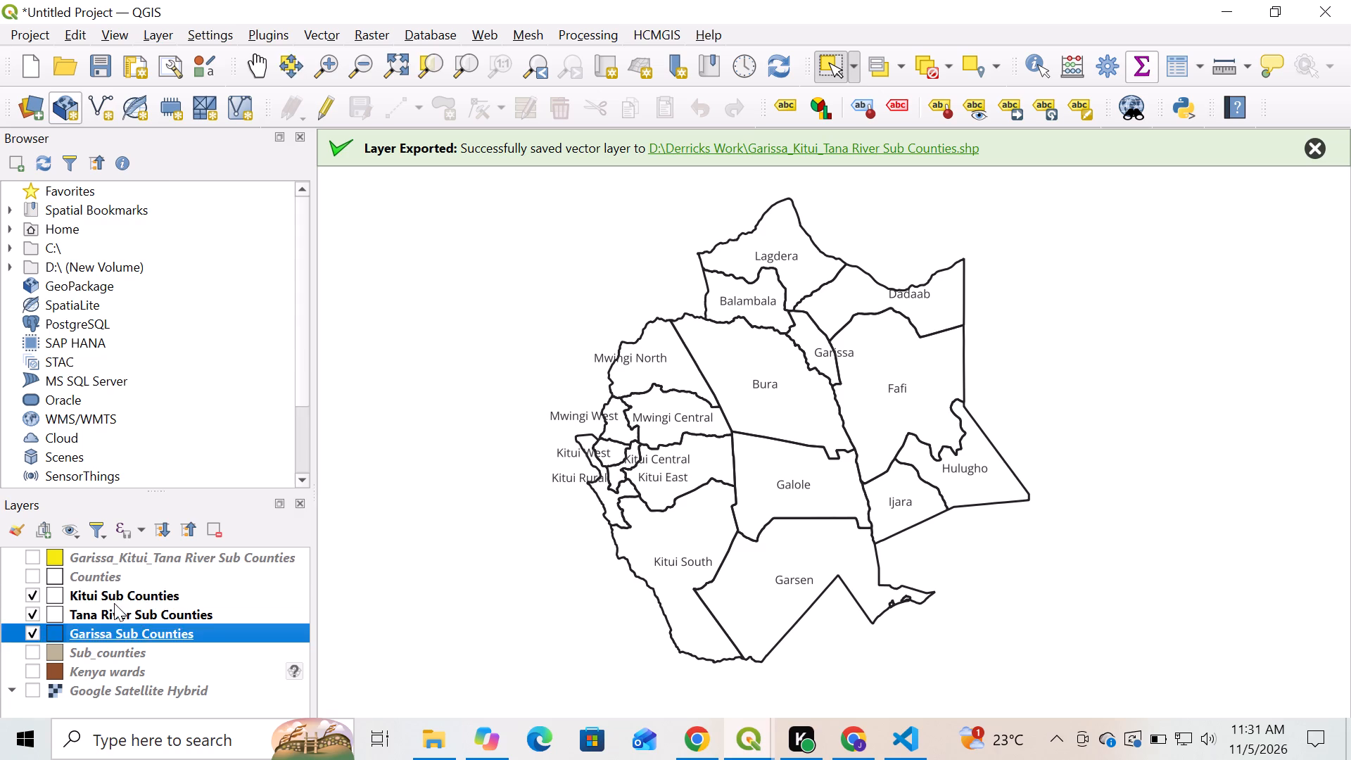
right_click(114, 599)
click(194, 586)
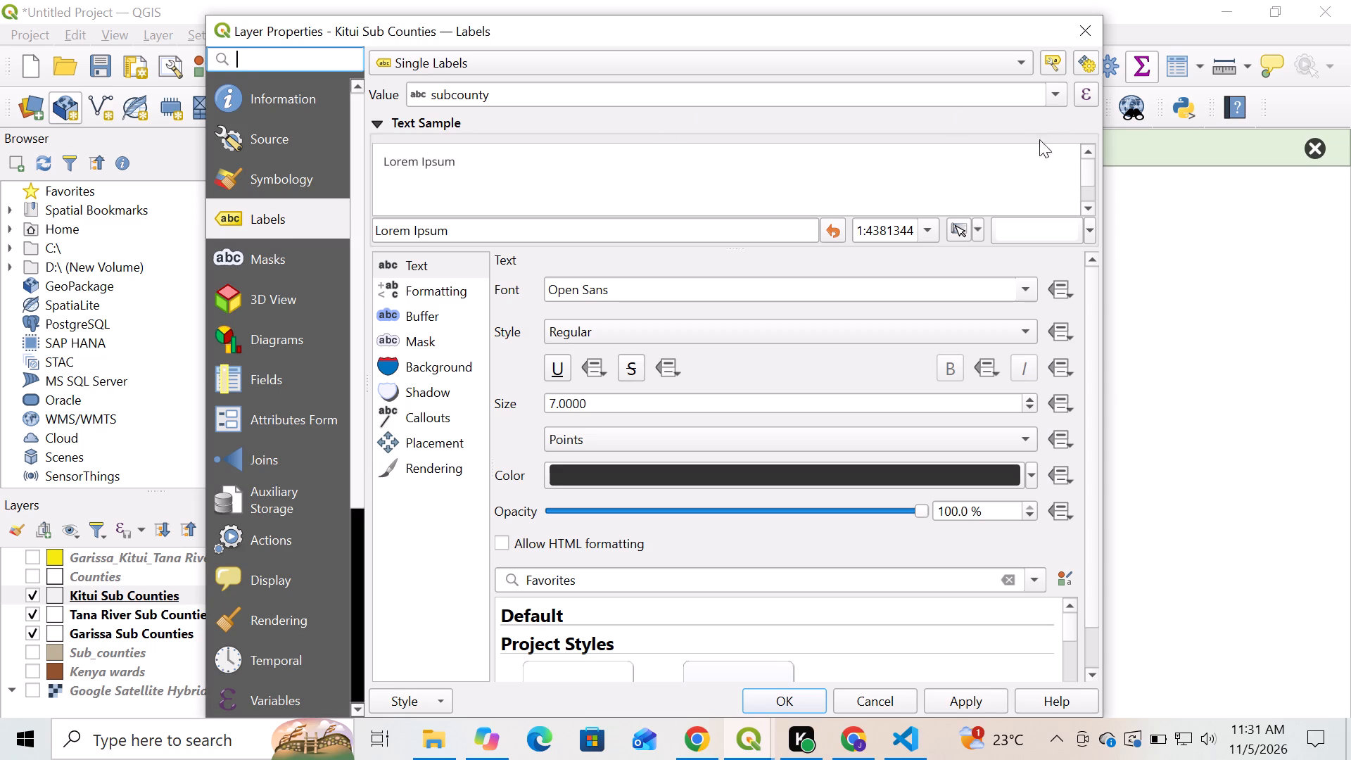
click(826, 333)
click(659, 334)
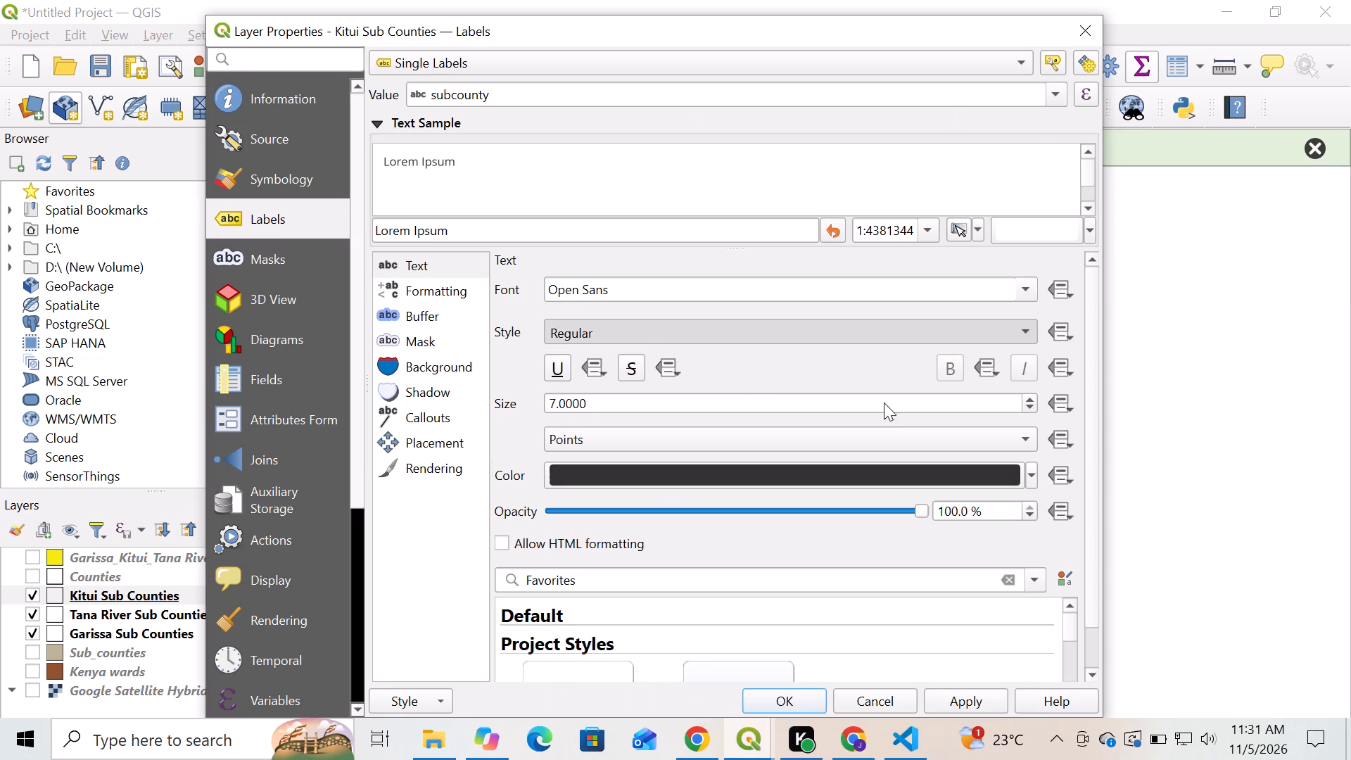
click(1029, 401)
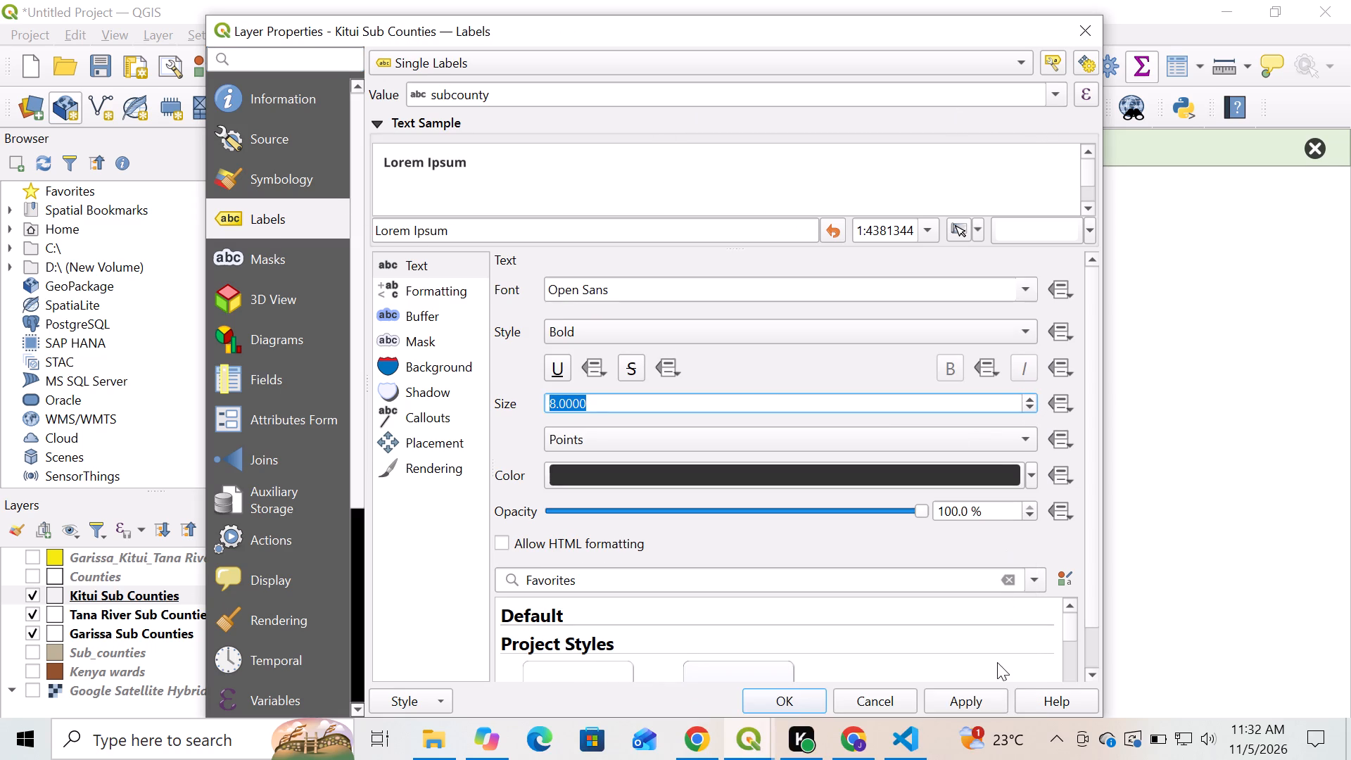
click(992, 695)
click(817, 706)
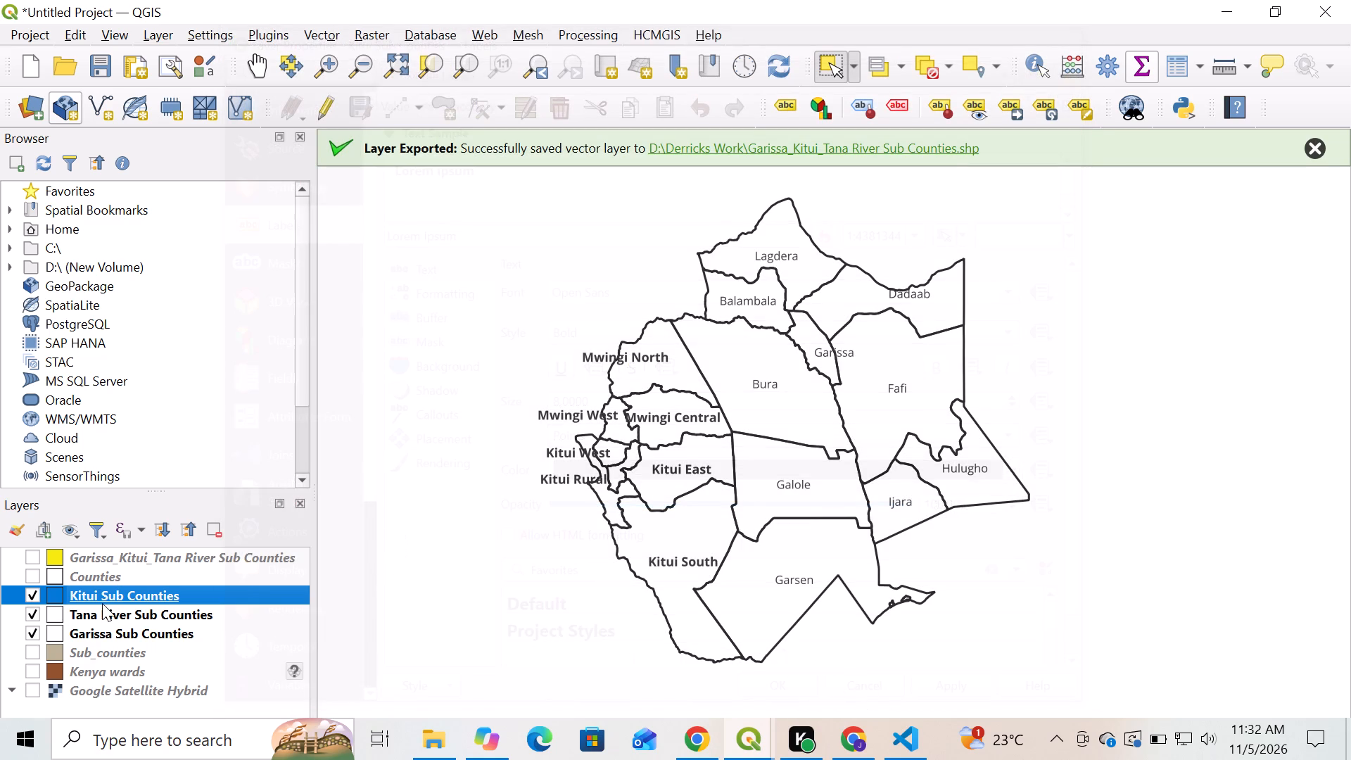
Set the Tana River Sub Counties labels to Bold style at size 8 points.
click(103, 609)
right_click(106, 611)
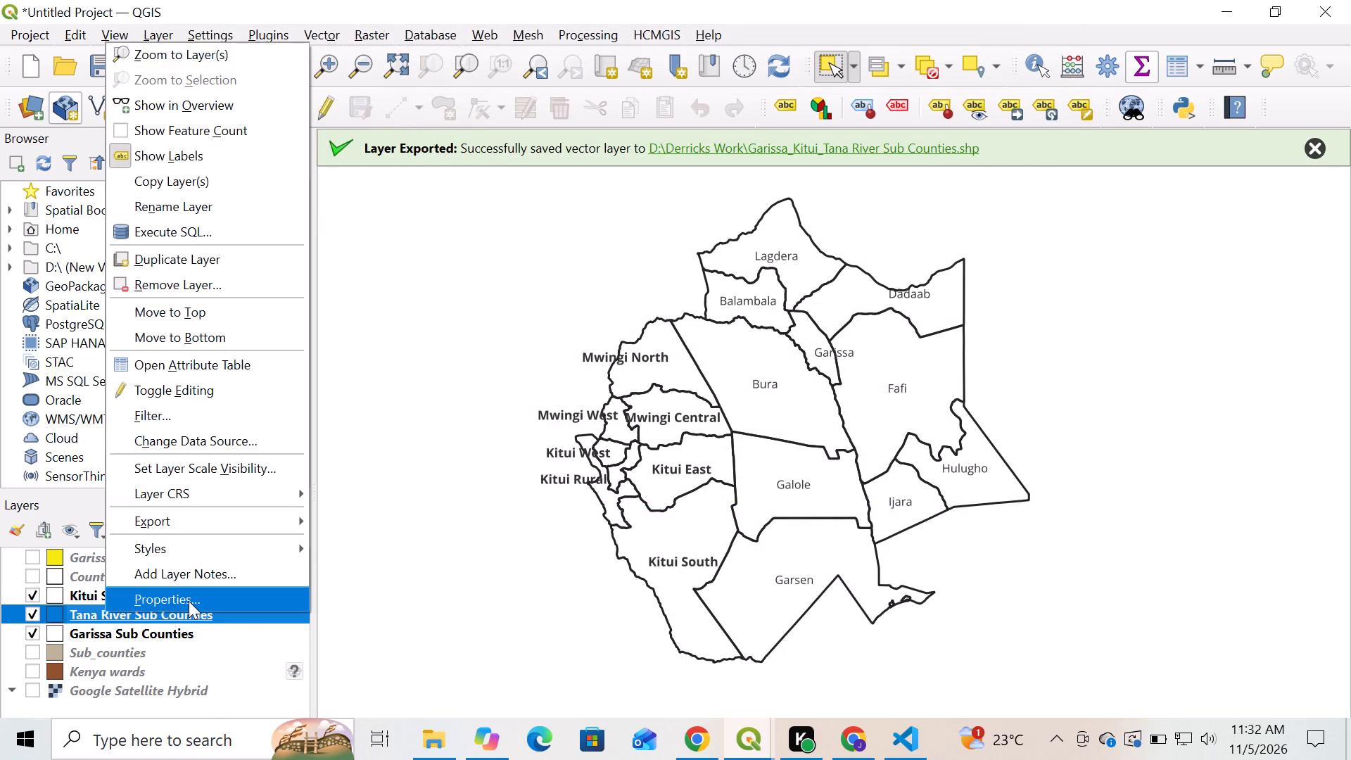
click(189, 601)
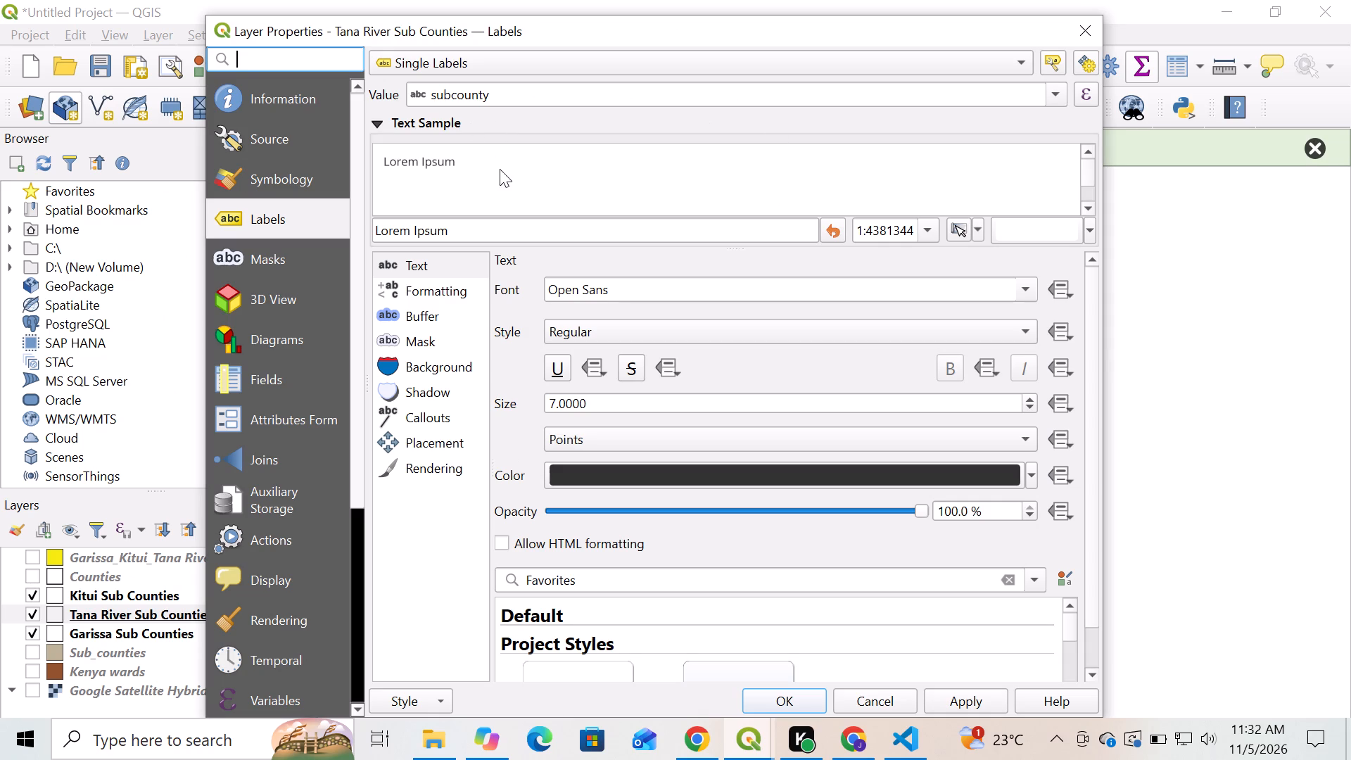
click(678, 336)
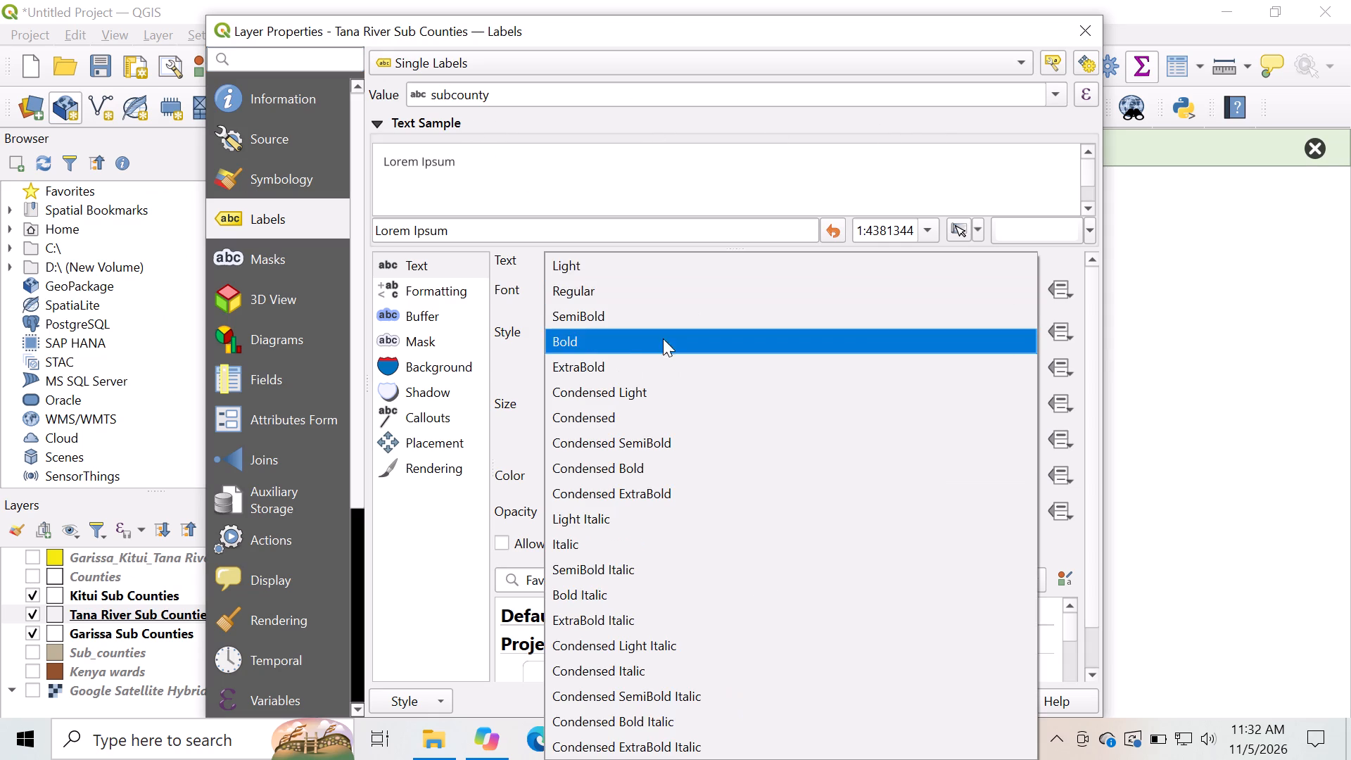
click(619, 340)
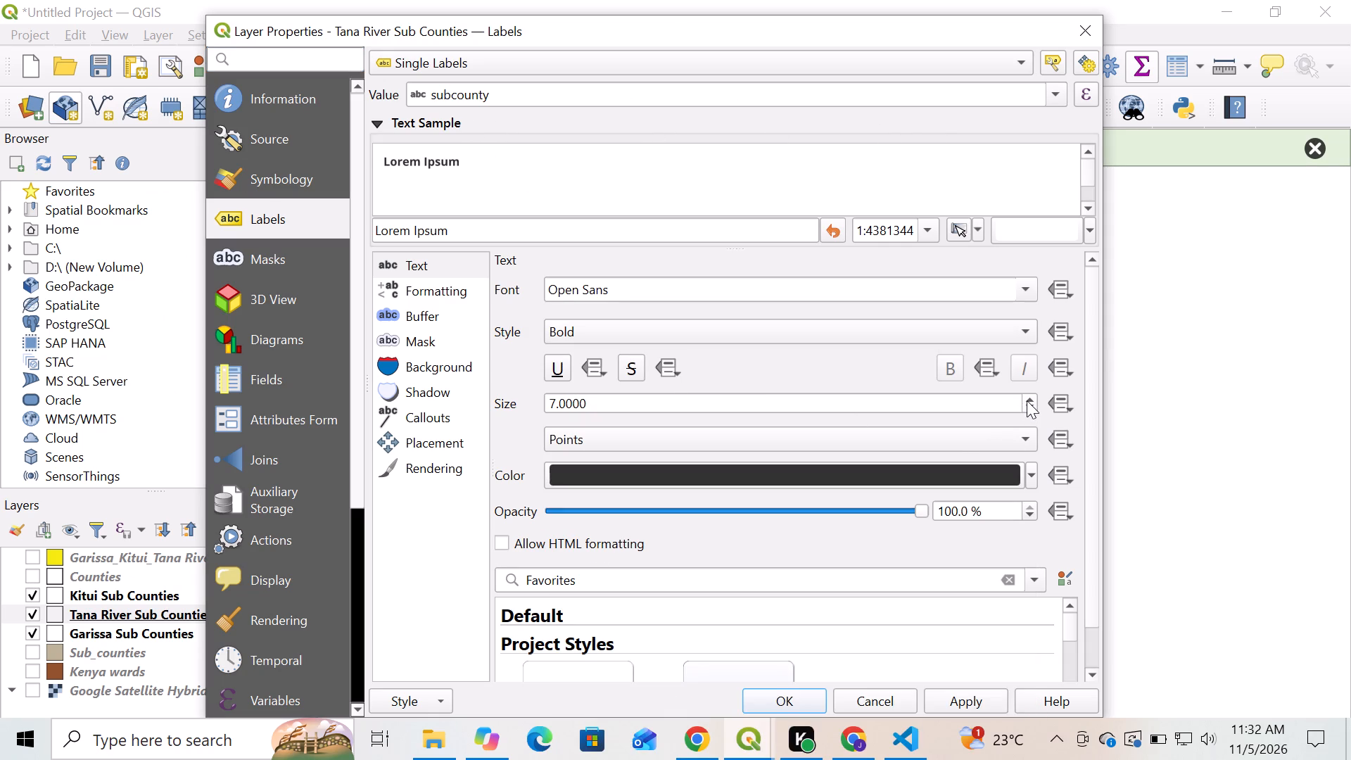
click(1027, 400)
click(970, 702)
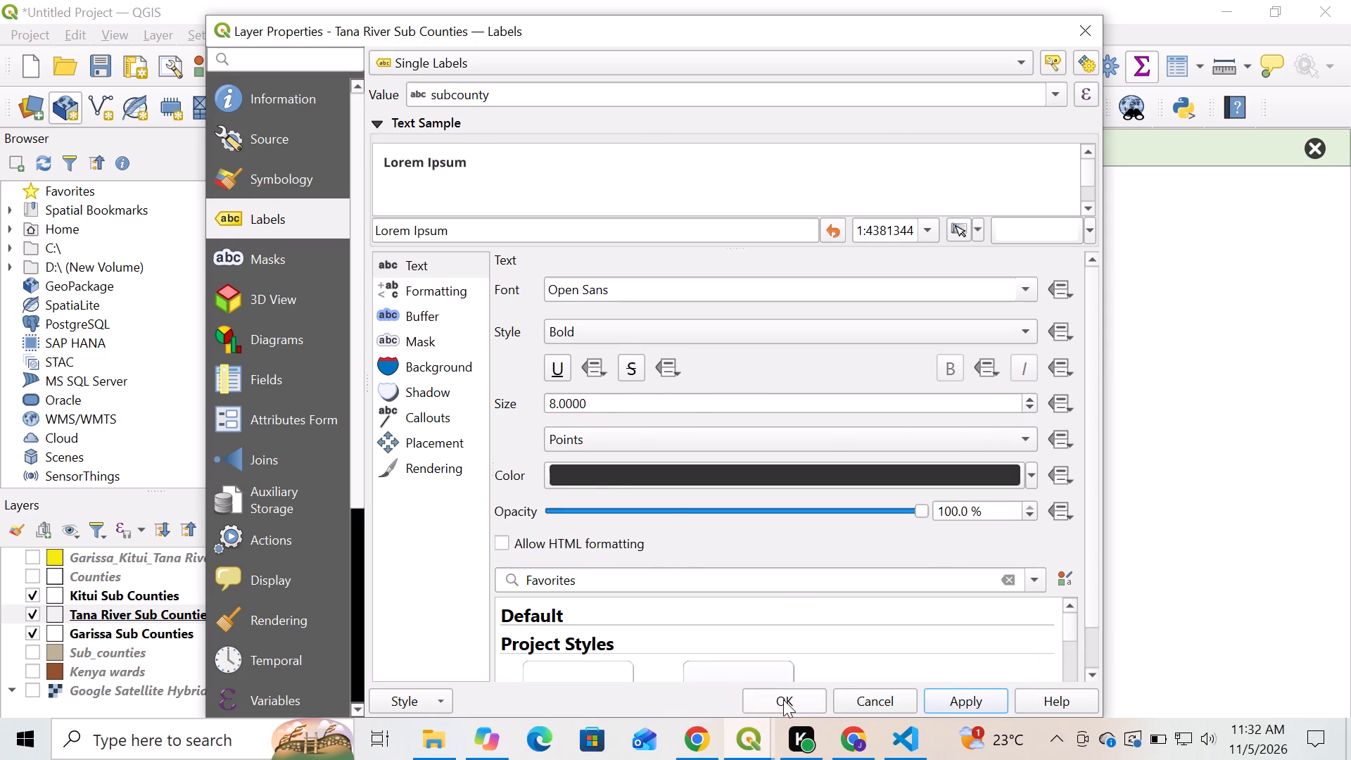
click(783, 699)
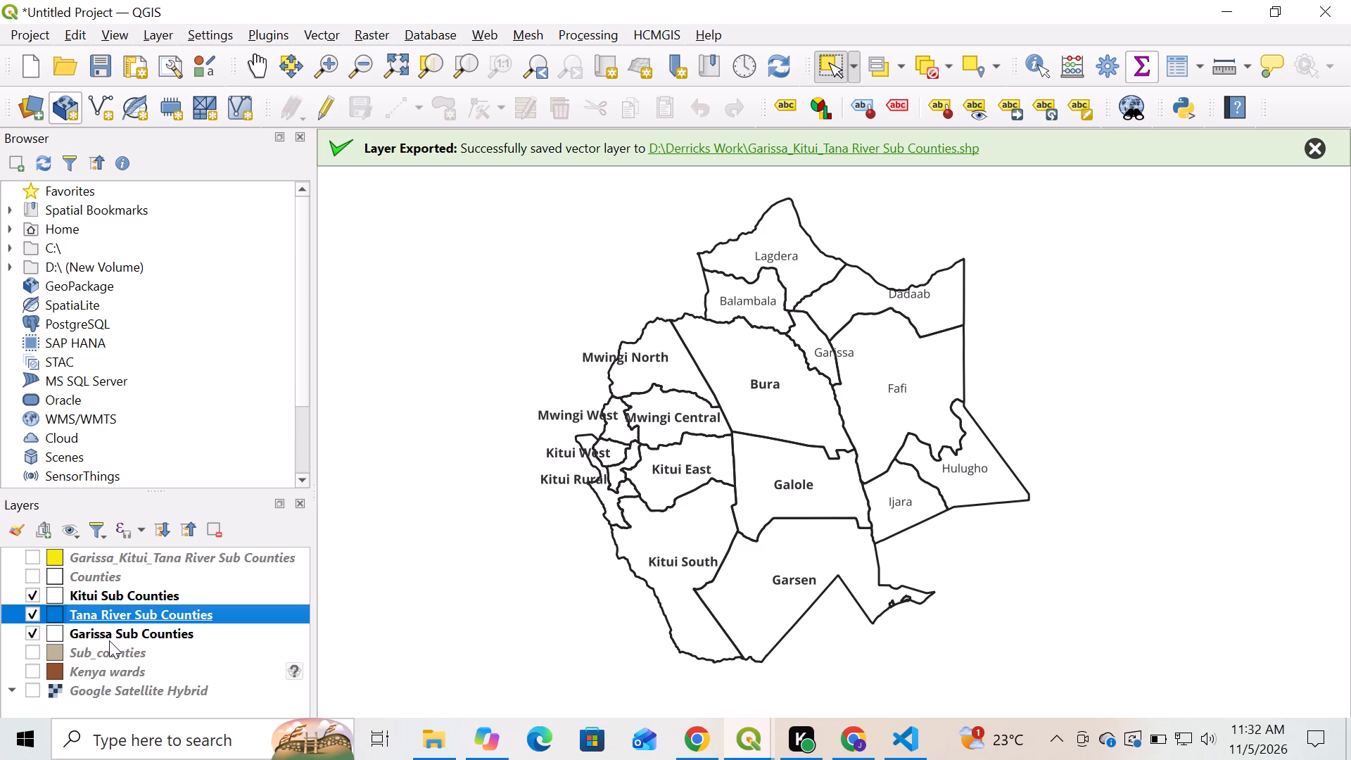
Set the Garissa Sub Counties labels to Bold style at size 8 points.
click(109, 640)
right_click(108, 640)
click(159, 623)
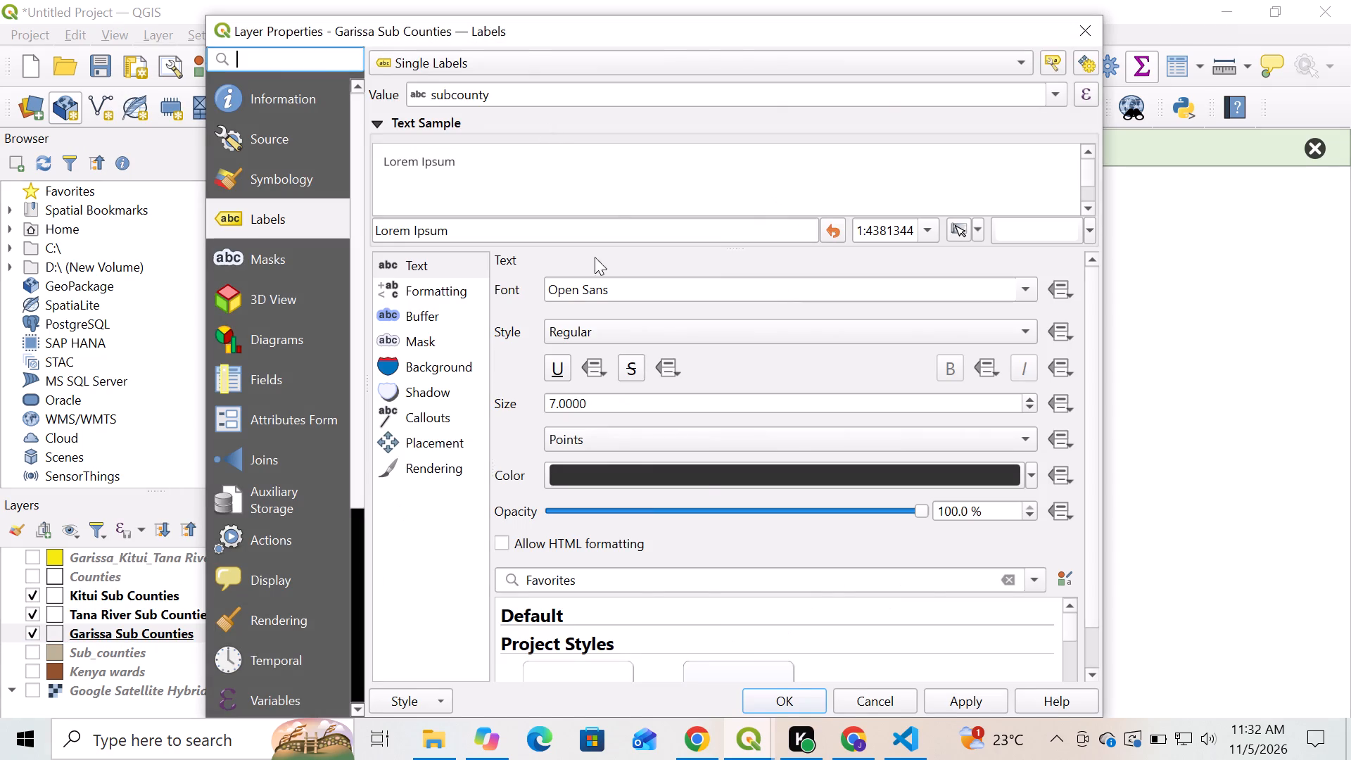
click(611, 338)
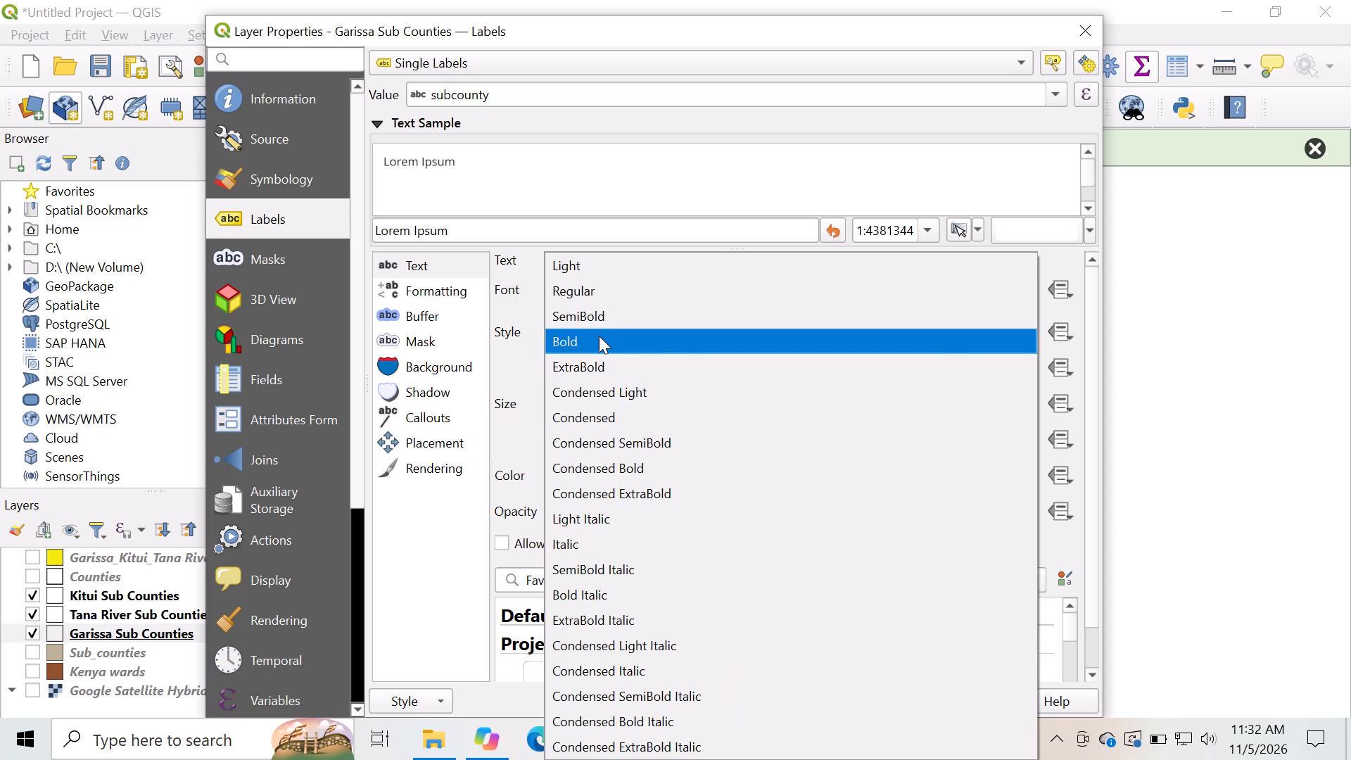
click(599, 336)
click(1027, 395)
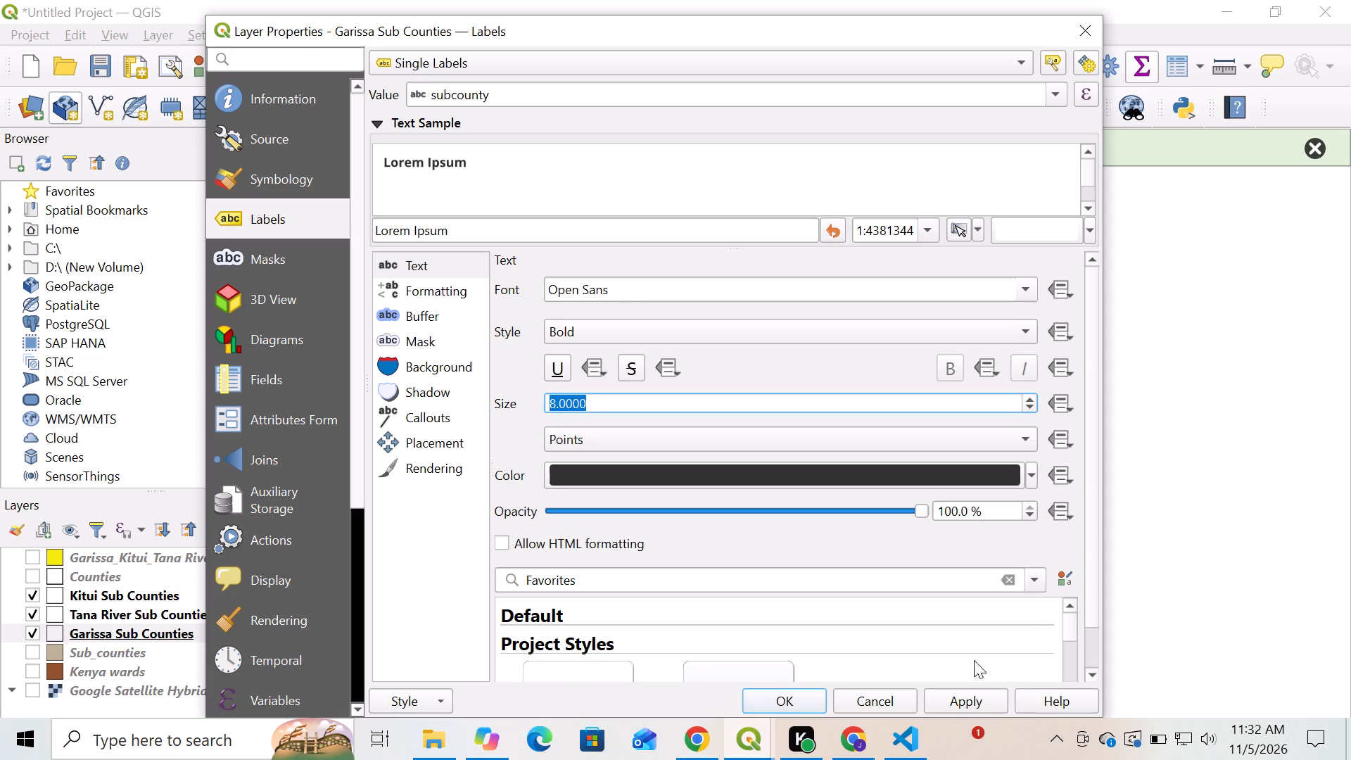
click(963, 709)
click(796, 701)
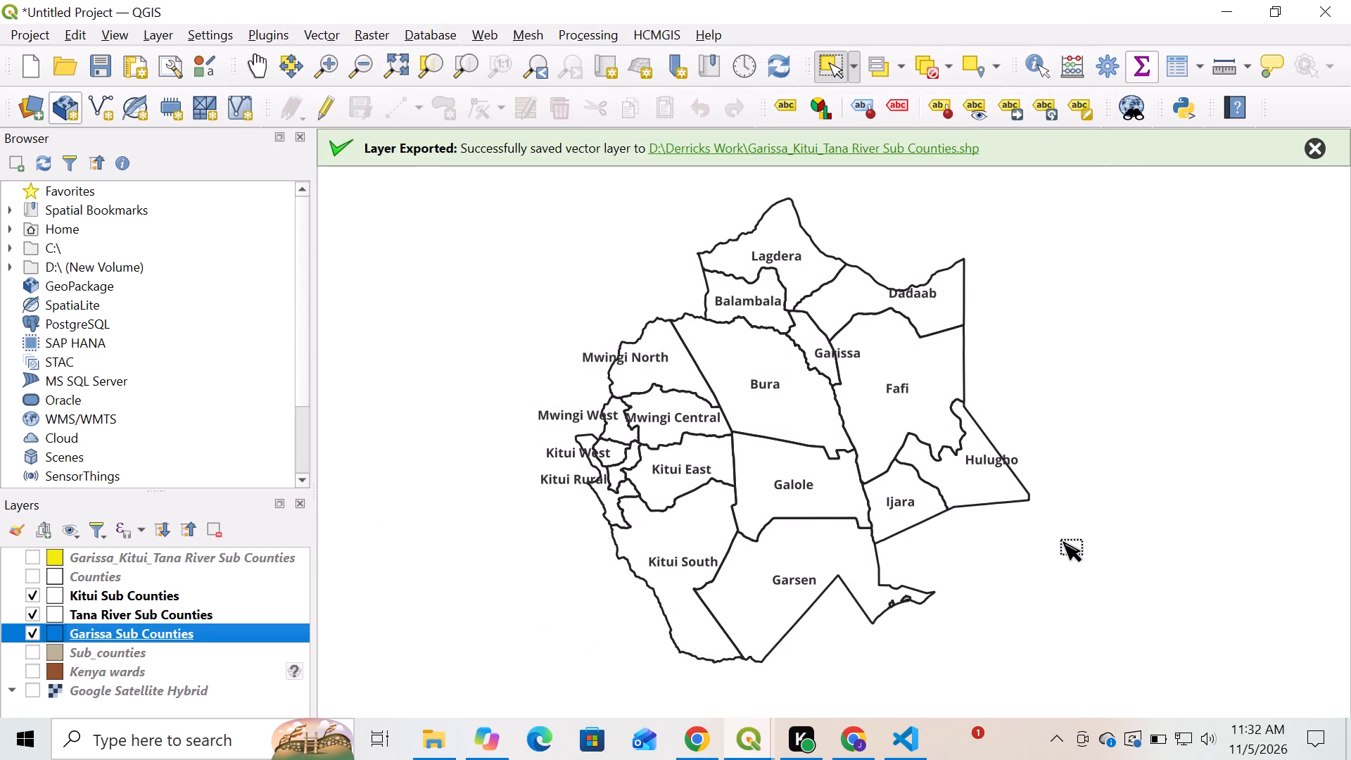
Return to the Study Area layout, unlock Map 2's layers to load the bold labels, and lock its layers and layer styles again.
click(754, 746)
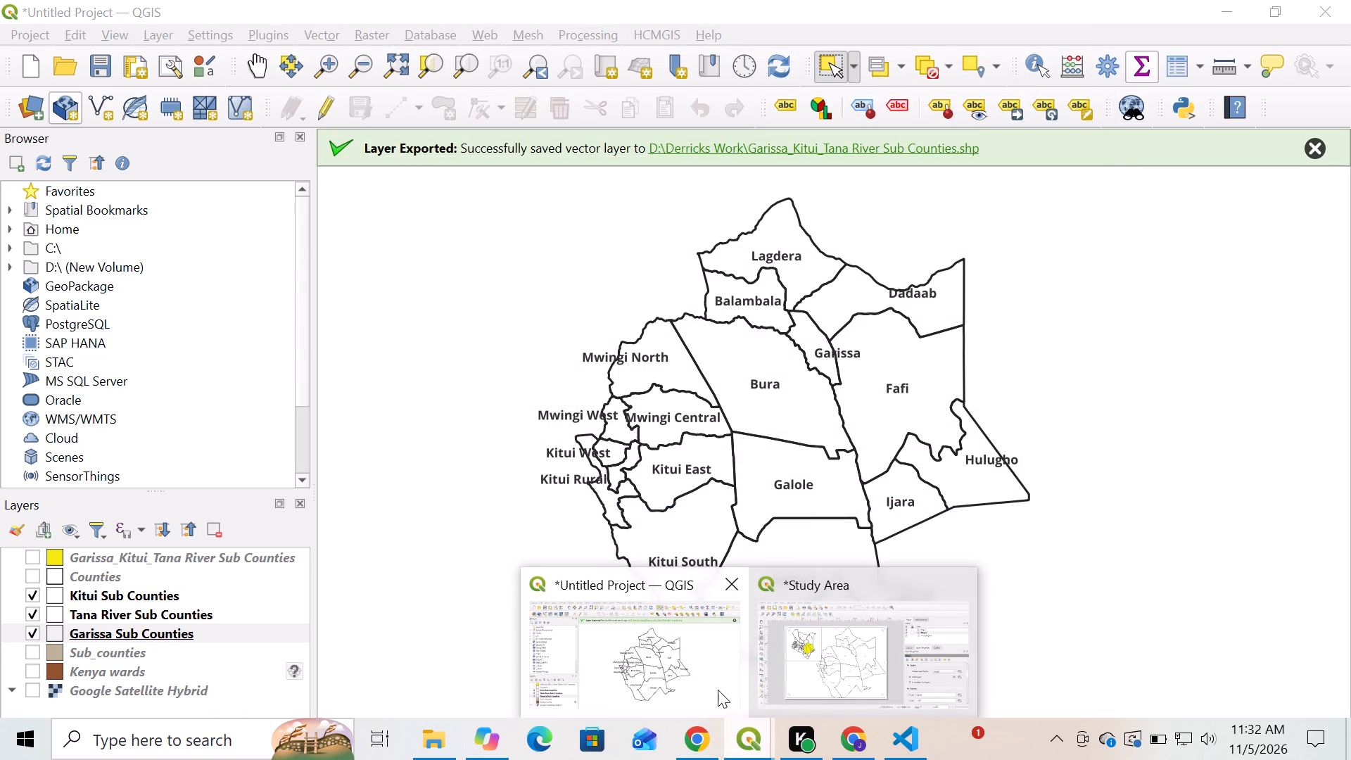
click(812, 682)
scroll(1112, 517, up, 2)
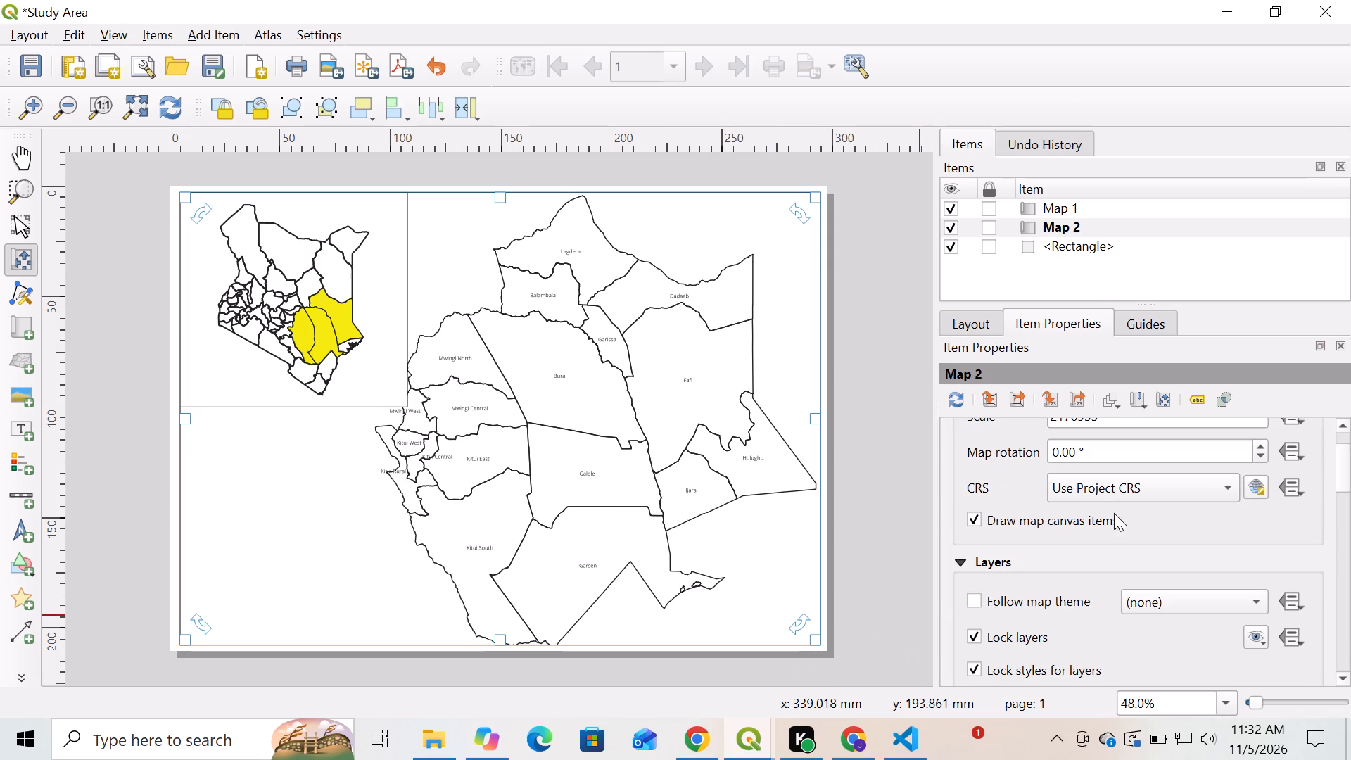
scroll(1115, 455, up, 2)
scroll(1336, 457, up, 2)
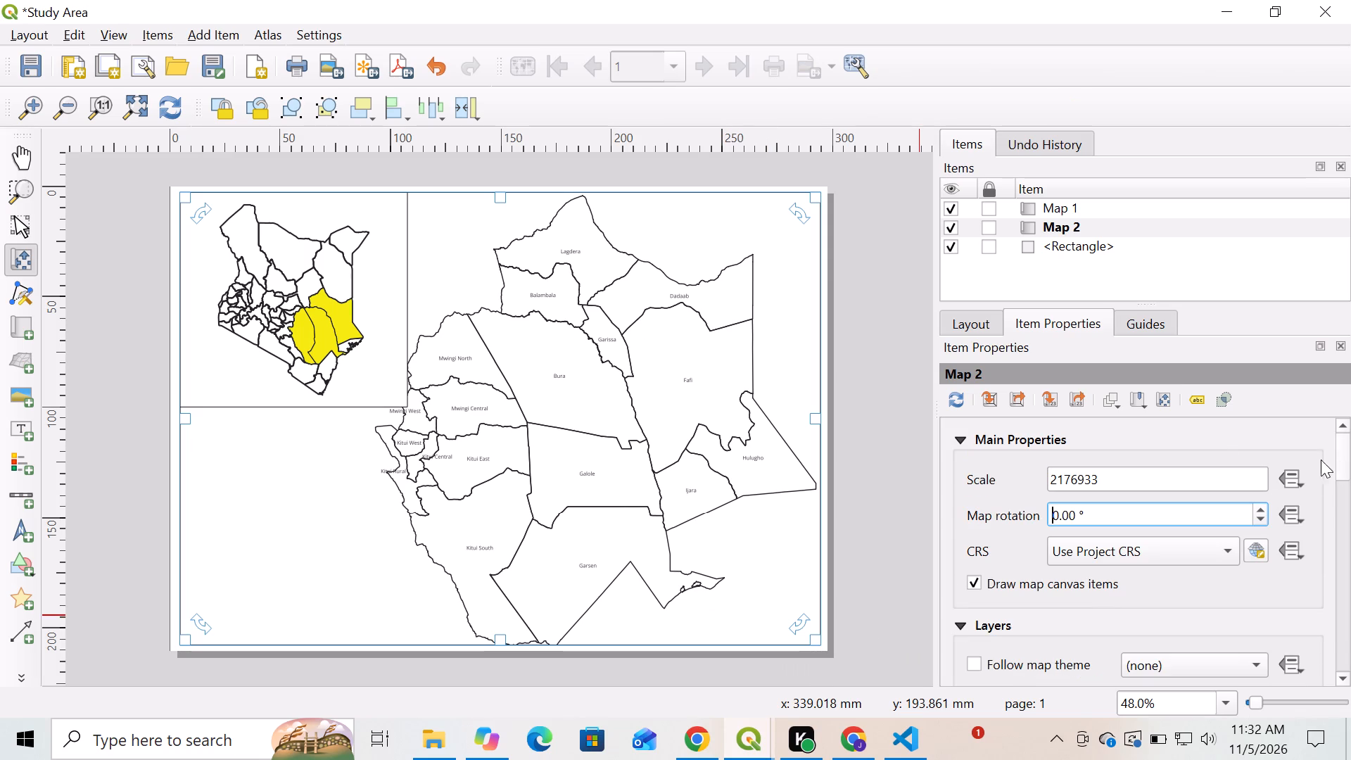
click(1129, 479)
key(Return)
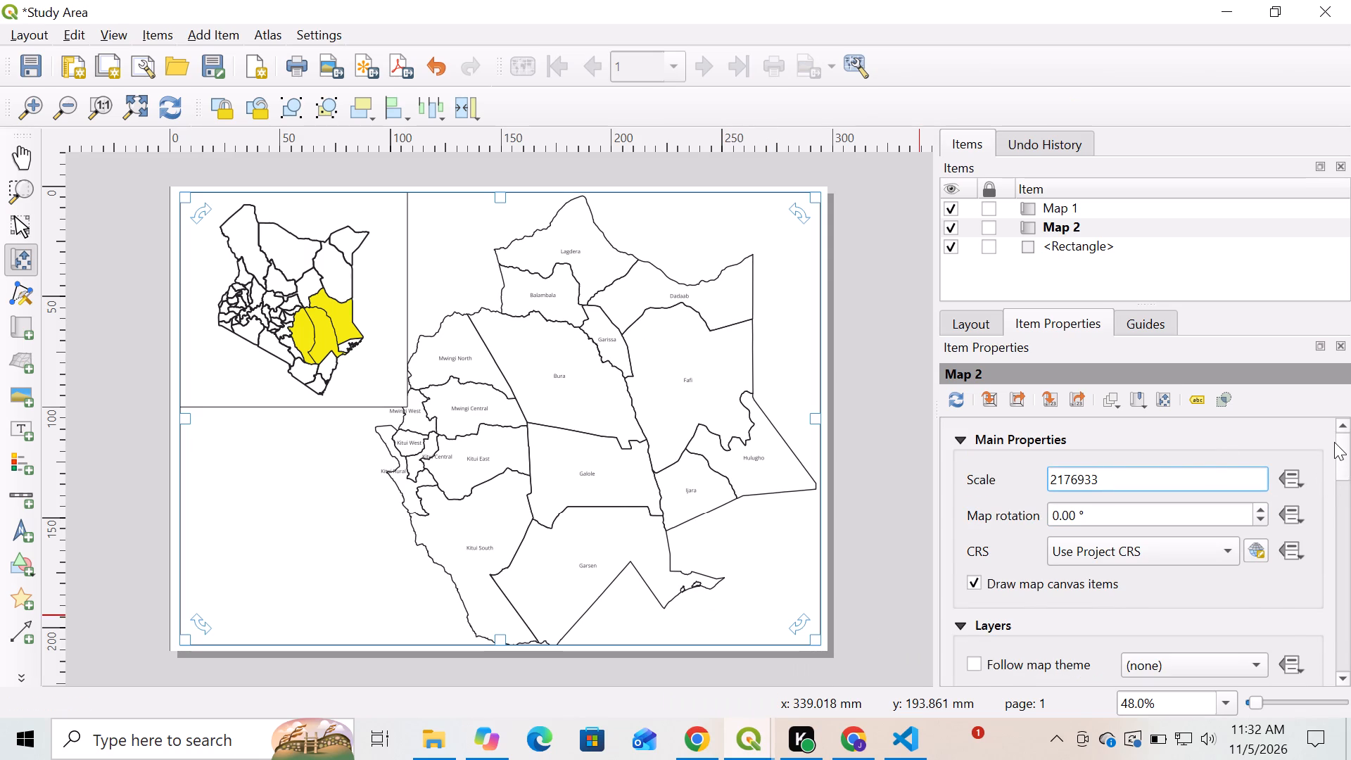
scroll(1334, 442, down, 1)
click(979, 640)
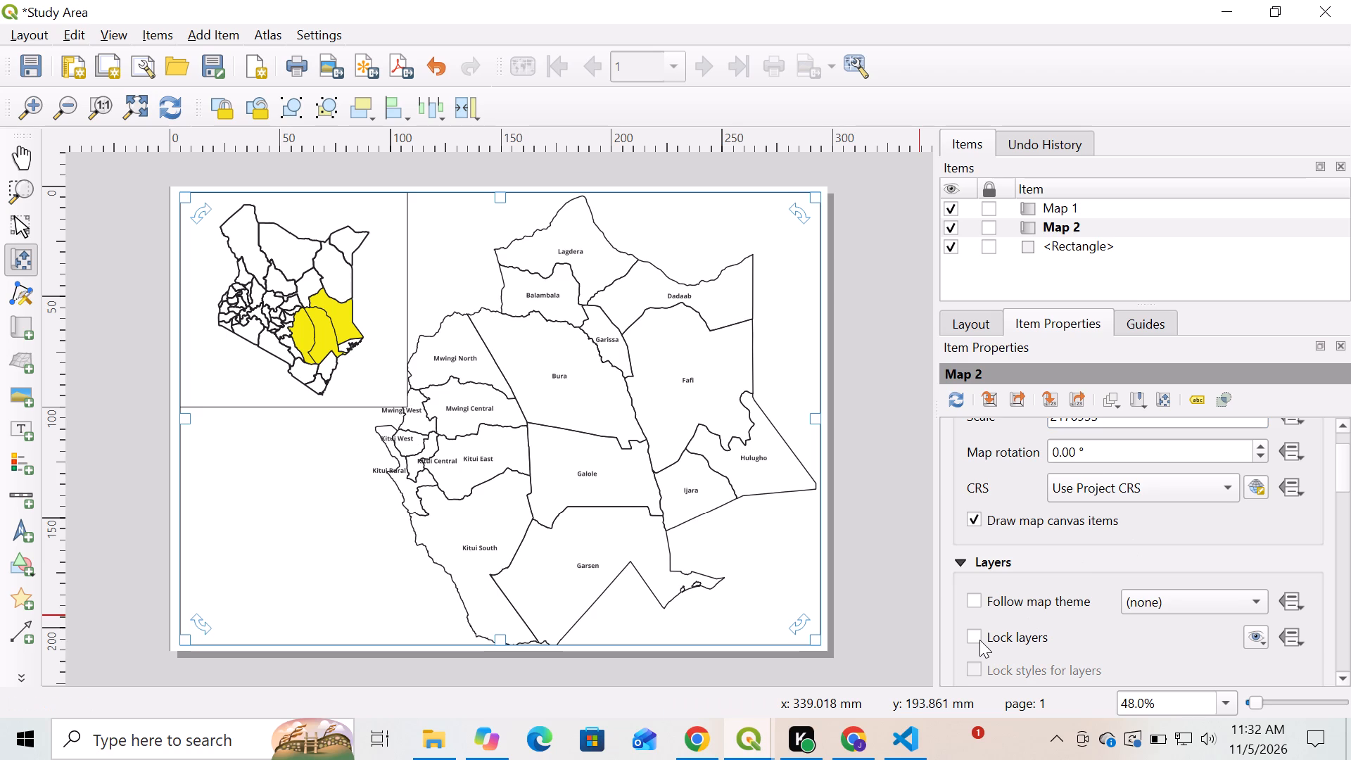
click(977, 637)
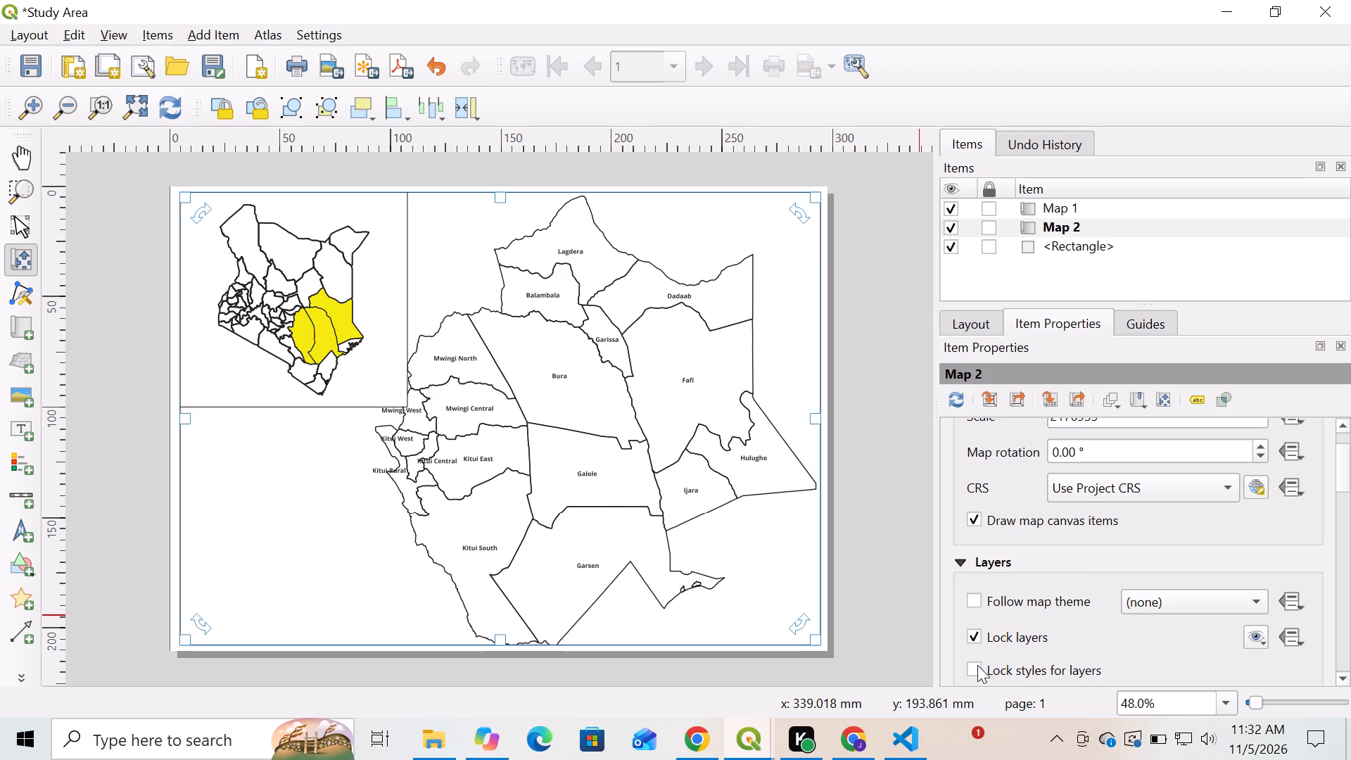
click(977, 665)
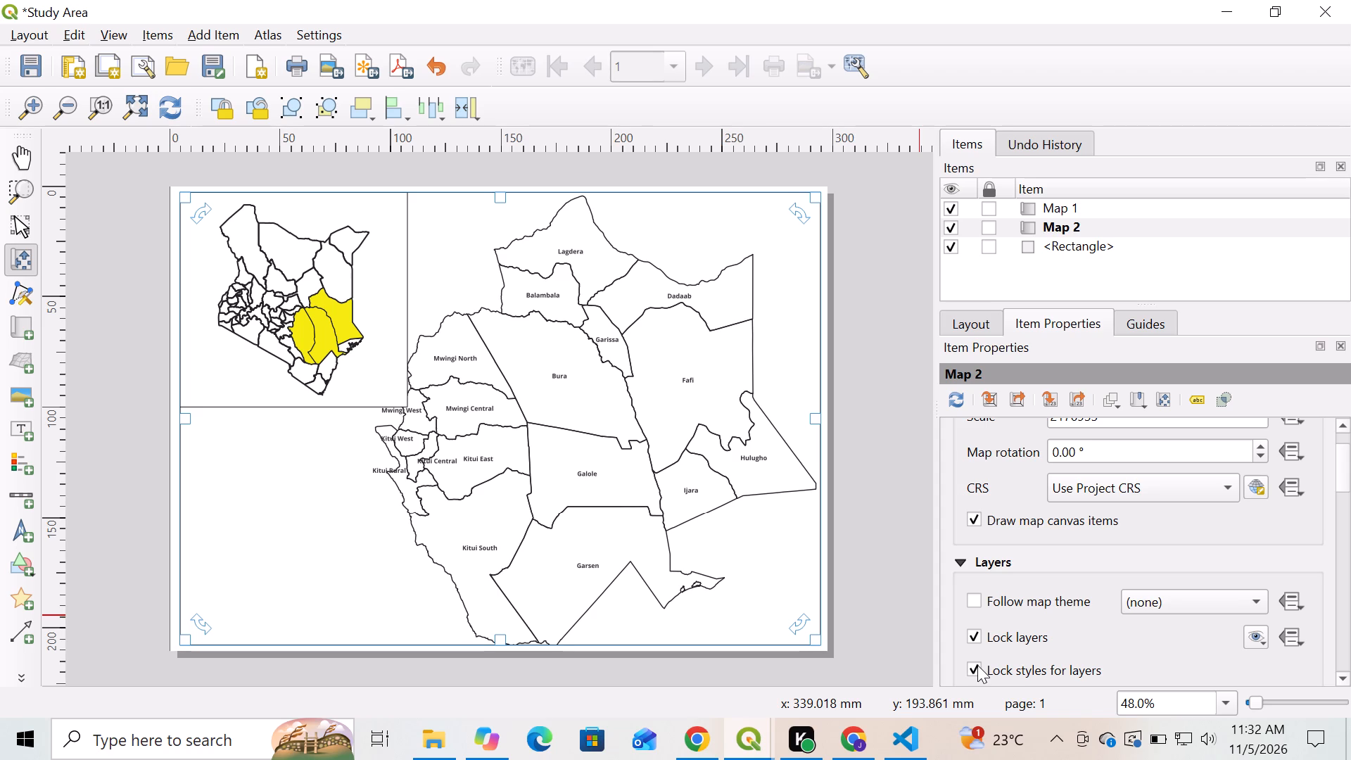
Switch to the main QGIS project window and set the Garissa Sub Counties label size to 10 points.
click(747, 739)
click(845, 666)
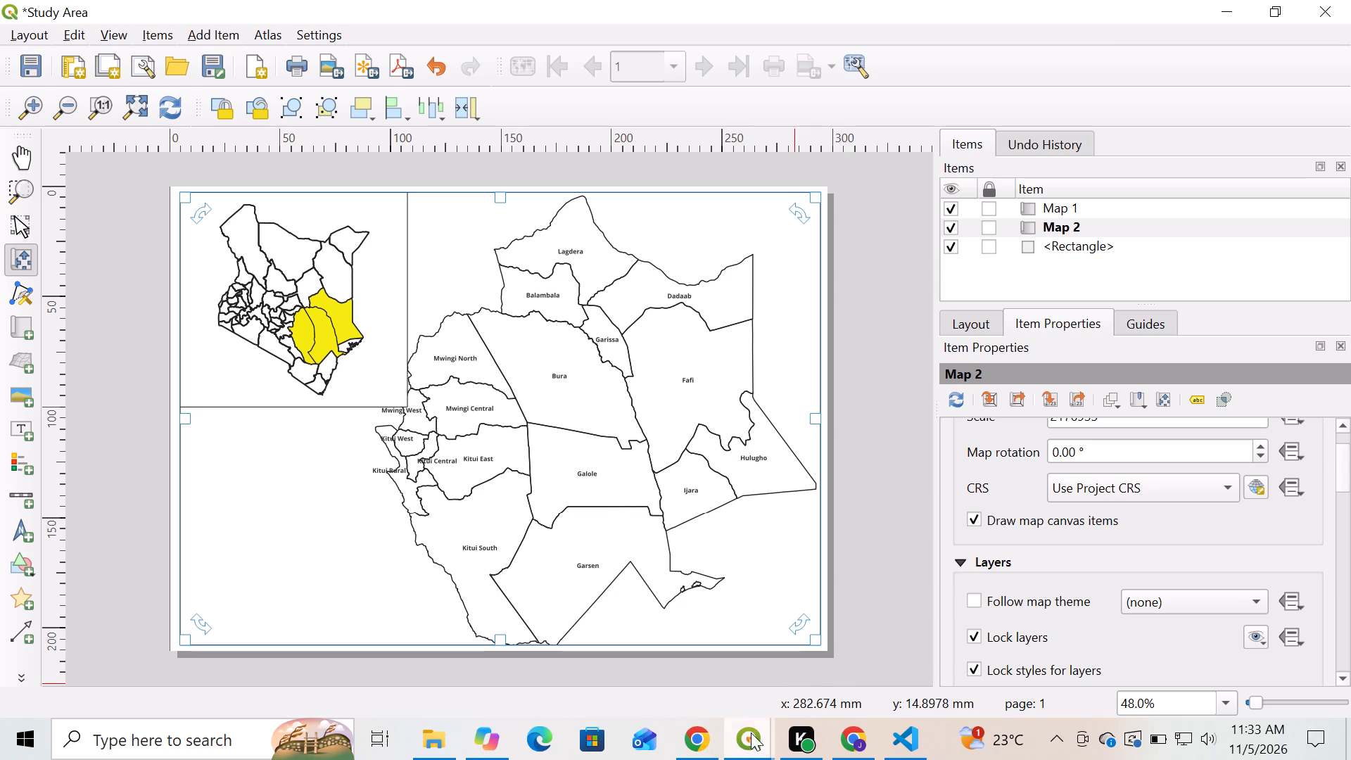
click(749, 738)
click(666, 677)
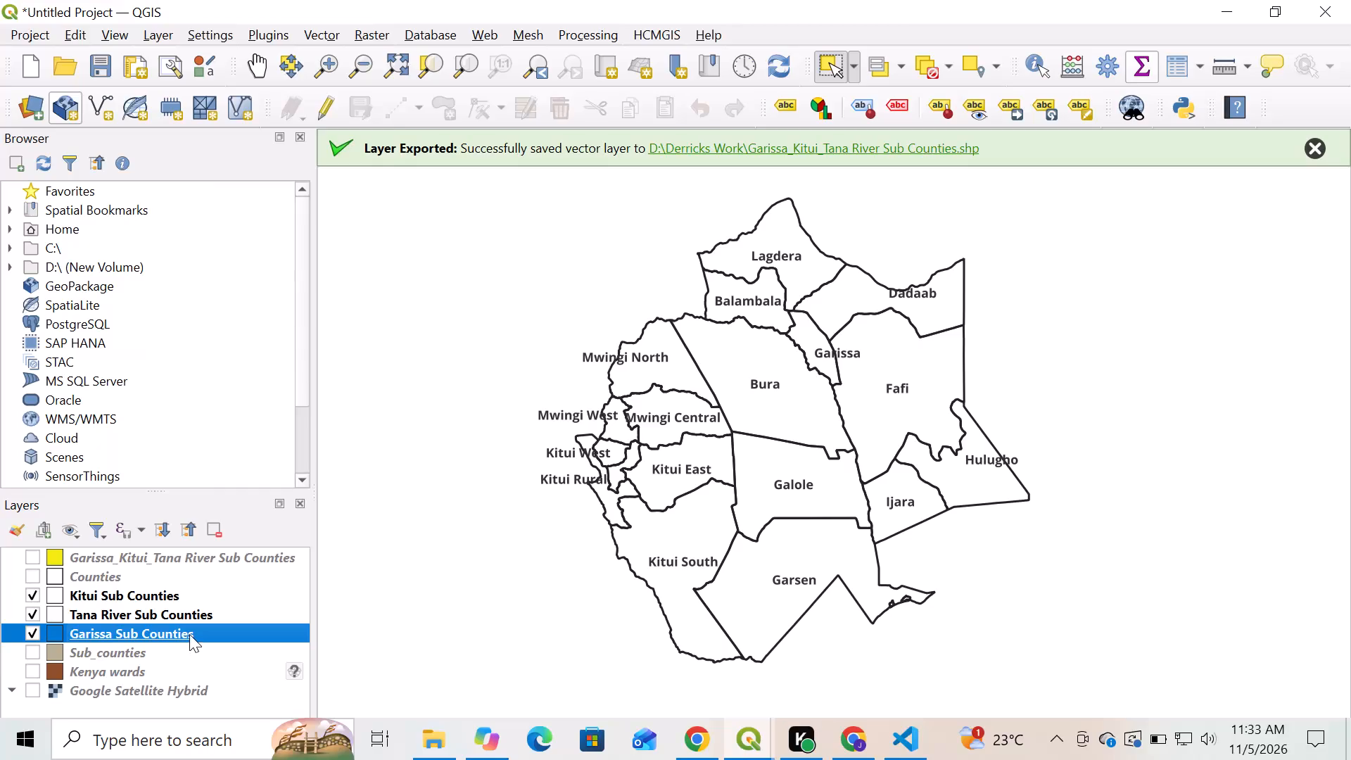
right_click(189, 634)
click(252, 631)
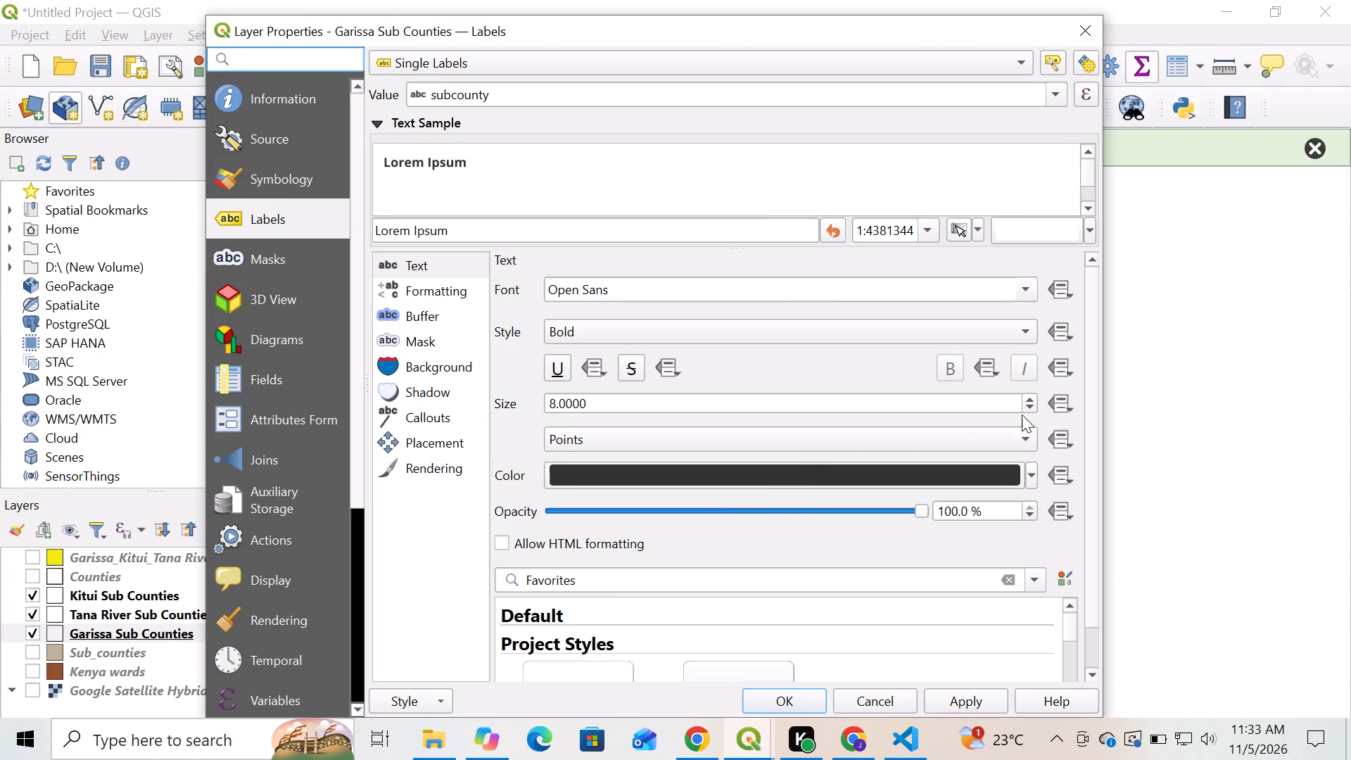
click(1033, 402)
click(1034, 406)
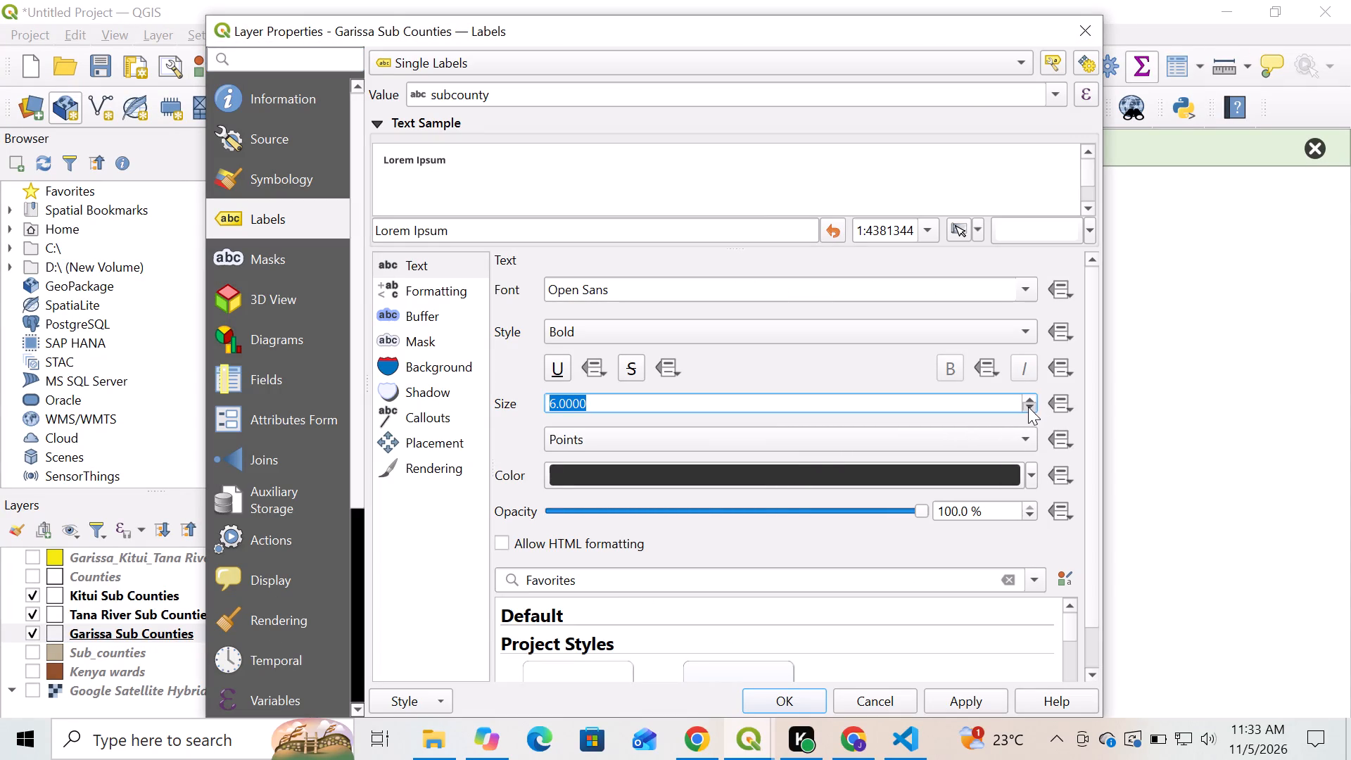
double_click(1027, 401)
click(1027, 401)
click(1025, 401)
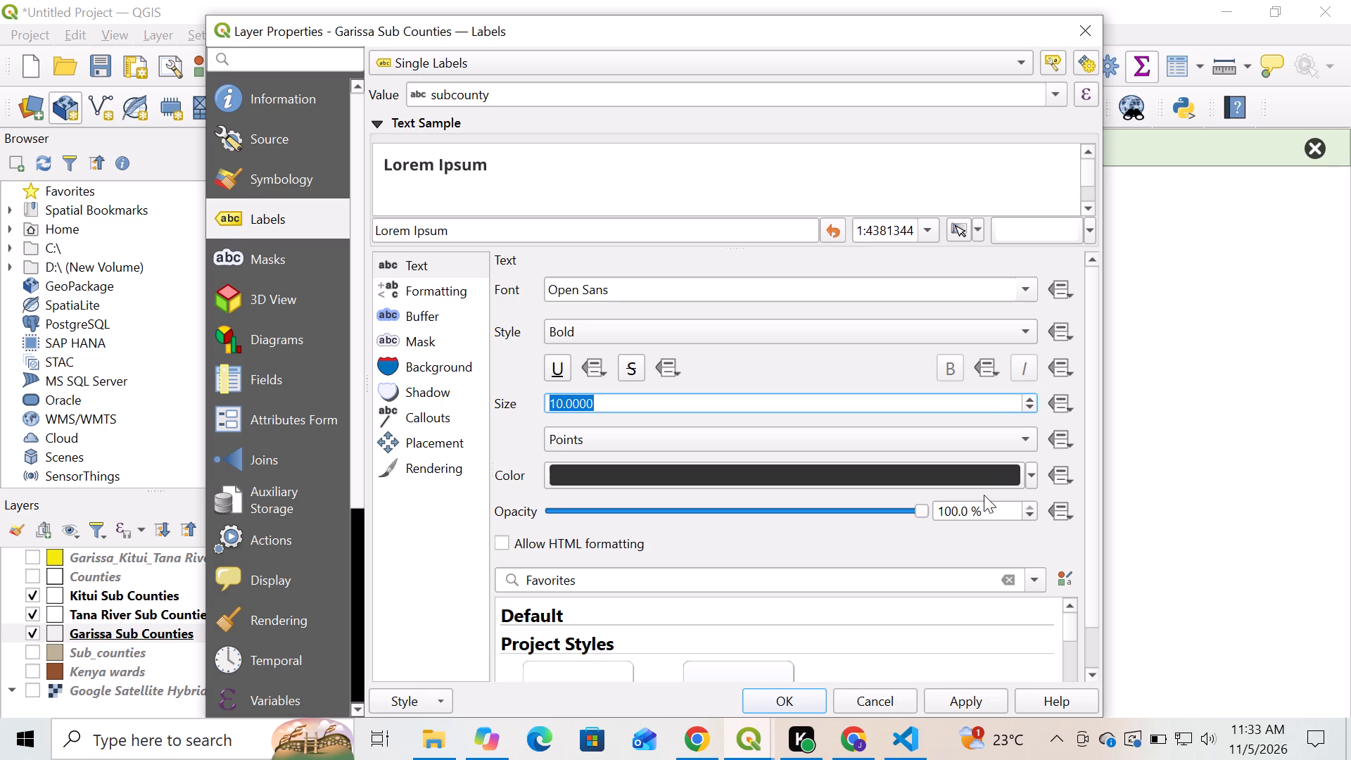
click(989, 695)
click(816, 698)
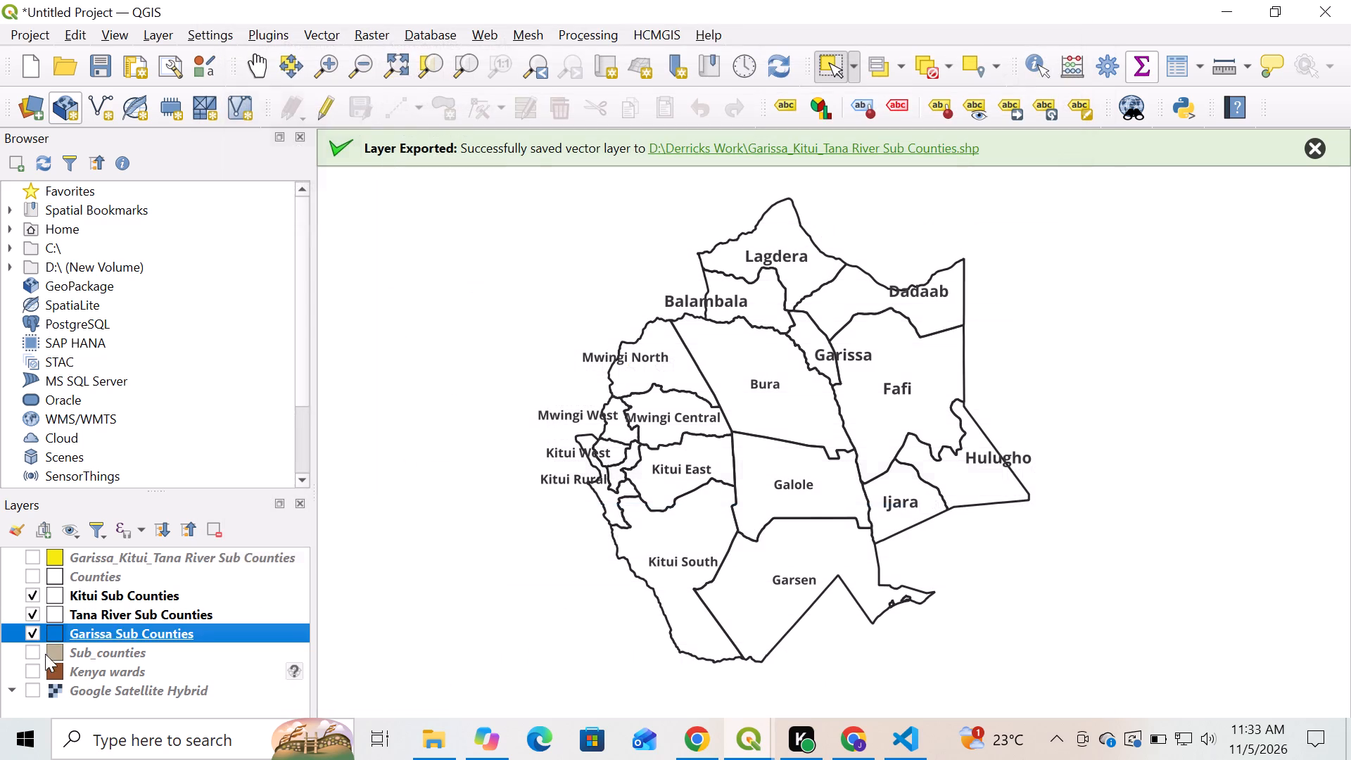
Set the Tana River Sub Counties label size to 10 points and apply it.
click(114, 614)
right_click(114, 614)
click(257, 596)
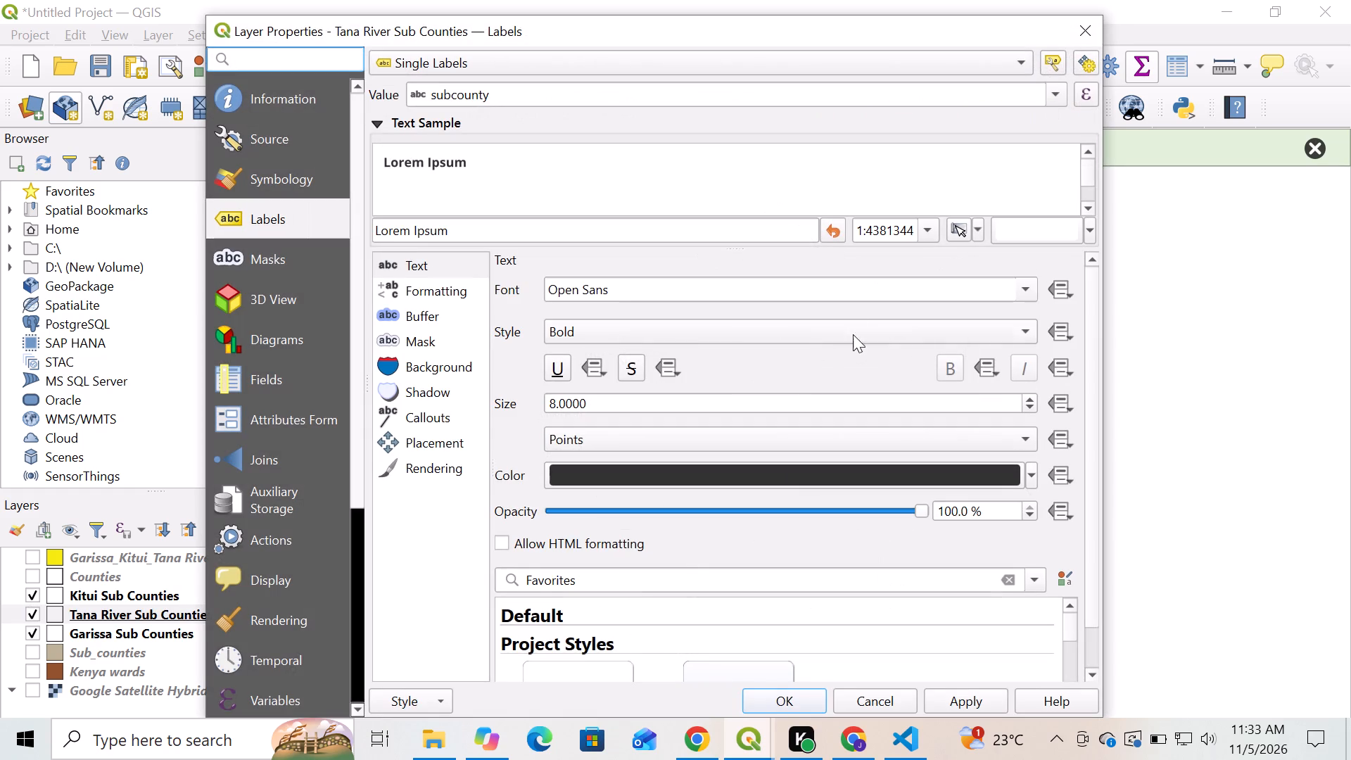
click(1029, 399)
click(1027, 403)
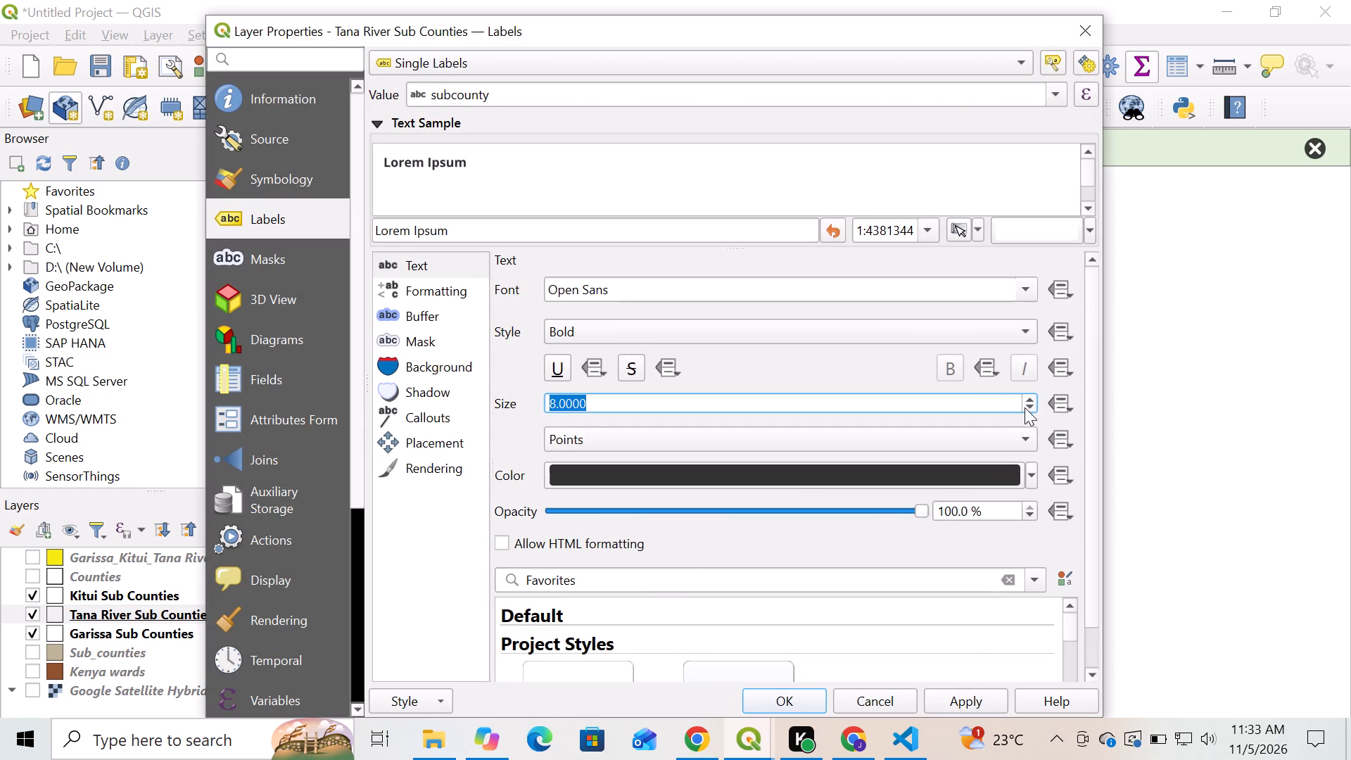
click(1029, 399)
click(1025, 396)
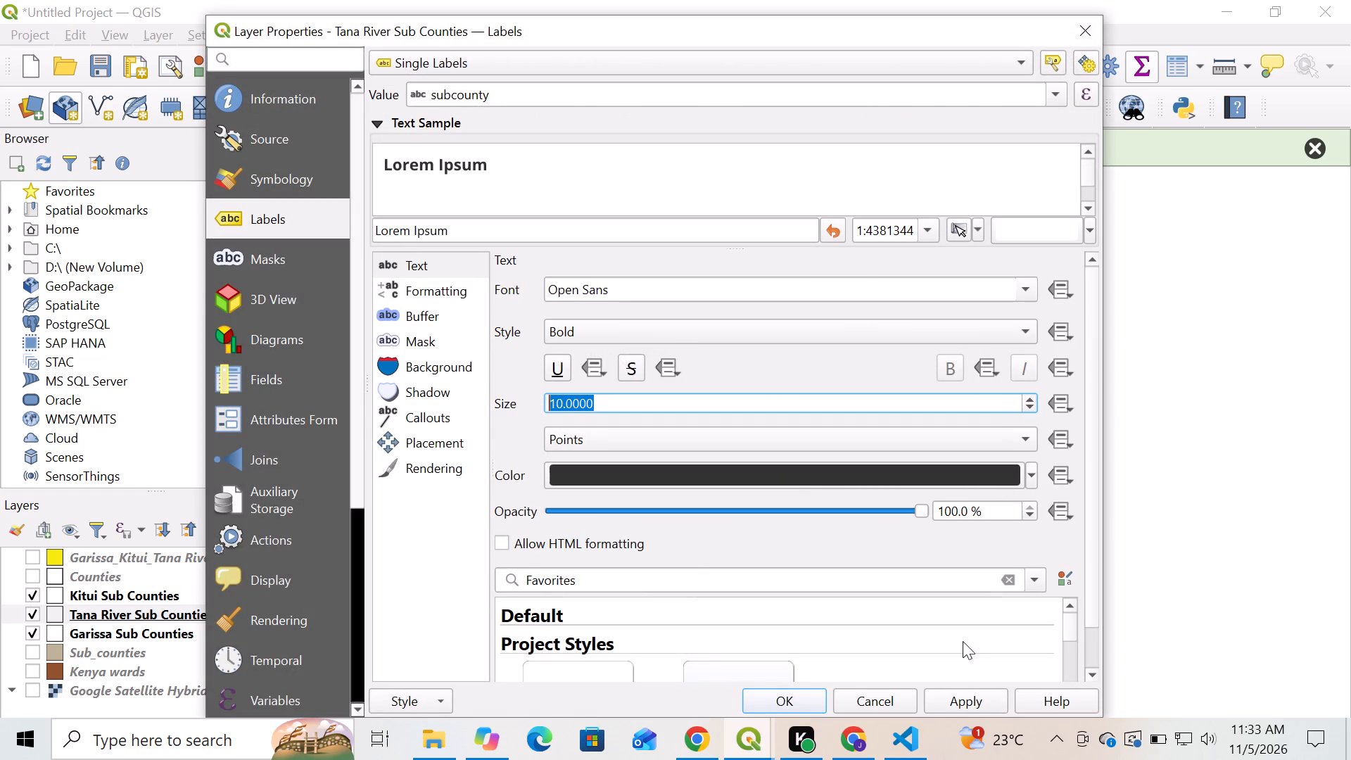
click(961, 704)
click(782, 705)
Set the Kitui Sub Counties label size to 10 points and apply it.
click(153, 593)
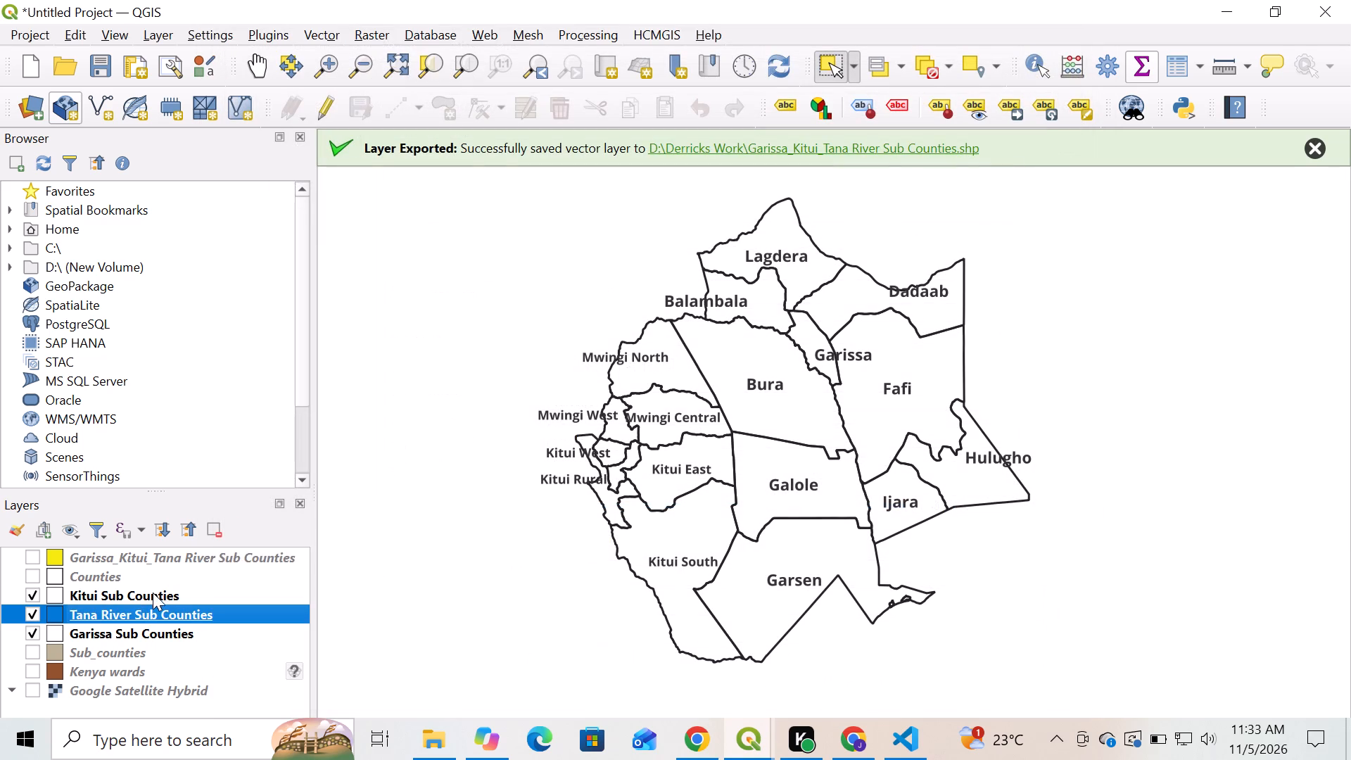
right_click(153, 593)
click(194, 585)
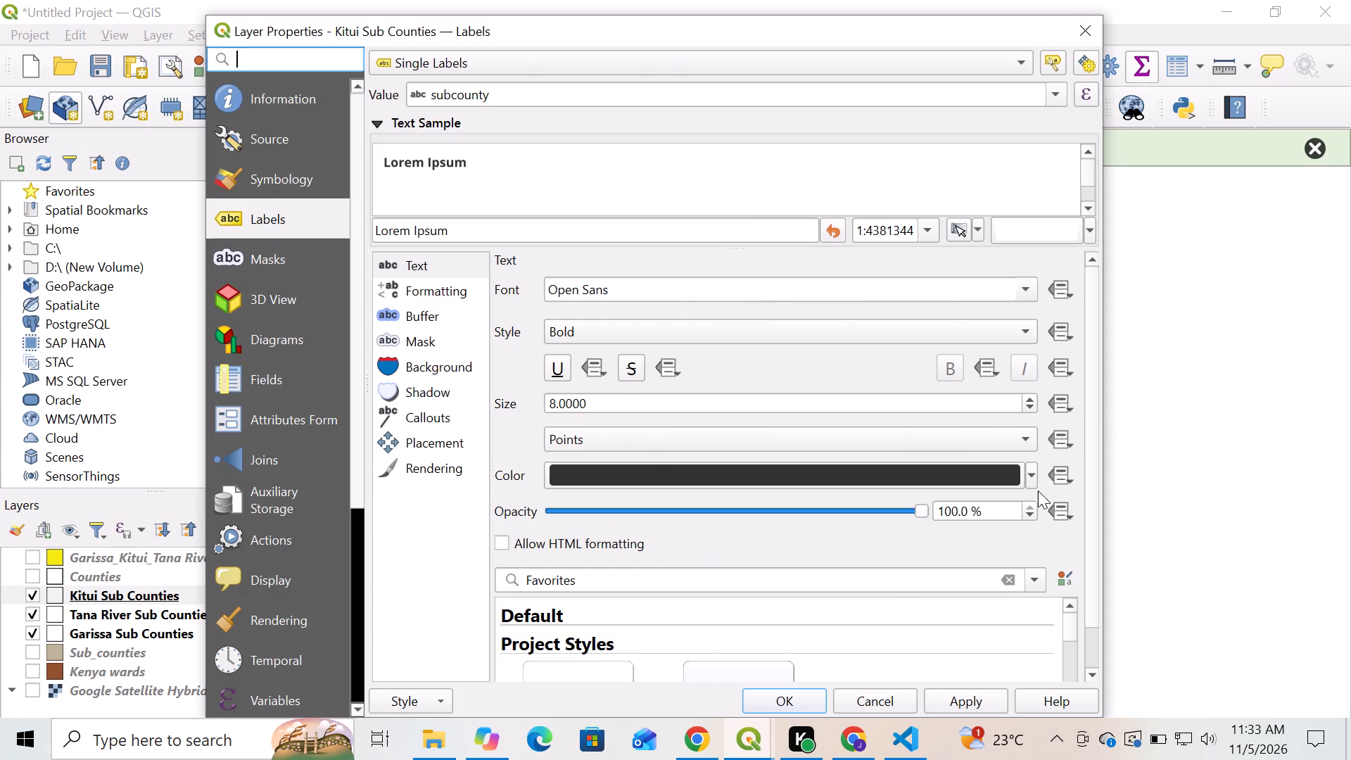
click(1029, 398)
click(1029, 400)
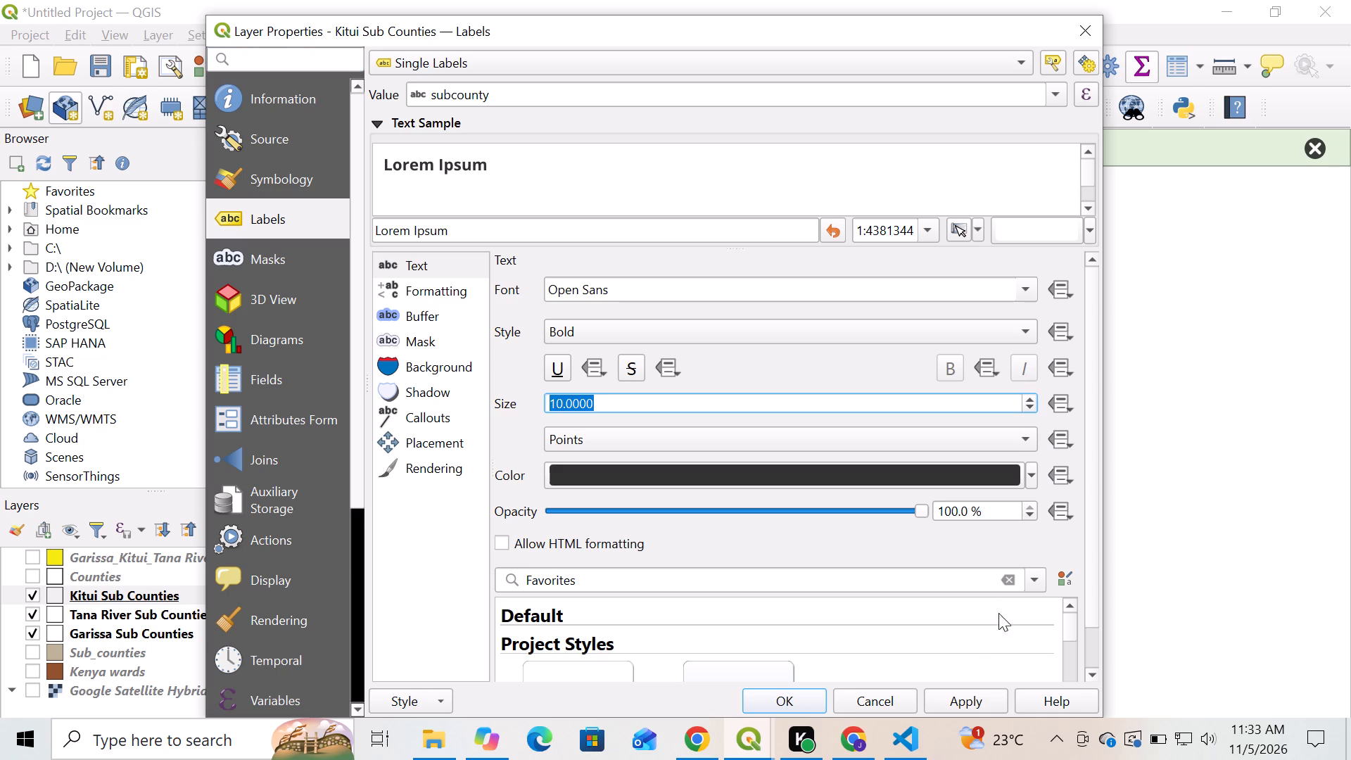
click(985, 698)
click(787, 704)
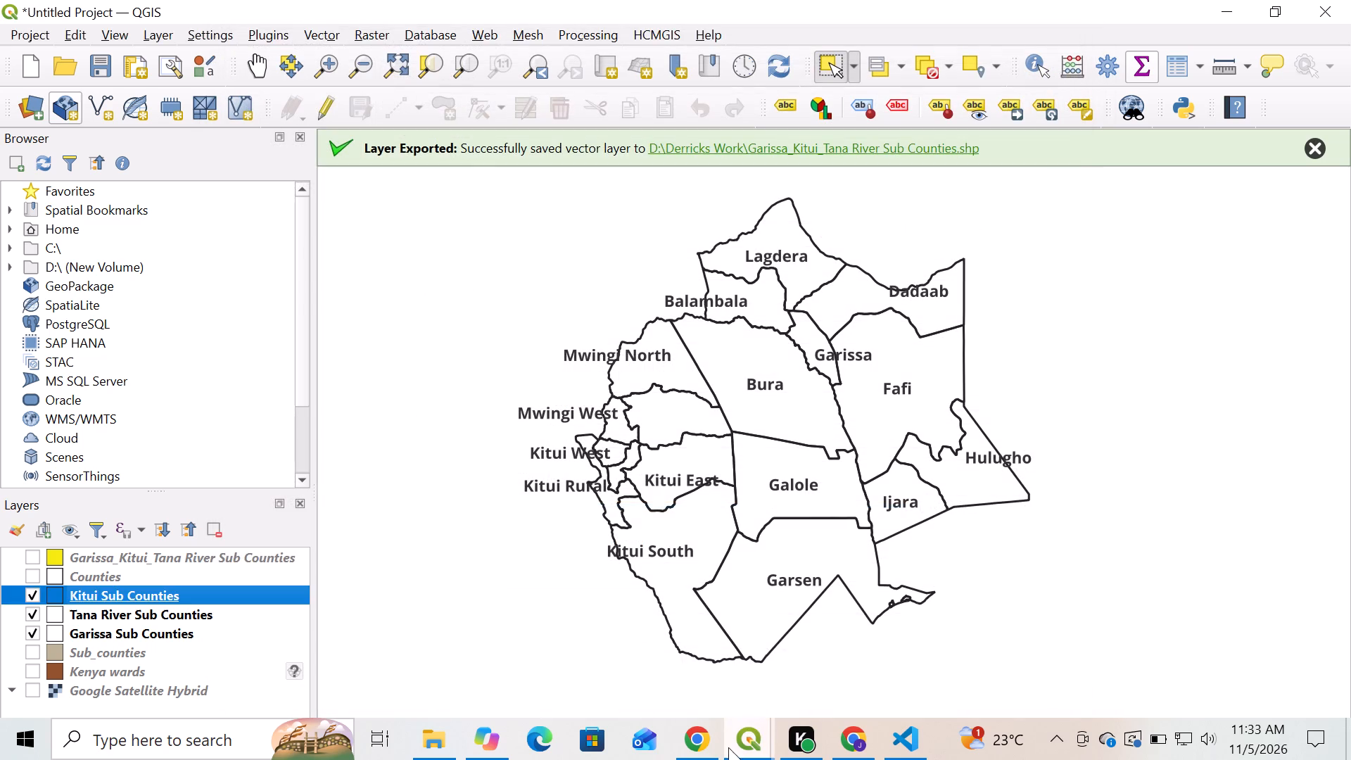
Return to the Study Area layout, unlock Map 2's layers to refresh the labels, and lock its layers and layer styles again.
click(758, 736)
click(657, 661)
click(751, 734)
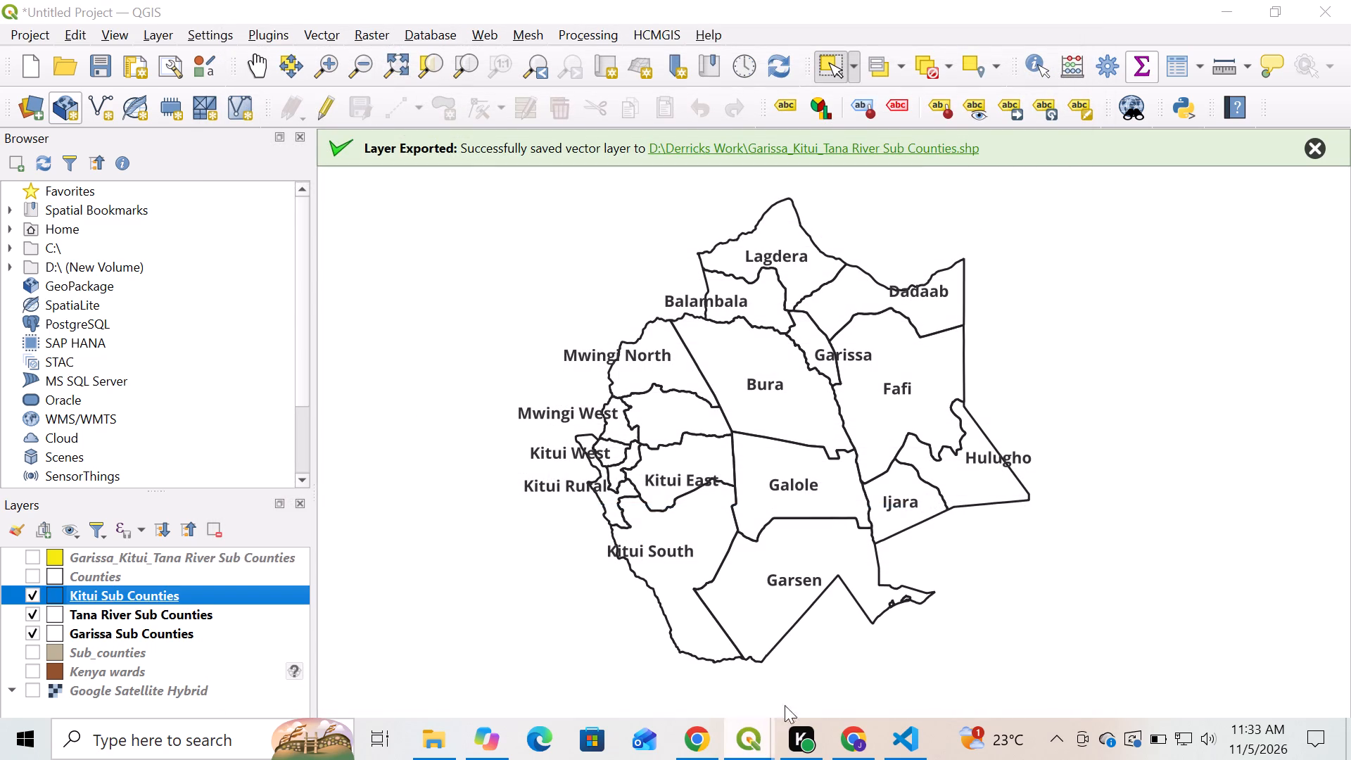
click(818, 672)
click(974, 670)
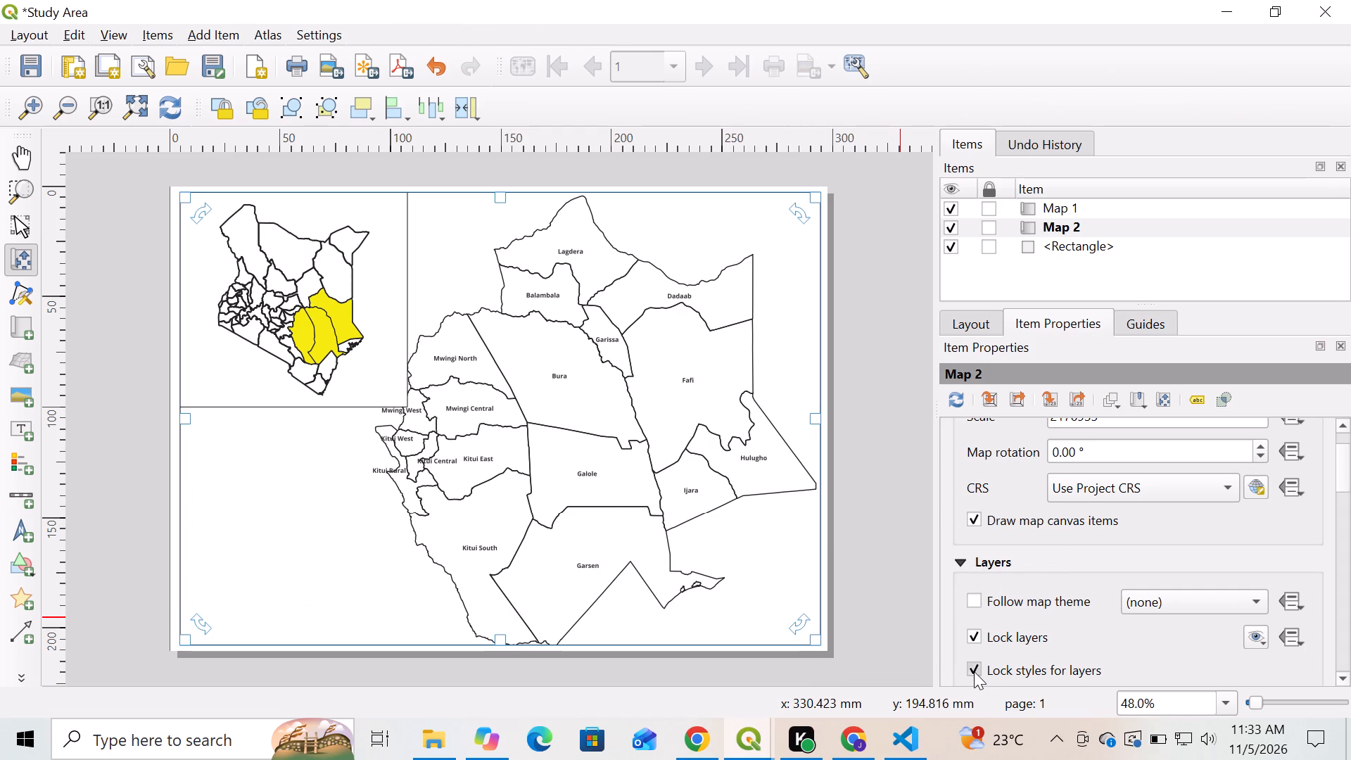
click(974, 671)
click(976, 631)
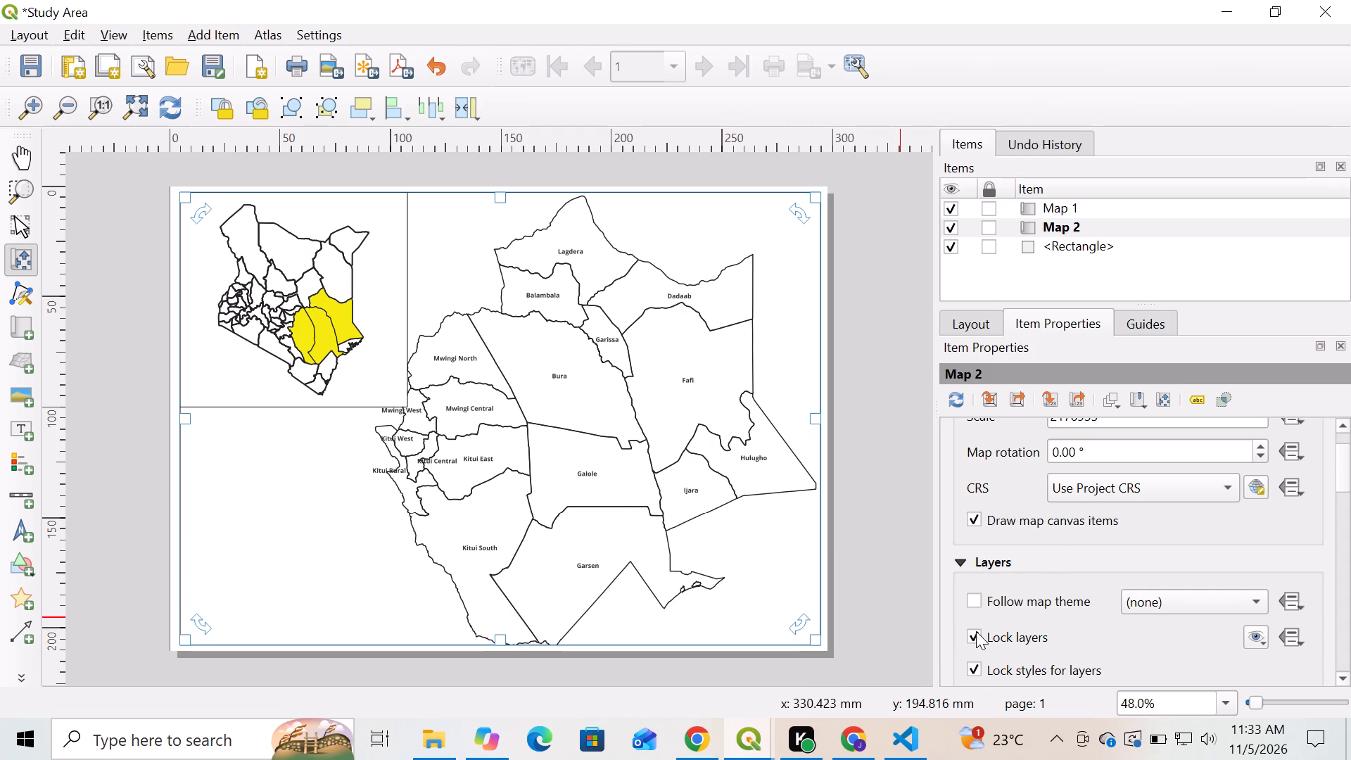
click(976, 633)
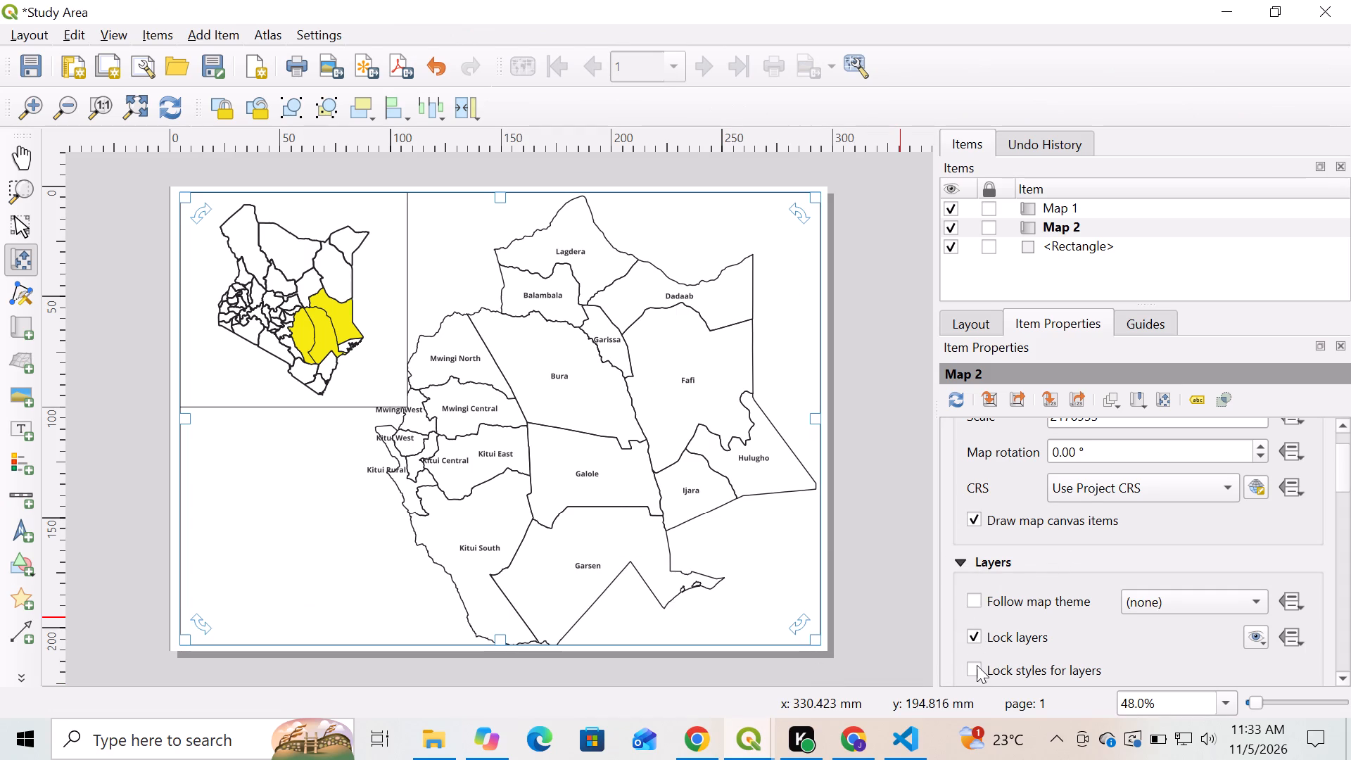
click(977, 665)
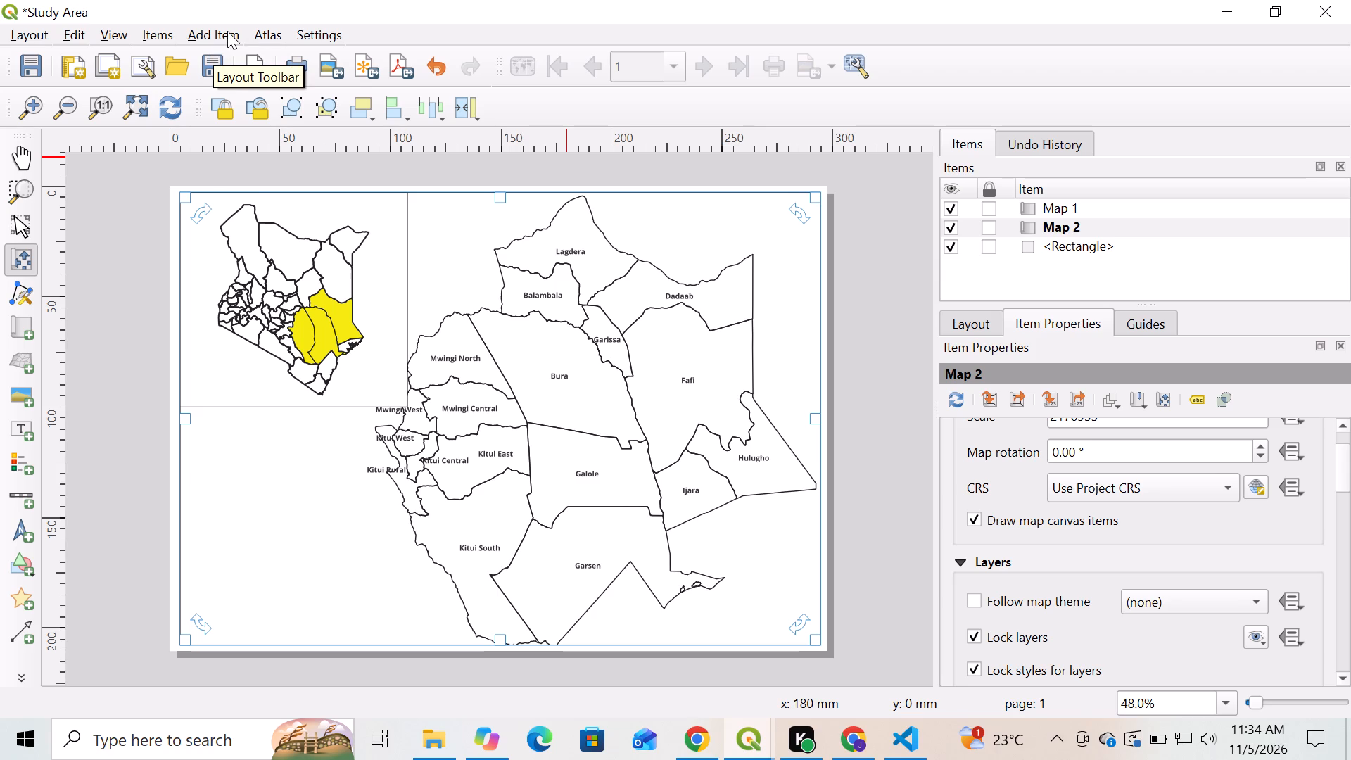
Add a legend in the empty area below the Kenya map and title it "Legend".
click(227, 31)
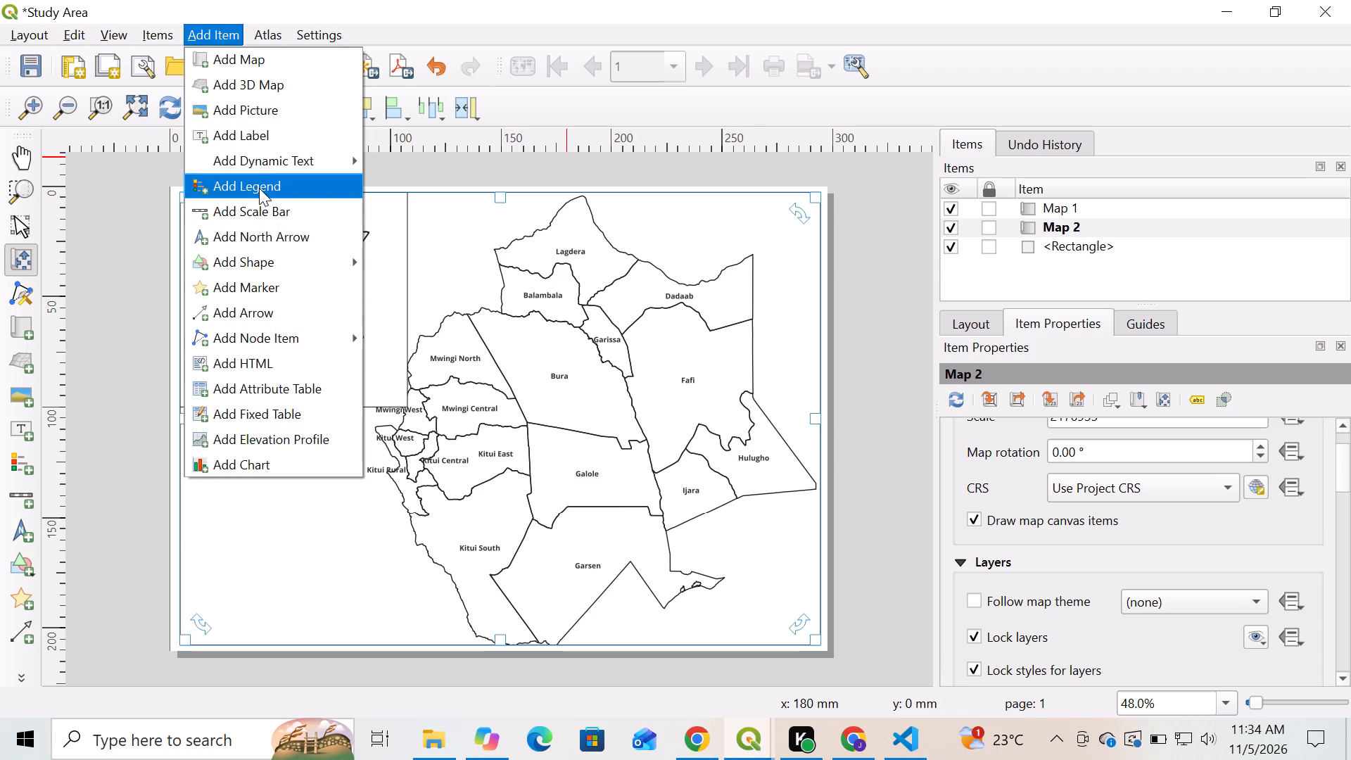
click(259, 188)
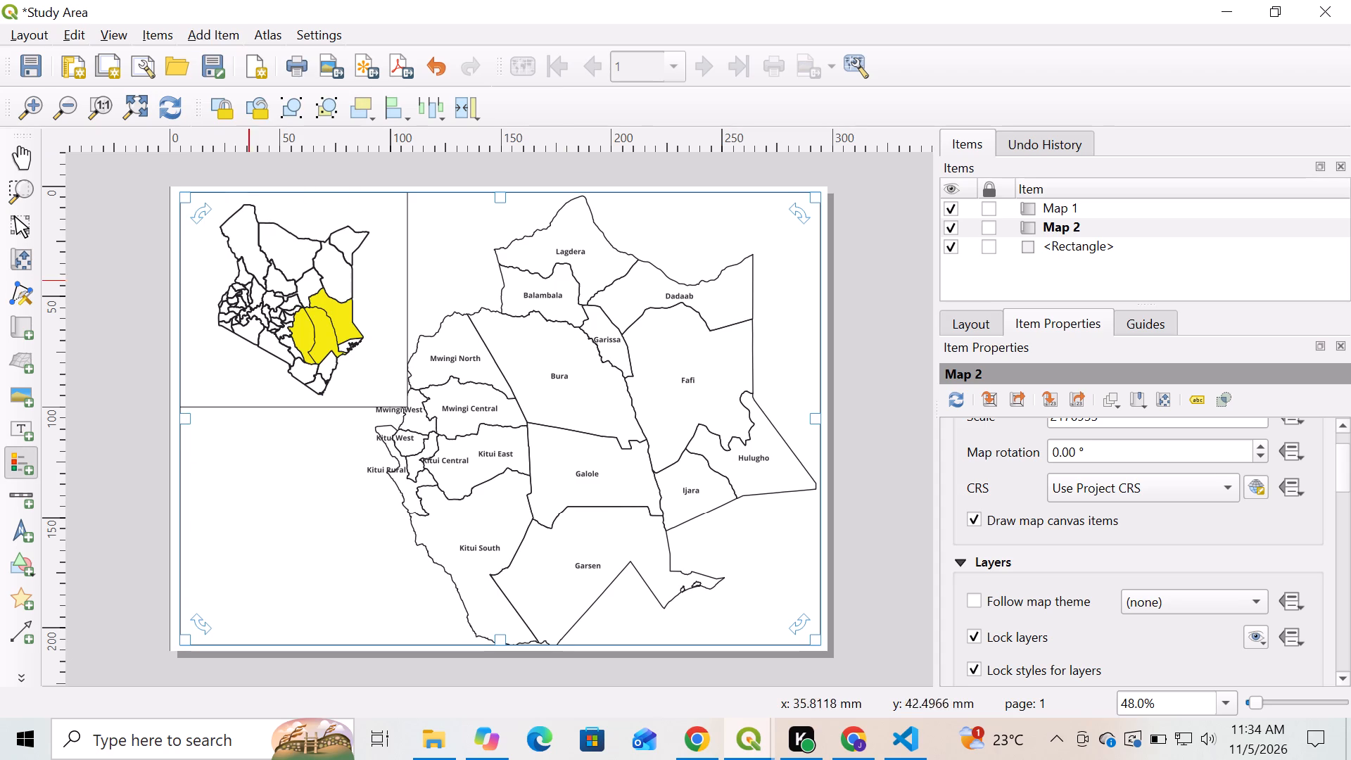
drag(191, 437, 358, 565)
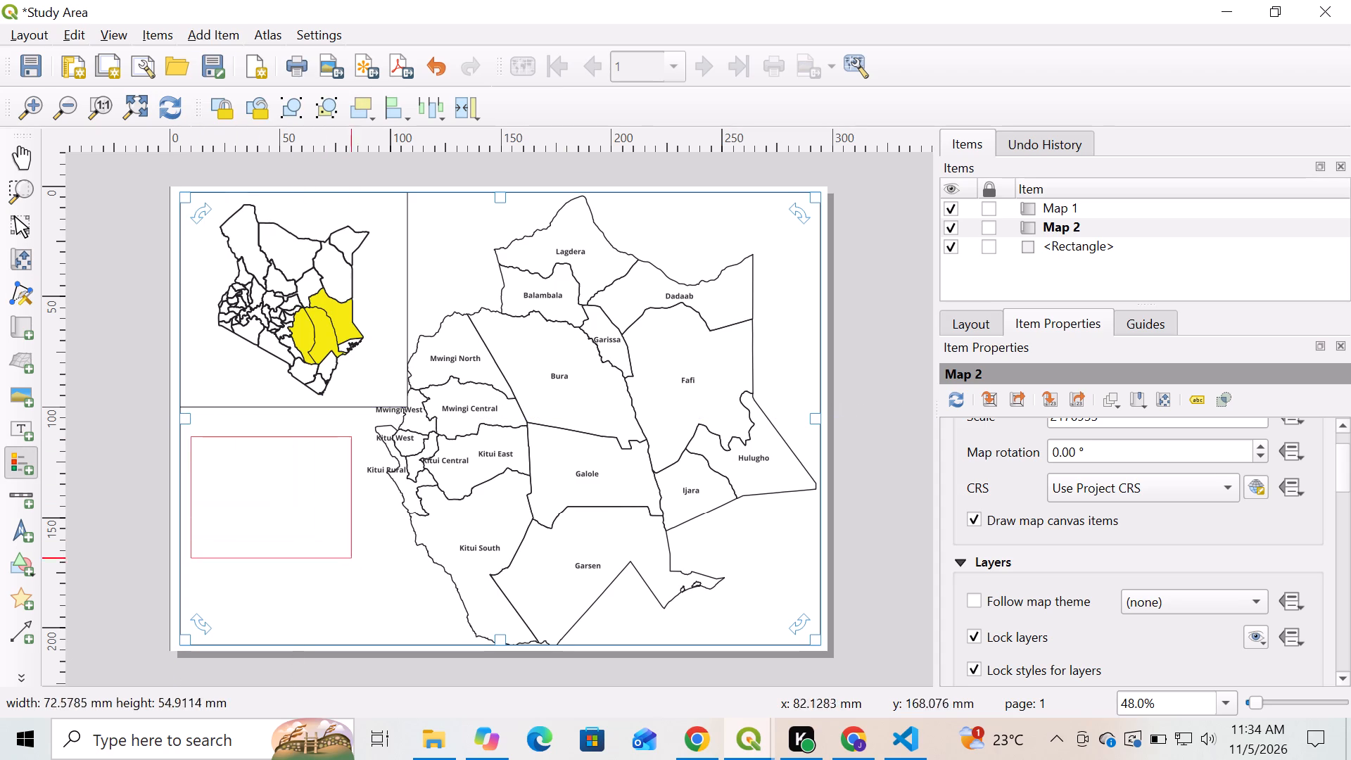
drag(358, 565, 362, 602)
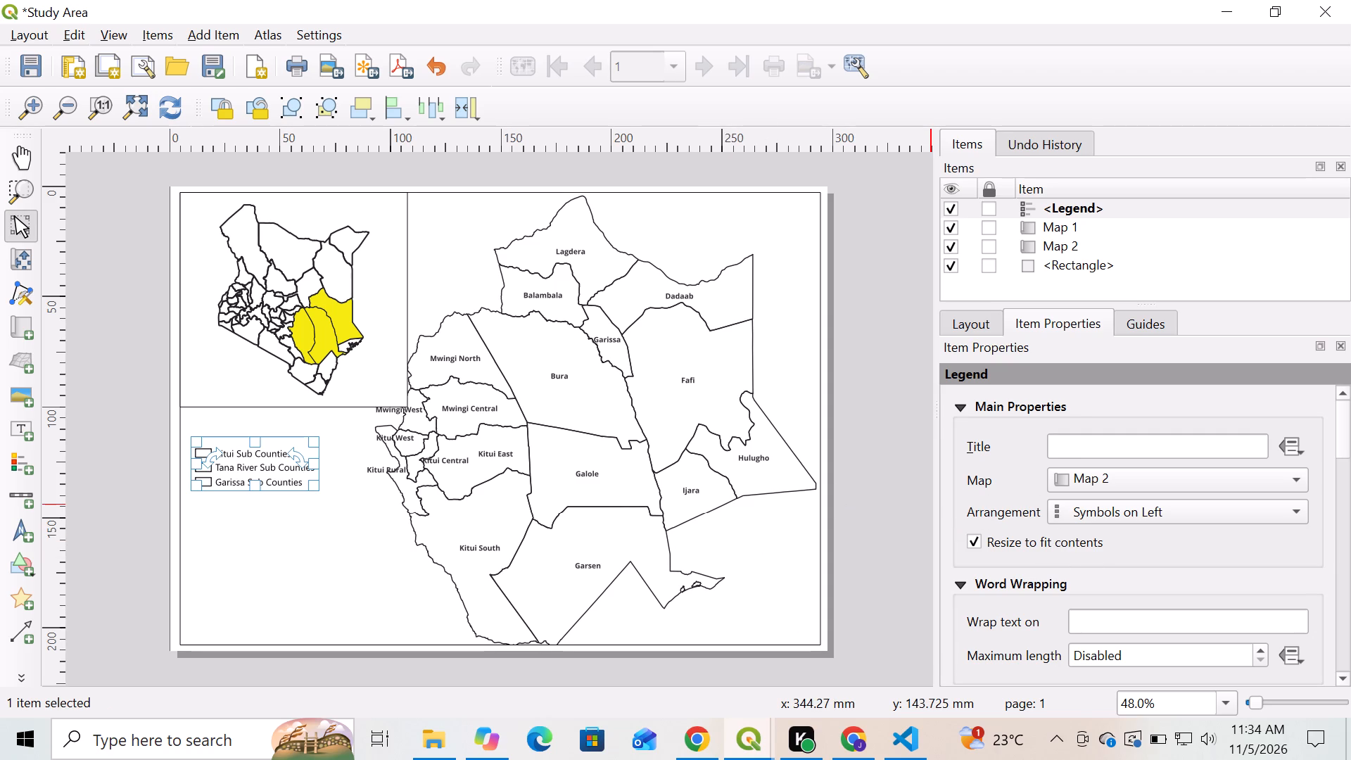
click(1066, 447)
text(egend)
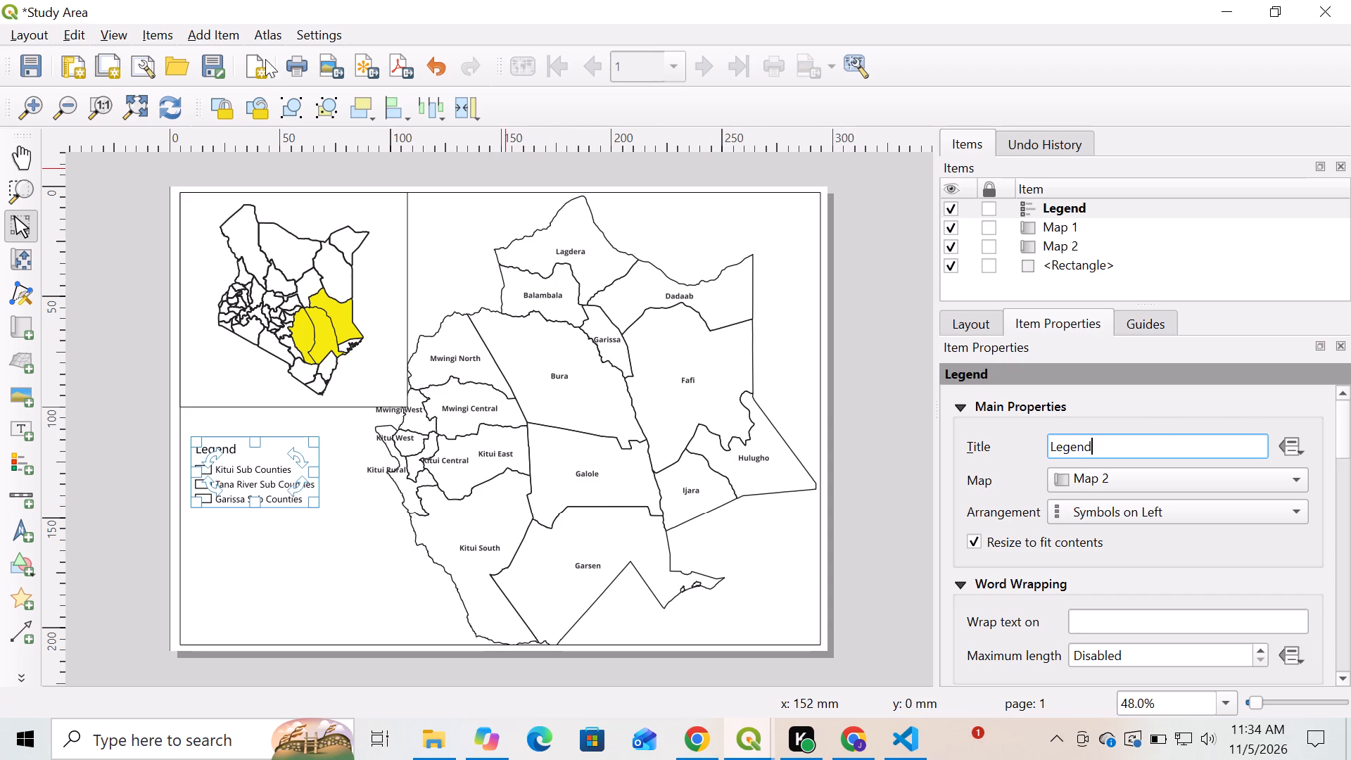
Add a text label above the Kenya location map reading "KENYA COUNTIES".
click(216, 32)
click(265, 142)
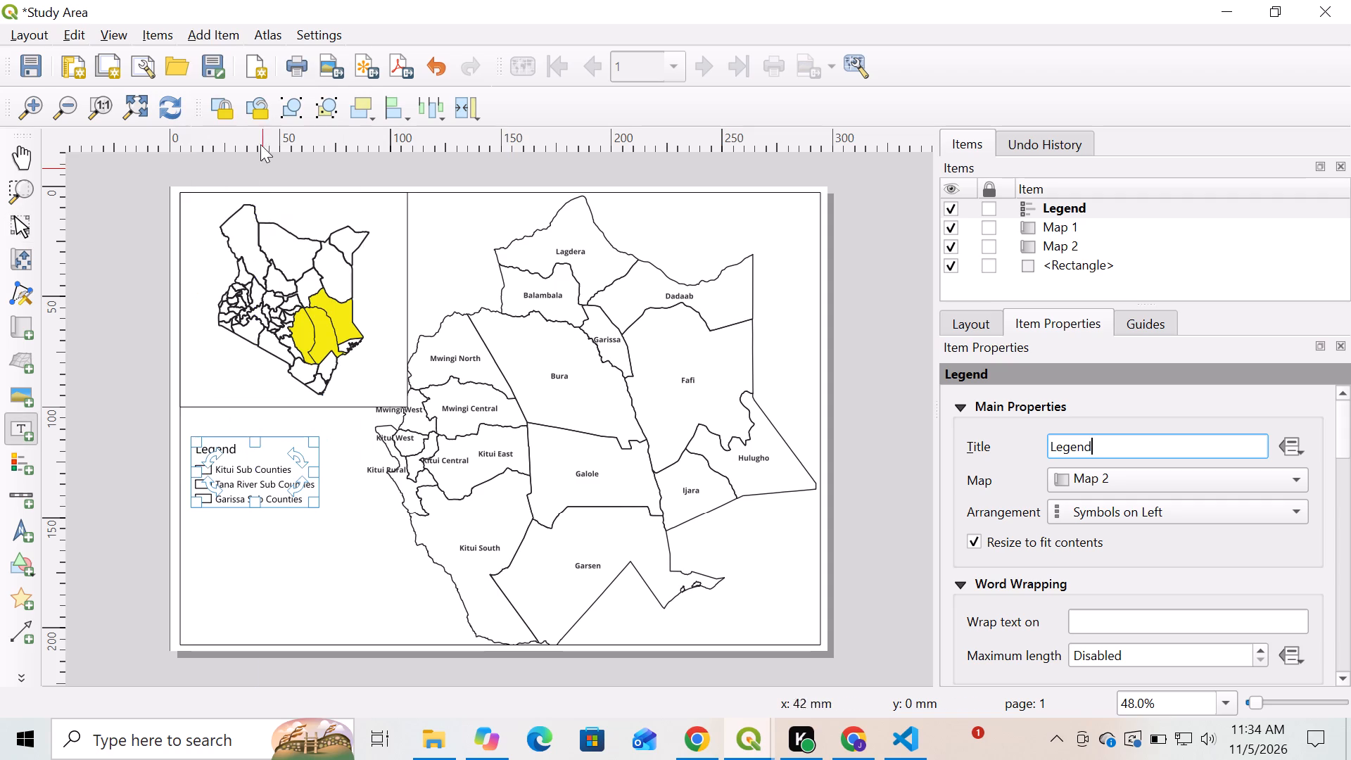
drag(272, 198, 348, 217)
drag(1066, 445, 948, 438)
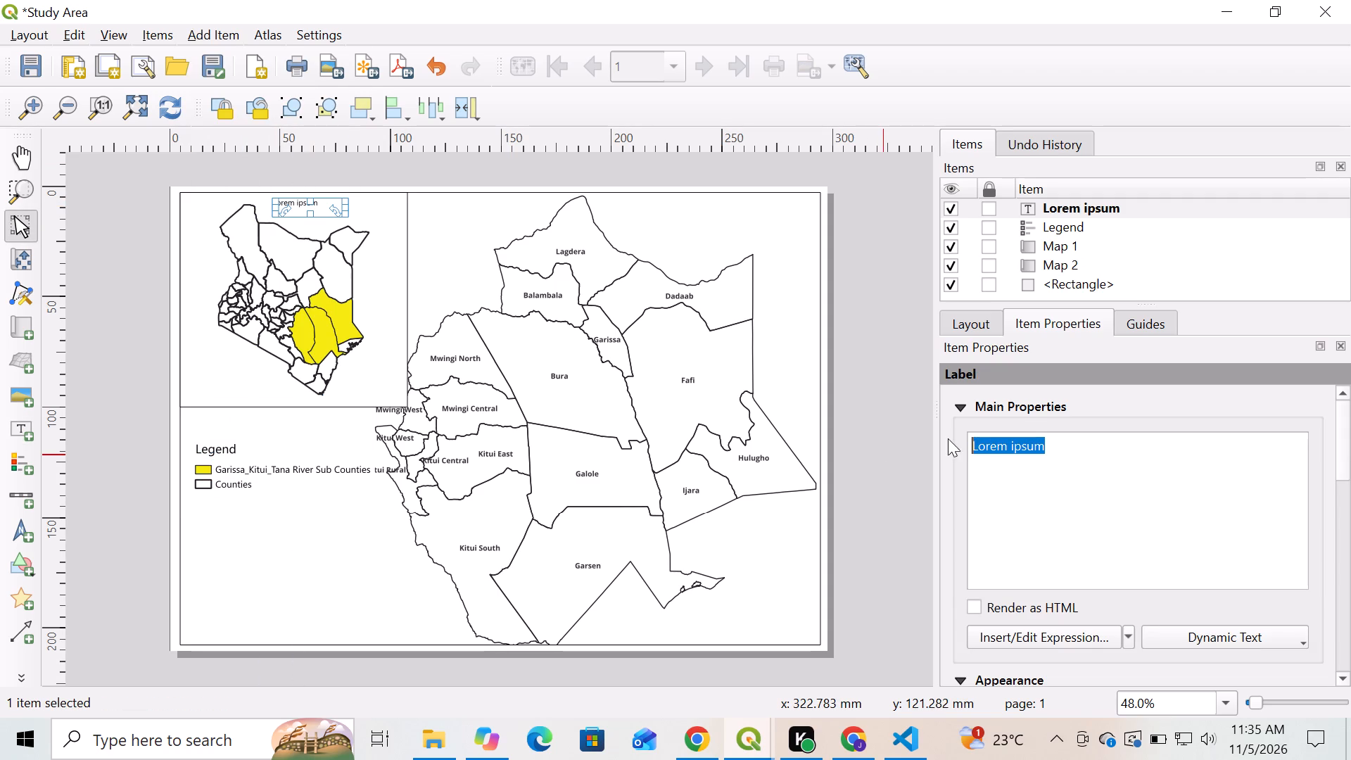
drag(948, 438, 948, 440)
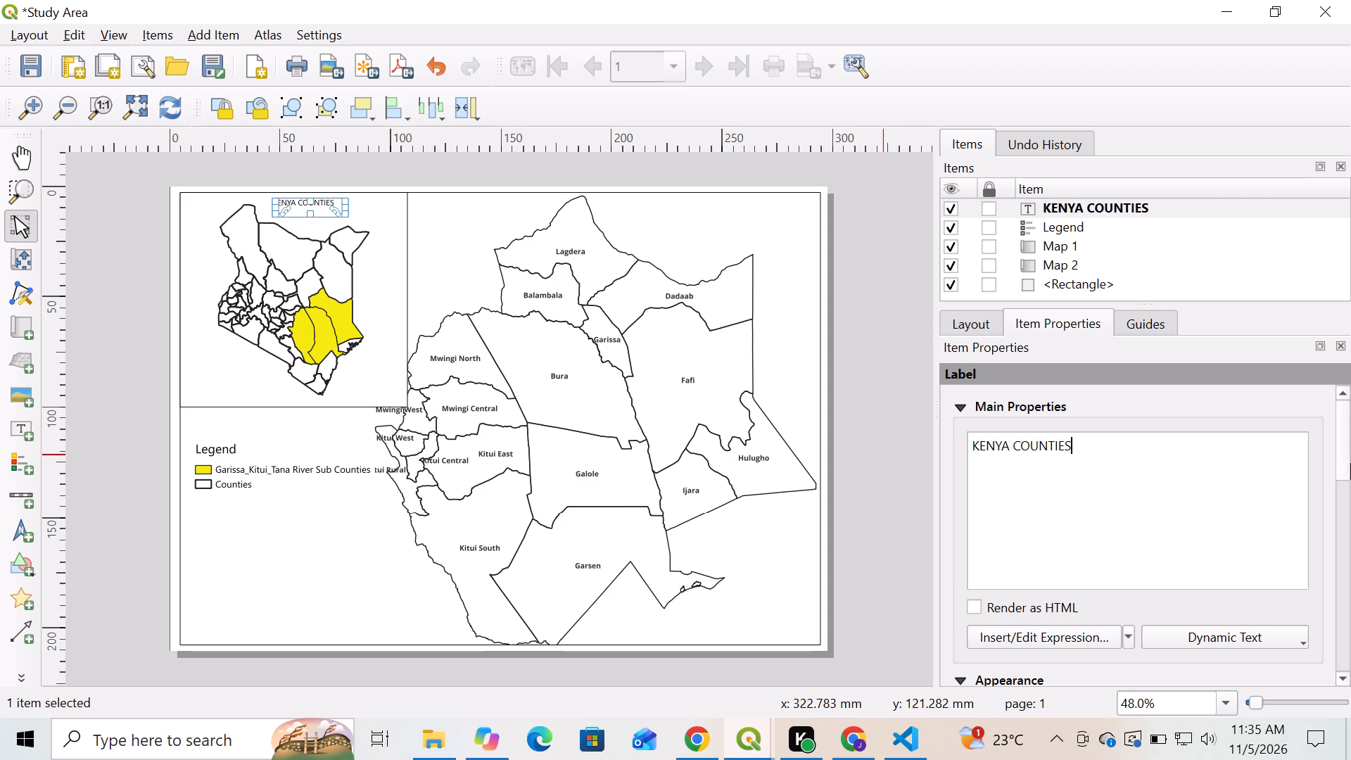
Set the KENYA COUNTIES label font to Bold style at size 11 points.
scroll(1345, 447, down, 3)
click(1103, 546)
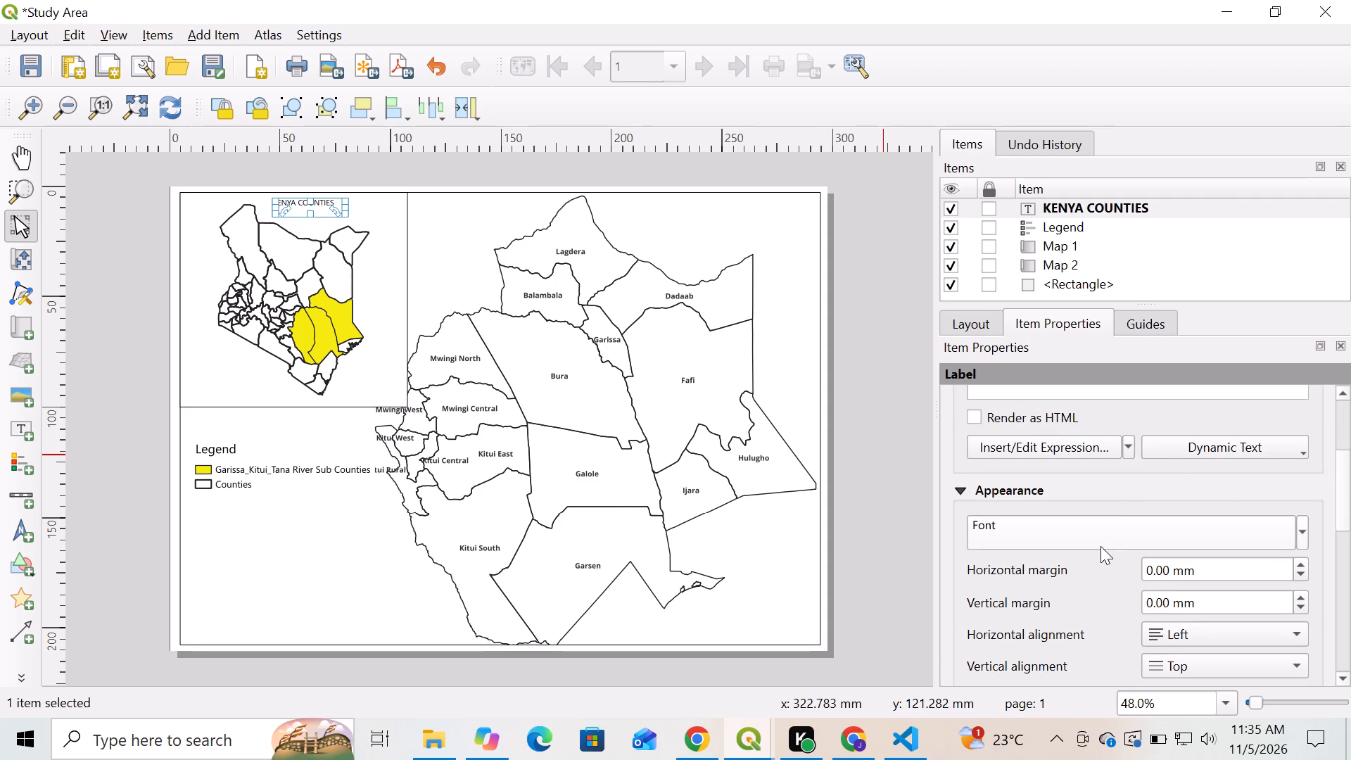
click(1053, 512)
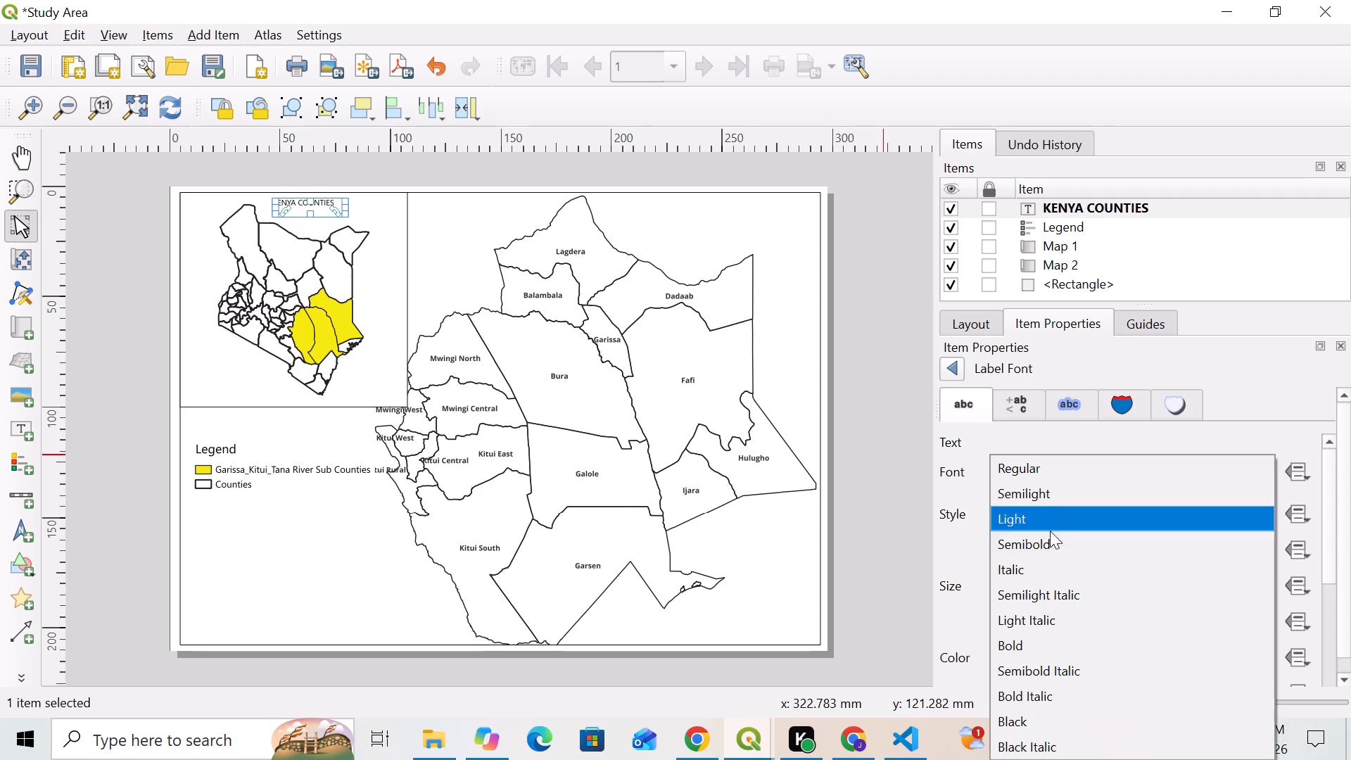
click(1047, 467)
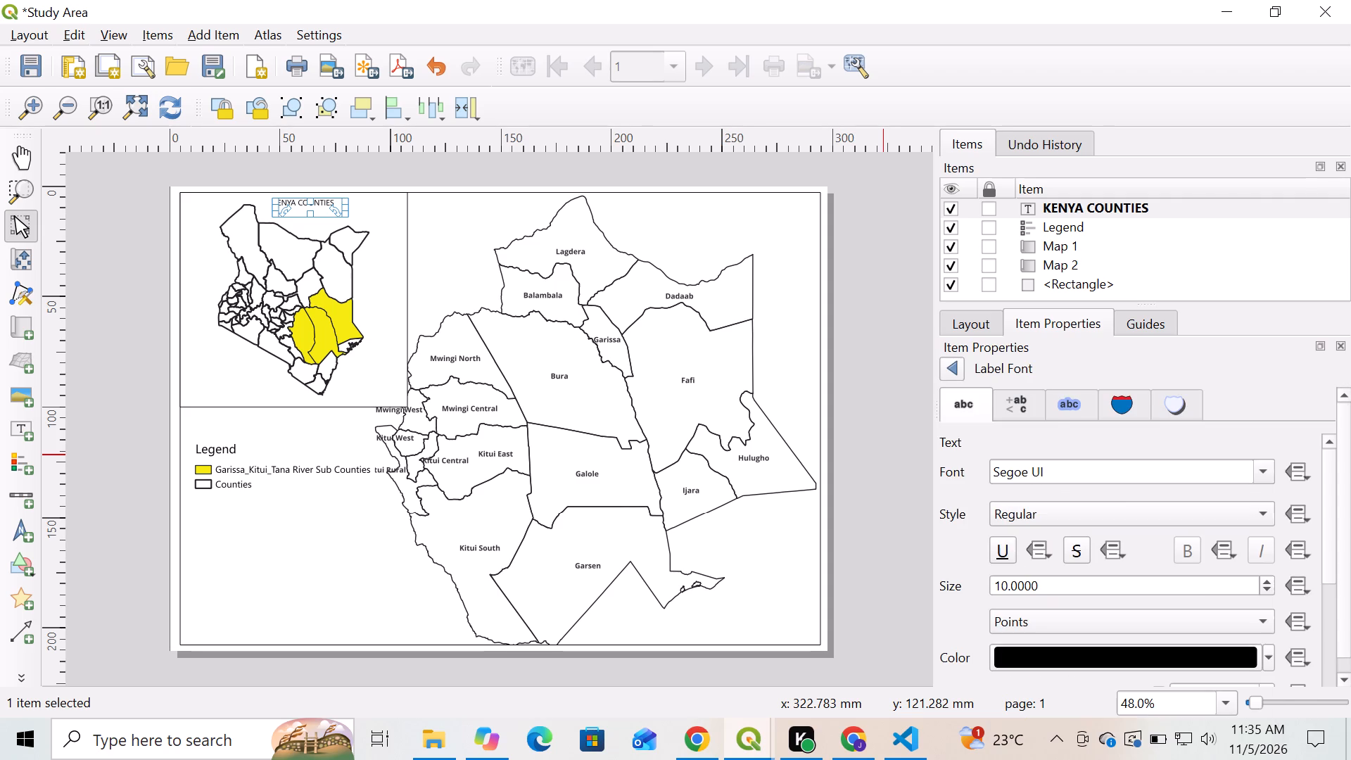
scroll(1350, 471, down, 2)
click(1163, 498)
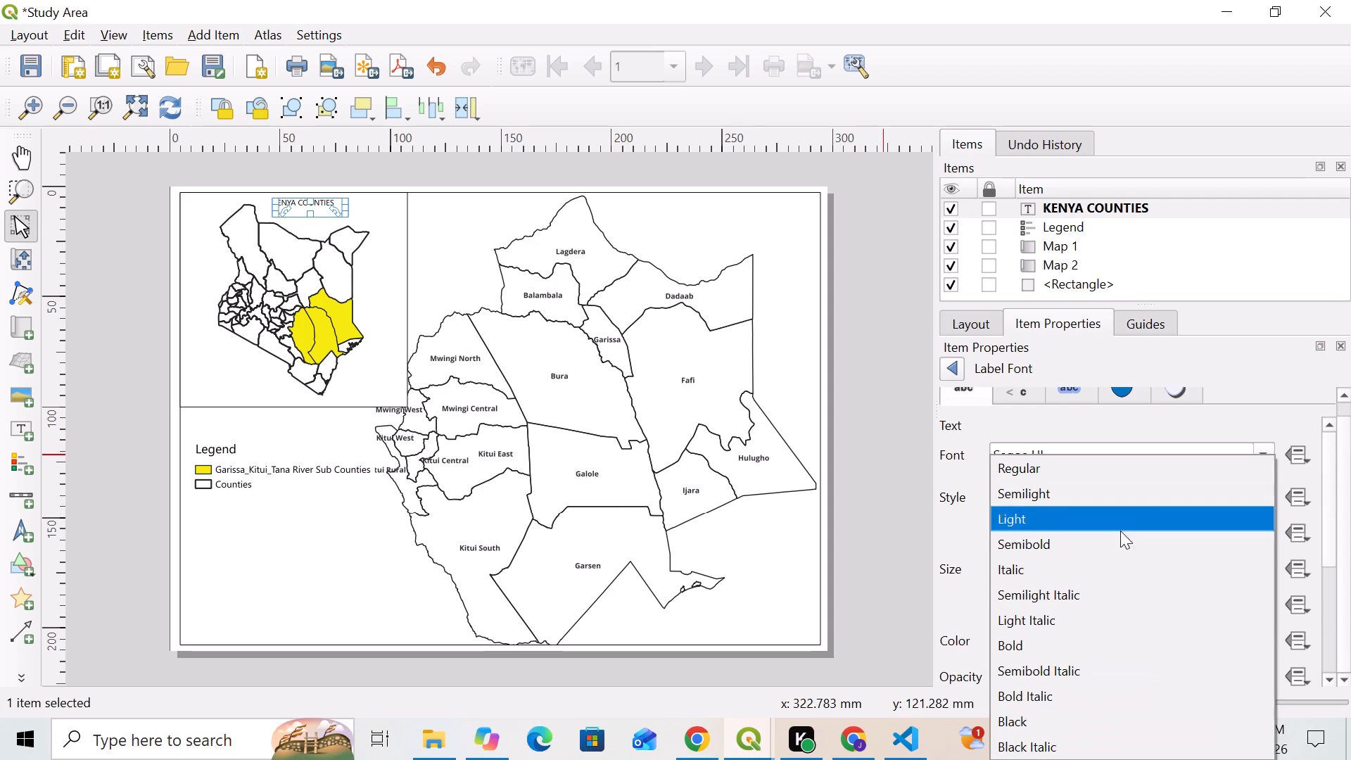
click(1022, 652)
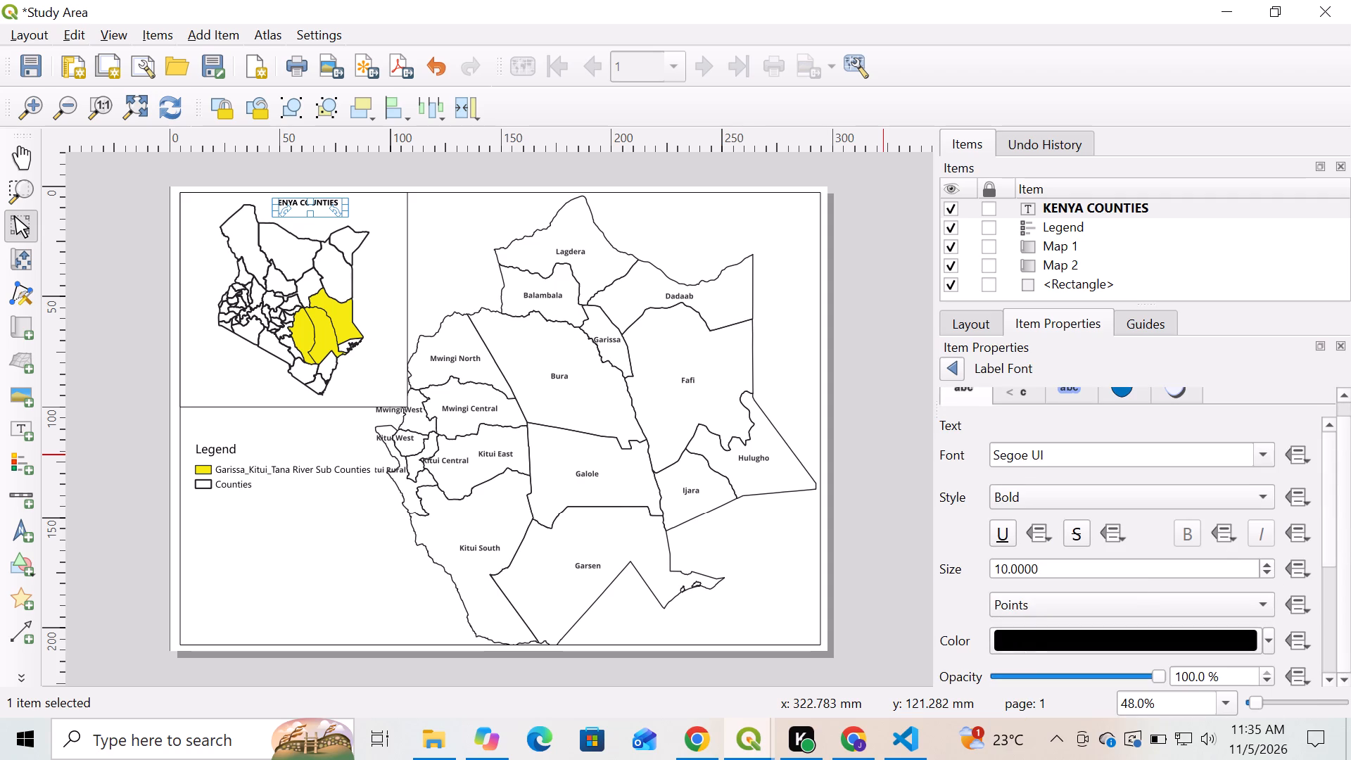
scroll(1312, 495, down, 3)
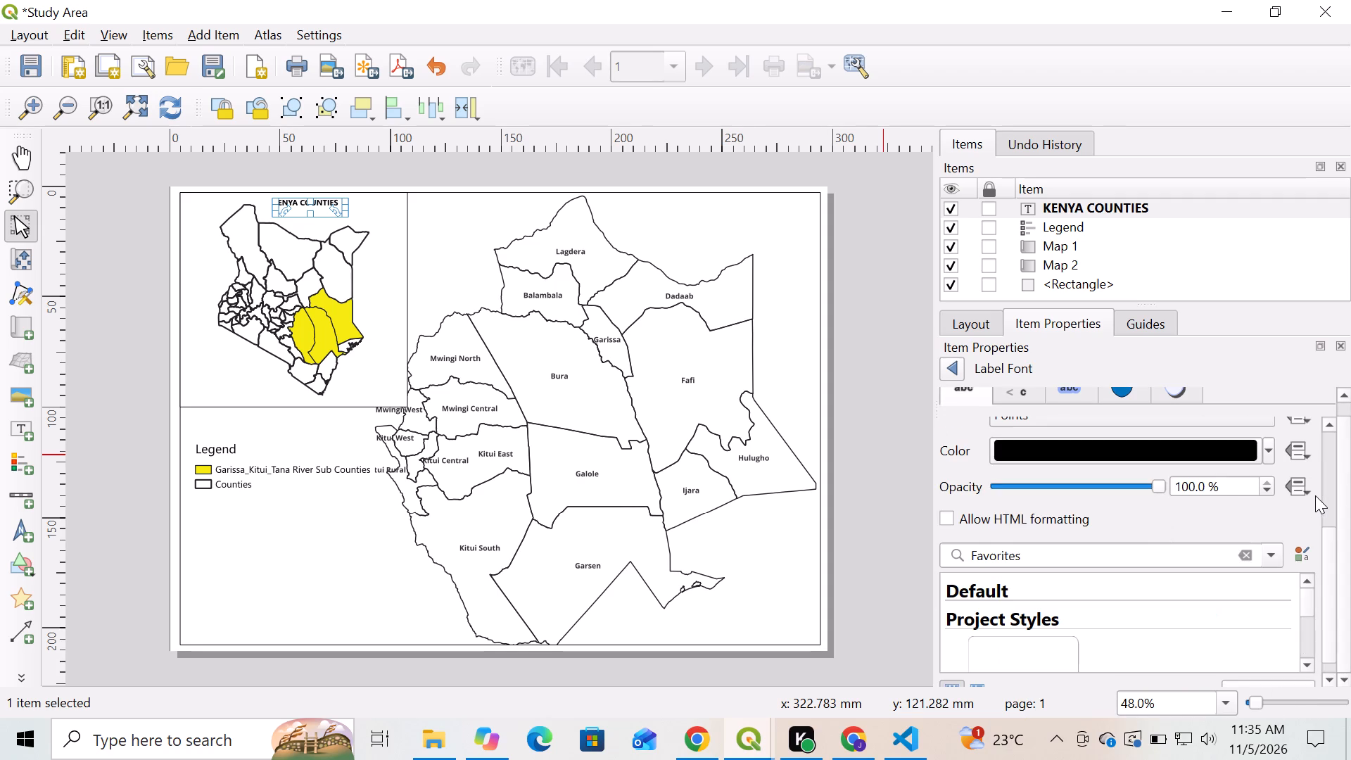
scroll(1316, 495, up, 5)
scroll(1317, 497, down, 1)
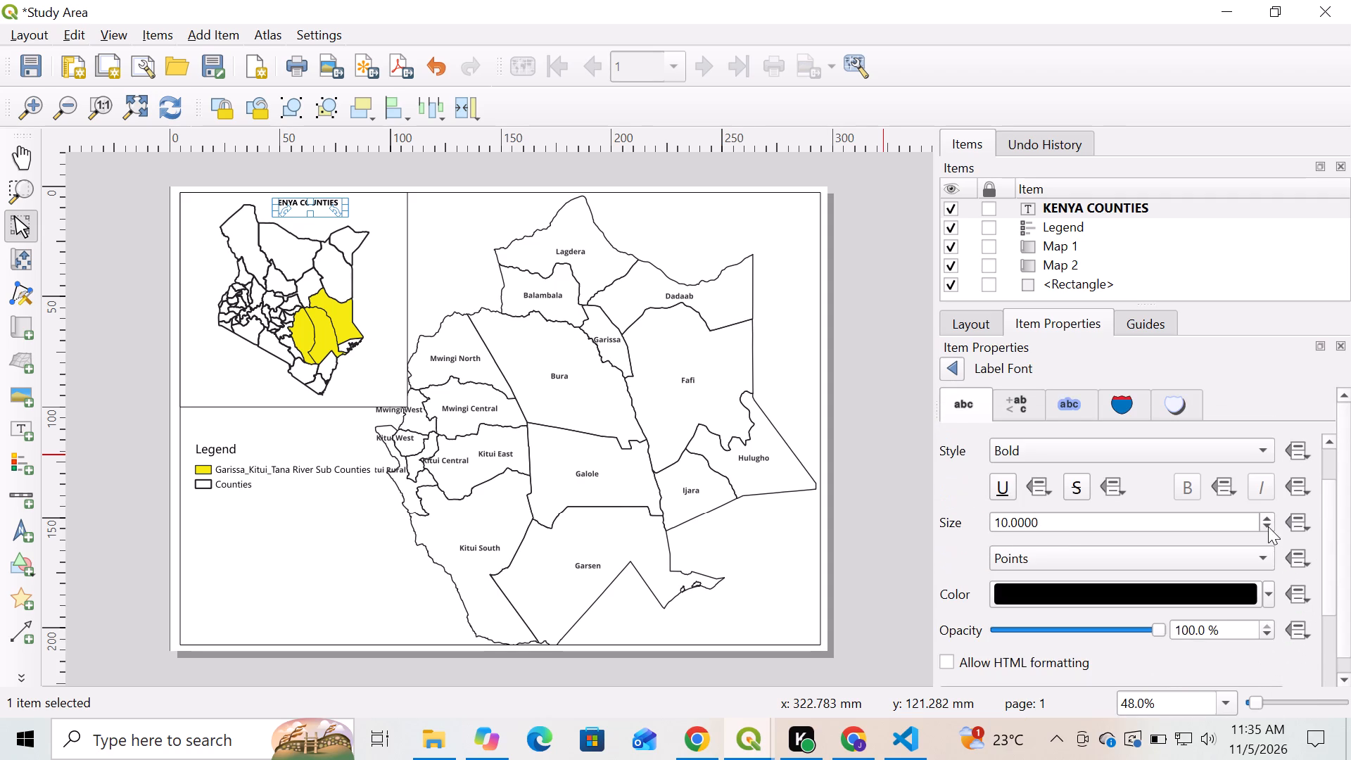
click(1269, 519)
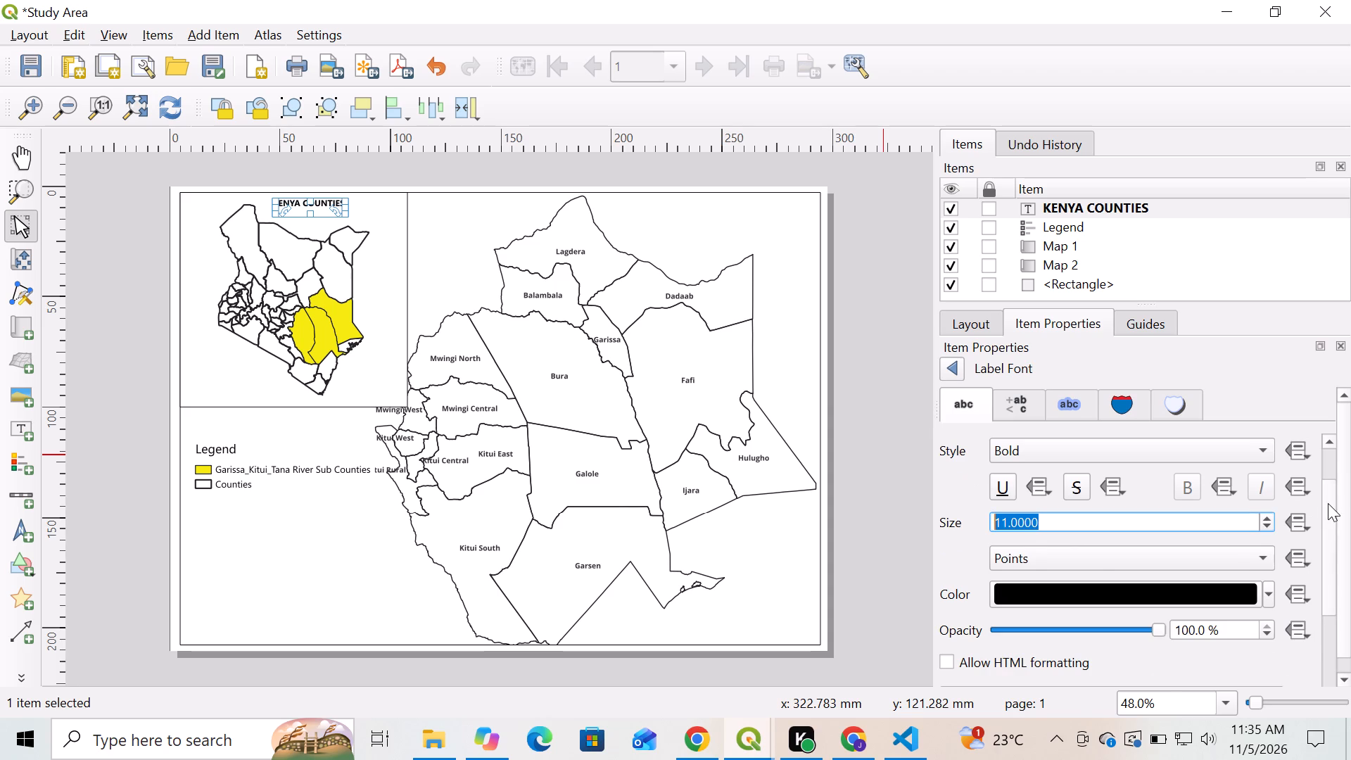
Center the KENYA COUNTIES label text both horizontally and vertically within its box.
scroll(1328, 503, up, 2)
click(944, 371)
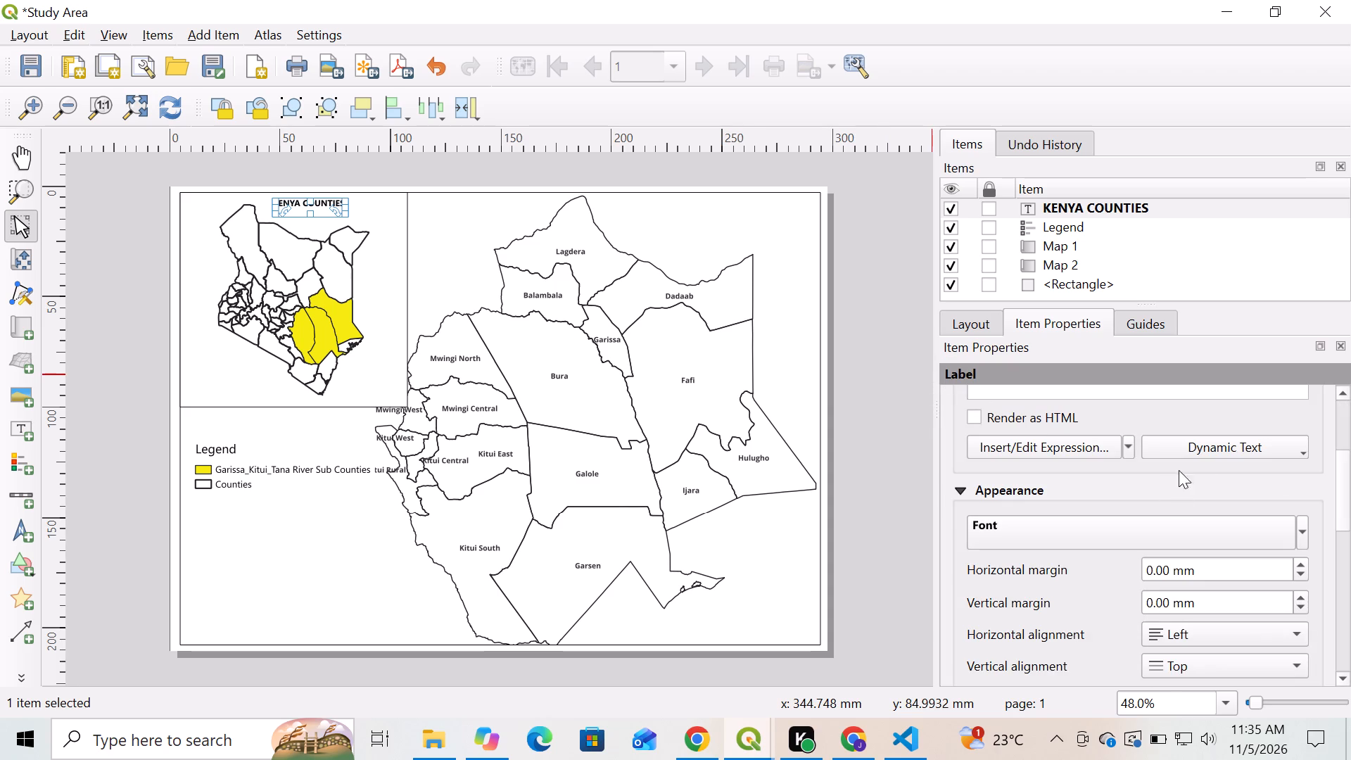
click(1225, 639)
click(1219, 656)
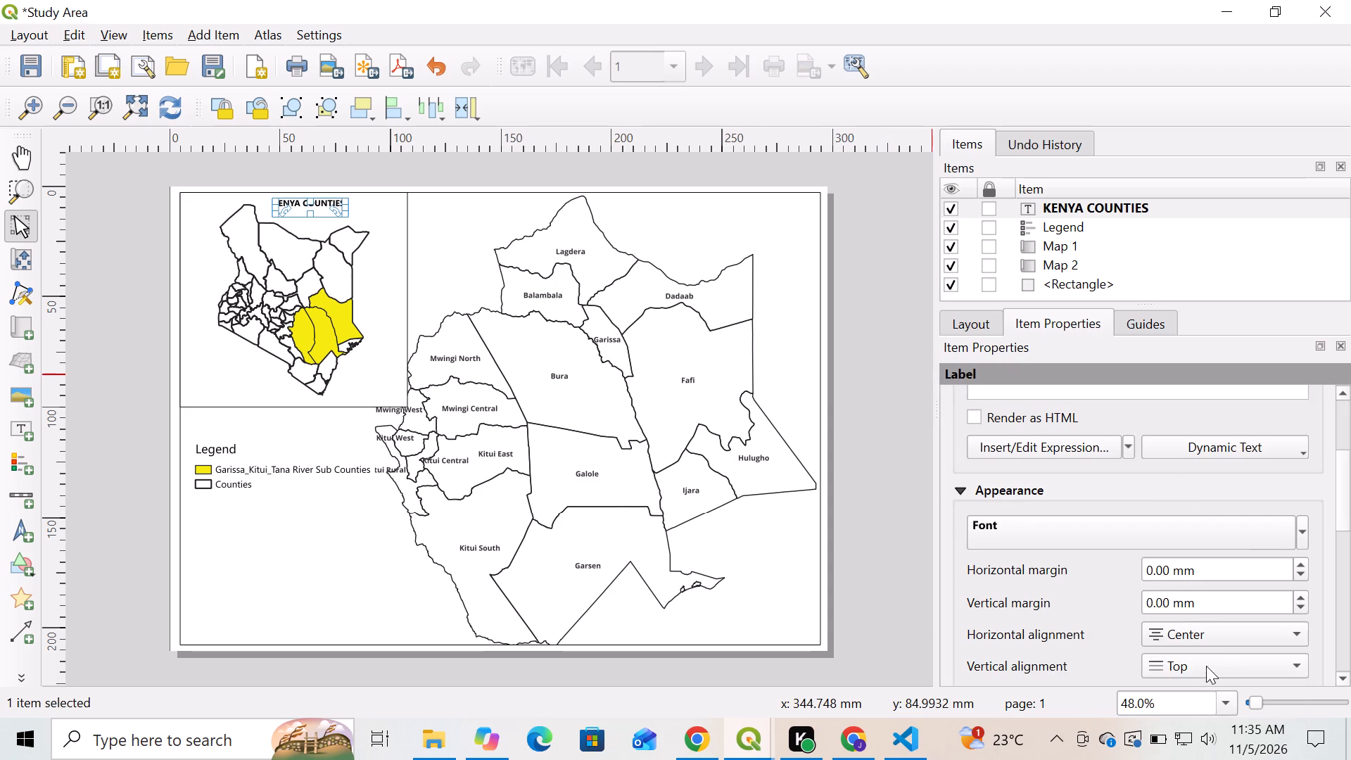
click(1206, 666)
click(1203, 691)
Widen the KENYA COUNTIES label box by extending its left edge so the whole title fits.
scroll(965, 403, up, 3)
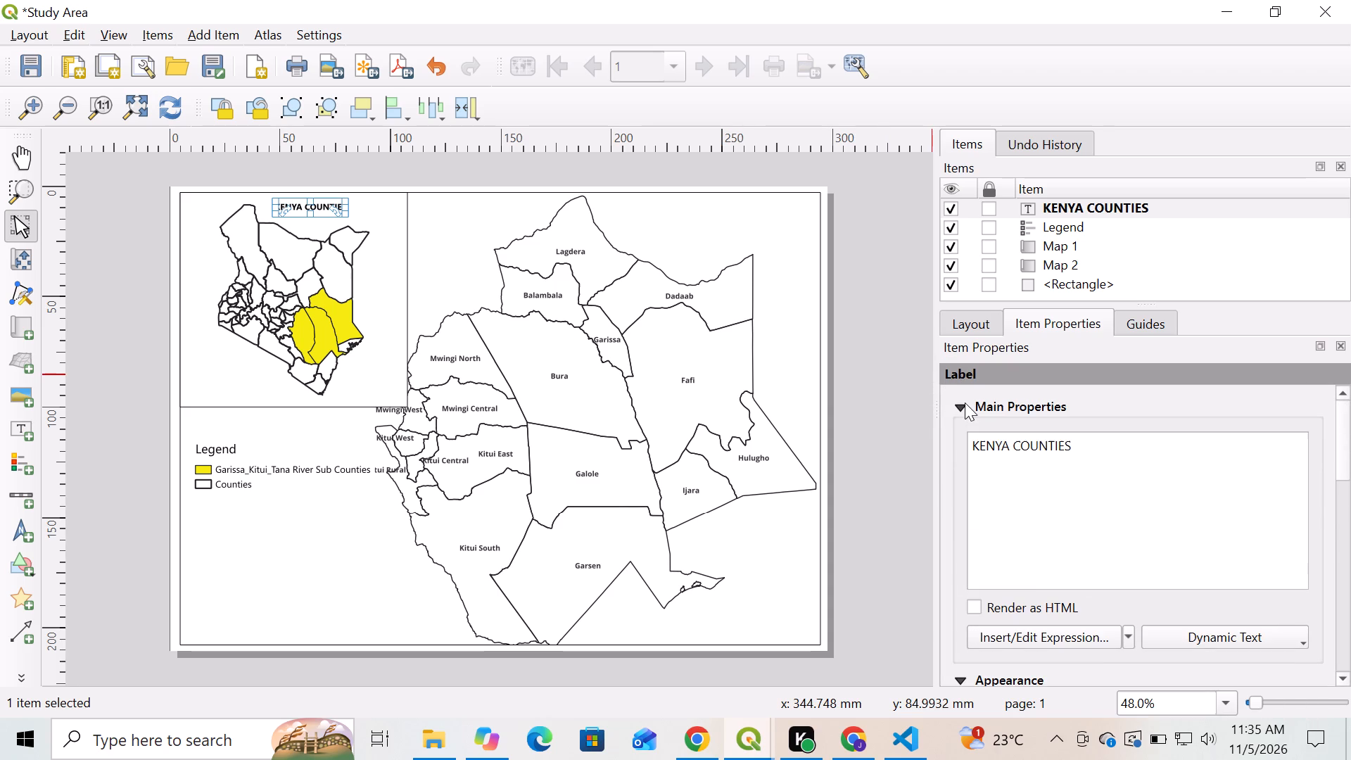
scroll(965, 403, up, 1)
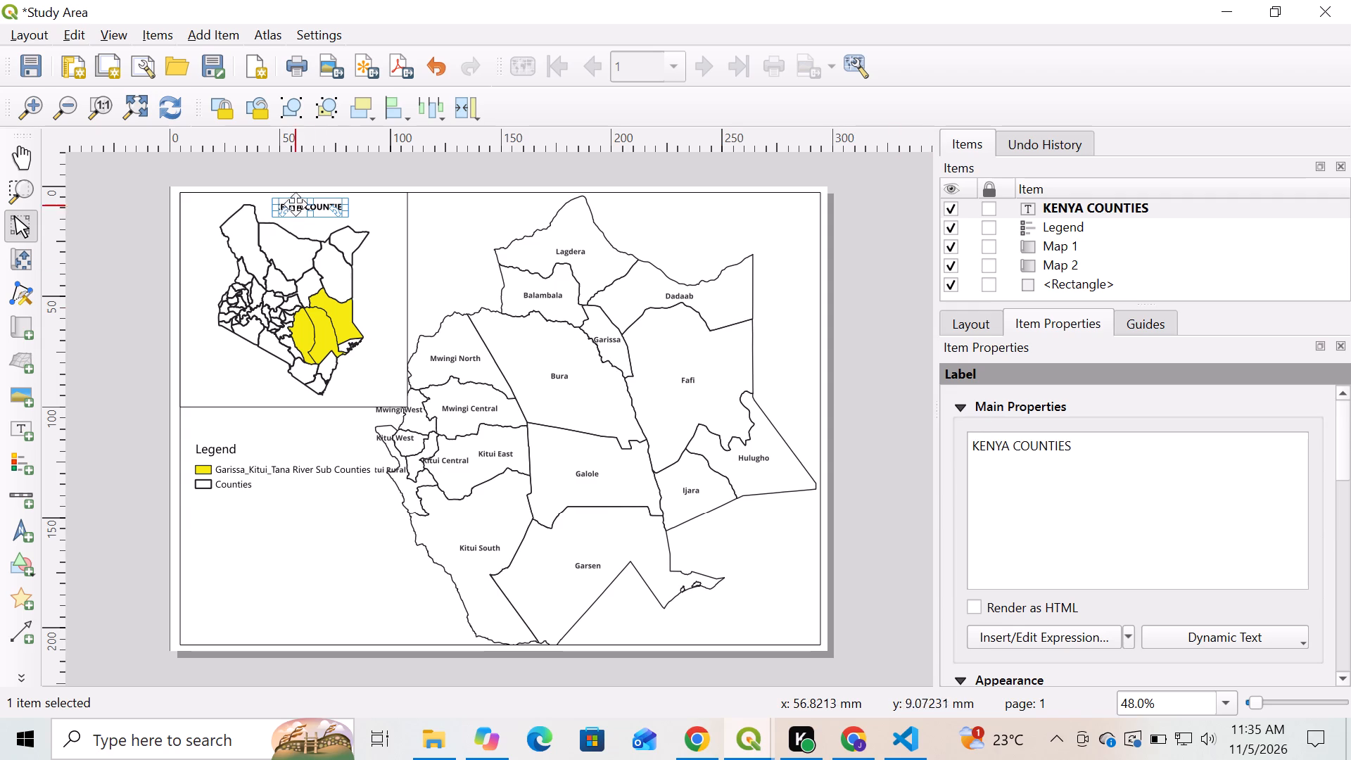
scroll(296, 202, up, 2)
drag(191, 209, 169, 206)
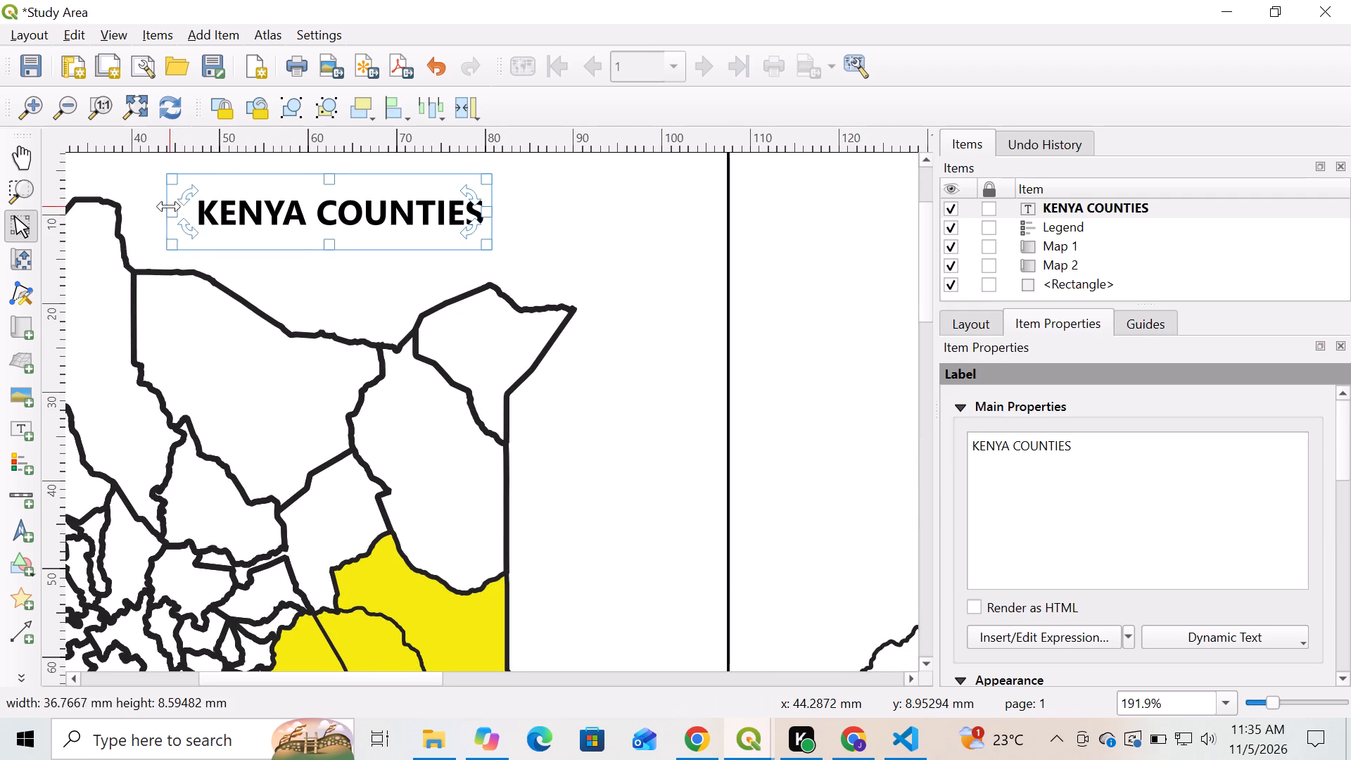
drag(169, 206, 150, 201)
scroll(805, 264, down, 1)
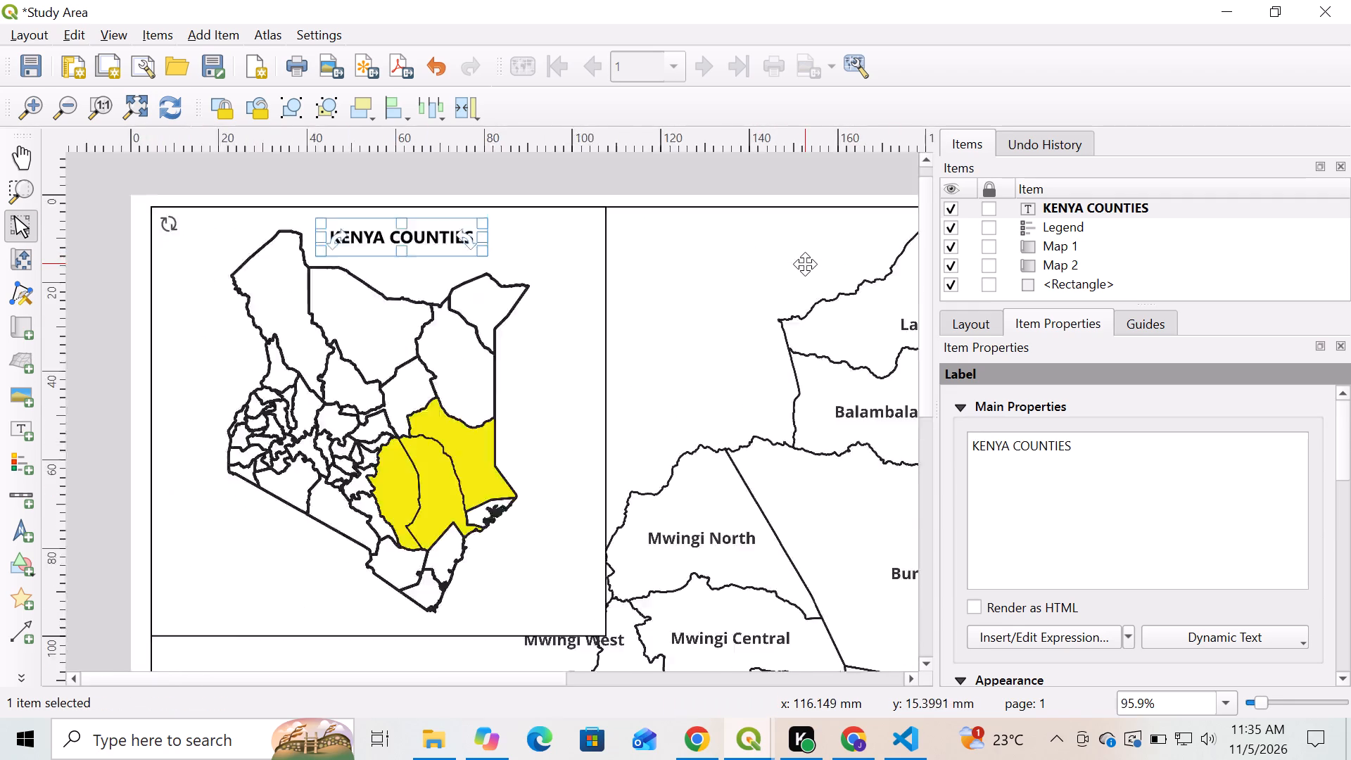
scroll(805, 264, down, 1)
click(459, 217)
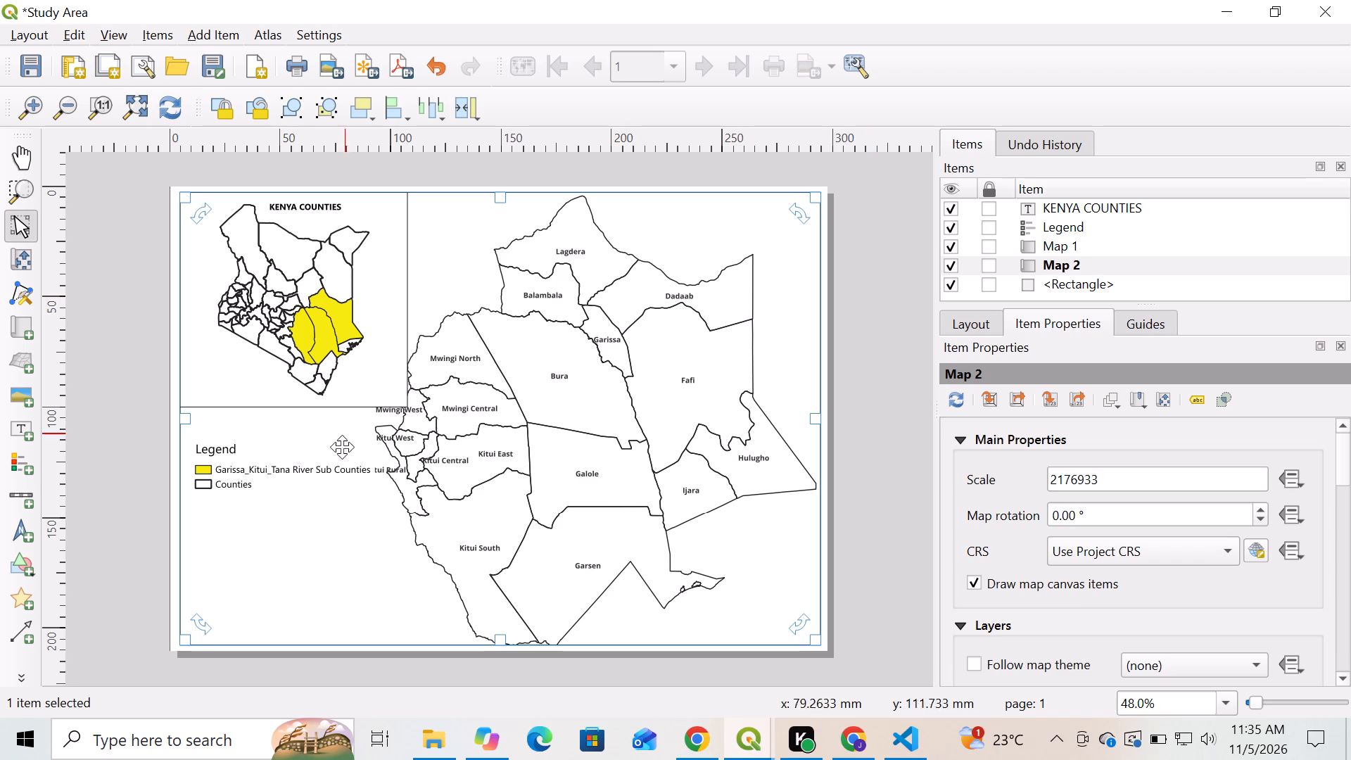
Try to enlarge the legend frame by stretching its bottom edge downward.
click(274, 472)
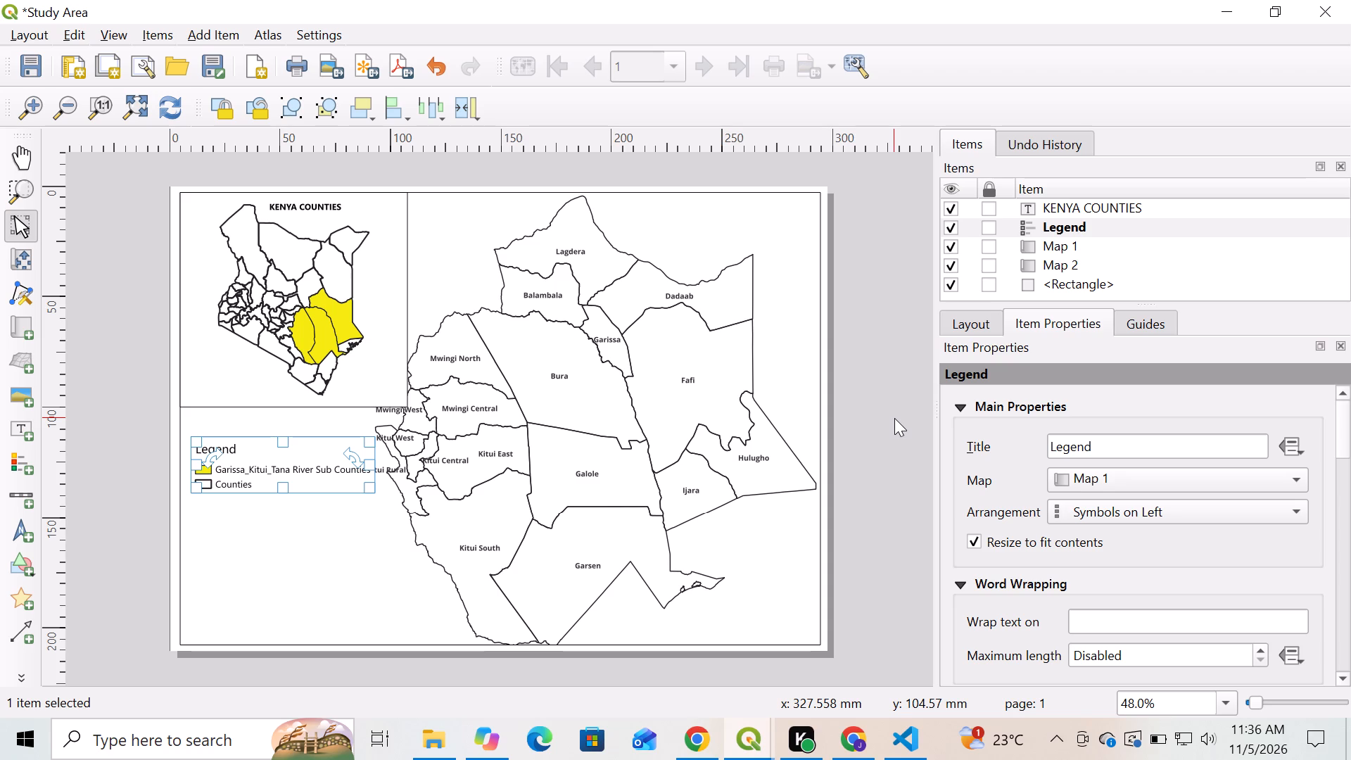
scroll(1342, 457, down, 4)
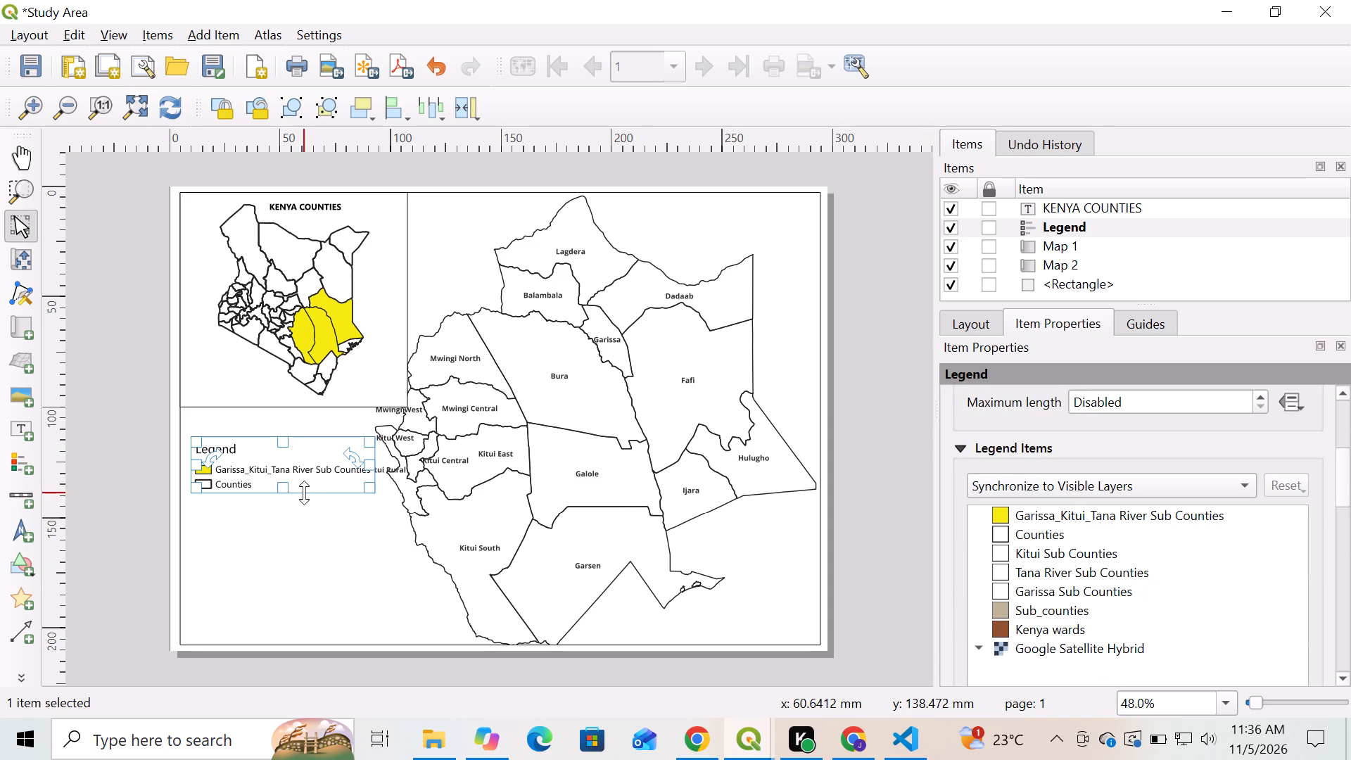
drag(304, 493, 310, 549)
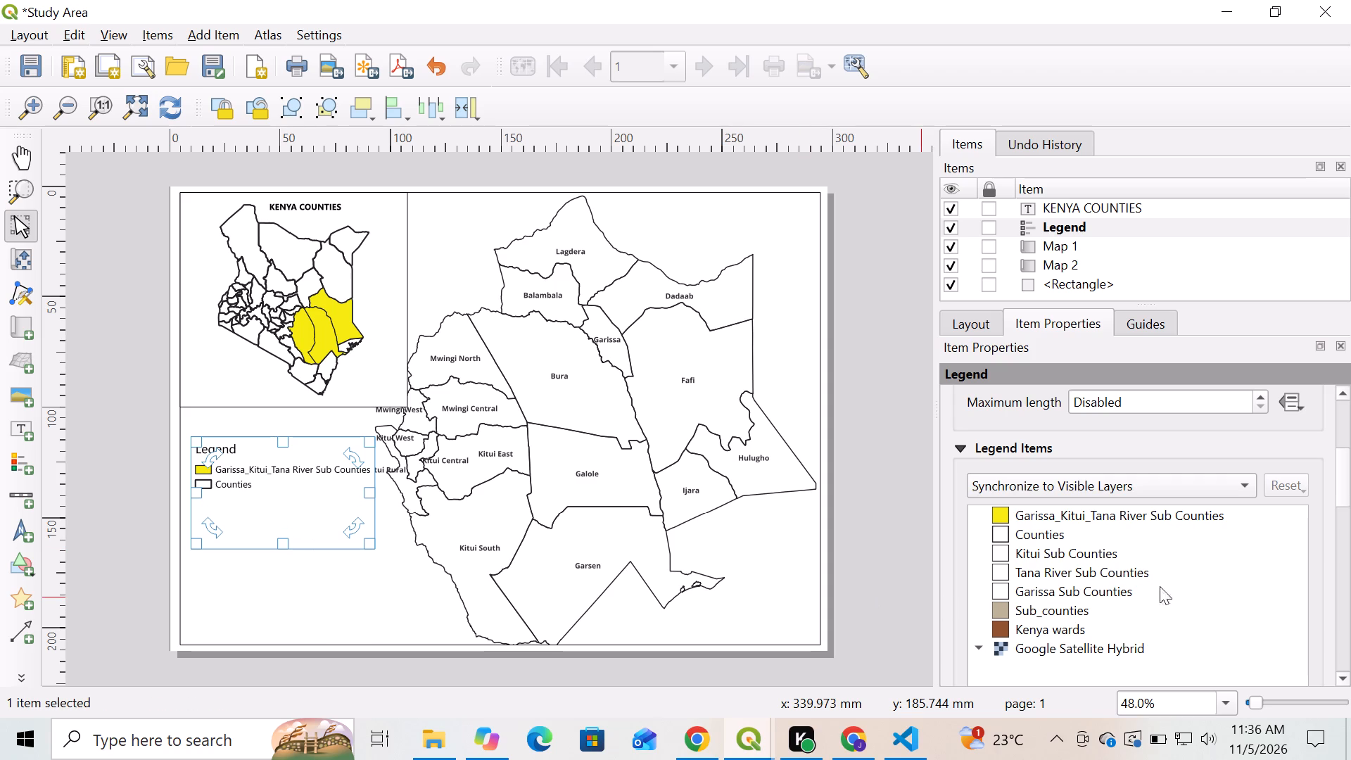
Set the legend items to Synchronize to All Project Layers.
scroll(1312, 528, down, 1)
scroll(1139, 560, down, 2)
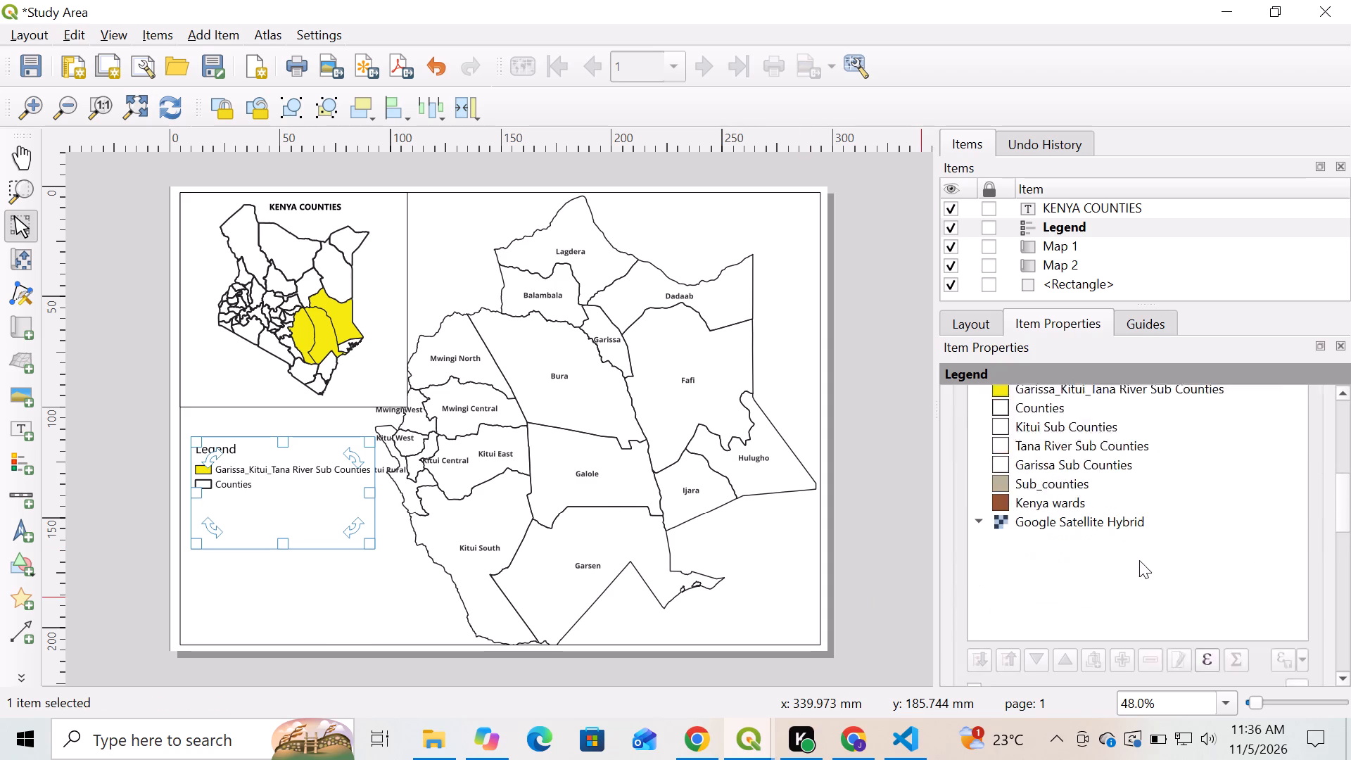
scroll(1139, 560, down, 1)
scroll(1034, 455, up, 4)
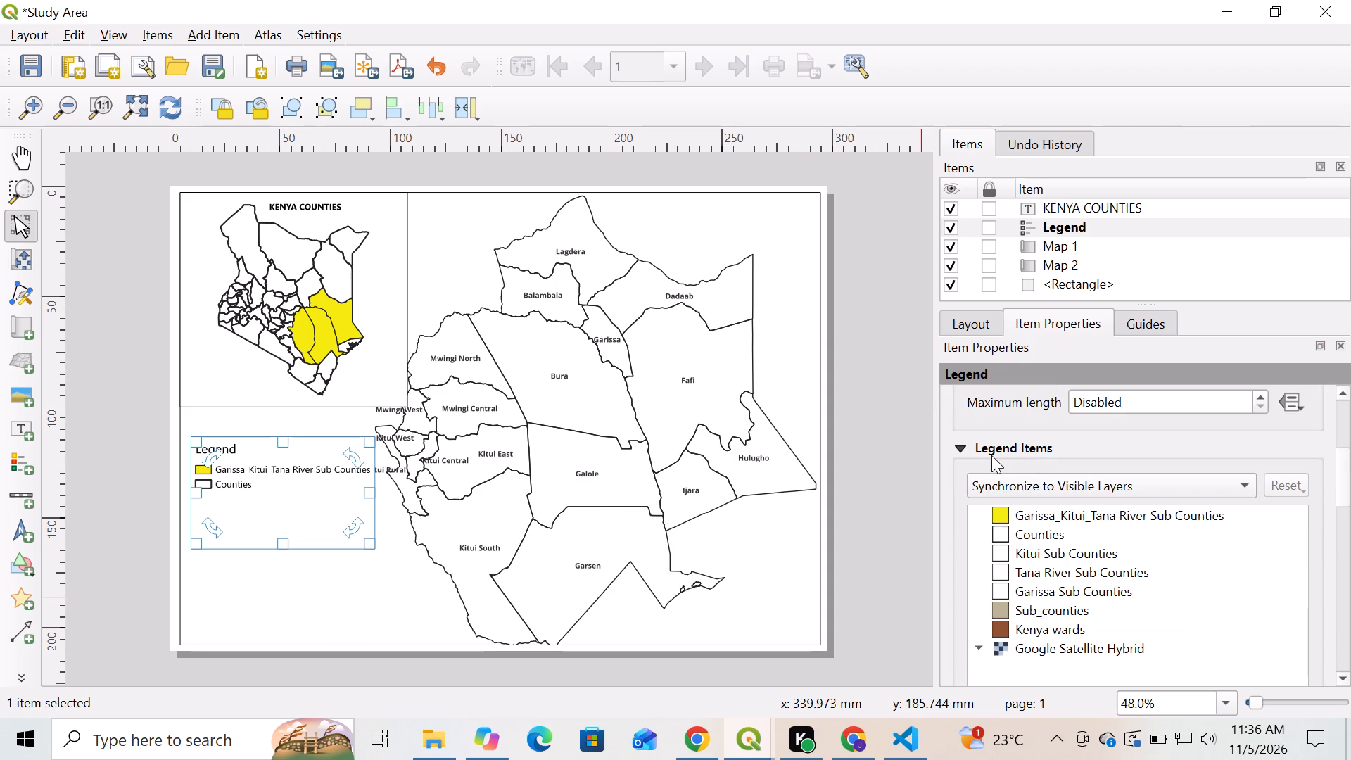
click(1188, 483)
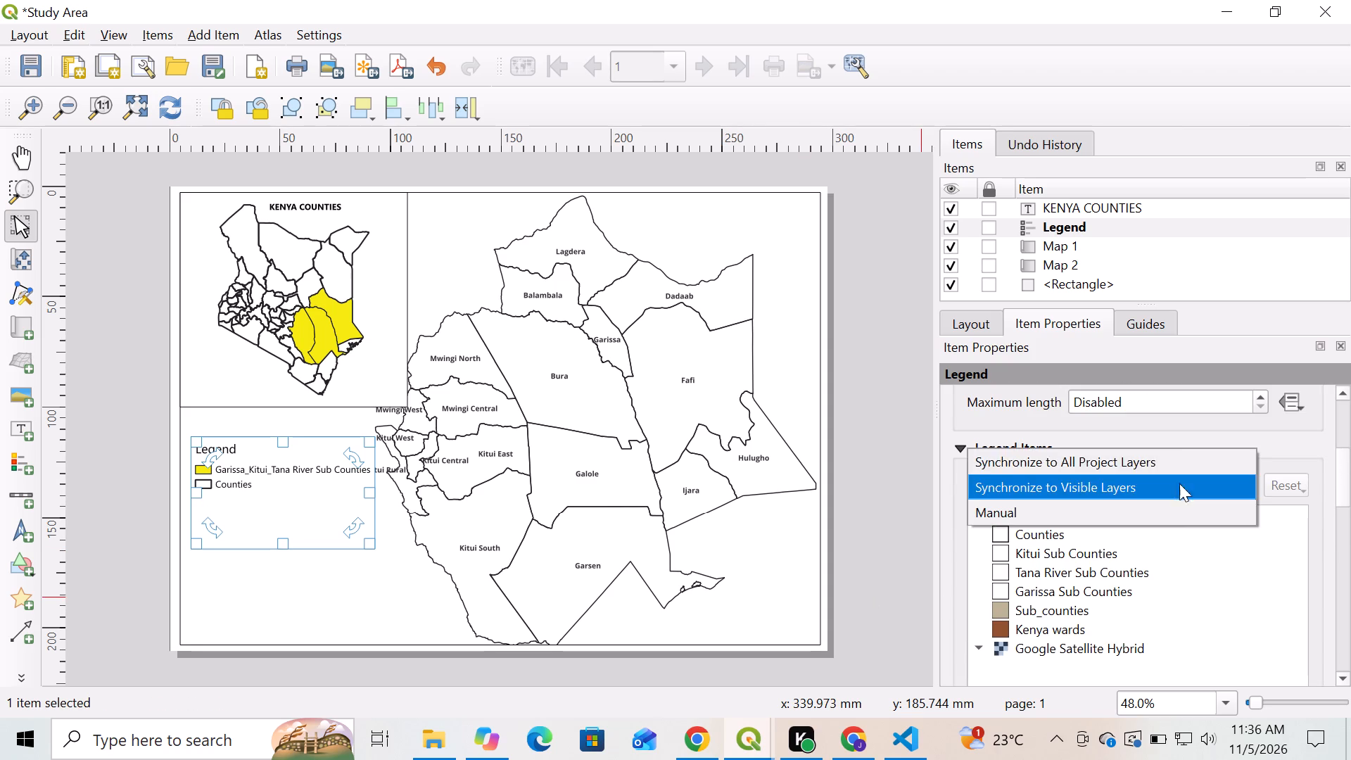
click(1129, 471)
Select the Google Satellite Hybrid legend entry and look through the legend settings for the entry-editing and filtering options.
scroll(1345, 491, down, 1)
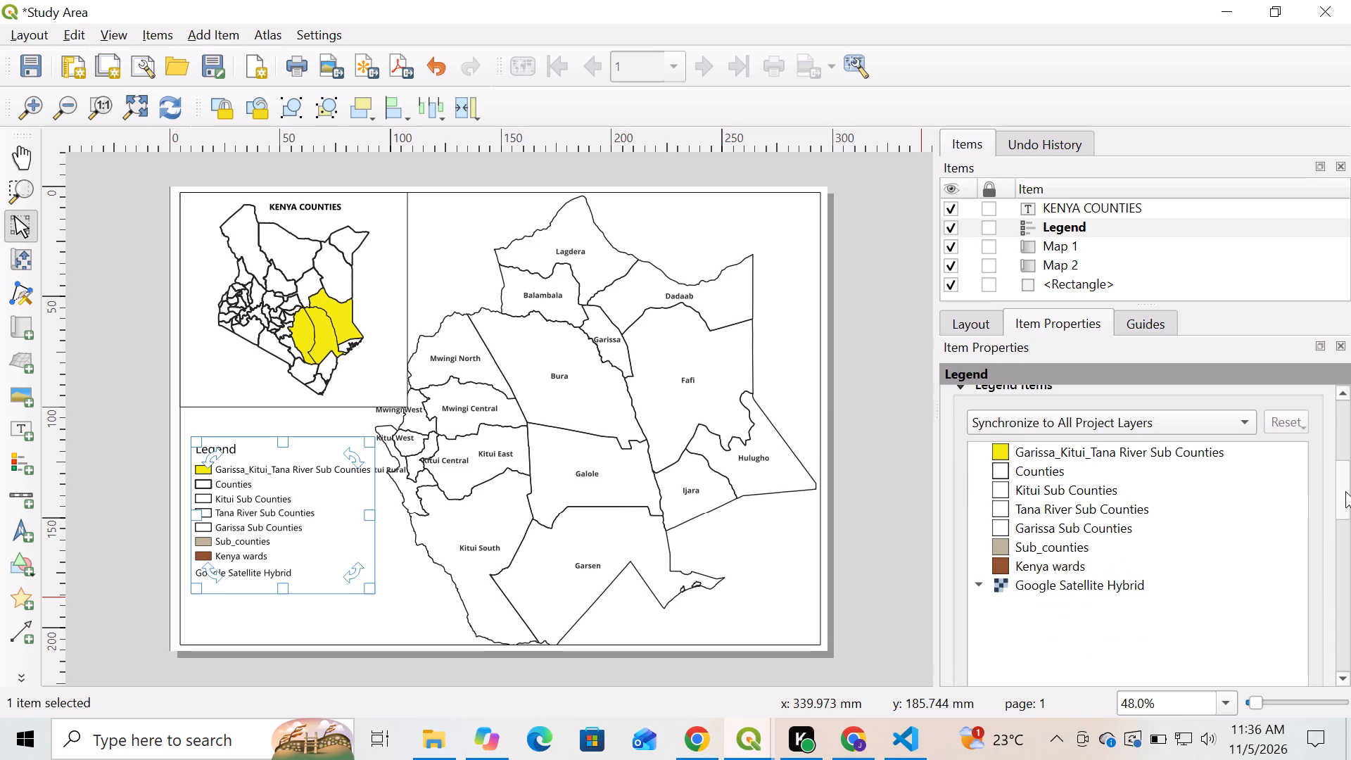
click(1105, 582)
scroll(1350, 534, down, 1)
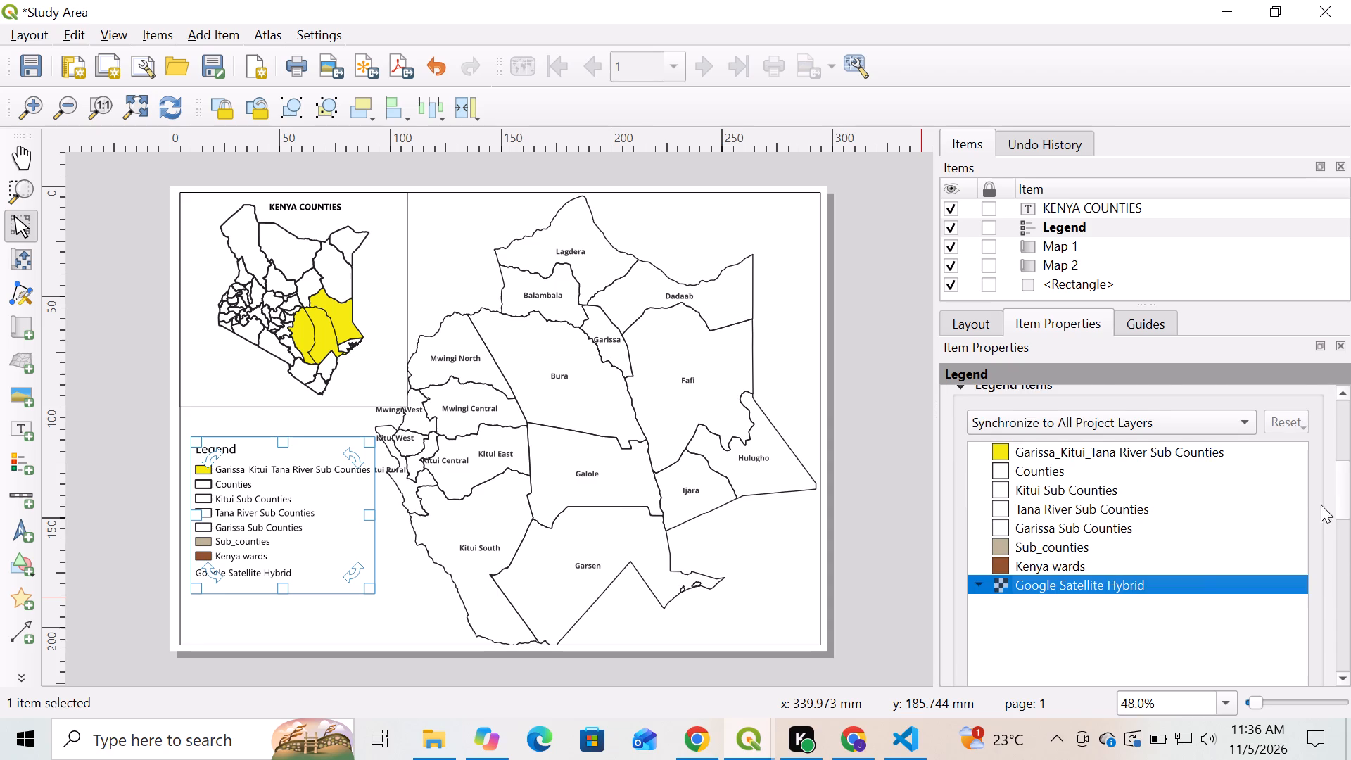
scroll(1345, 488, down, 1)
scroll(1157, 603, down, 1)
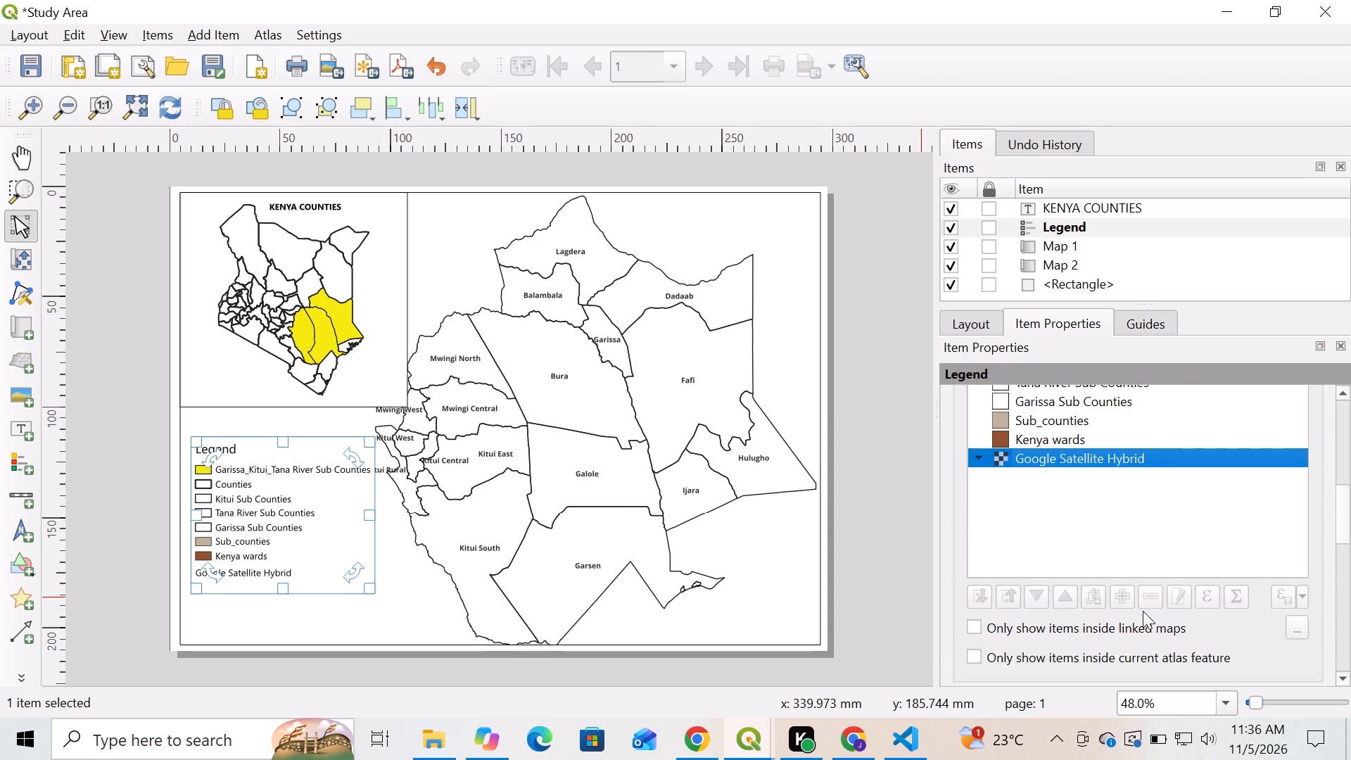
scroll(1143, 611, down, 2)
scroll(1142, 609, up, 7)
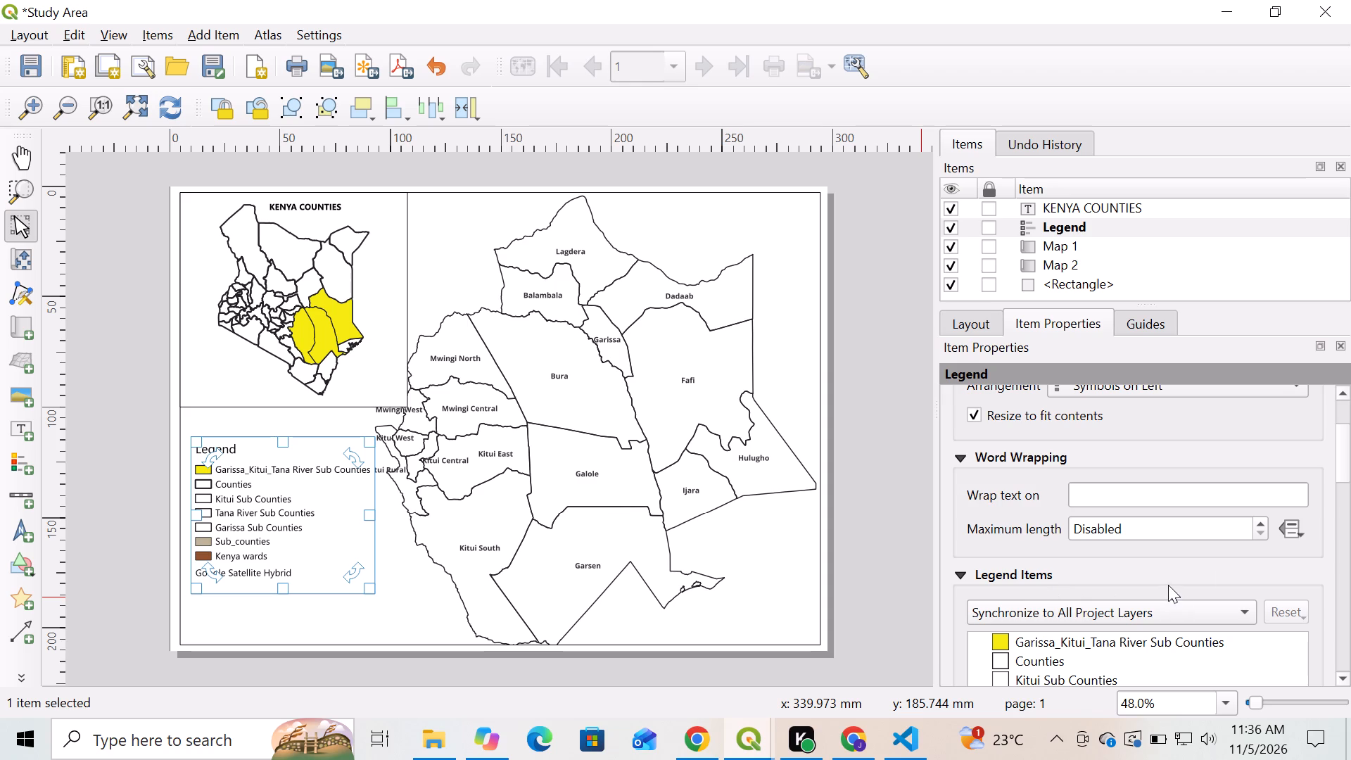
scroll(1143, 555, up, 2)
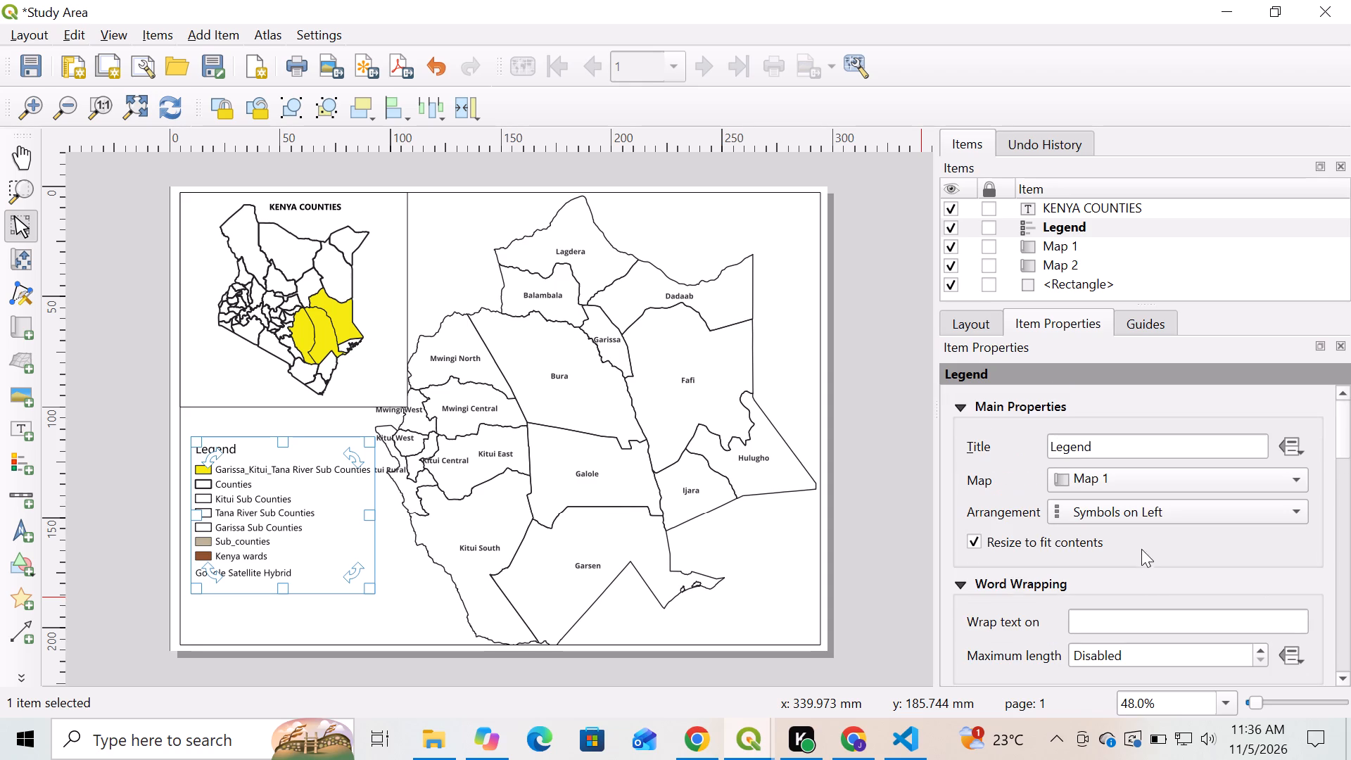
scroll(1350, 510, down, 1)
scroll(1341, 452, down, 4)
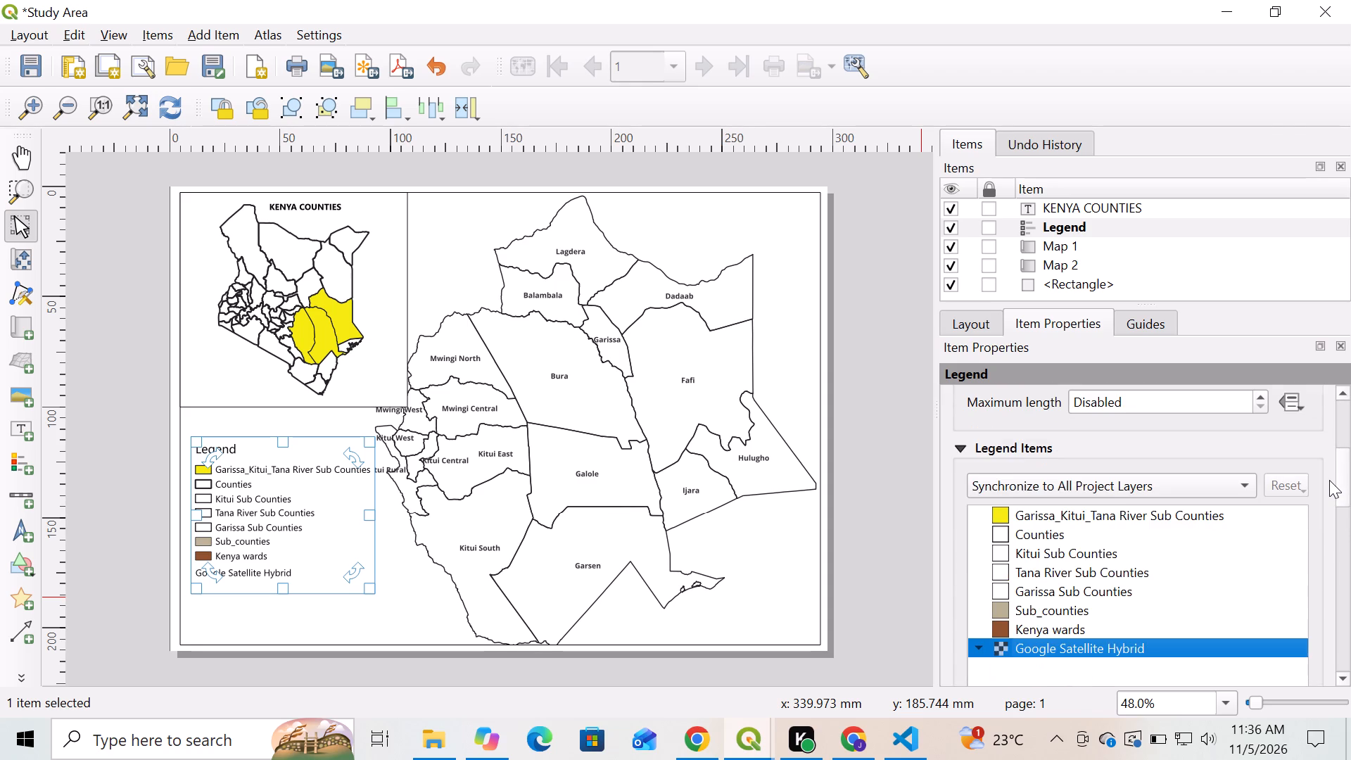
scroll(1329, 479, down, 3)
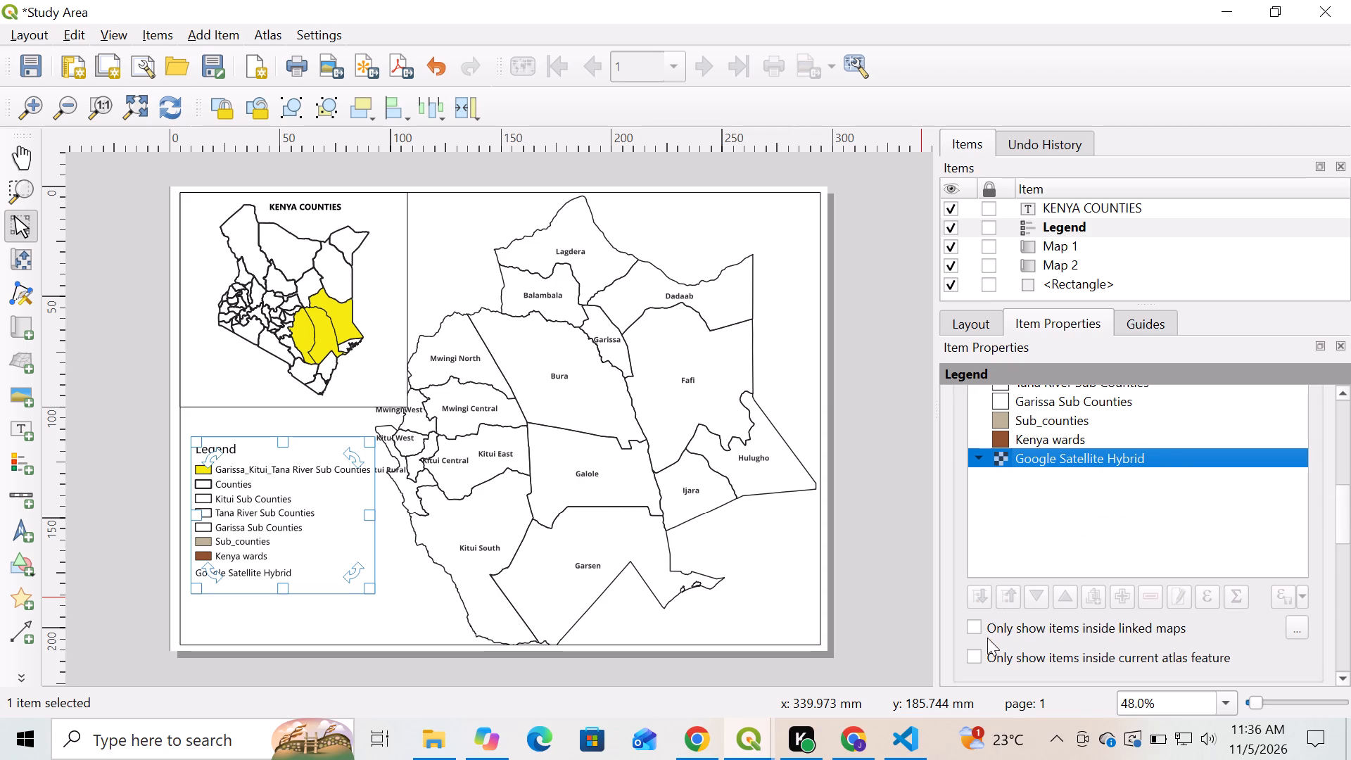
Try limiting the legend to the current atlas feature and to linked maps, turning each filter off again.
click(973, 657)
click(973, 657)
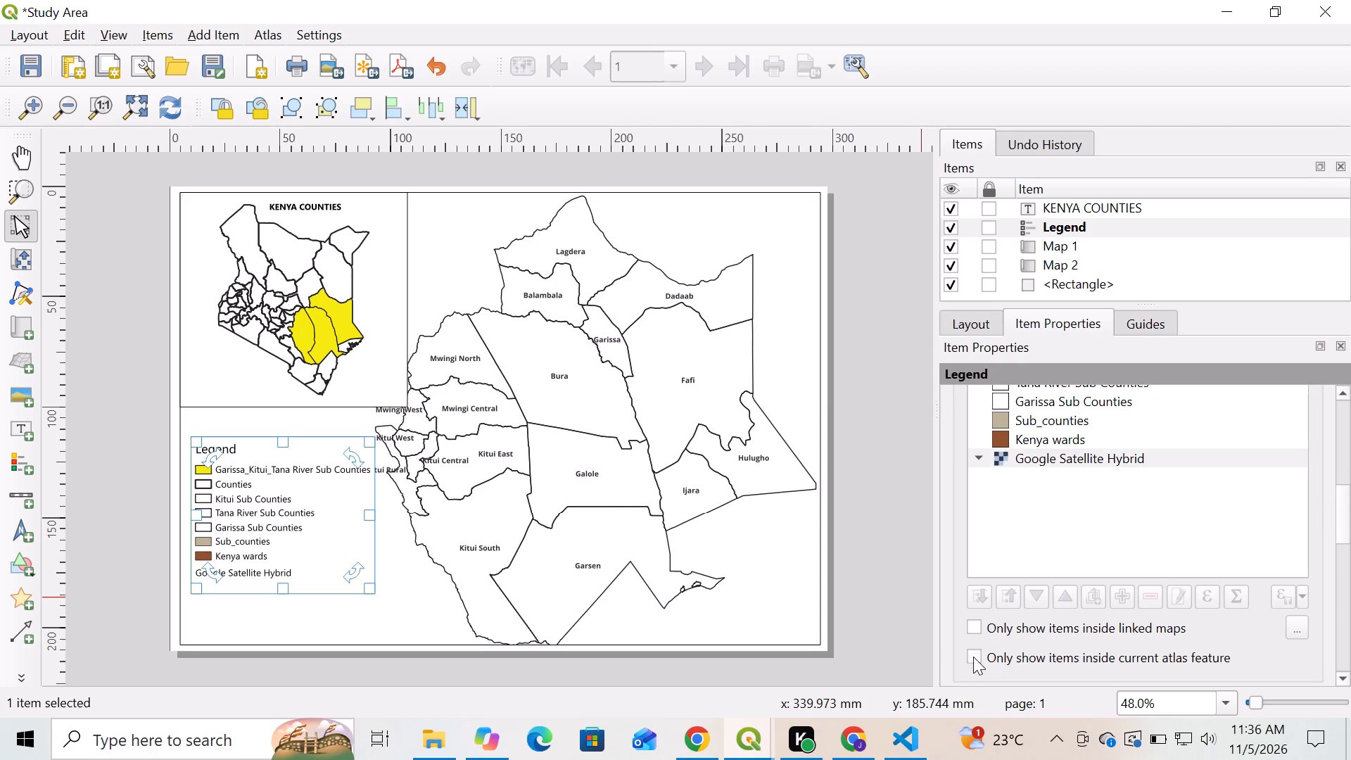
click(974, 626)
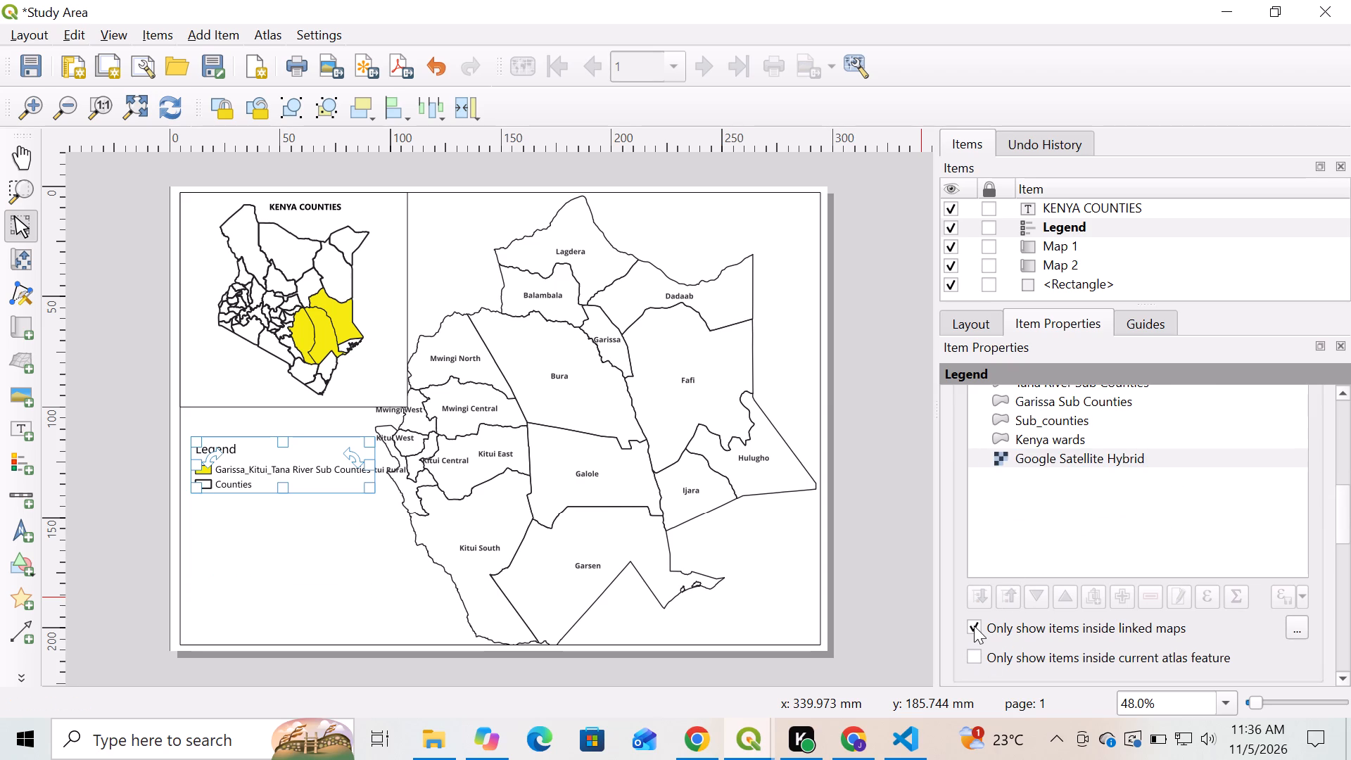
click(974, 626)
Switch the legend items from layer synchronization to Manual mode.
scroll(1340, 505, up, 2)
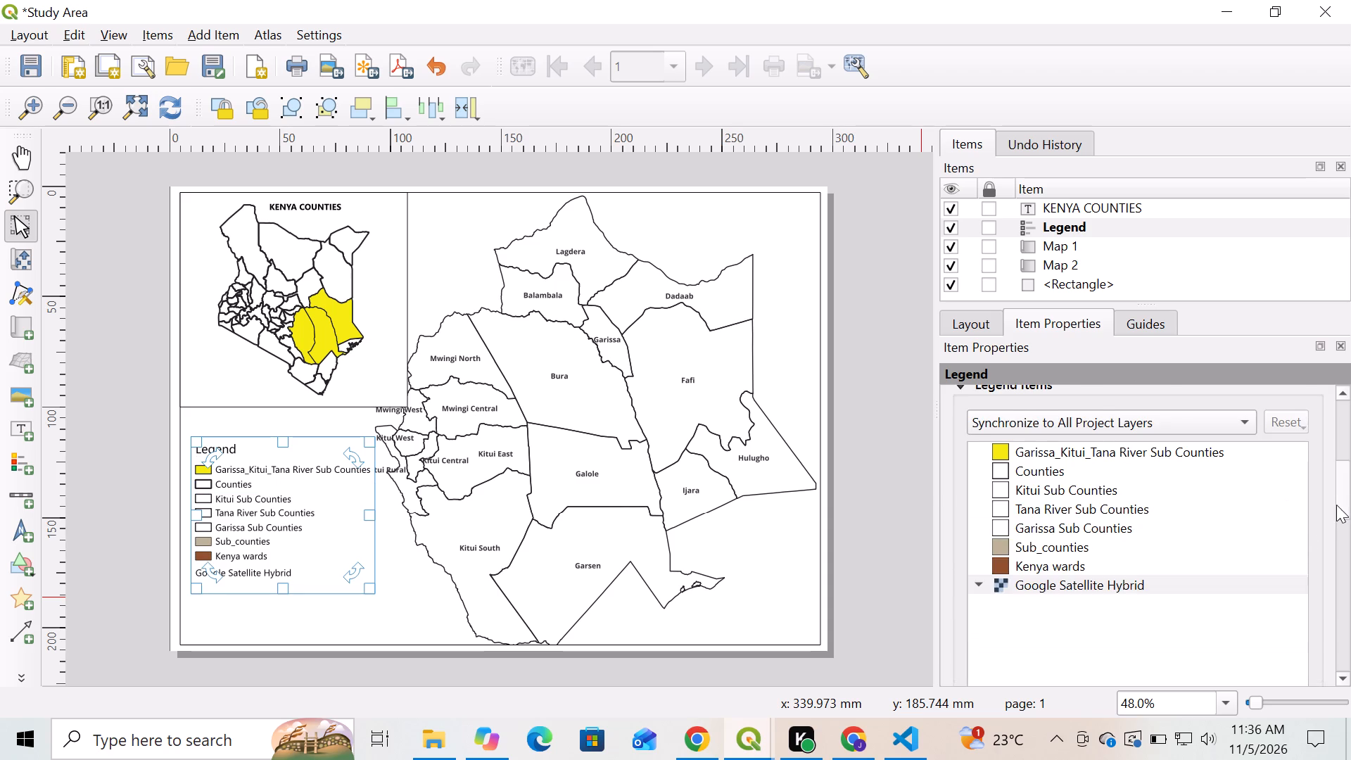
scroll(1338, 505, down, 1)
click(1146, 517)
scroll(1350, 538, up, 1)
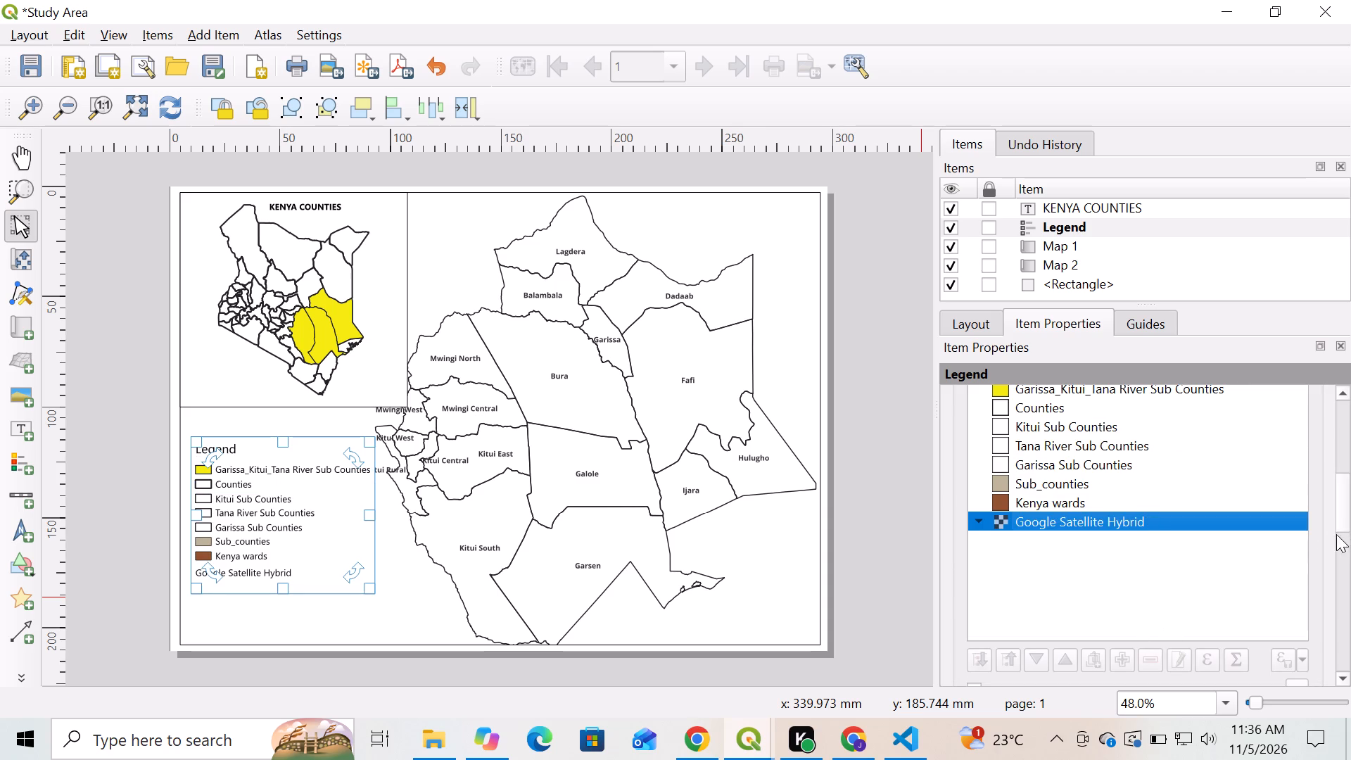
scroll(1335, 519, up, 2)
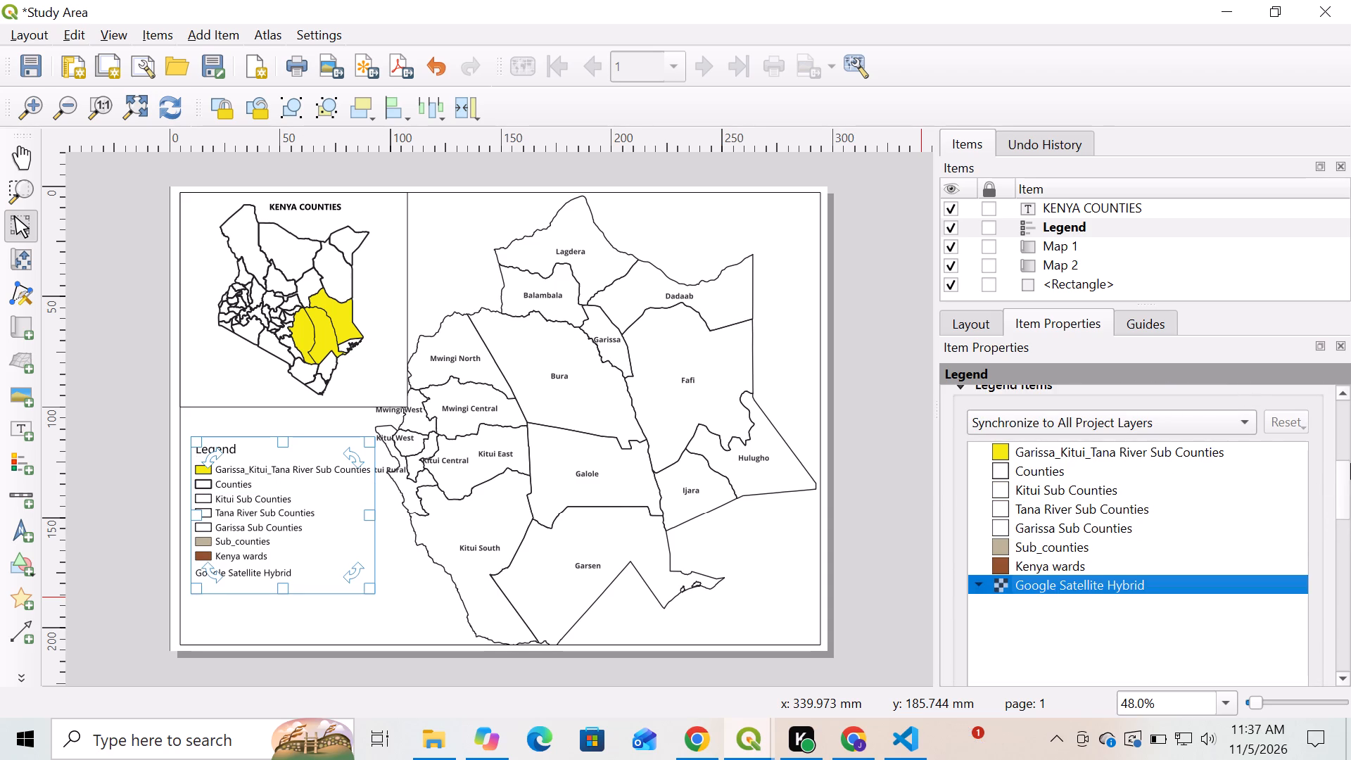
scroll(1350, 463, up, 2)
click(1269, 424)
click(1226, 417)
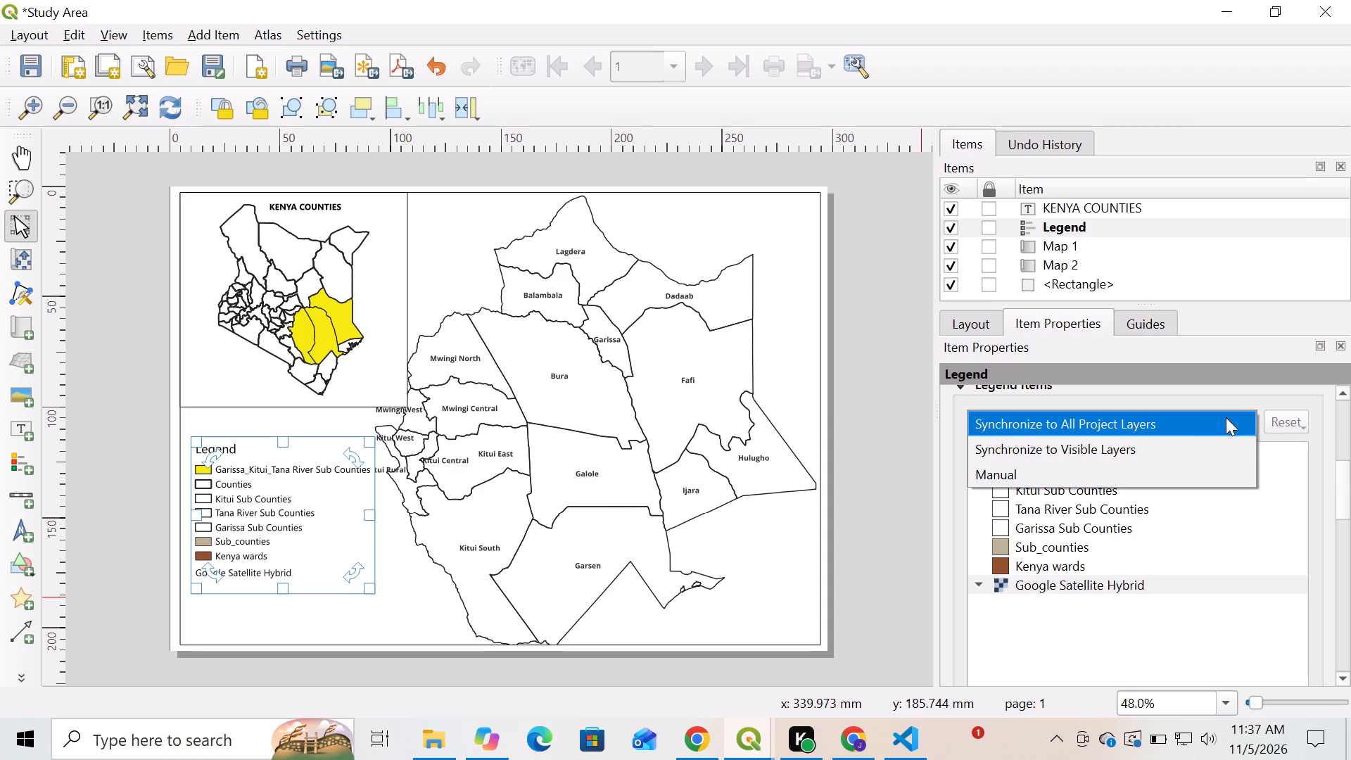
click(1043, 469)
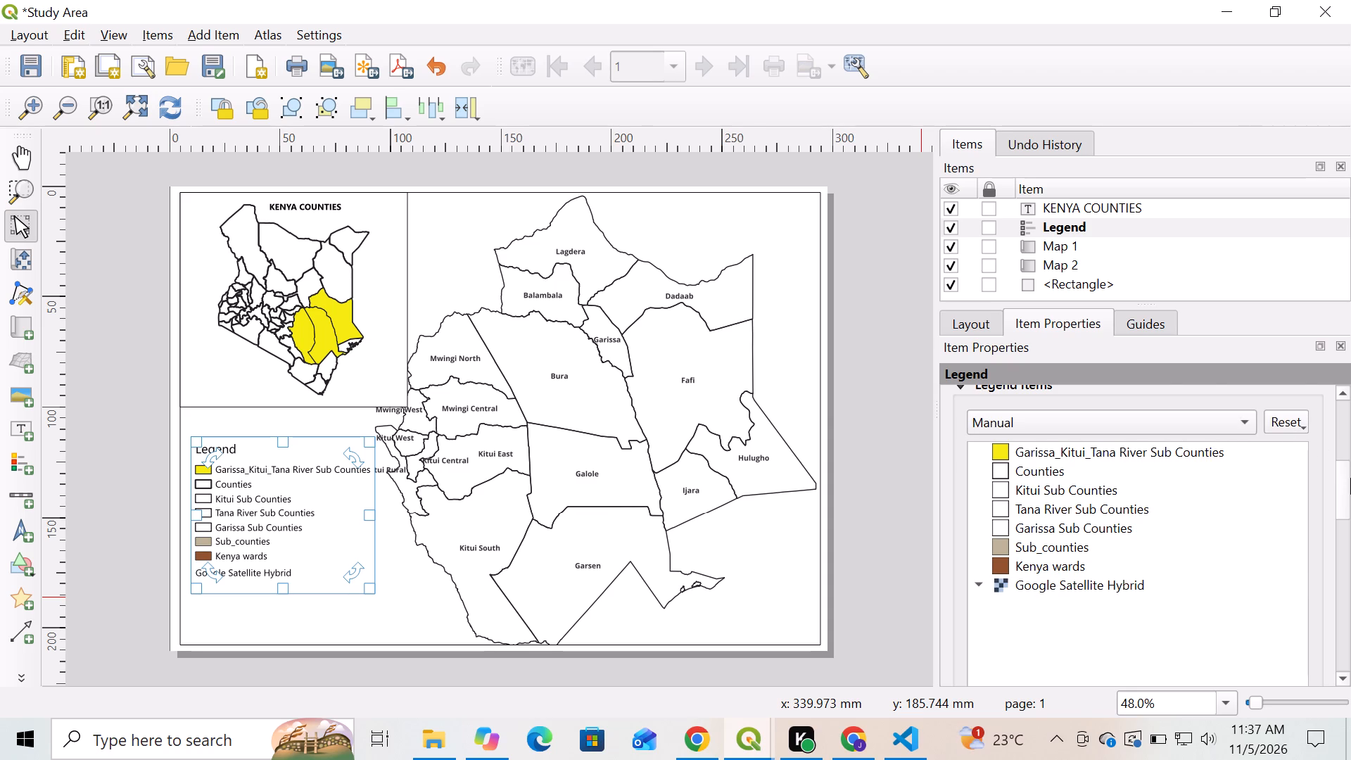
Remove the Google Satellite Hybrid entry from the legend.
scroll(1344, 476, down, 2)
click(1118, 457)
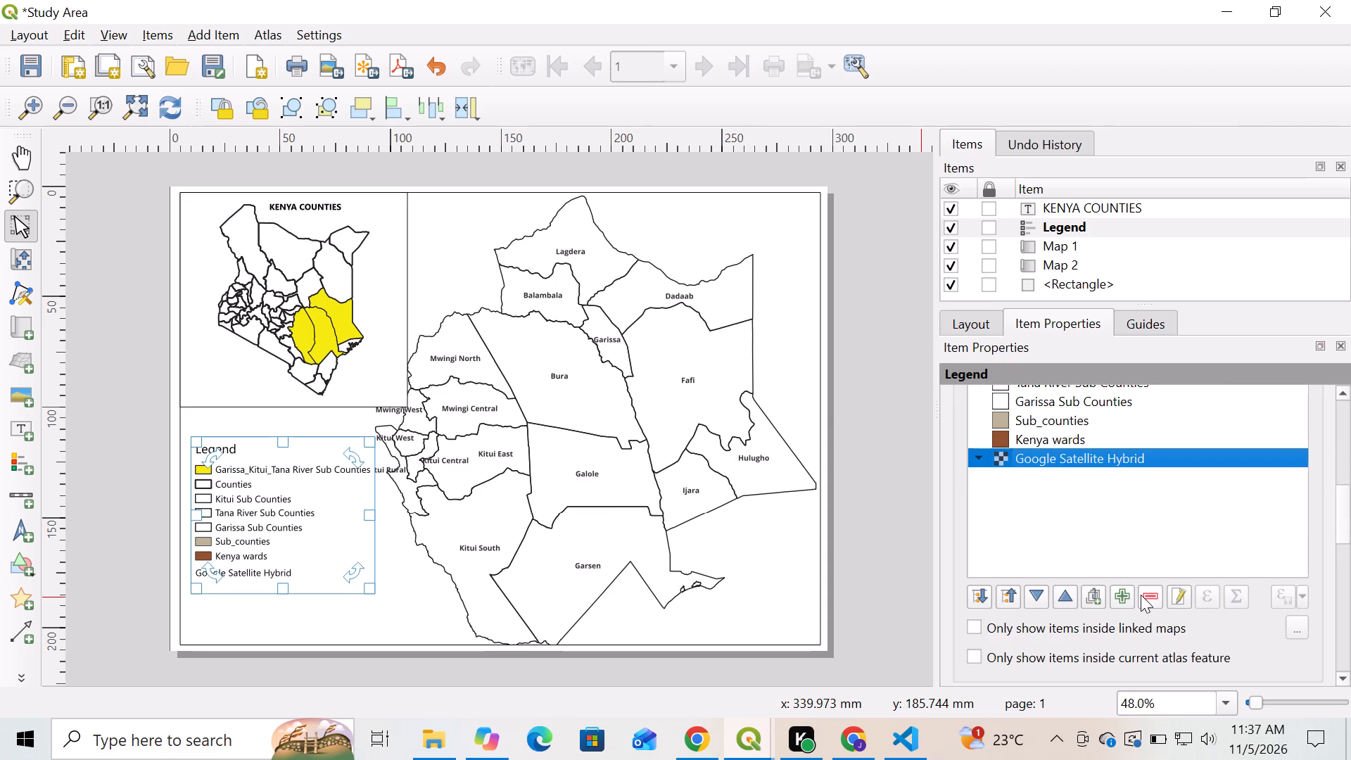
click(1141, 595)
Rename the Counties legend entry as "Kenya Counties".
scroll(1350, 509, up, 3)
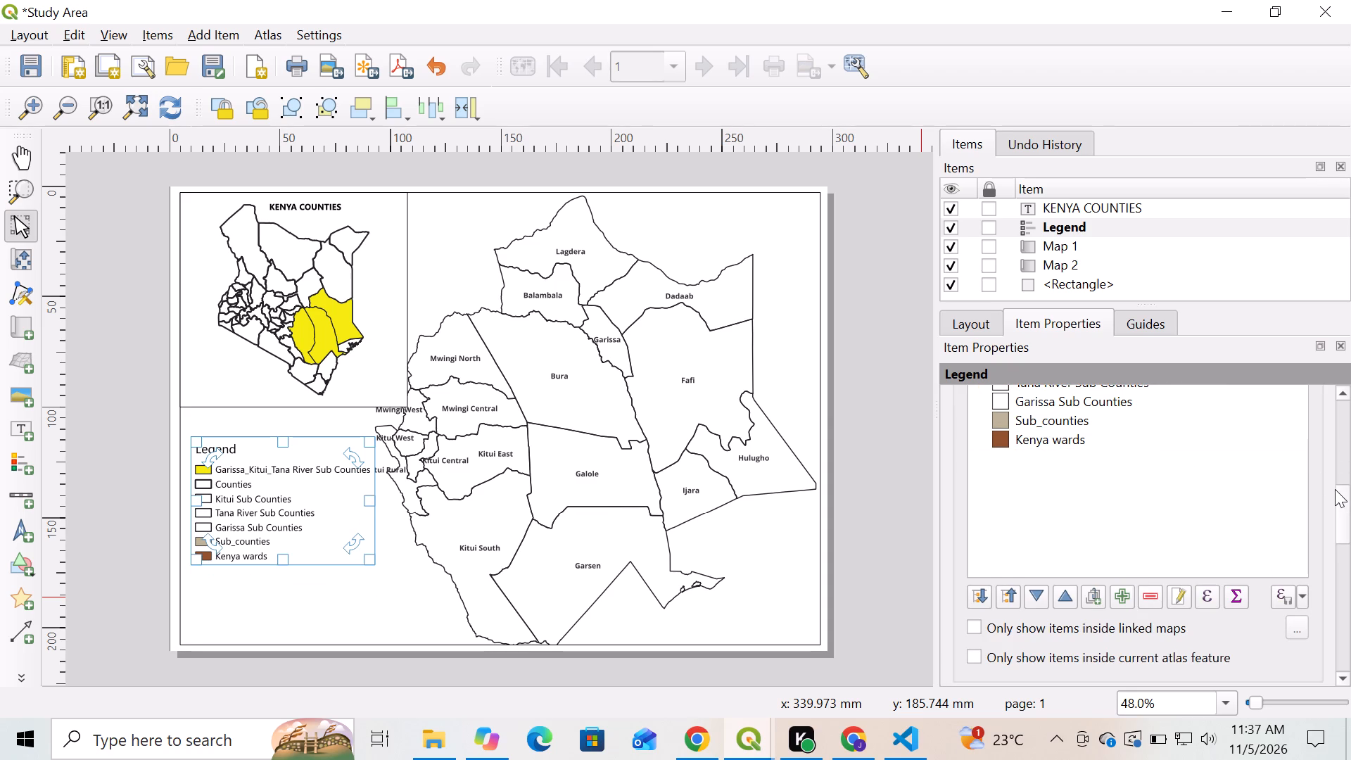
scroll(1338, 502, up, 3)
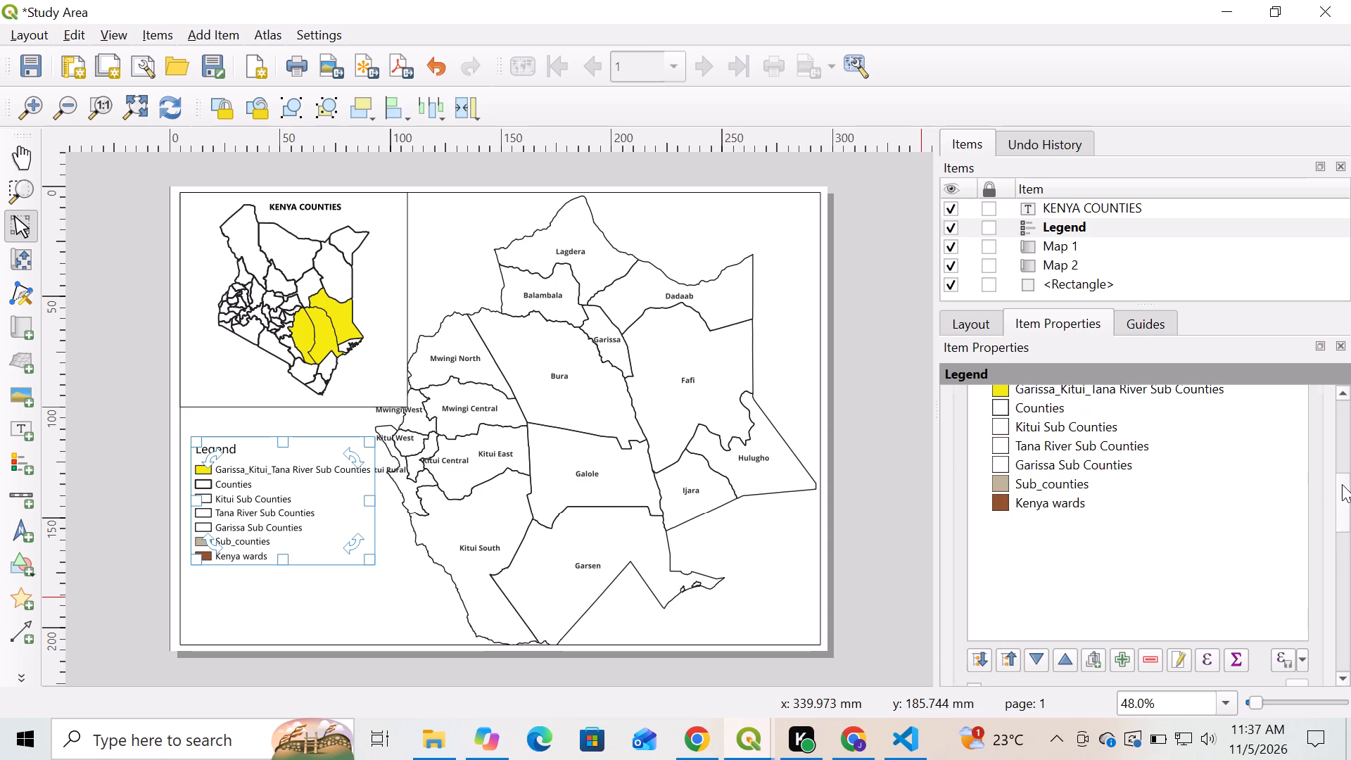
scroll(1342, 484, up, 1)
scroll(1342, 484, down, 1)
double_click(1069, 472)
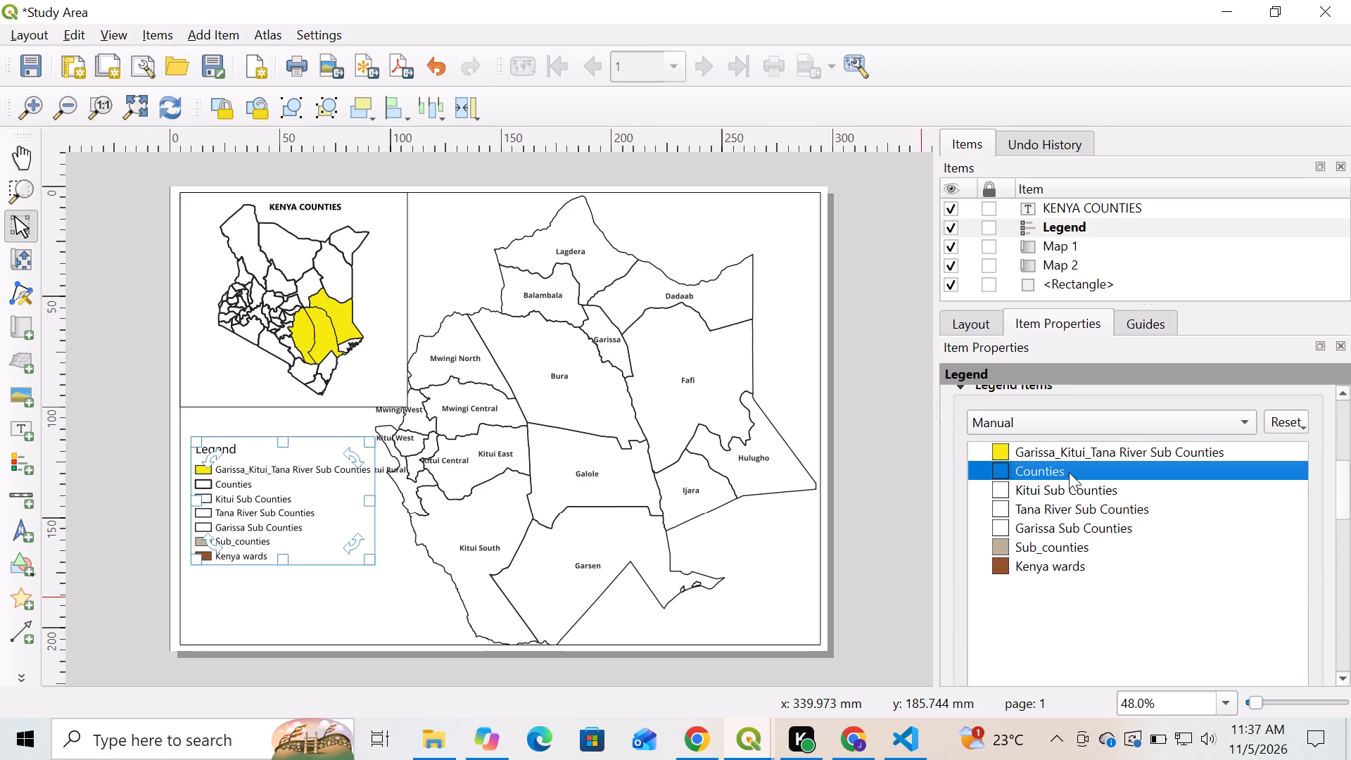
key(e)
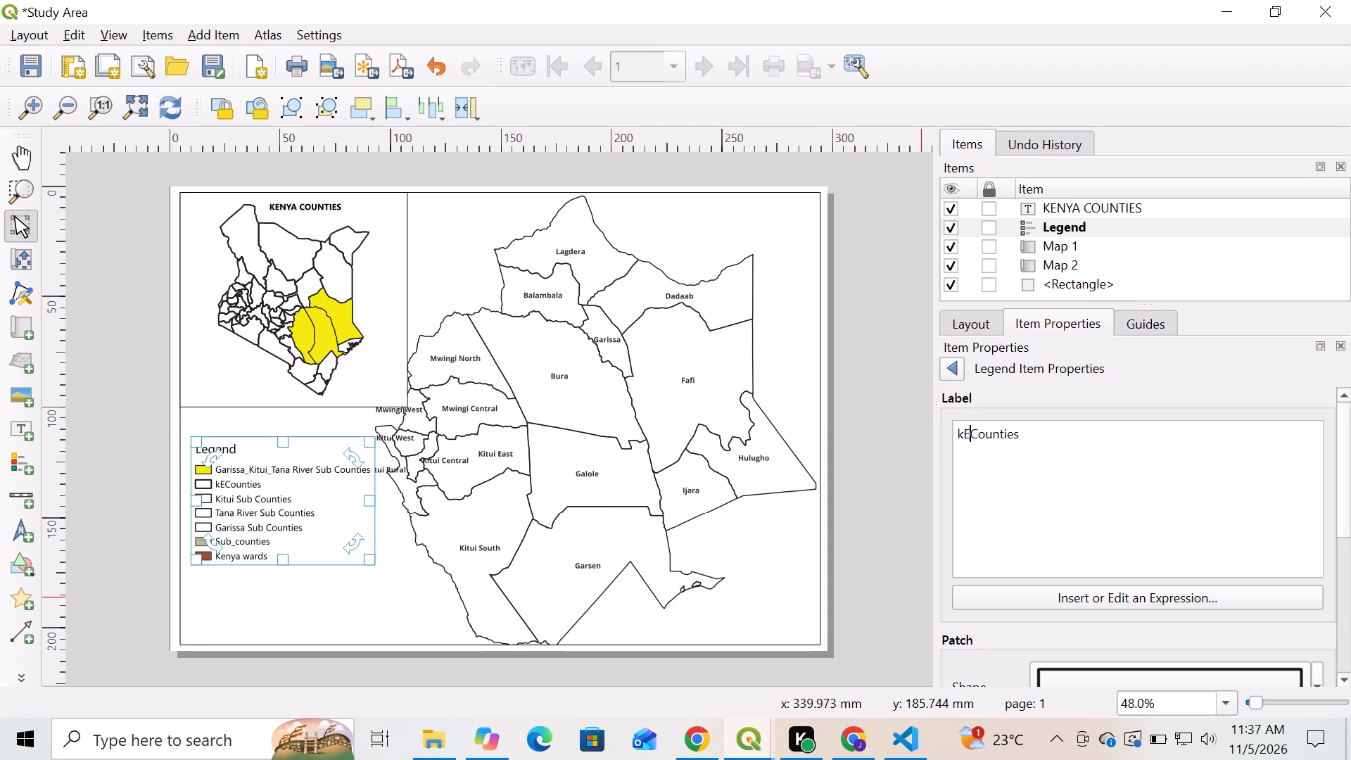
key(BackSpace)
key(BackSpace)
text(enya)
key(space)
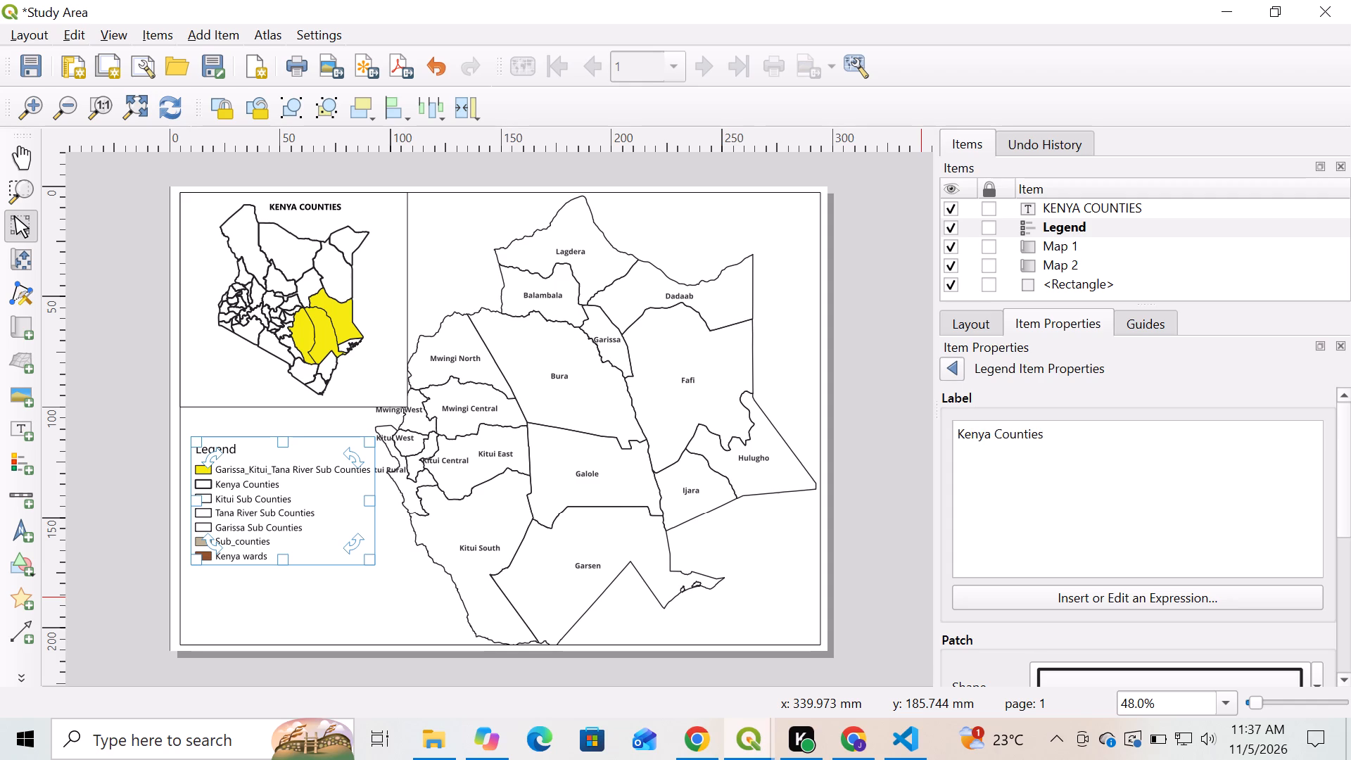
Remove the Garissa_Kitui_Tana River Sub Counties entry from the legend.
click(958, 362)
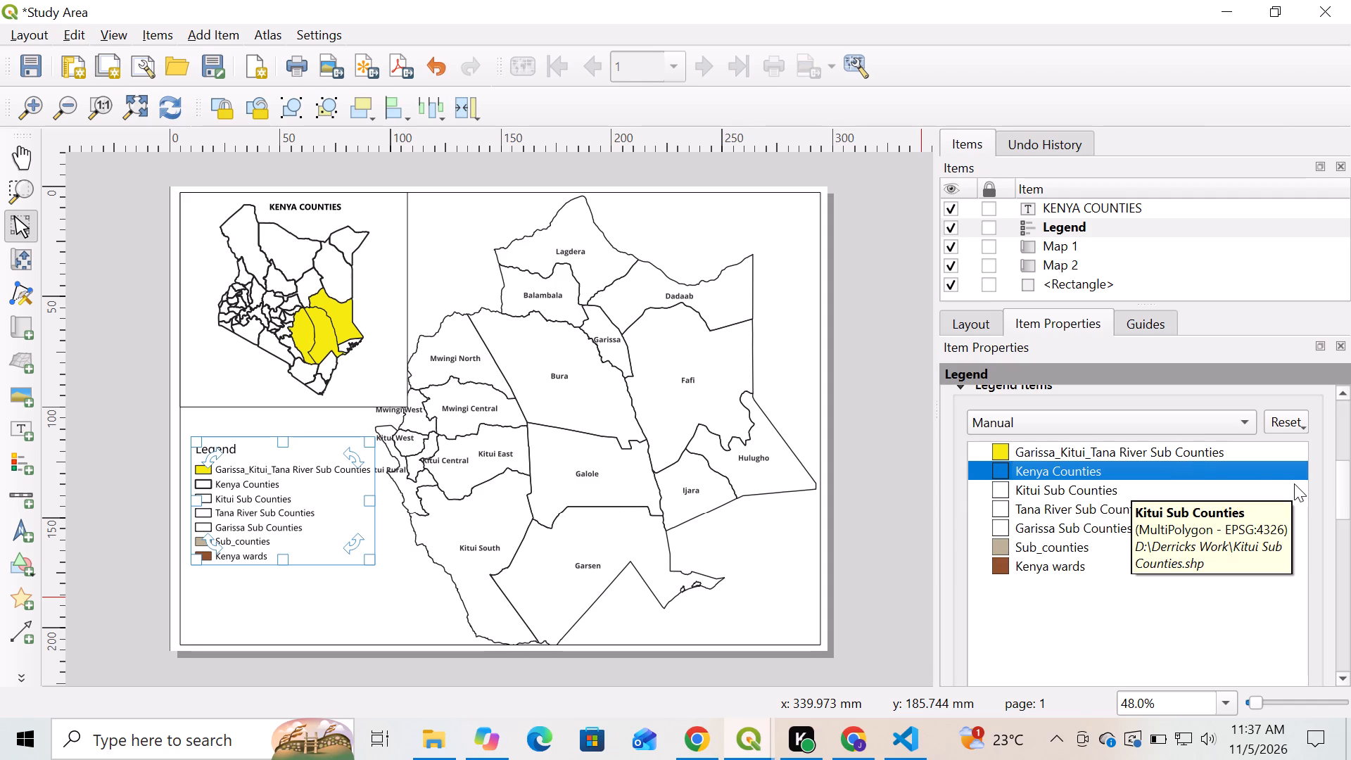
click(1189, 451)
scroll(1340, 478, down, 2)
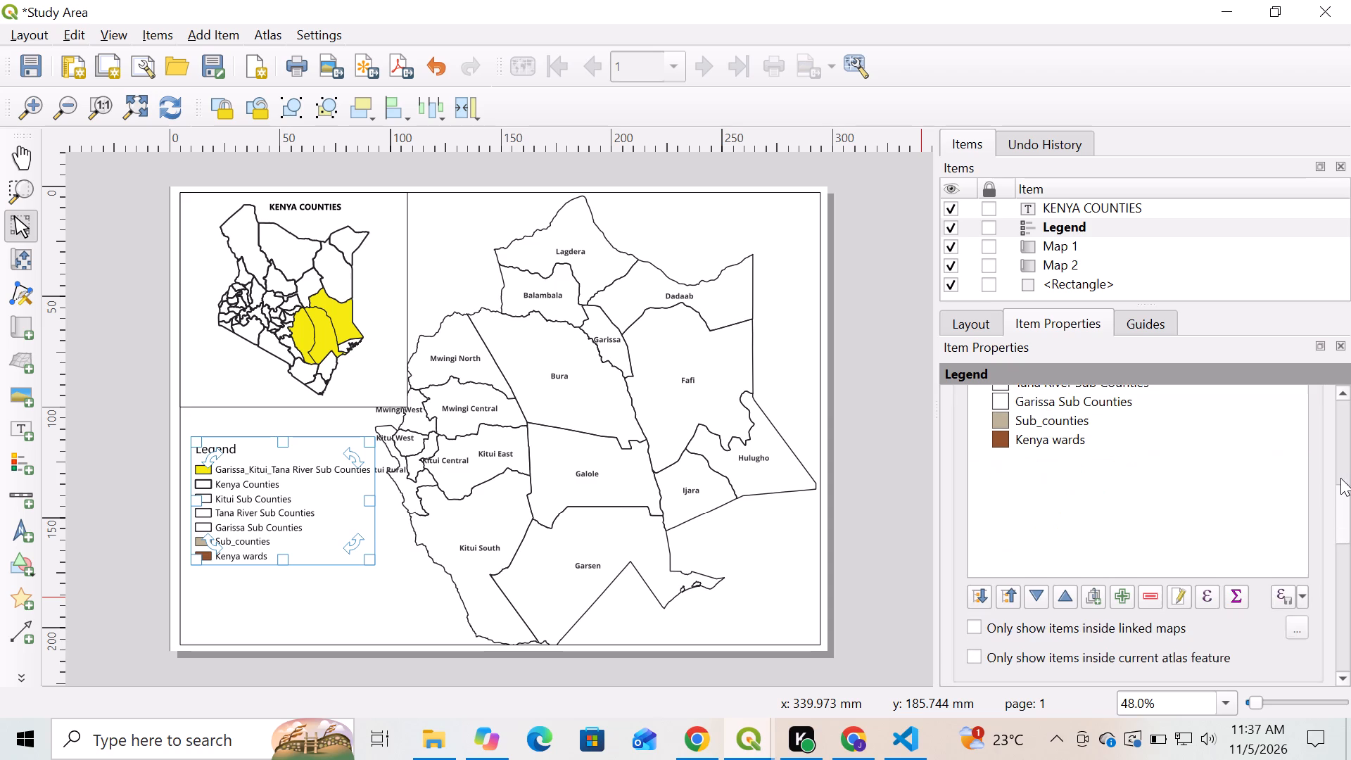
click(1150, 601)
scroll(1350, 526, up, 1)
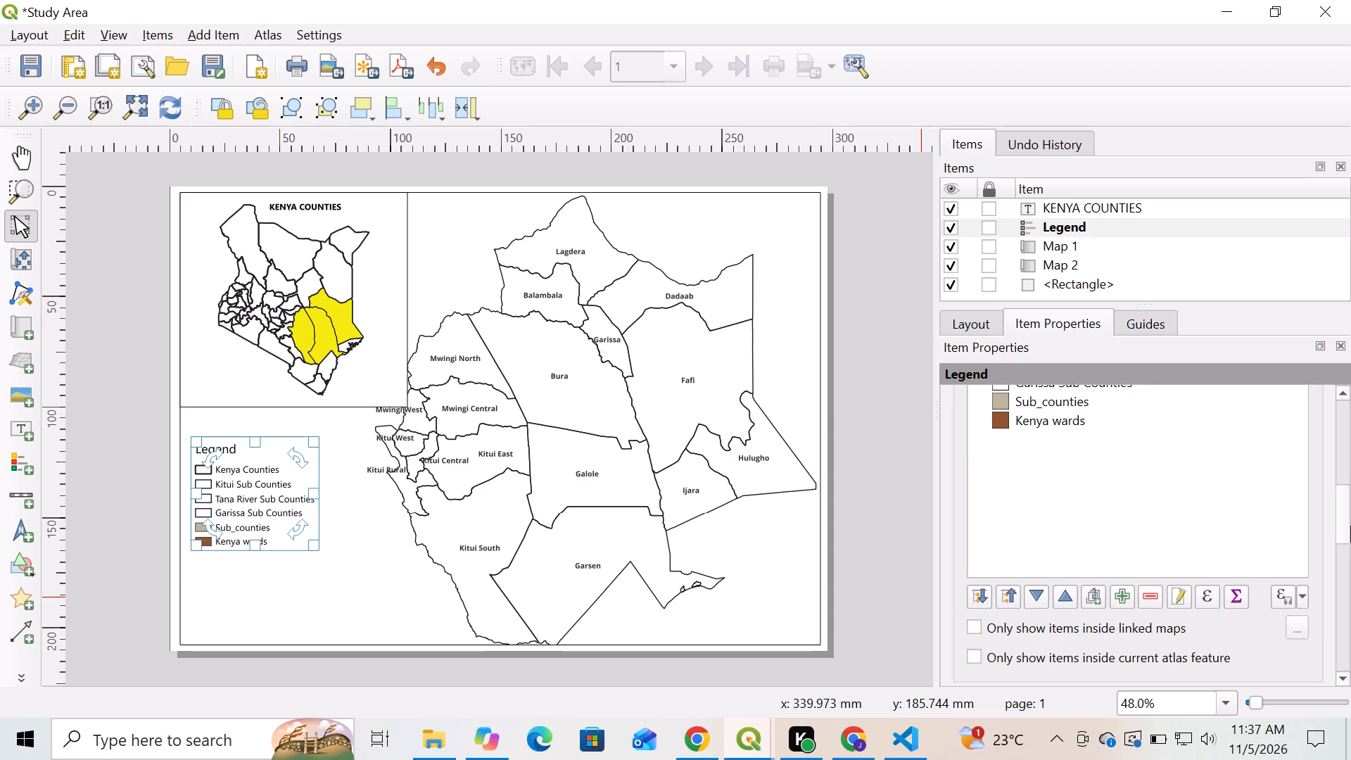
scroll(1347, 506, up, 2)
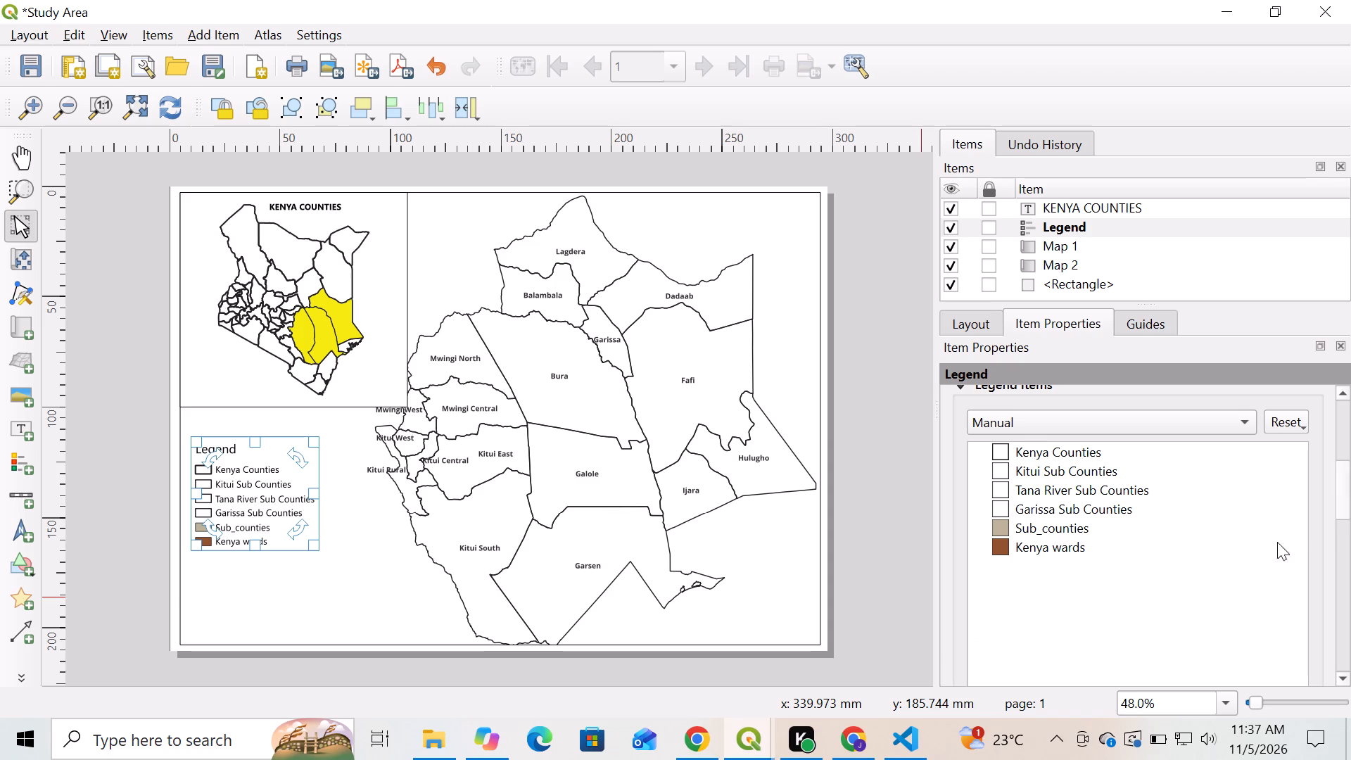
Switch to the main QGIS project window and open the Simple Fill symbology of the Kitui Sub Counties layer.
click(749, 750)
click(804, 665)
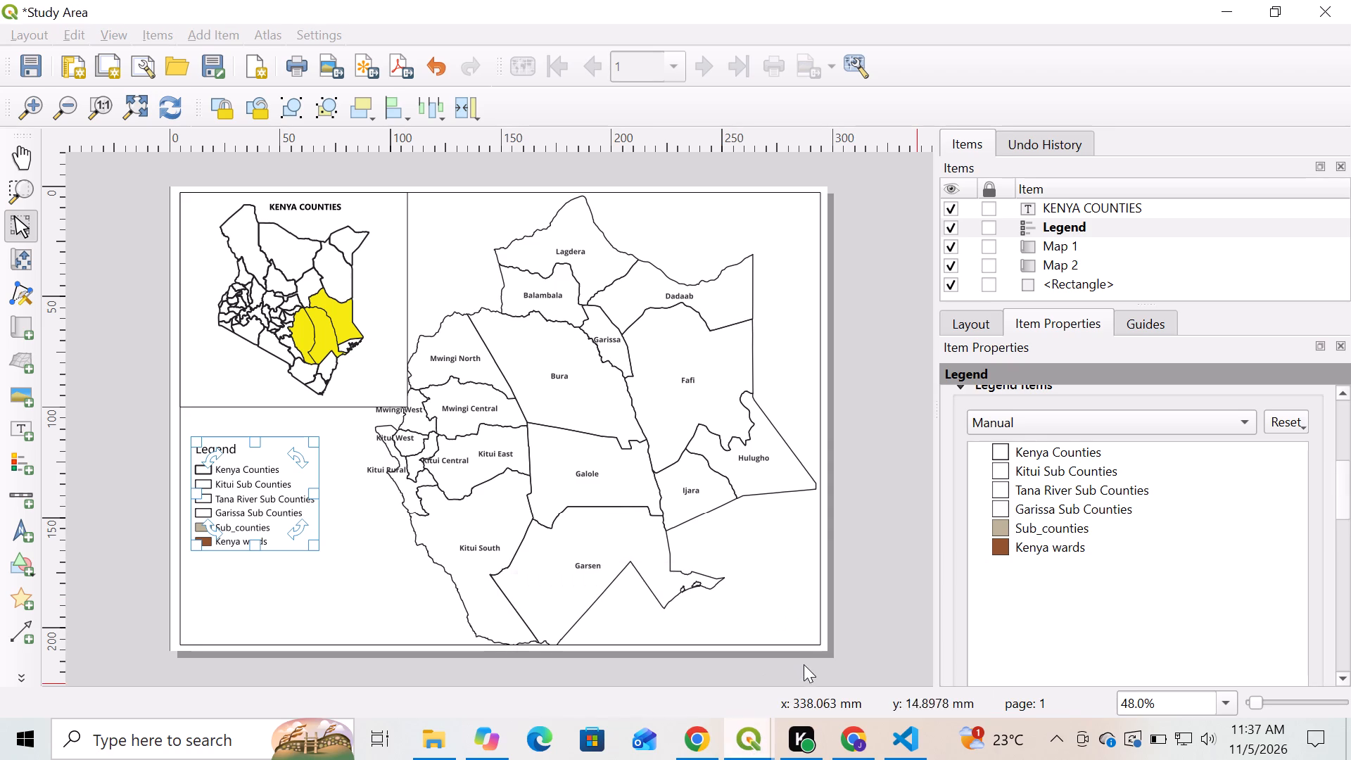
click(747, 733)
click(614, 661)
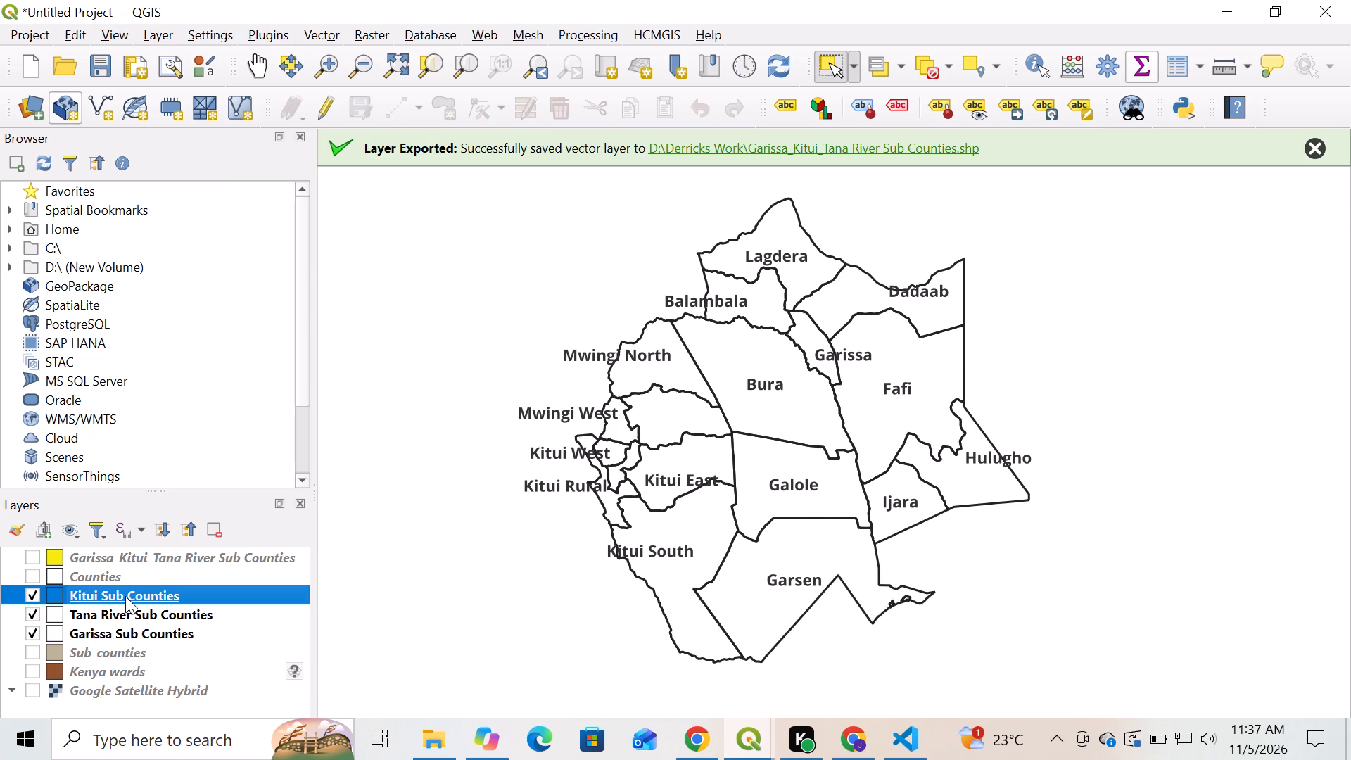
right_click(127, 596)
click(189, 588)
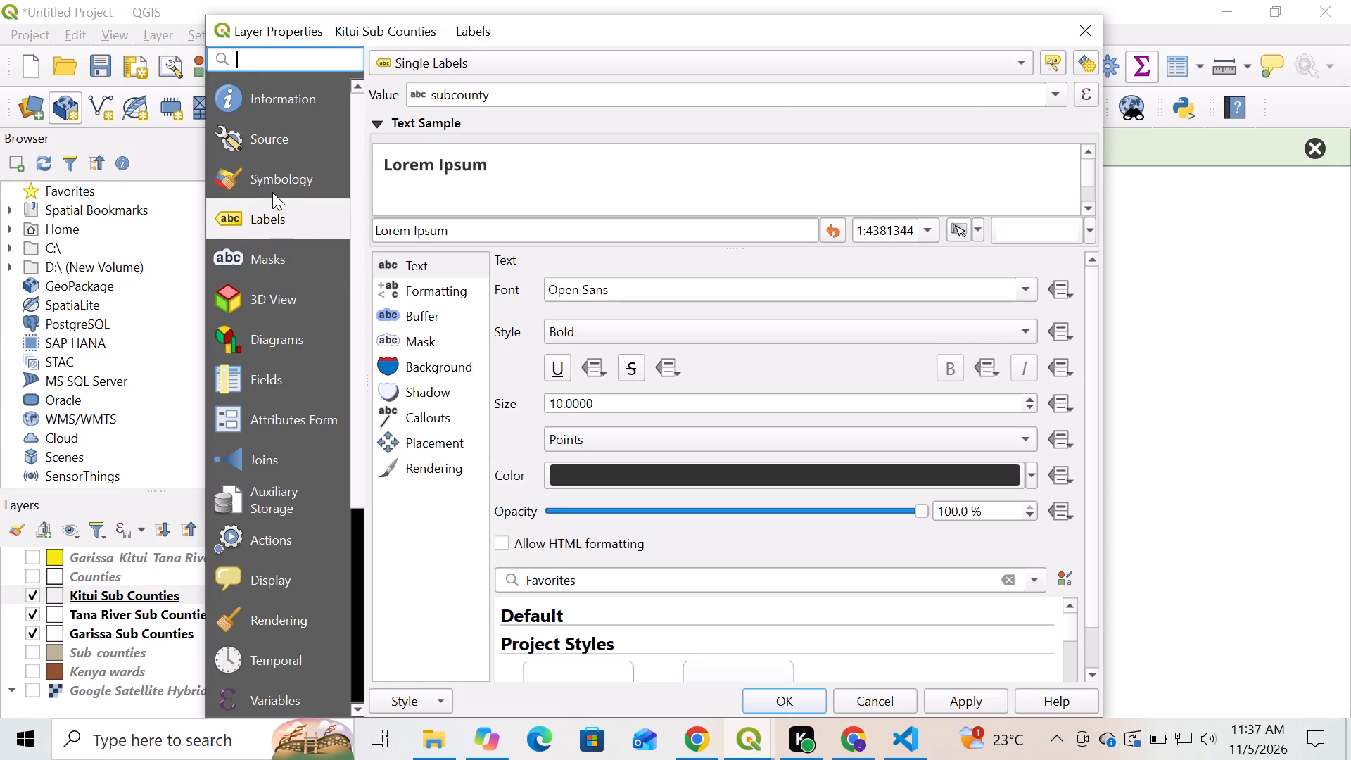
click(272, 192)
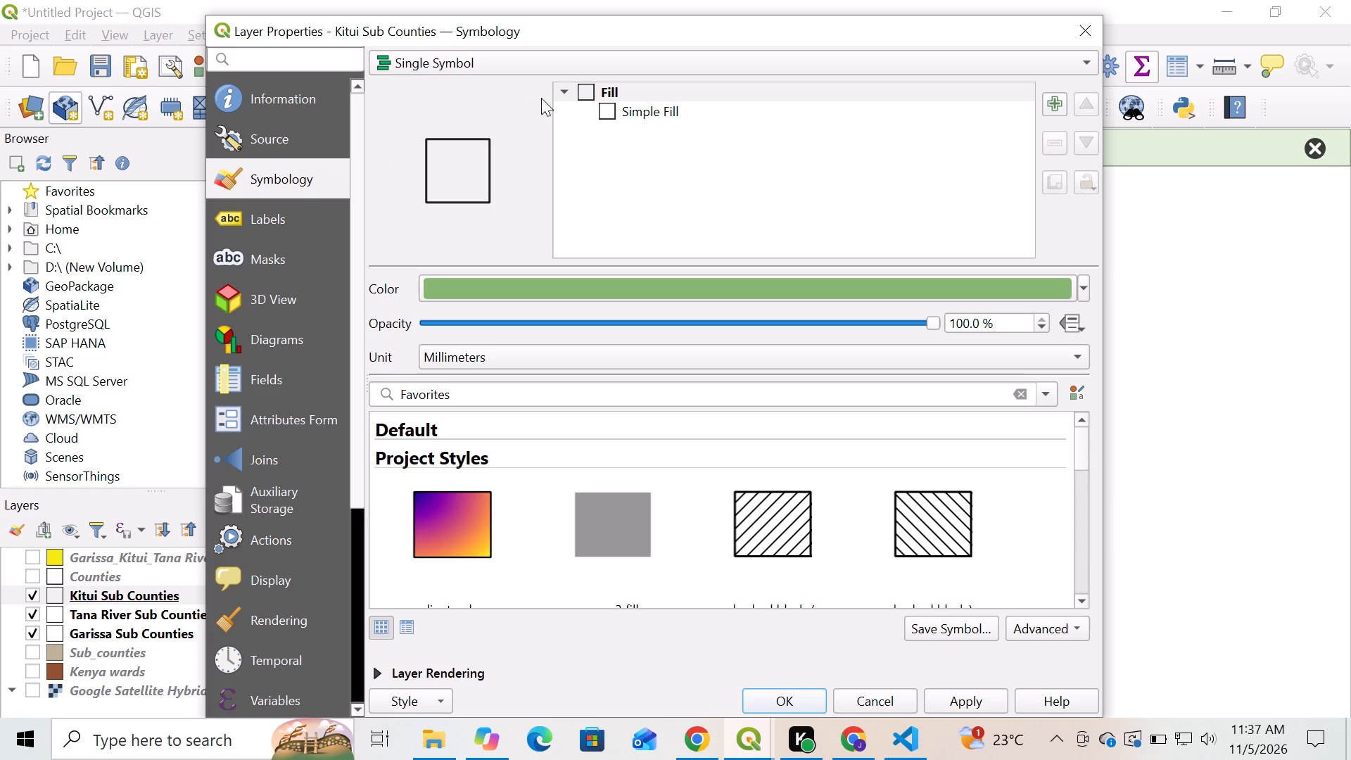
click(647, 112)
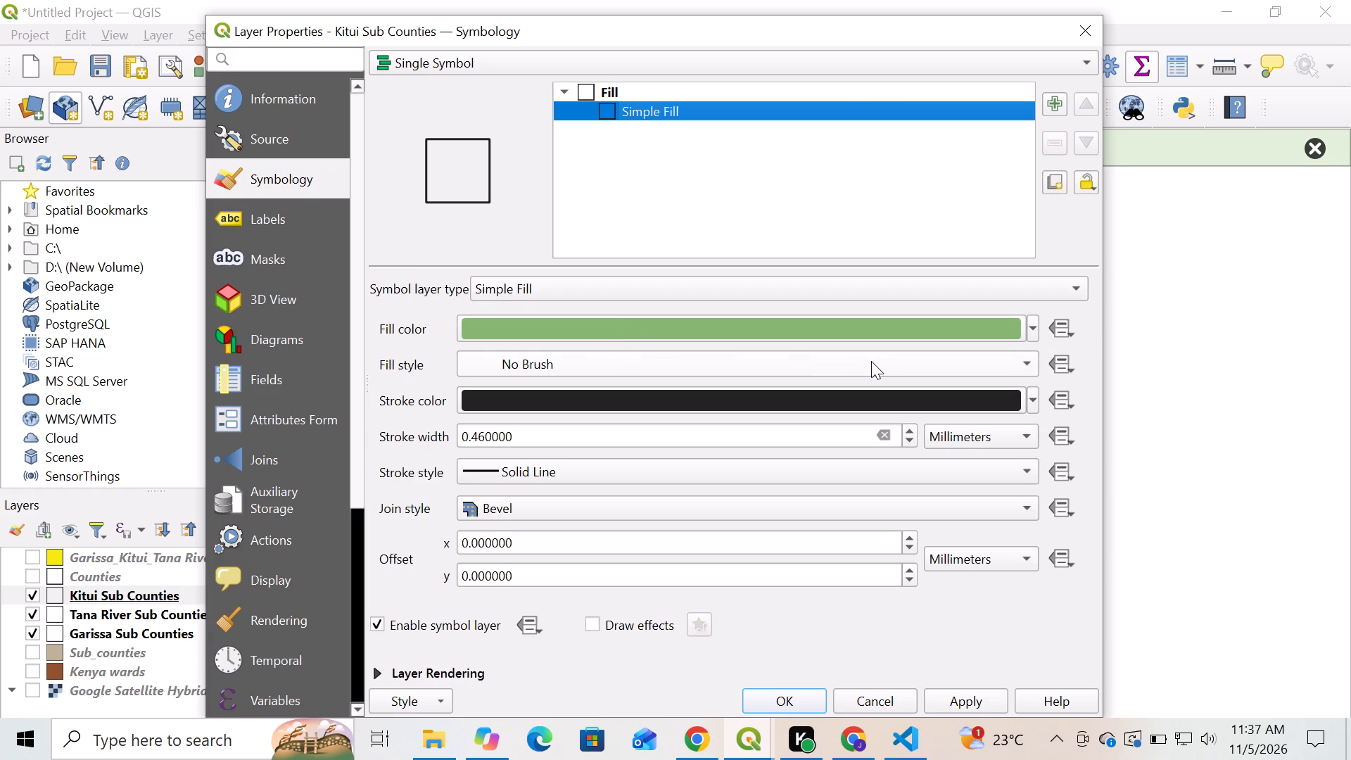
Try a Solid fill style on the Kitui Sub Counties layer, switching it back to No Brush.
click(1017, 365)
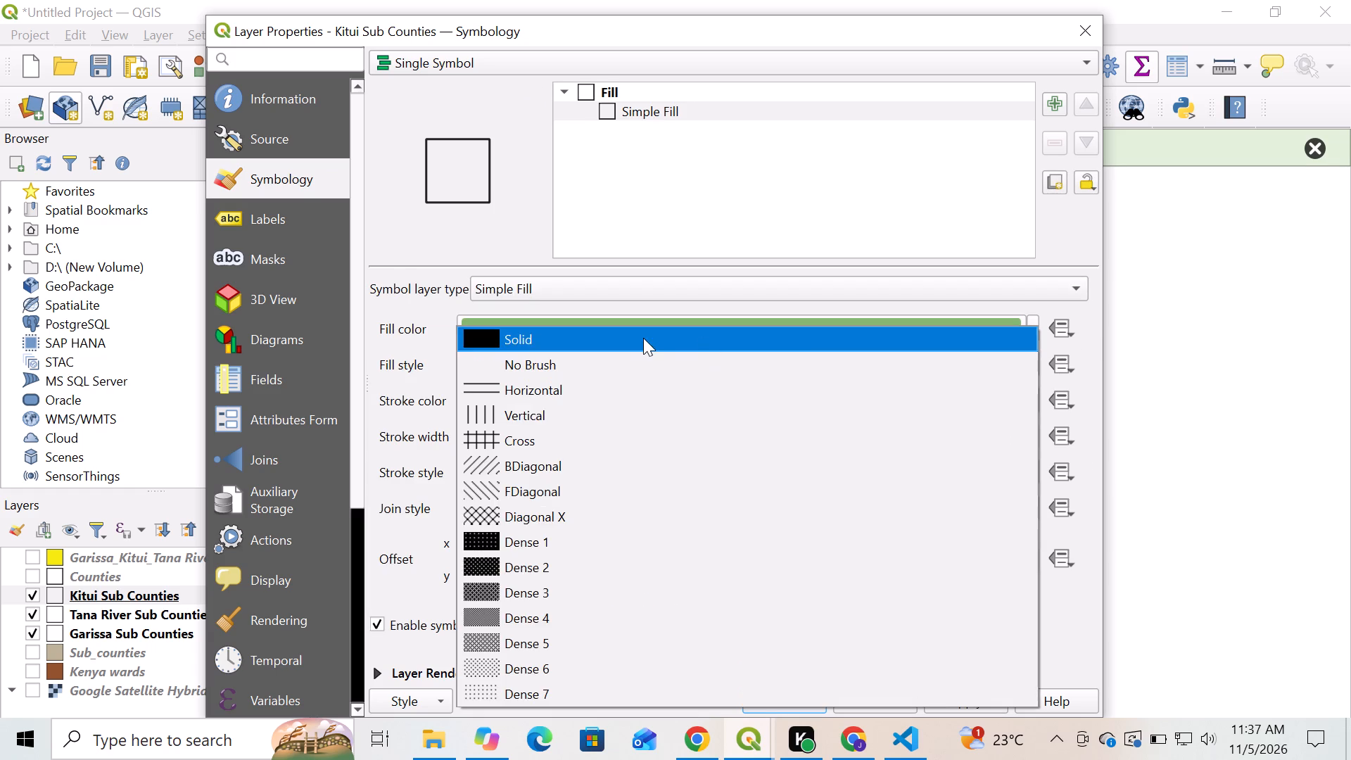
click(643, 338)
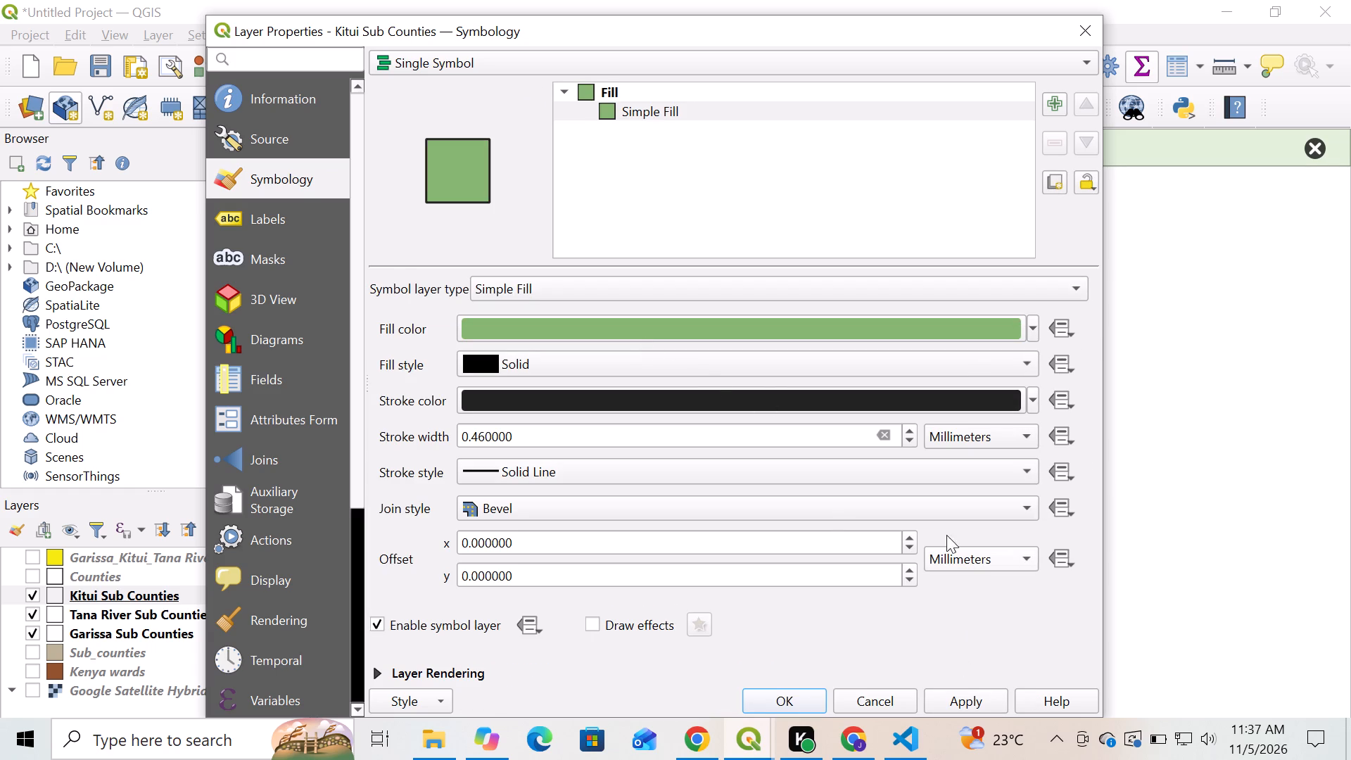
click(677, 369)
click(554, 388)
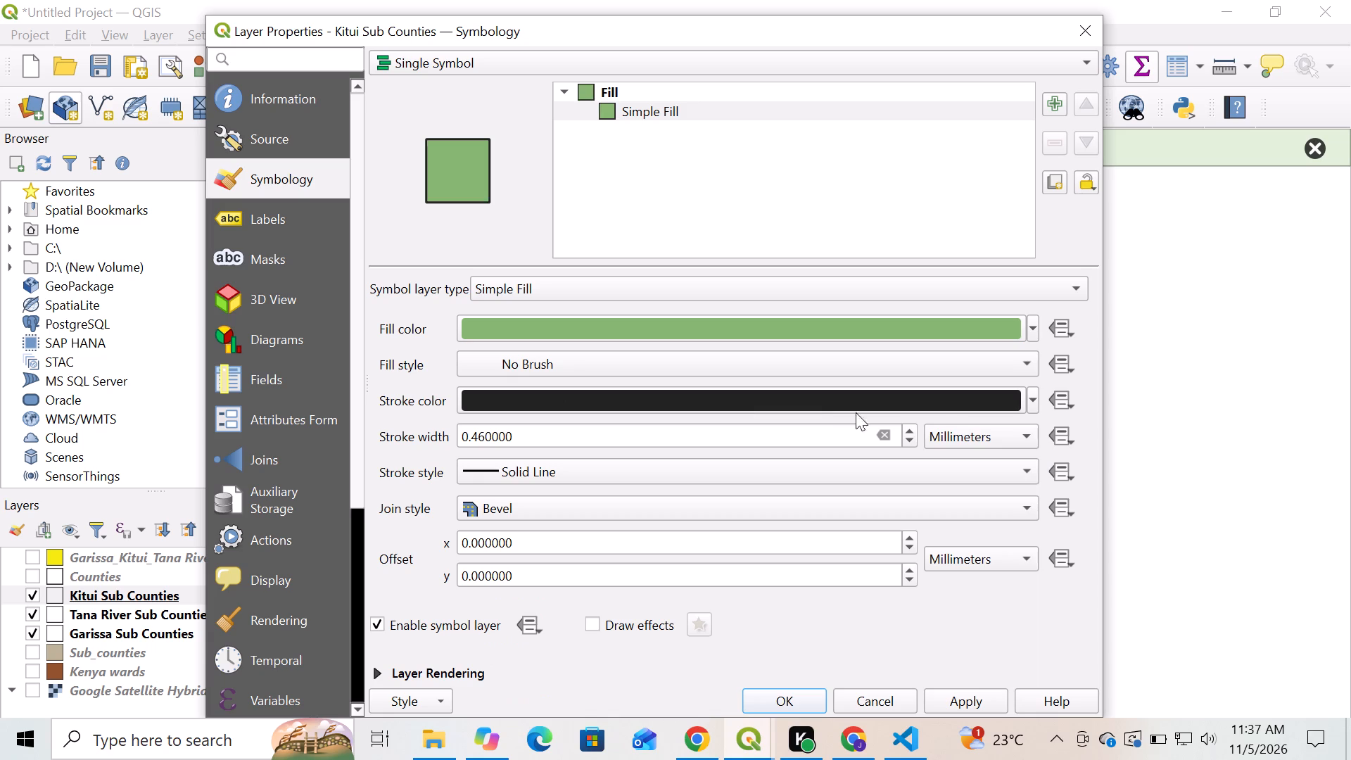
Set the Kitui Sub Counties stroke color to the standard red and apply it to the layer.
click(1029, 403)
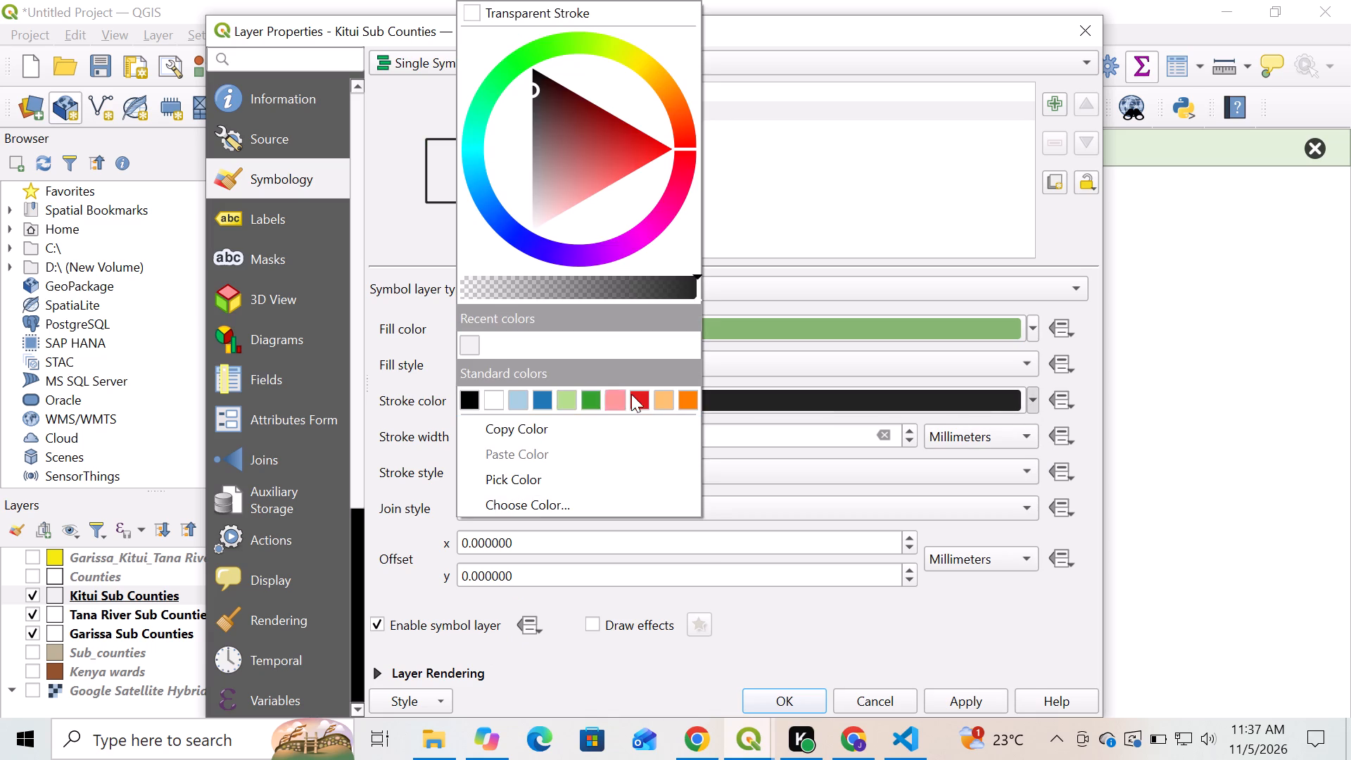
click(638, 394)
click(984, 697)
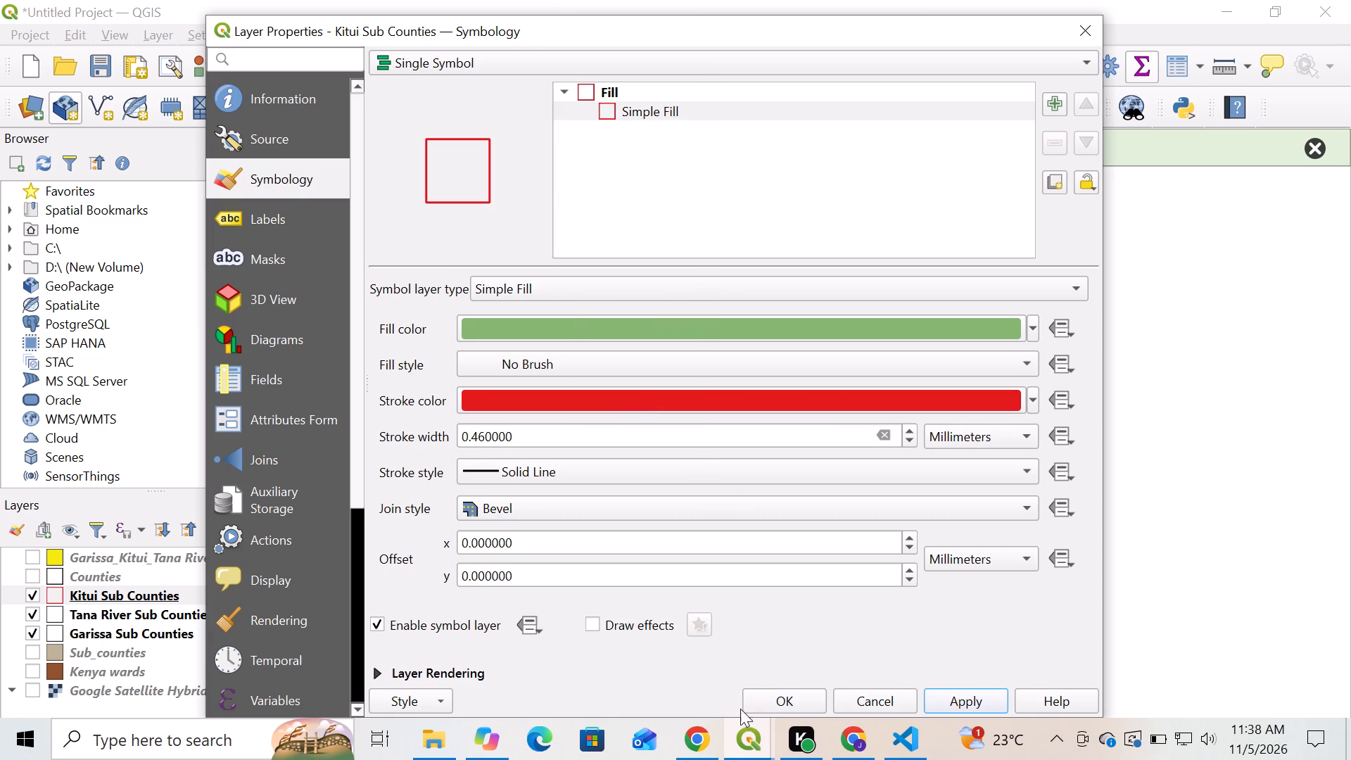
click(775, 700)
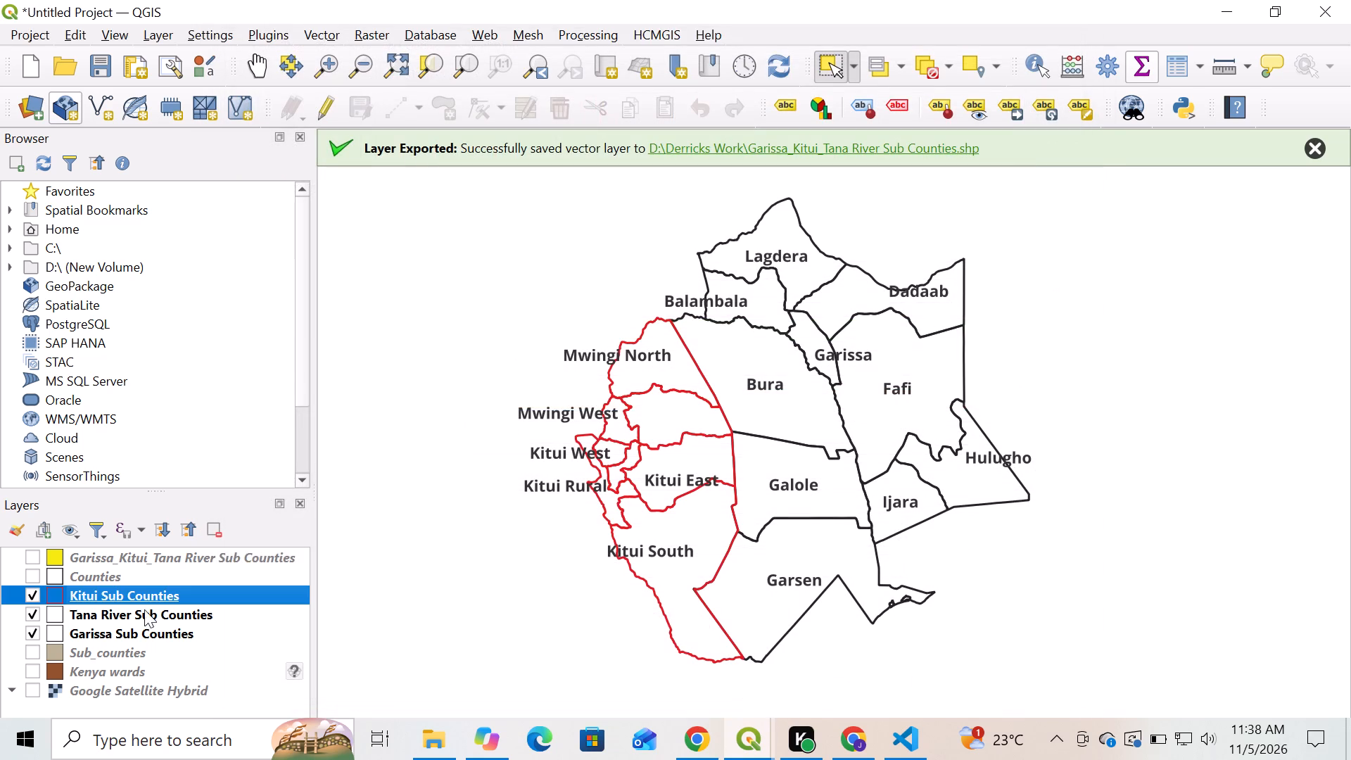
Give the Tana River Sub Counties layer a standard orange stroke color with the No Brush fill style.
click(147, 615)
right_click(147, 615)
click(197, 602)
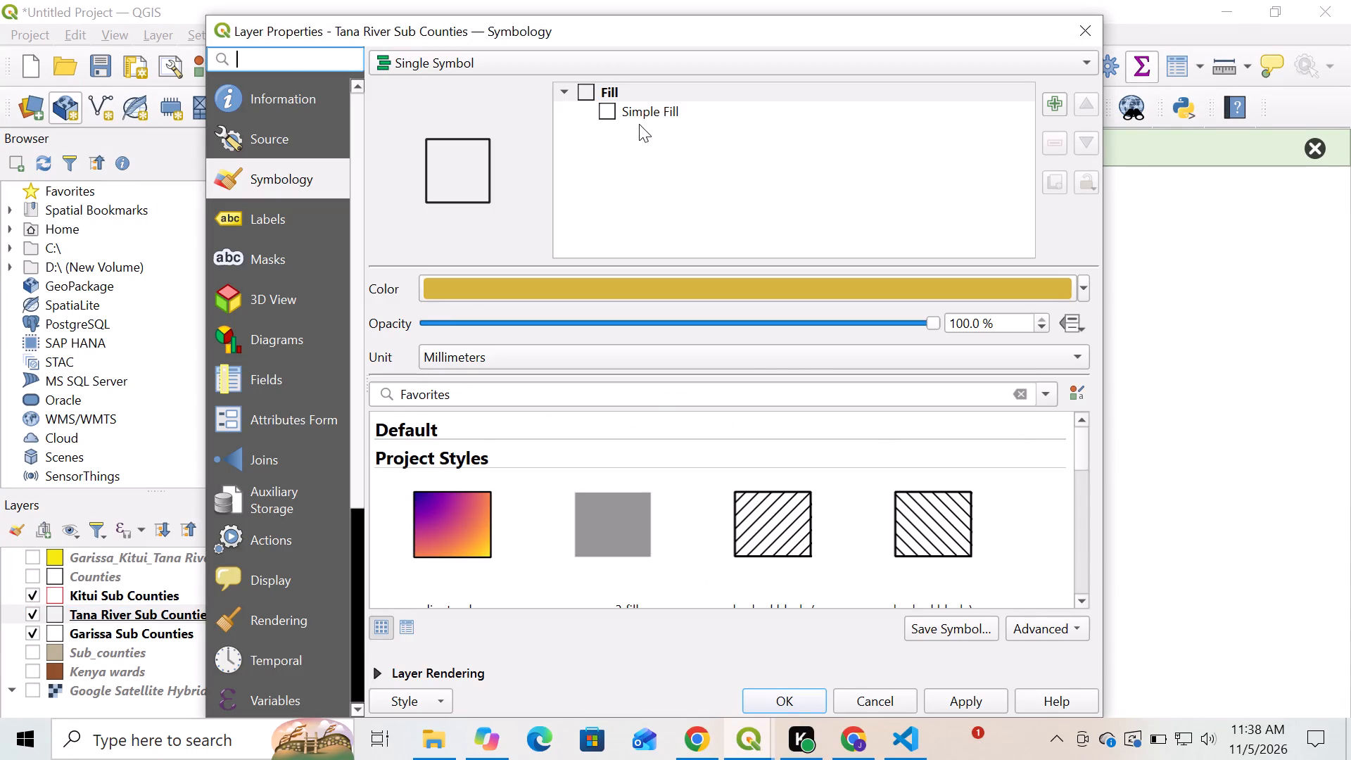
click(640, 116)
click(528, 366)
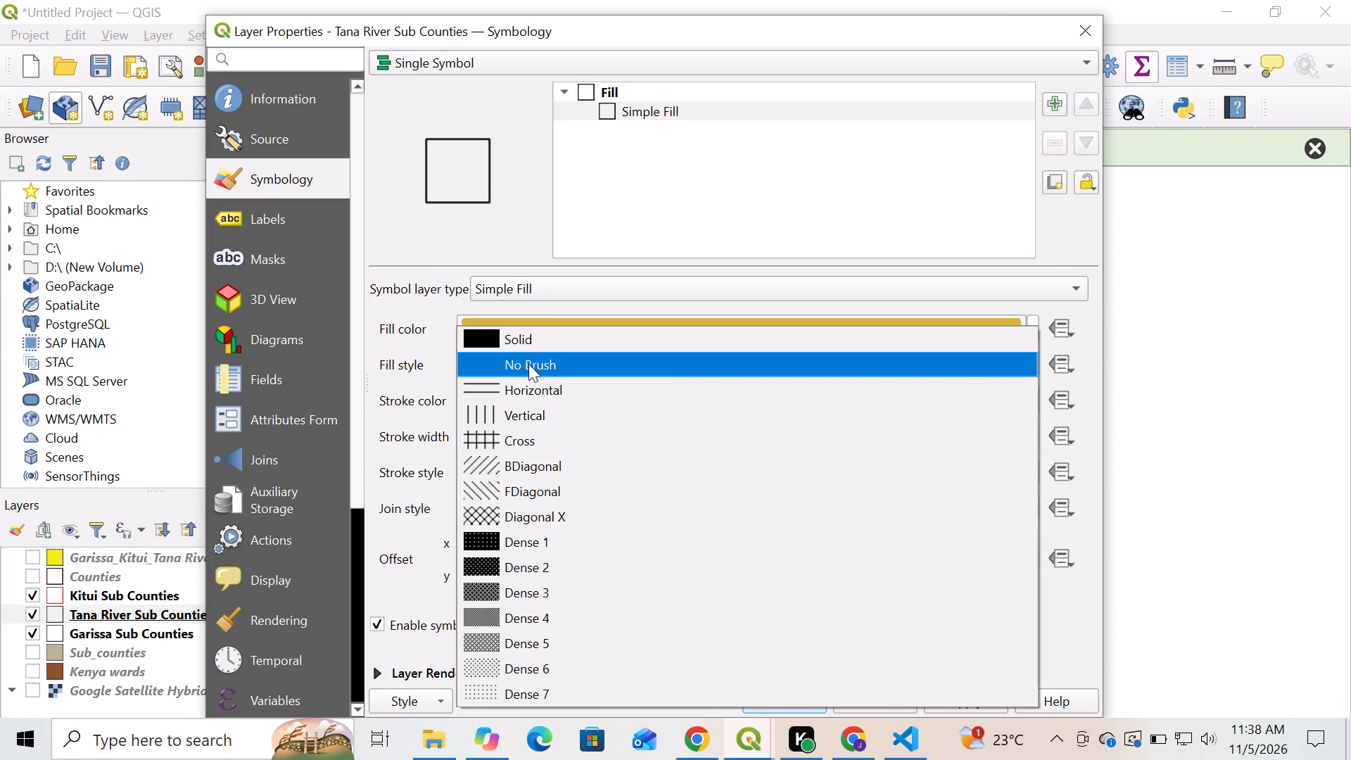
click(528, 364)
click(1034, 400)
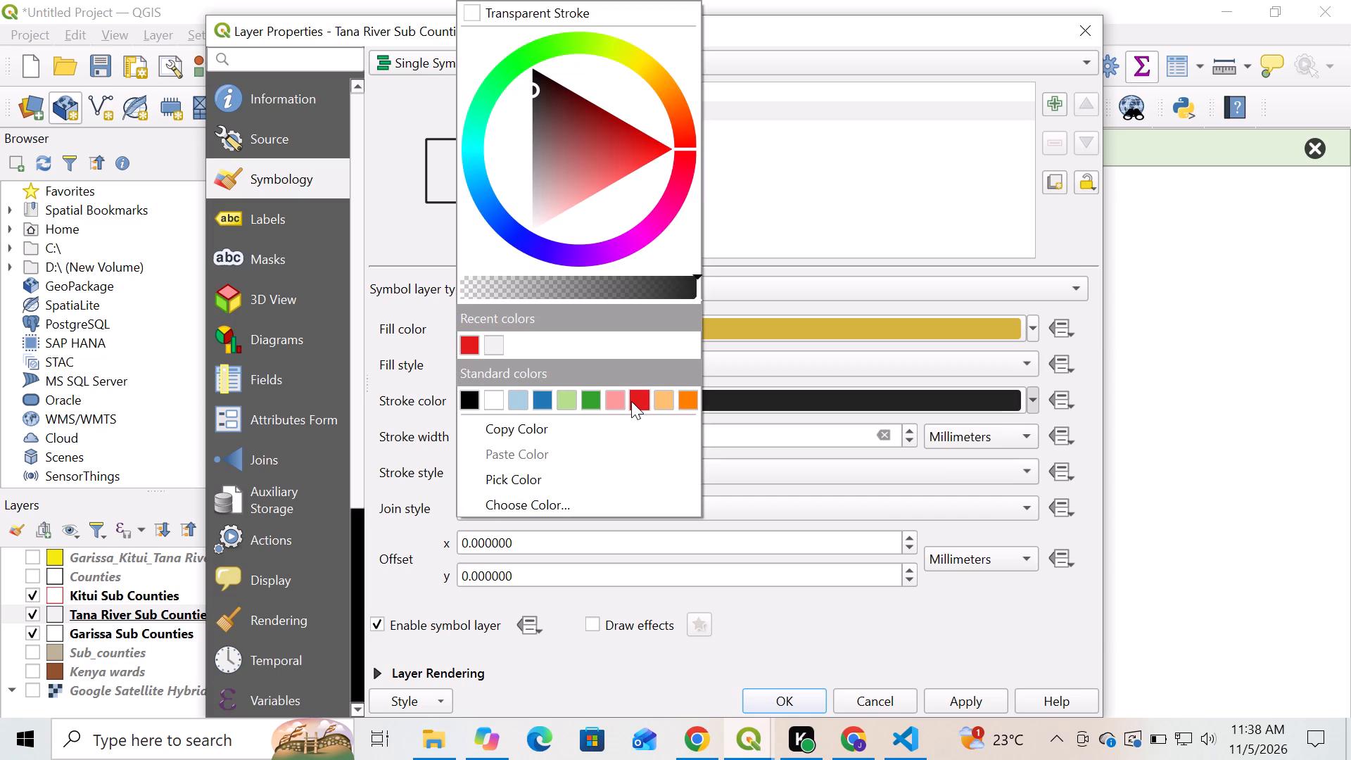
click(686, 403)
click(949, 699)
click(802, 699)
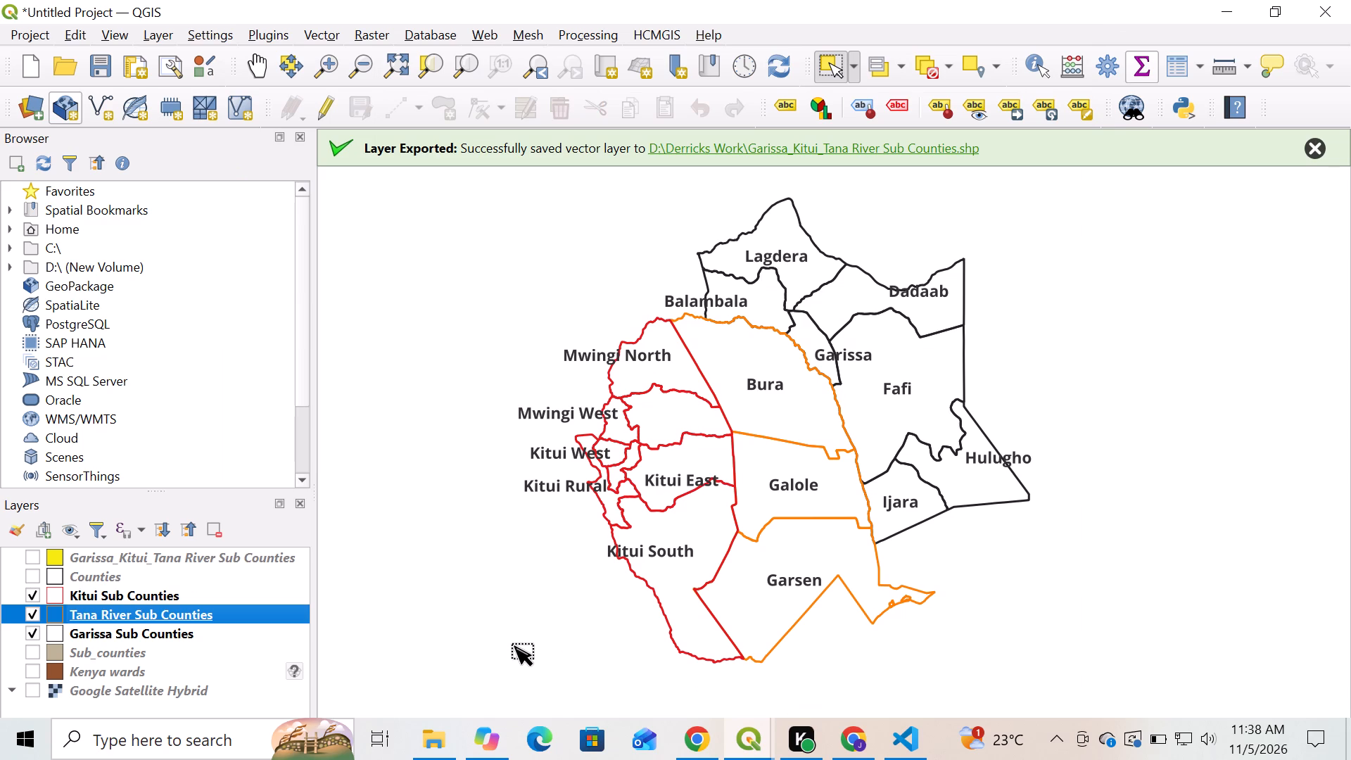
Set the Simple Fill stroke color of the Garissa Sub Counties layer to green and apply it.
click(170, 634)
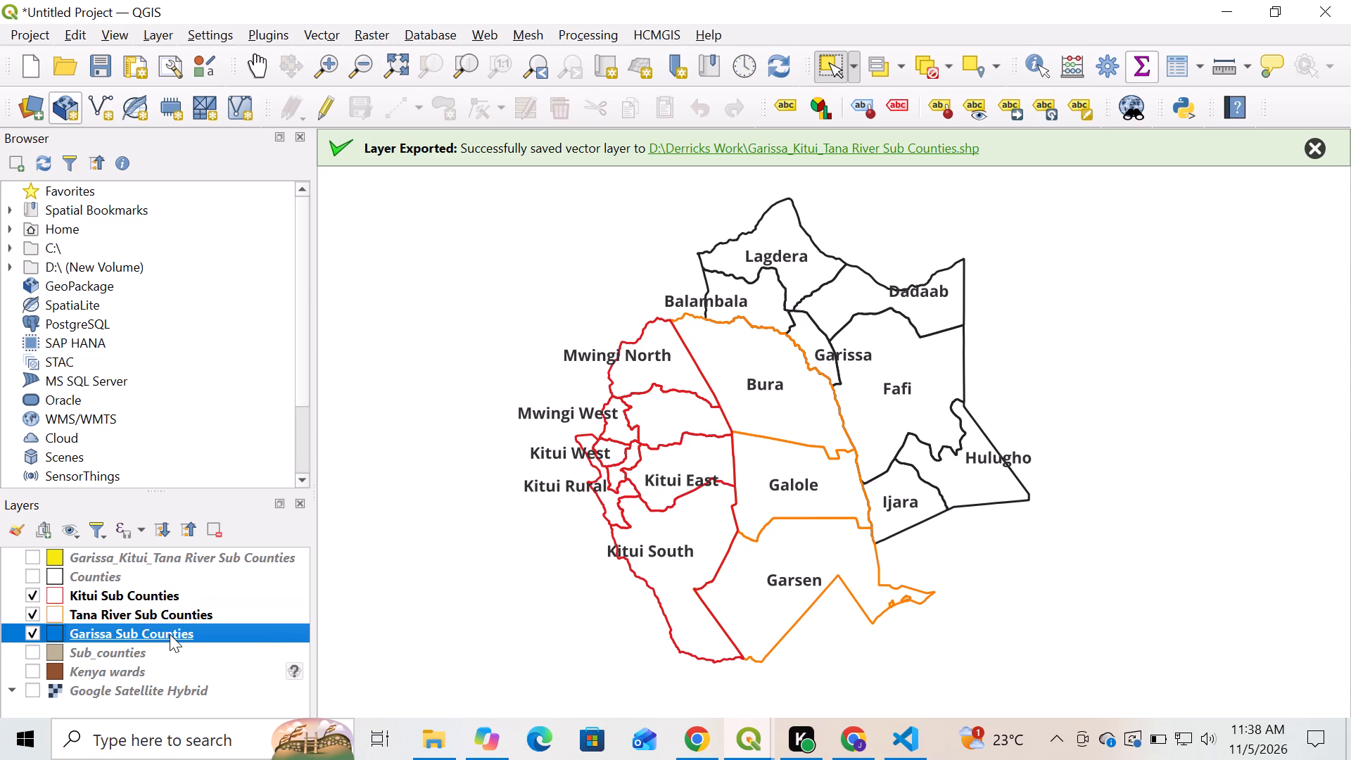
right_click(170, 634)
click(220, 628)
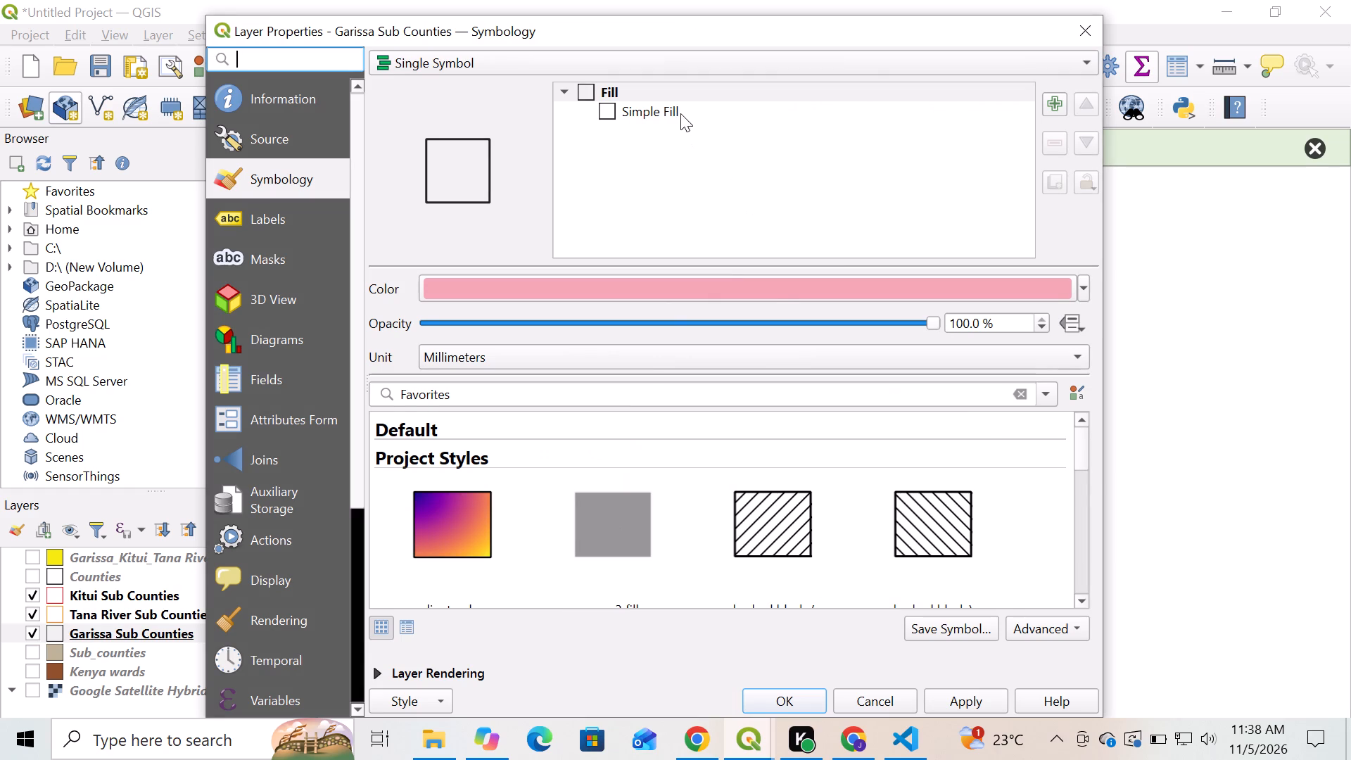
click(680, 113)
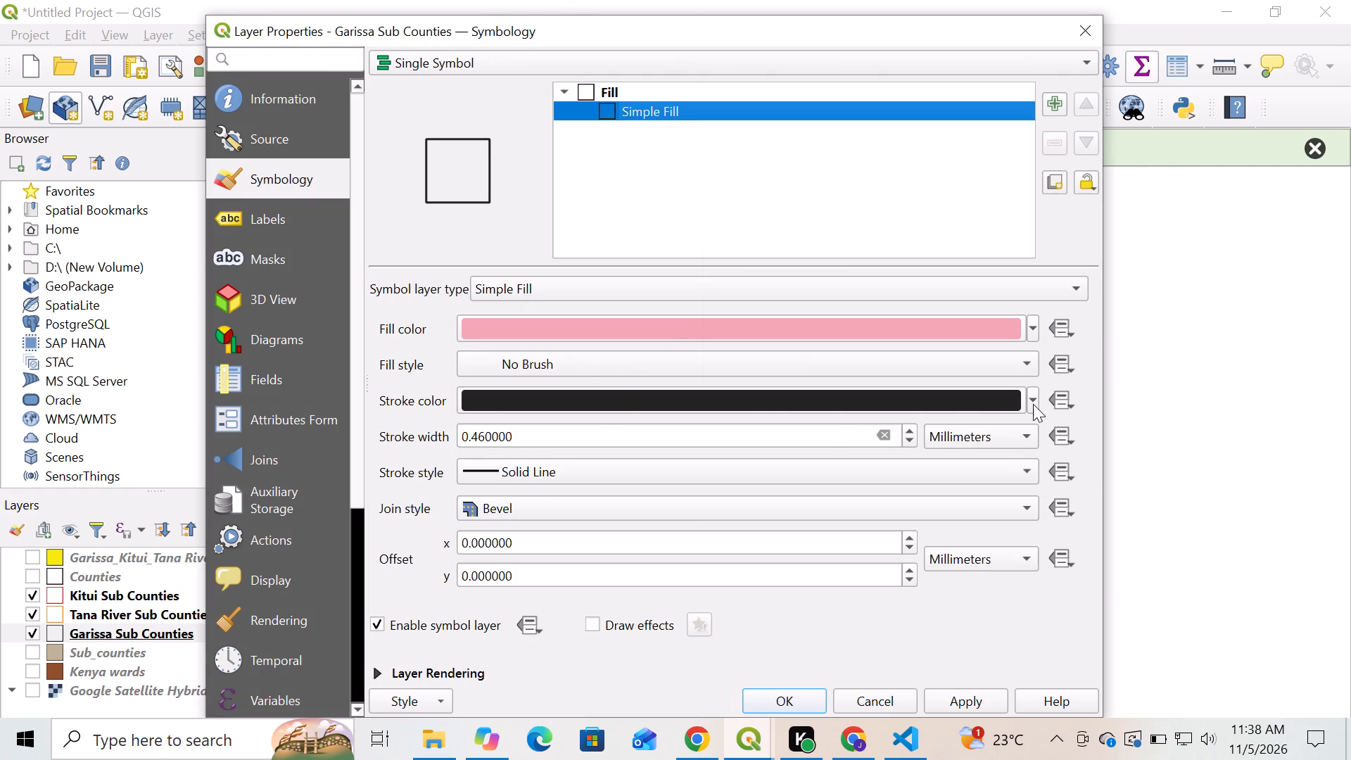
click(1032, 404)
click(616, 160)
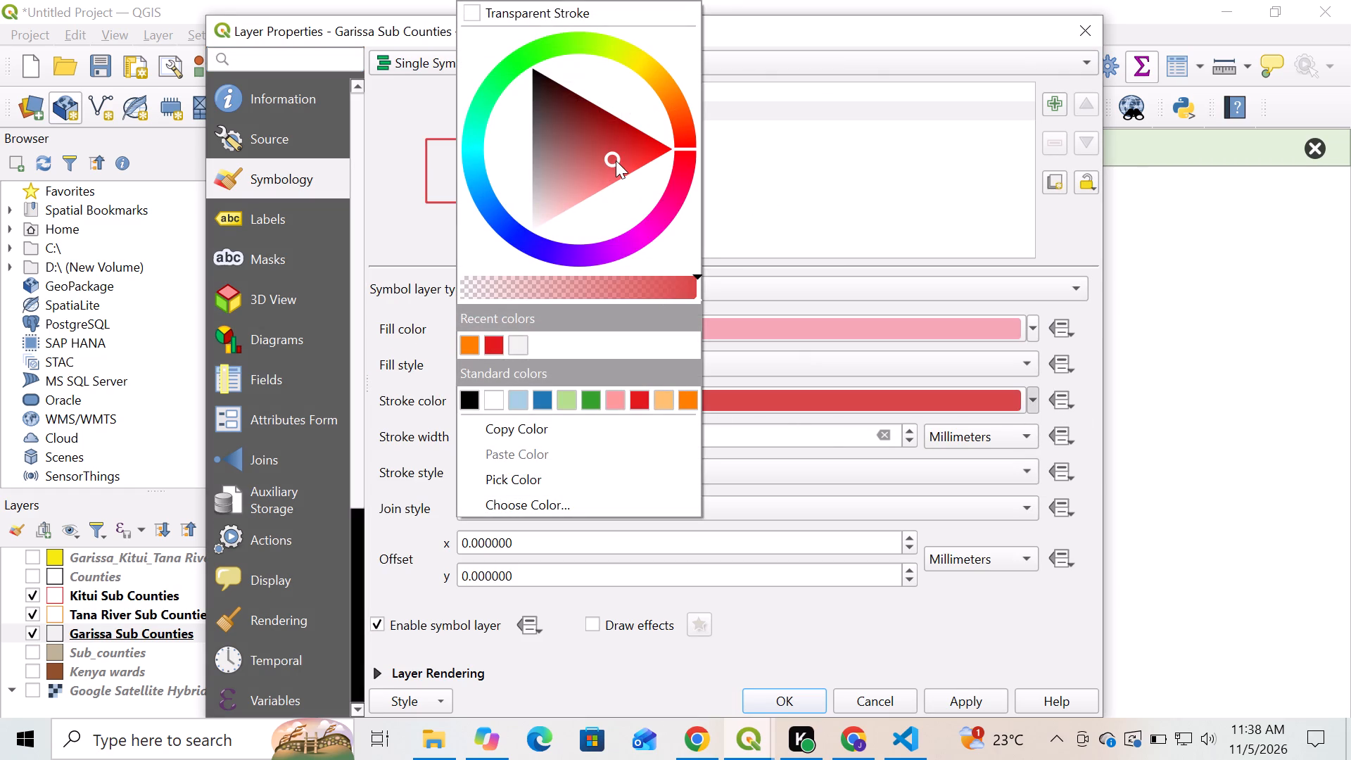
click(633, 146)
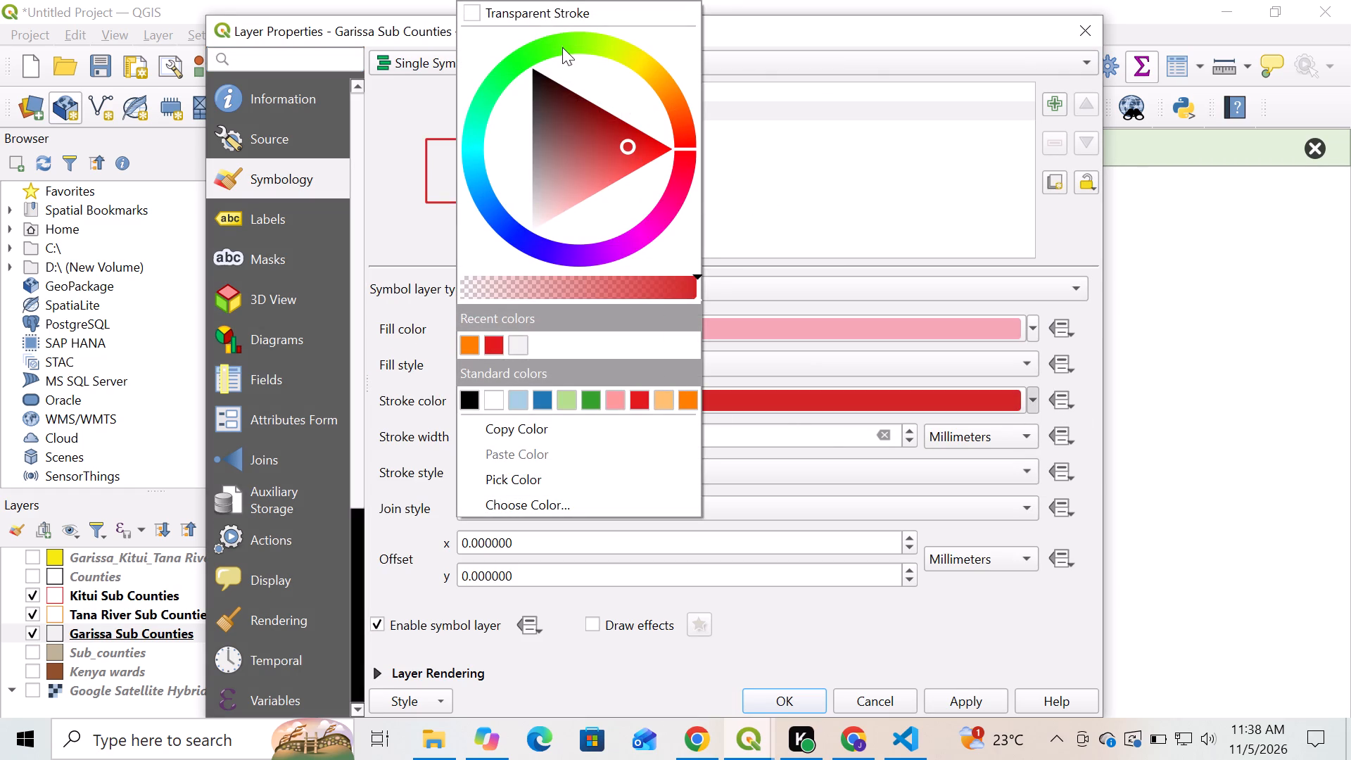
click(562, 49)
click(973, 700)
click(804, 693)
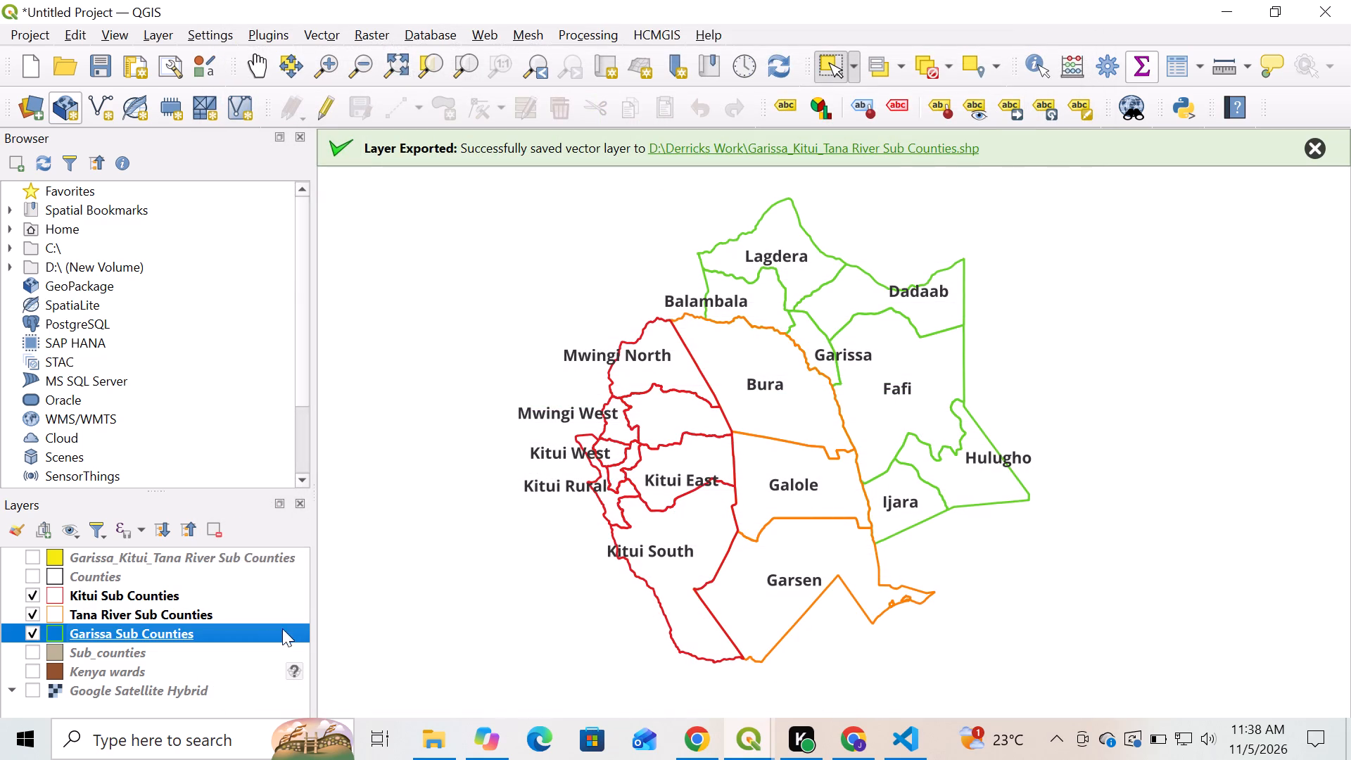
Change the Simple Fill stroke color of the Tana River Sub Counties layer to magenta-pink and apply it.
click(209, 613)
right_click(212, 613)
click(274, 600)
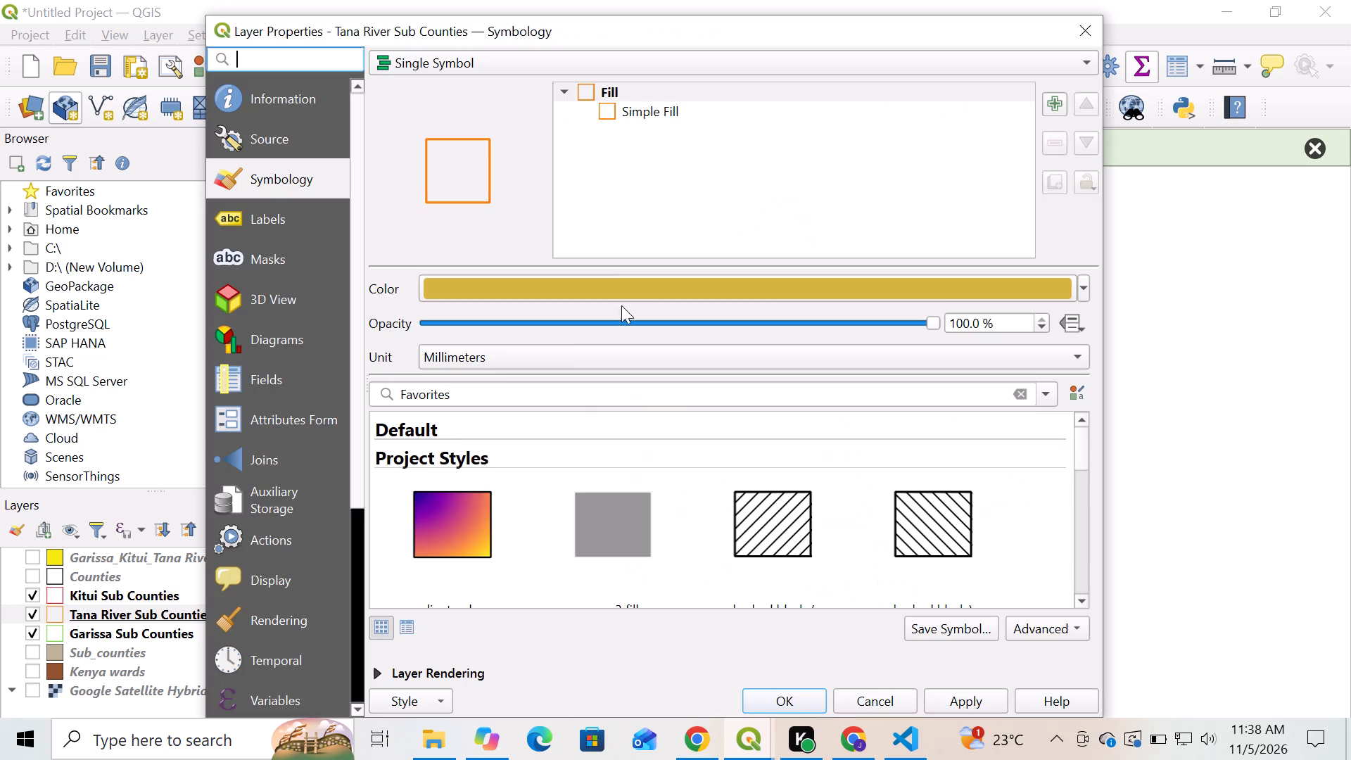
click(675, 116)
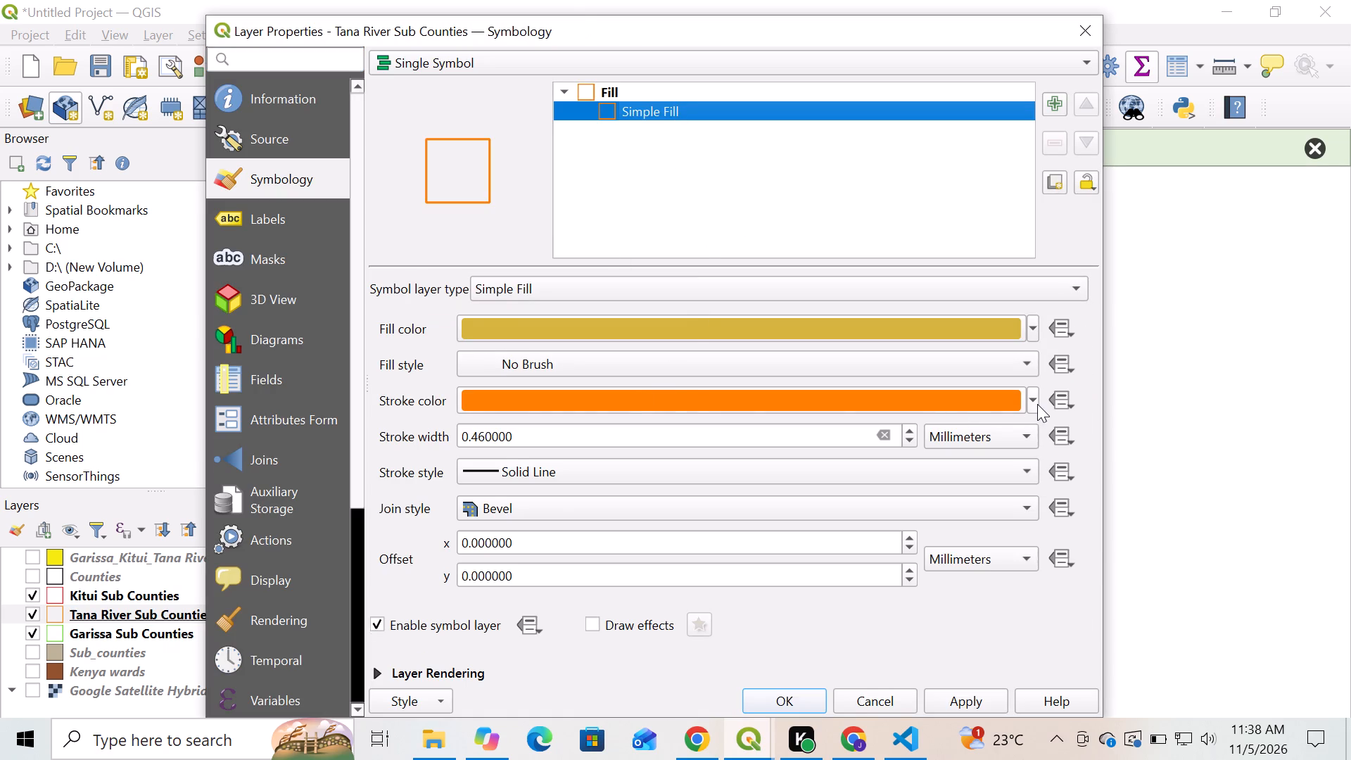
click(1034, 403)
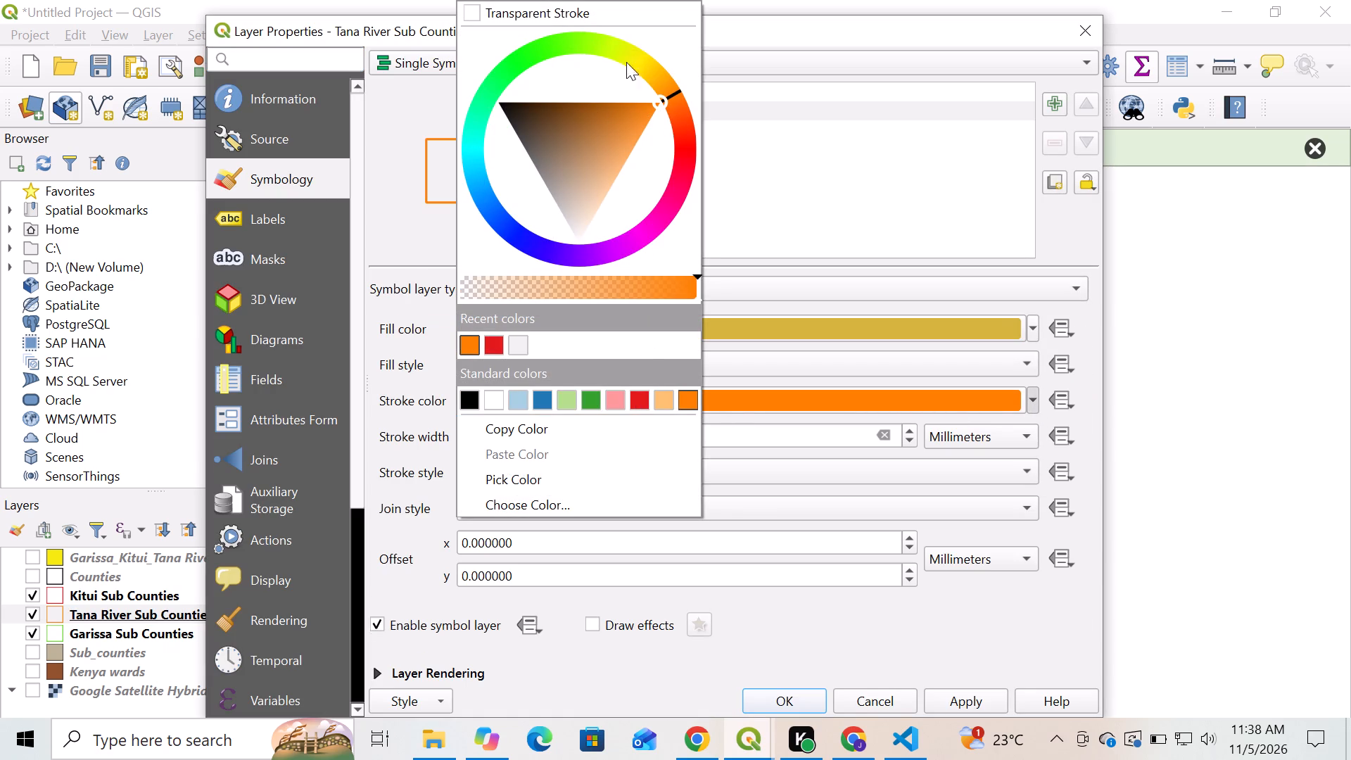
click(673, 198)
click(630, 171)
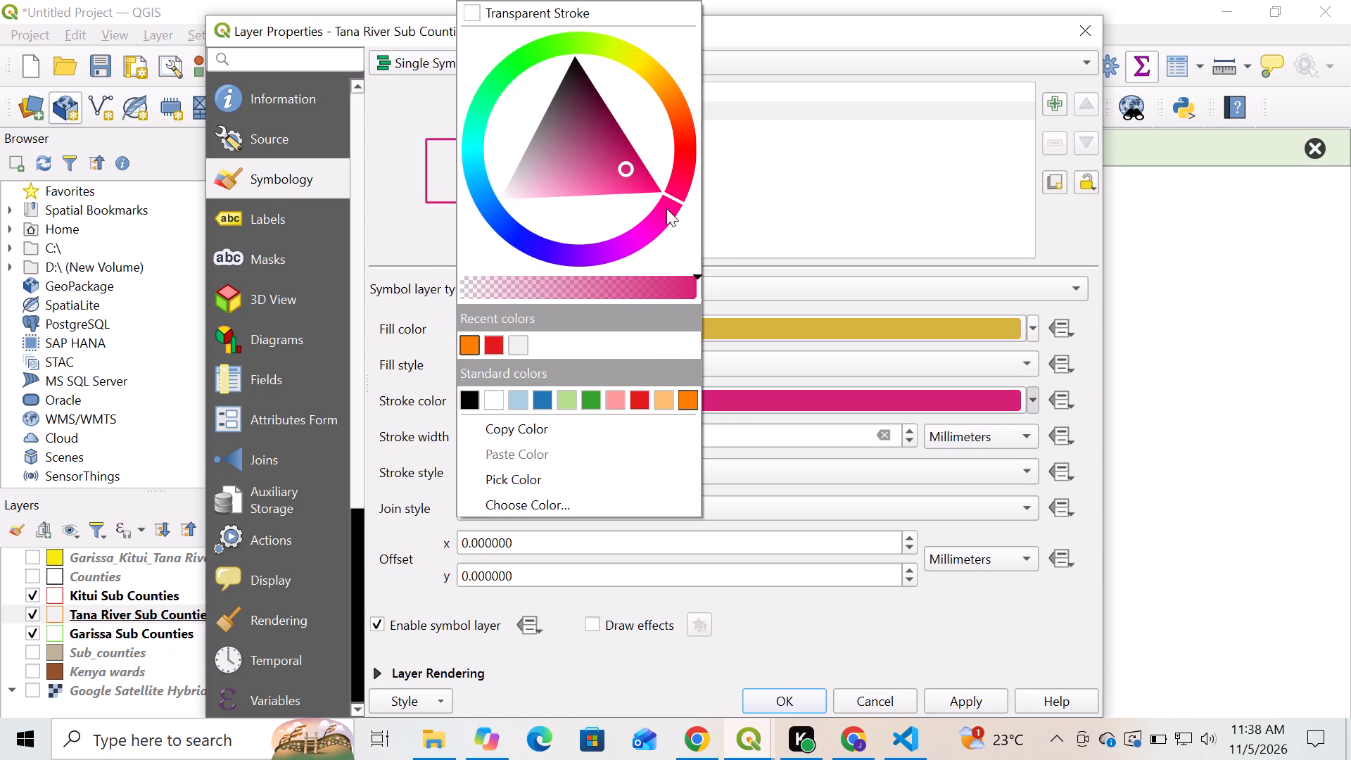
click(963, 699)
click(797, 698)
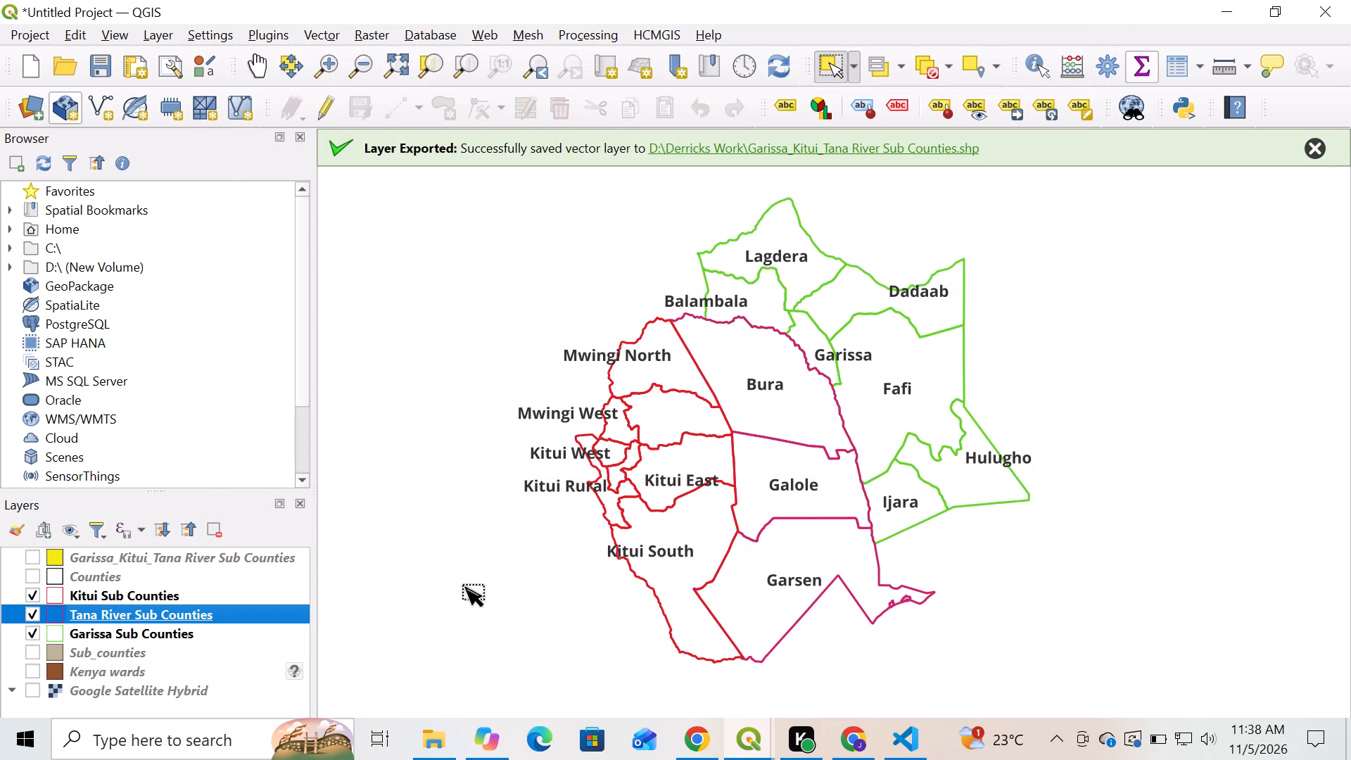
Set the Simple Fill stroke color of the Tana River Sub Counties layer to blue and apply it.
right_click(224, 607)
click(272, 600)
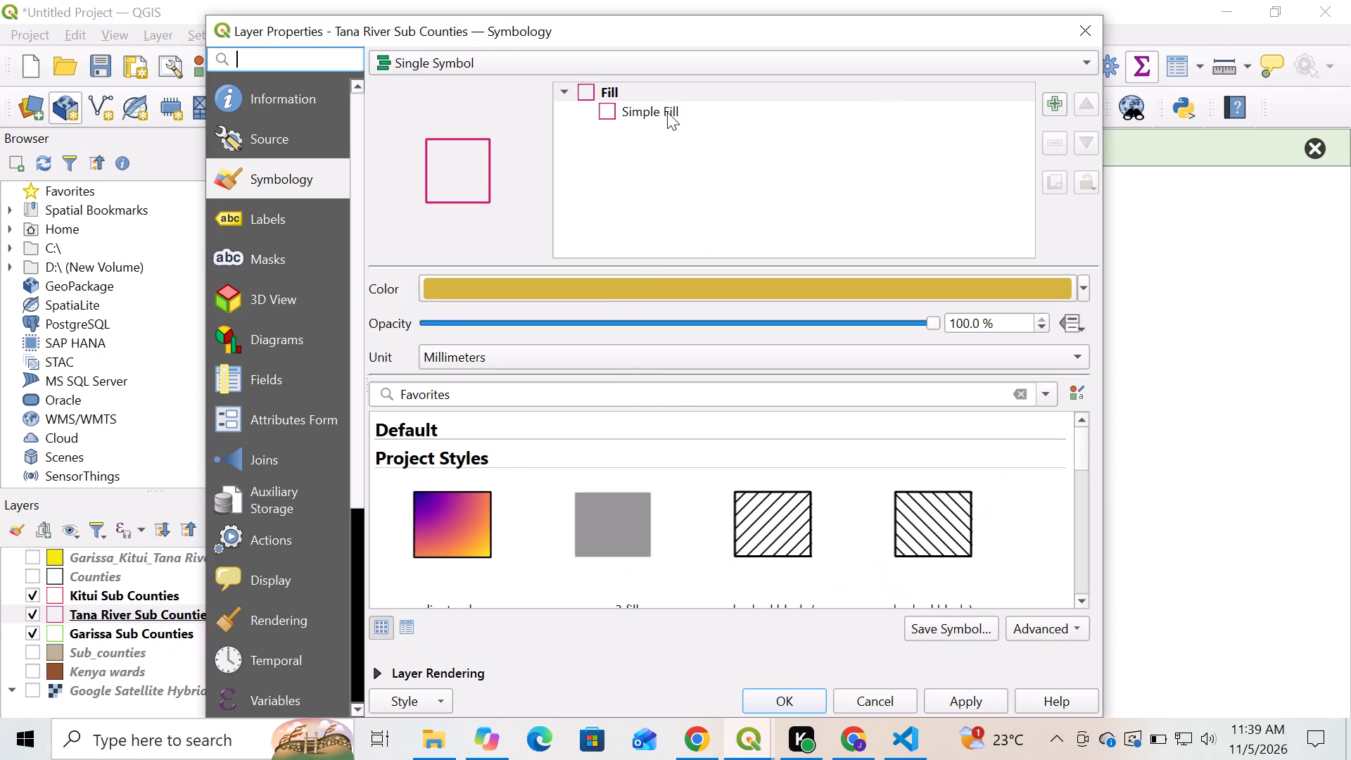
click(667, 110)
click(1037, 395)
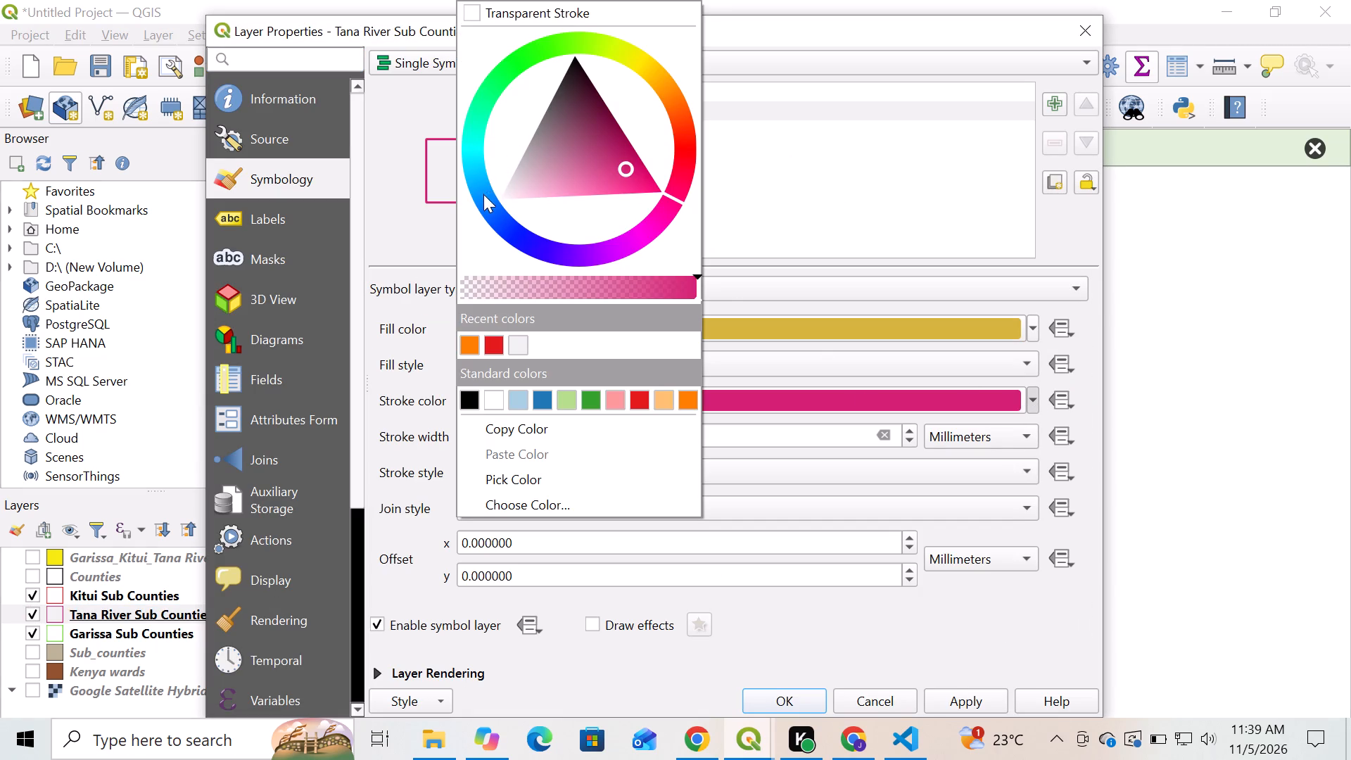
click(495, 217)
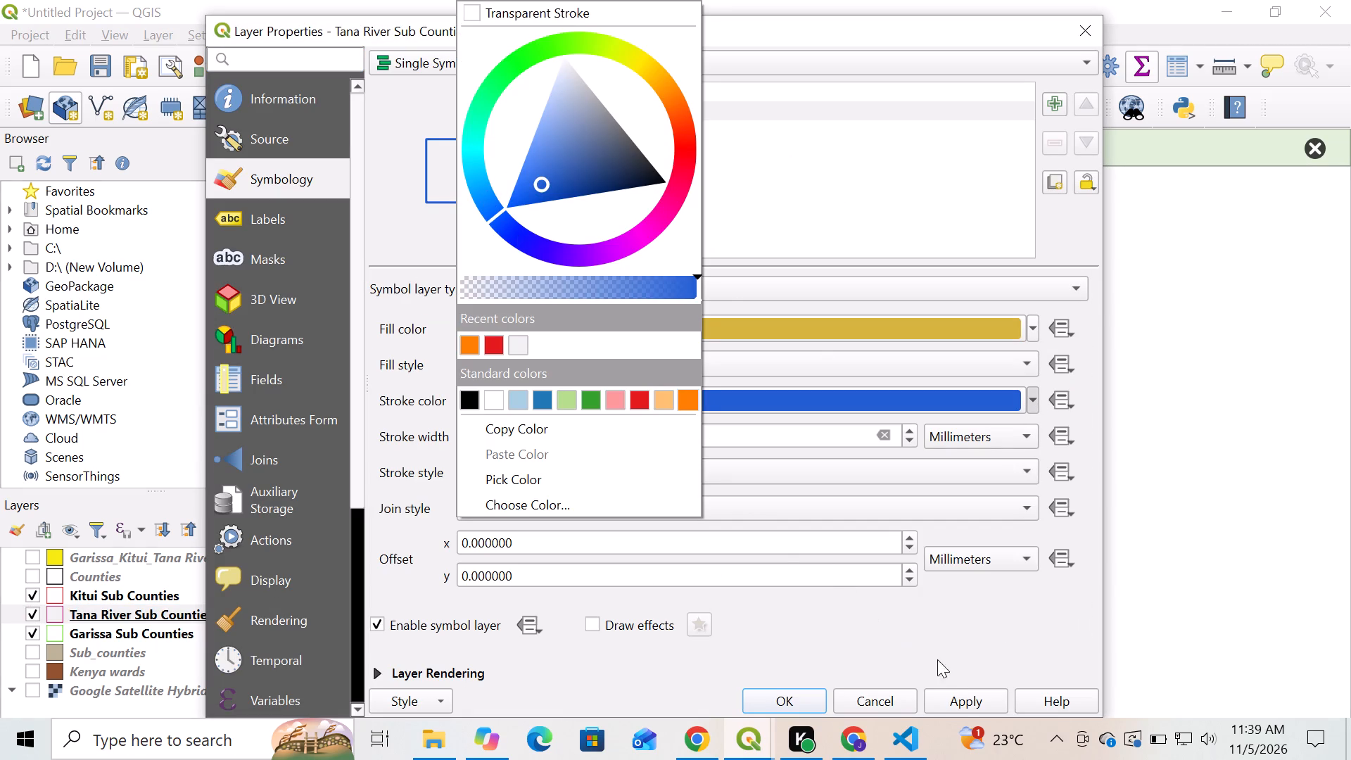
click(956, 701)
click(808, 695)
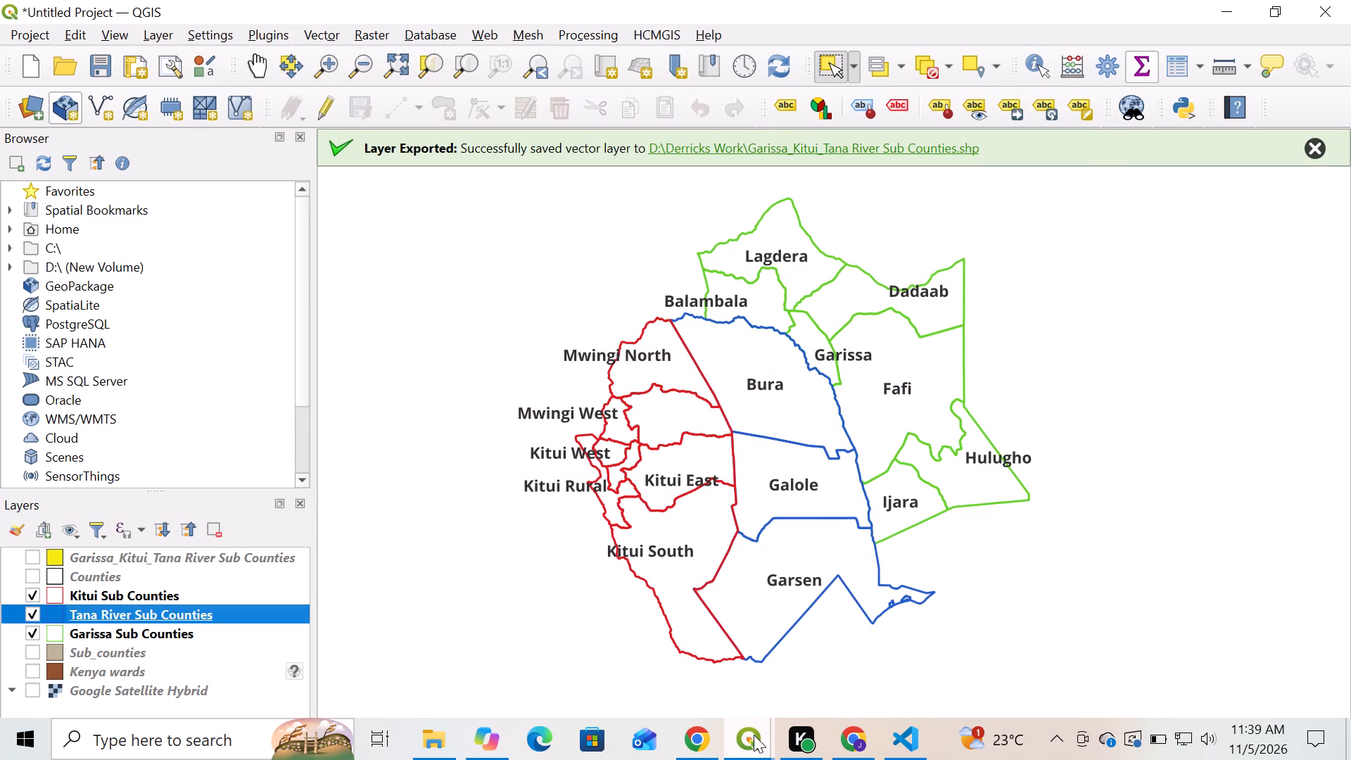
In the Study Area layout, release Map 2's locked layer styles to pick up the new county stroke colors, and lock the styles again.
click(832, 678)
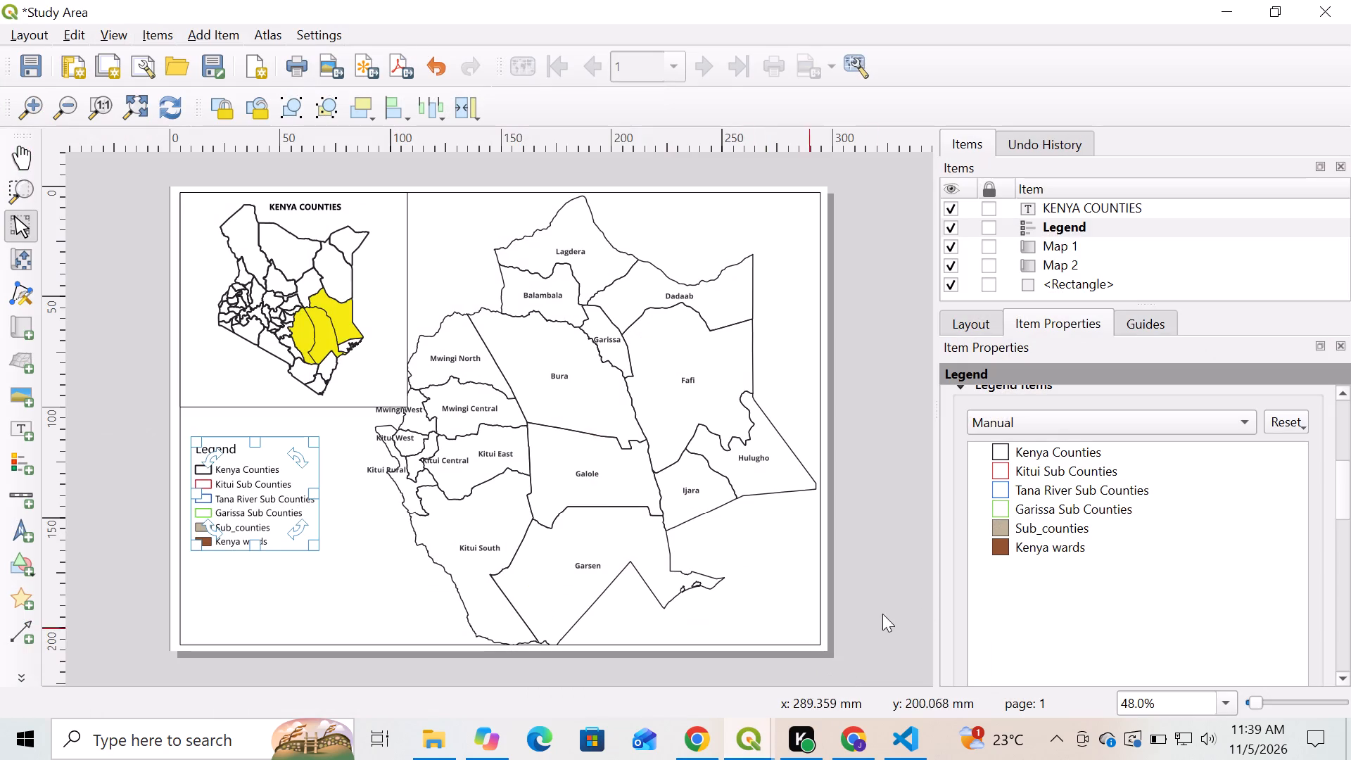
click(1078, 270)
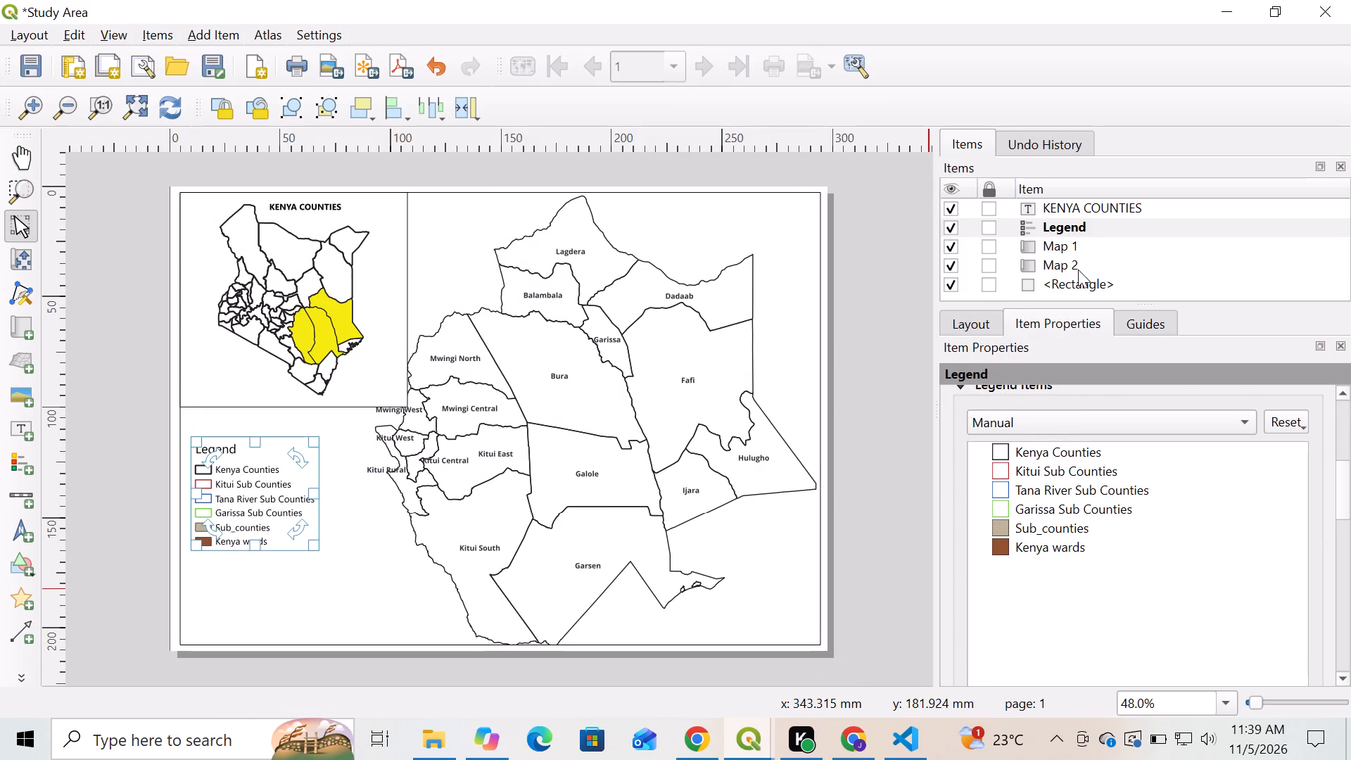
scroll(1348, 431, down, 3)
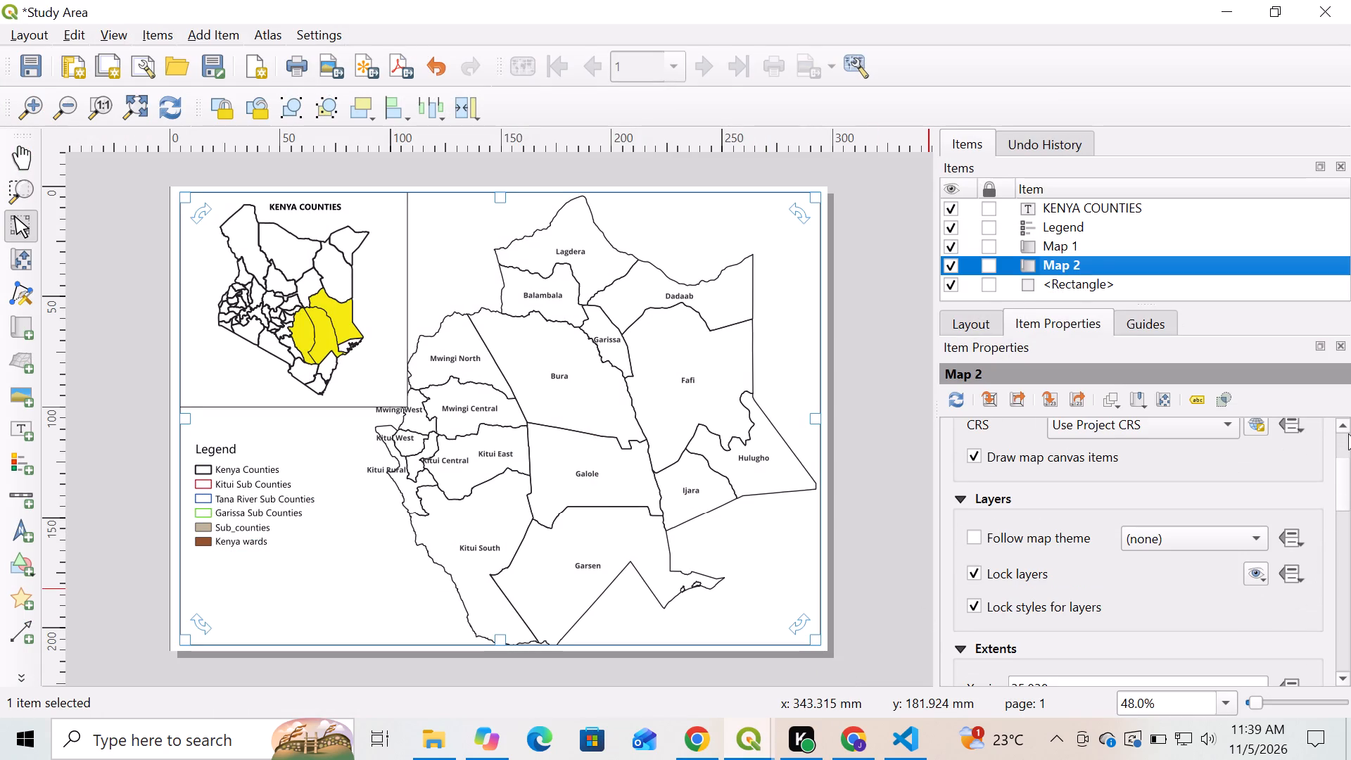
click(977, 539)
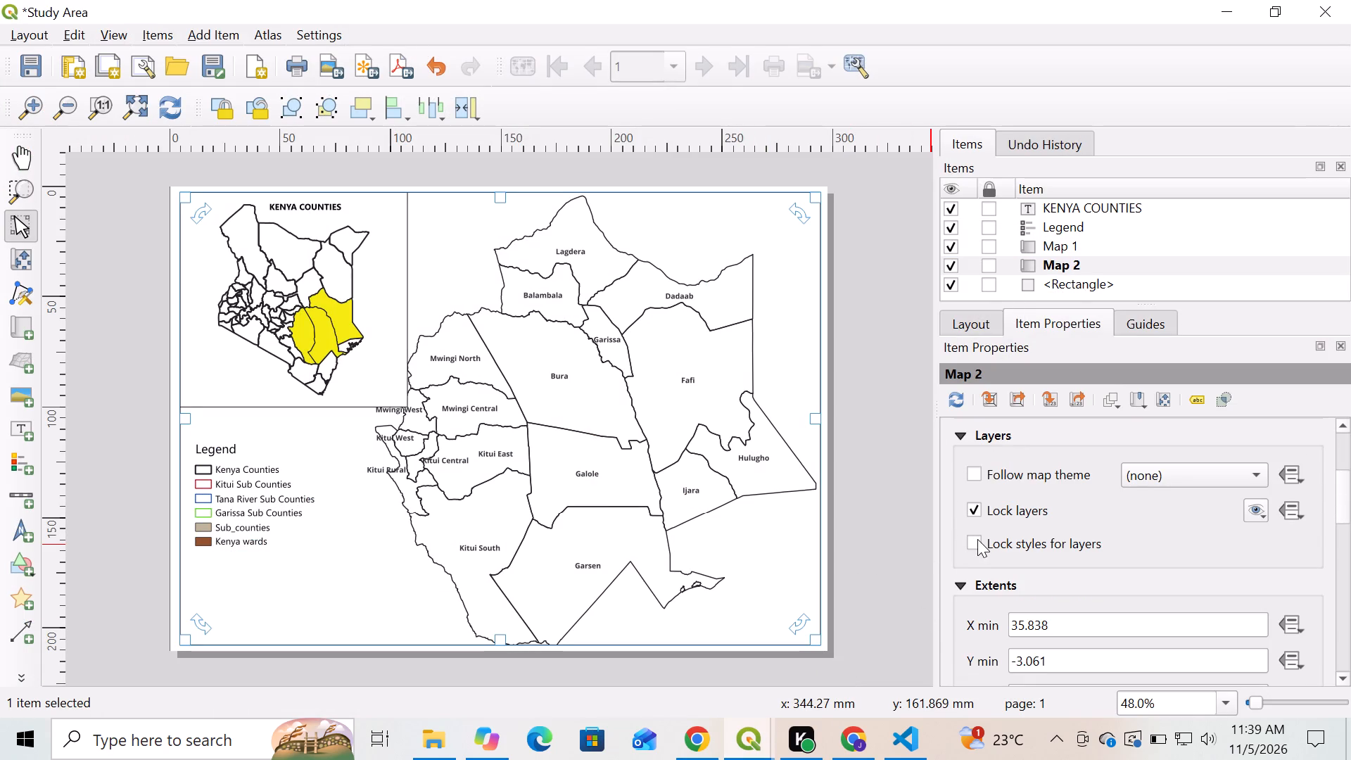
click(977, 500)
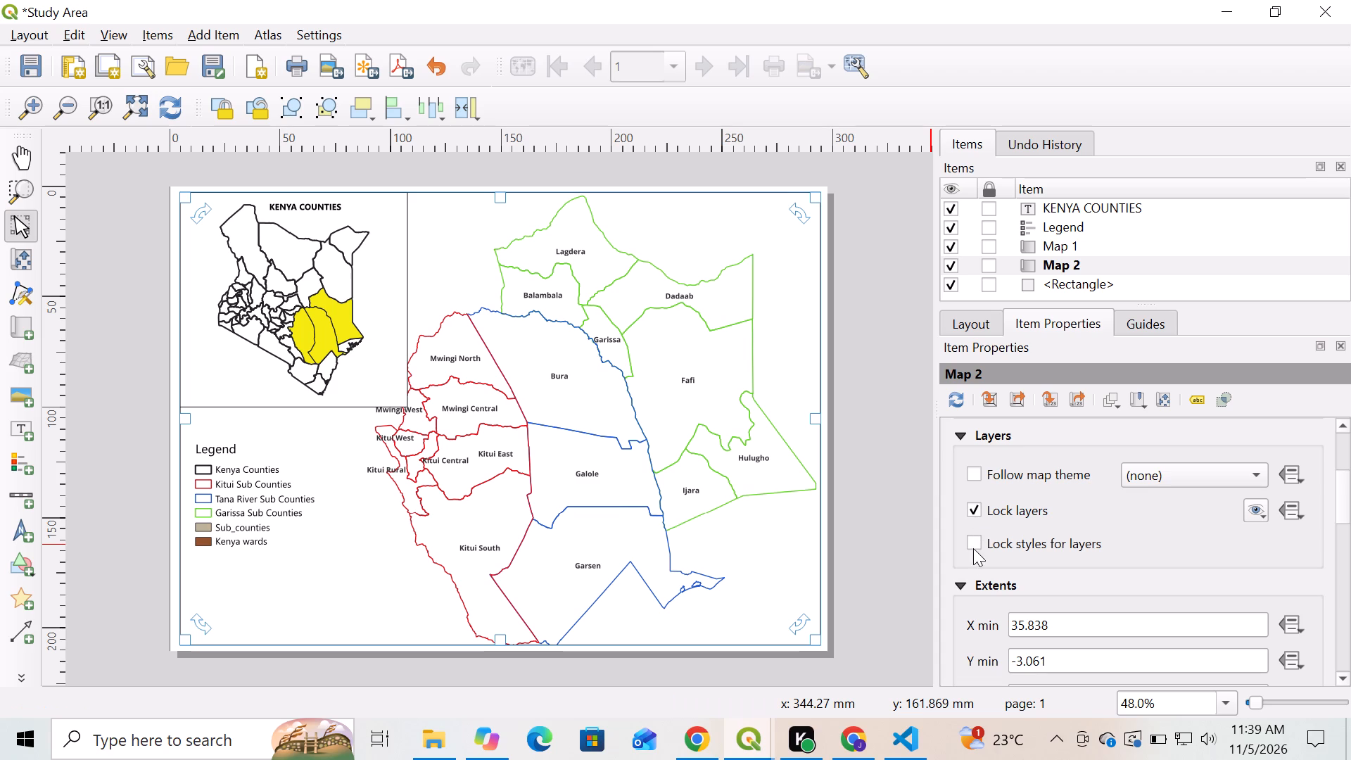
click(972, 541)
scroll(1350, 477, down, 2)
scroll(1340, 489, up, 3)
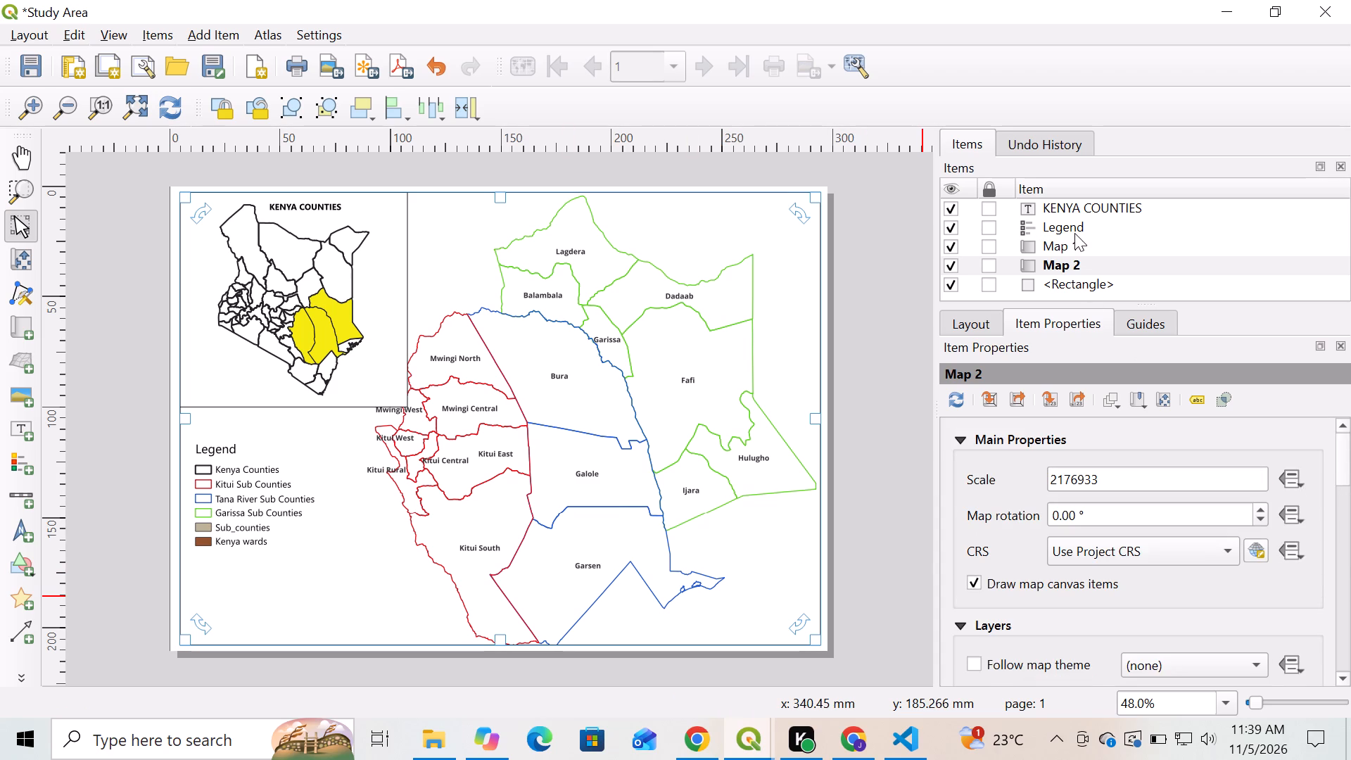
Remove the Sub_counties and Kenya wards entries from the legend.
click(1074, 233)
scroll(1337, 492, down, 2)
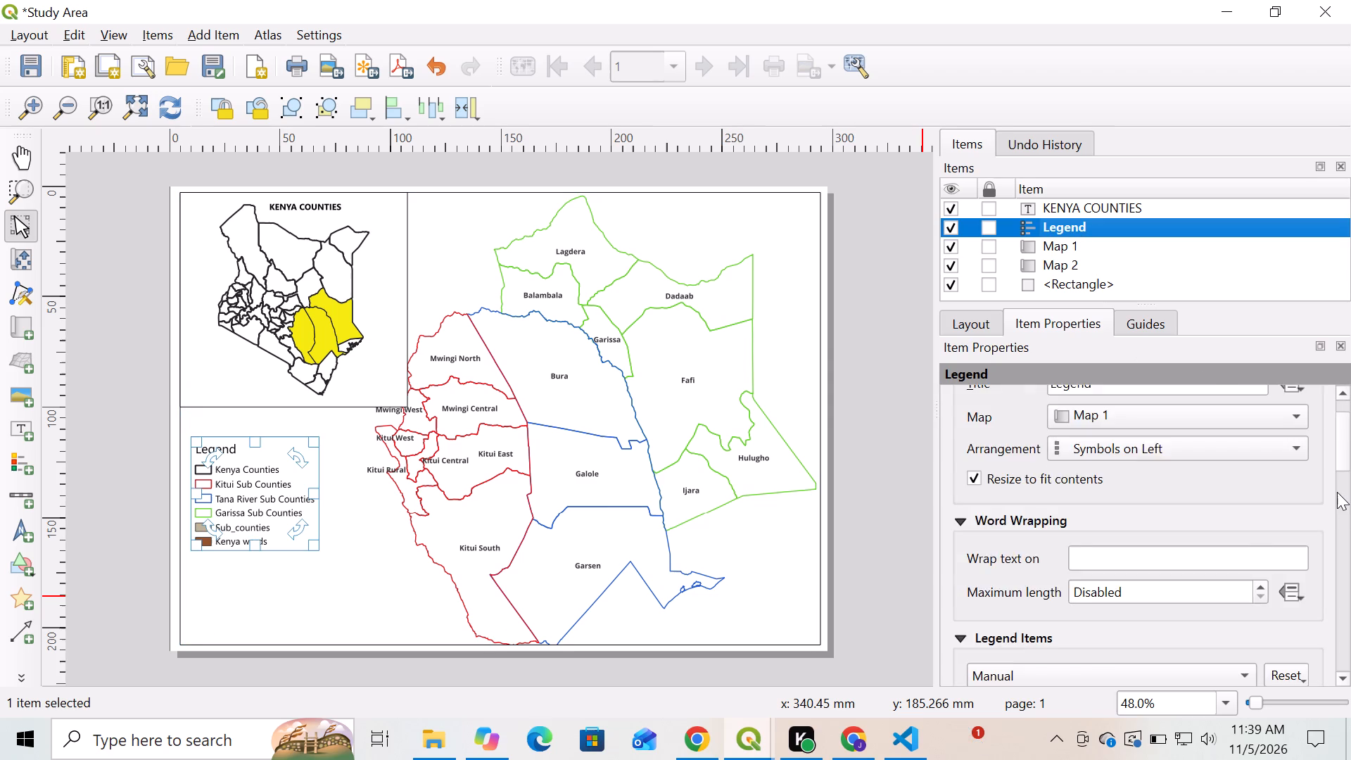
scroll(1337, 492, down, 3)
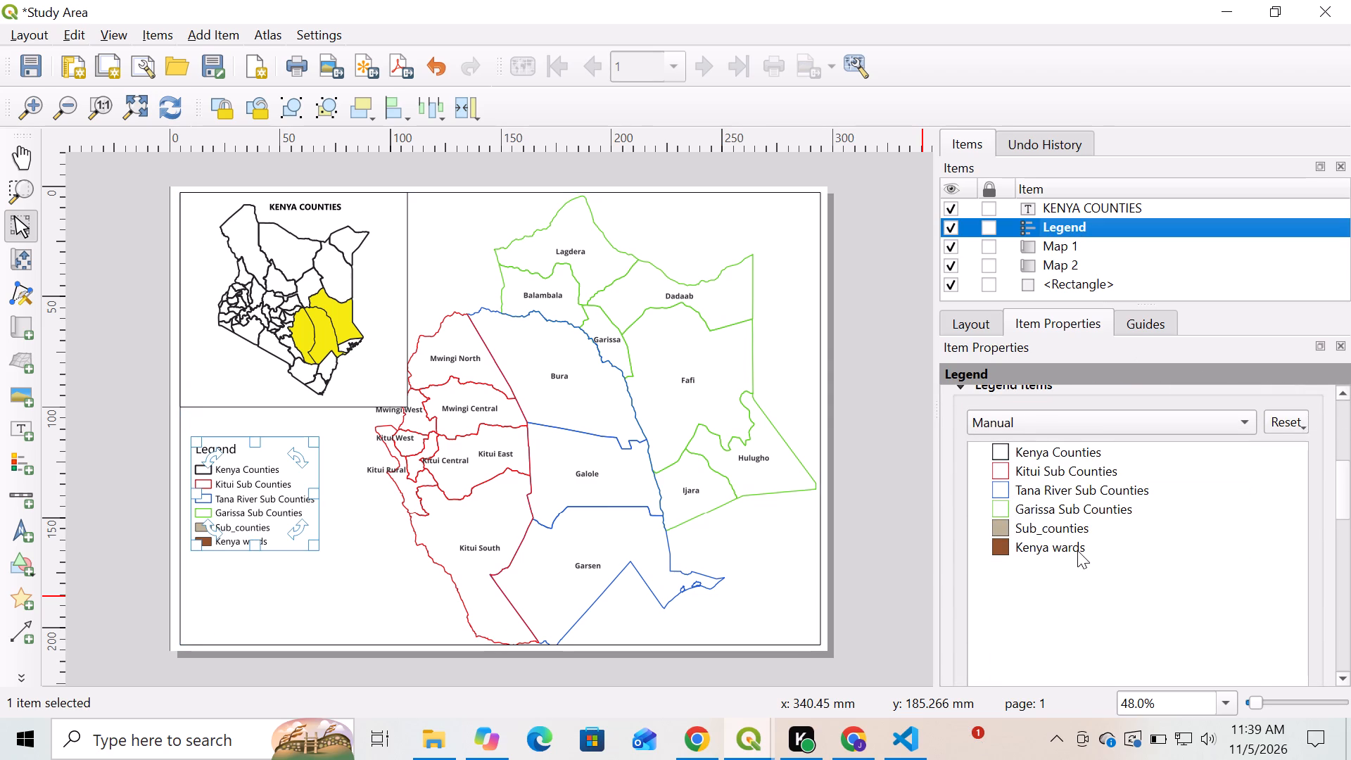
scroll(1350, 507, down, 2)
click(1075, 531)
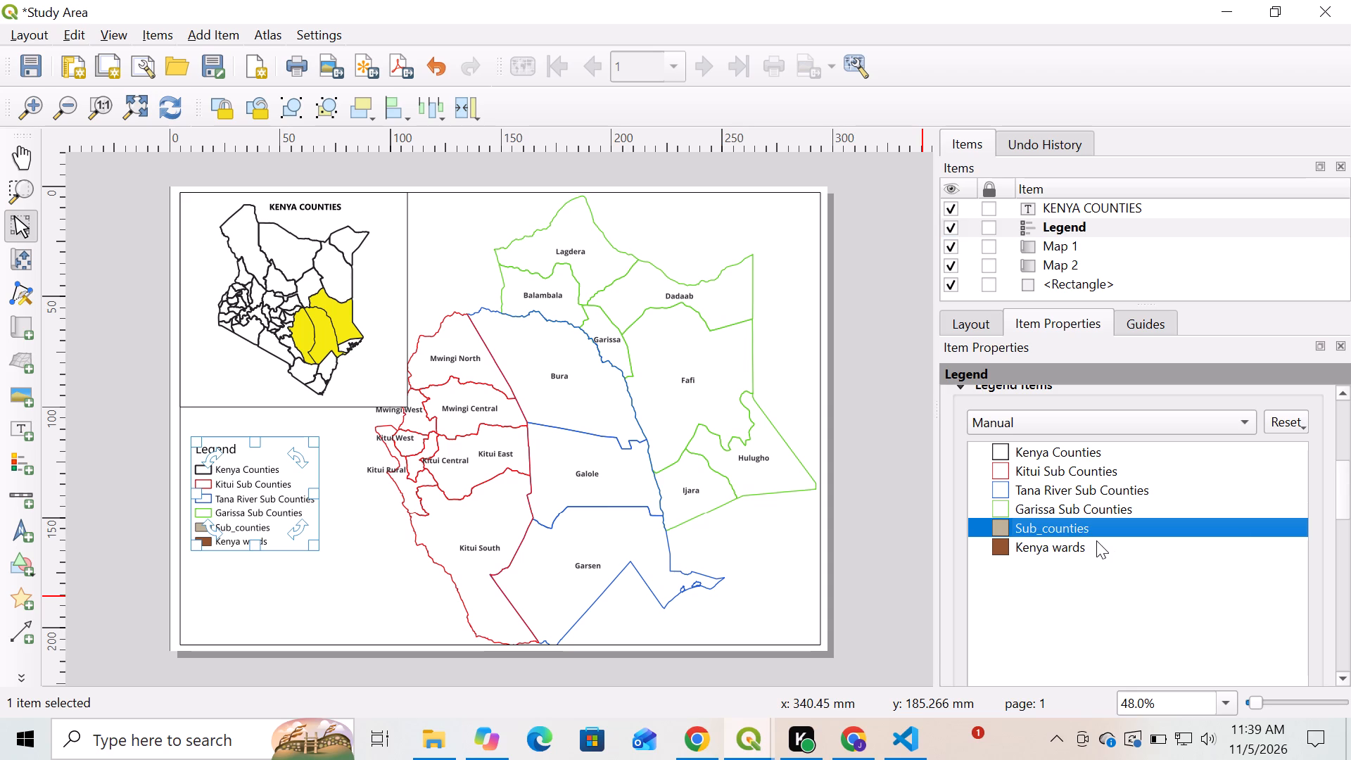
ctrl+click(1086, 547)
scroll(1343, 490, down, 2)
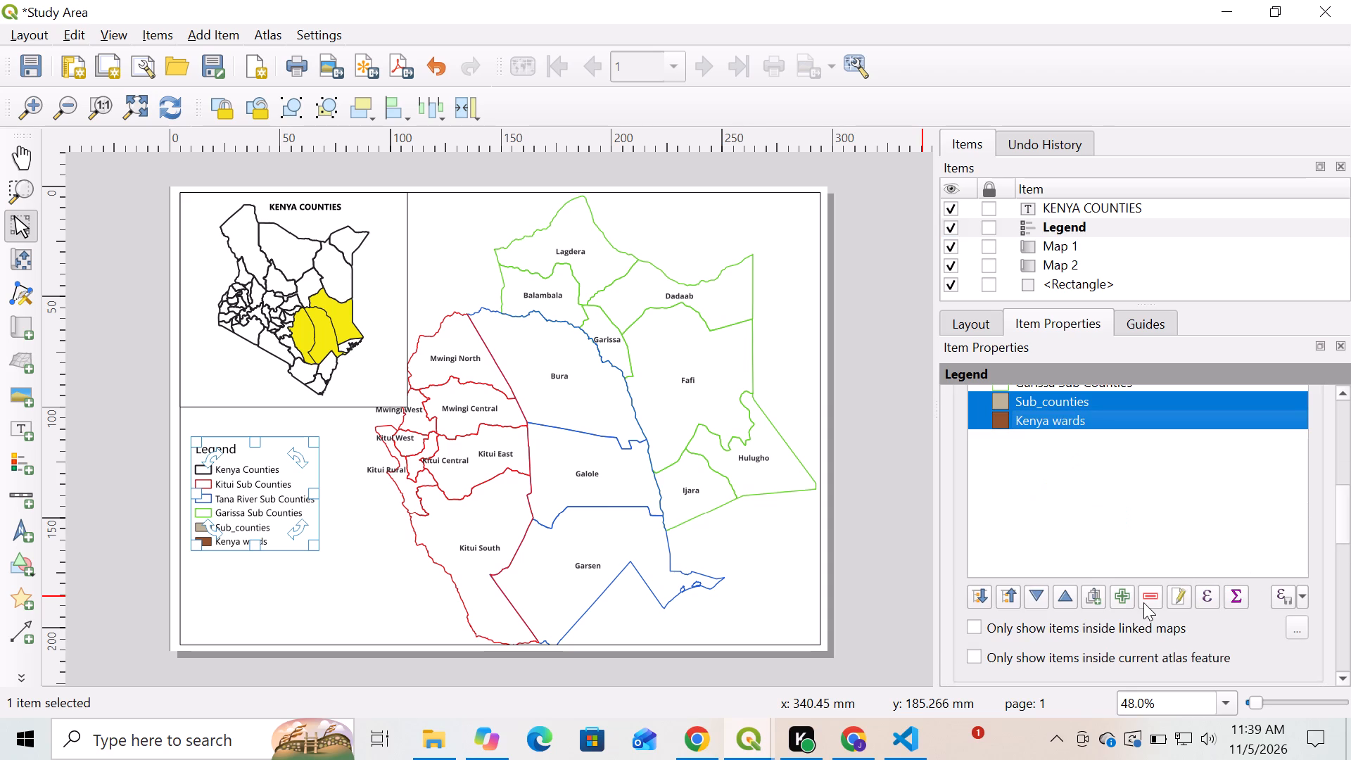
click(1147, 601)
scroll(1350, 533, up, 2)
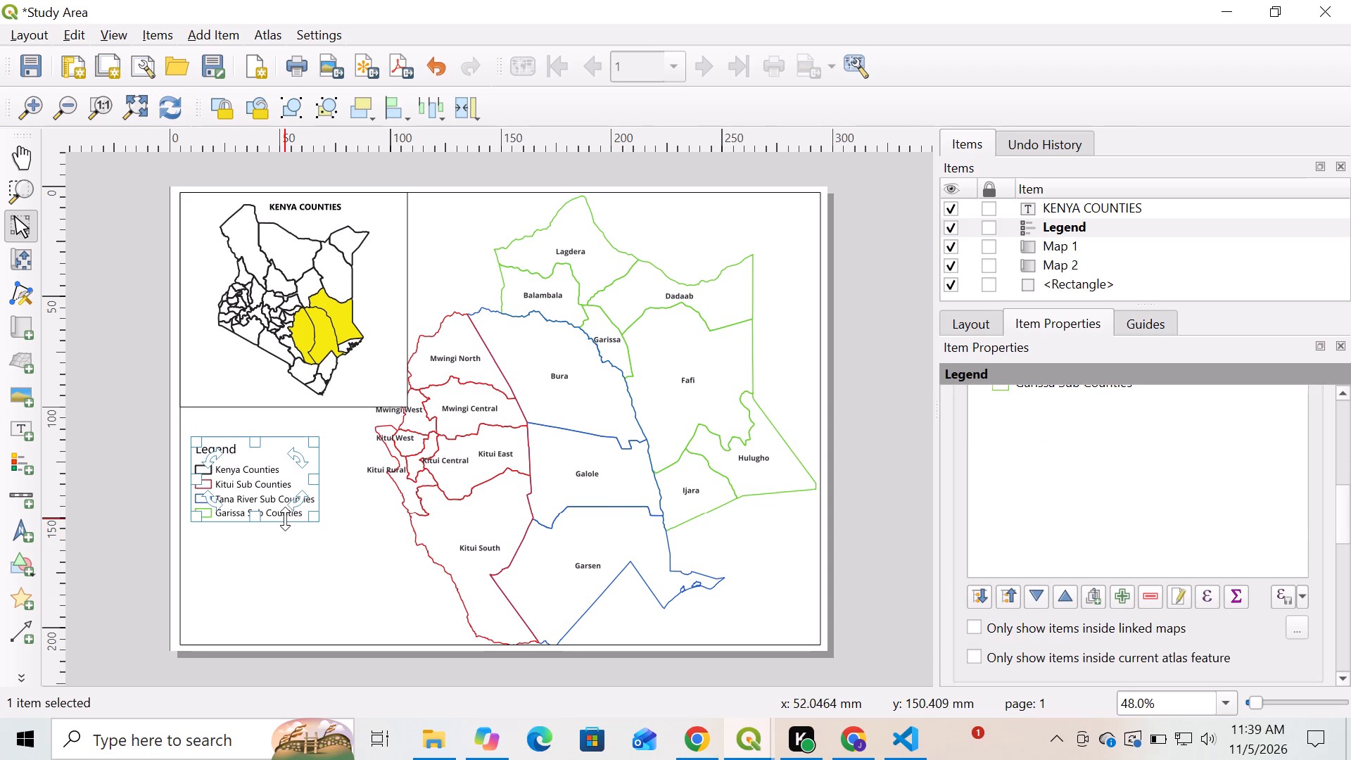
Enlarge the legend box slightly downward and to the right to leave space around its entries.
drag(285, 519, 287, 536)
drag(317, 495, 330, 495)
Enable a frame around the legend, with a black 0.30 mm line and Miter joins.
scroll(1345, 506, up, 3)
scroll(1345, 507, down, 2)
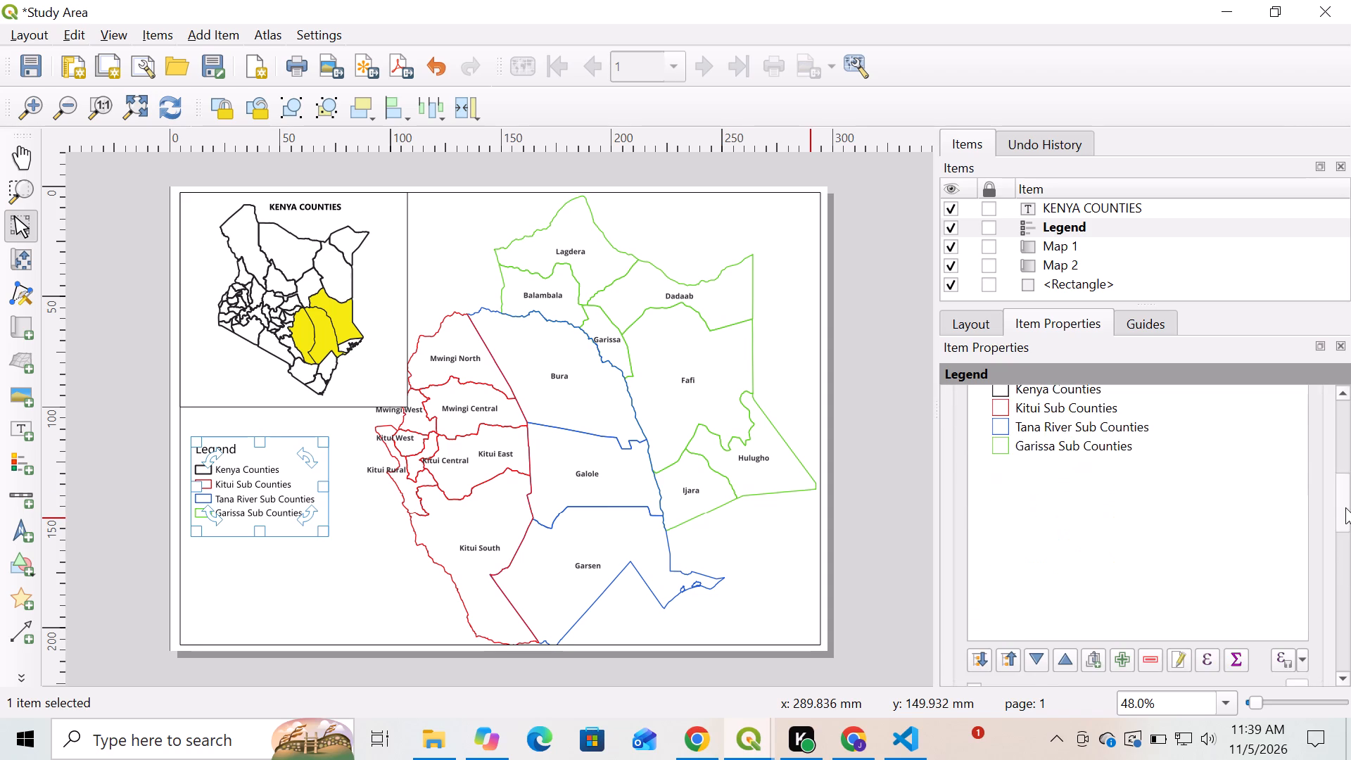
scroll(1345, 508, down, 5)
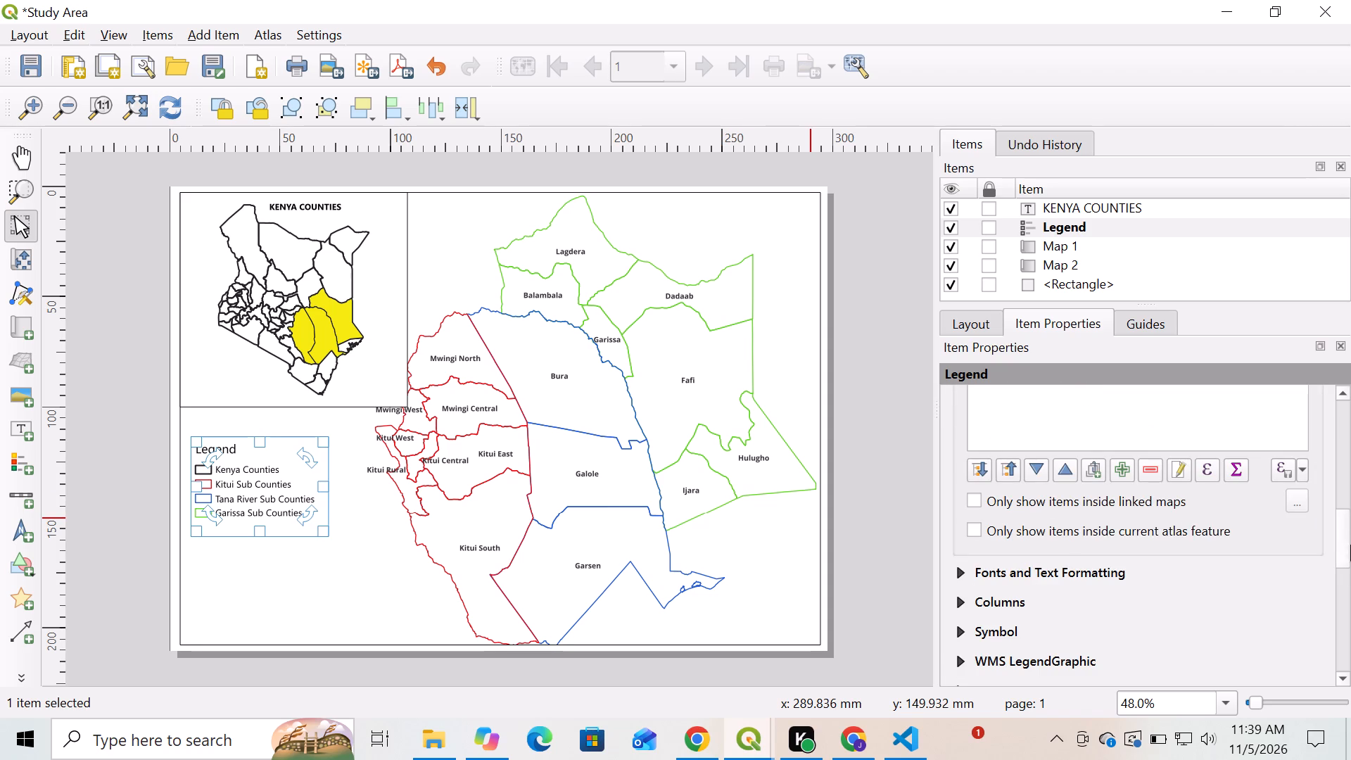
scroll(1347, 493, down, 4)
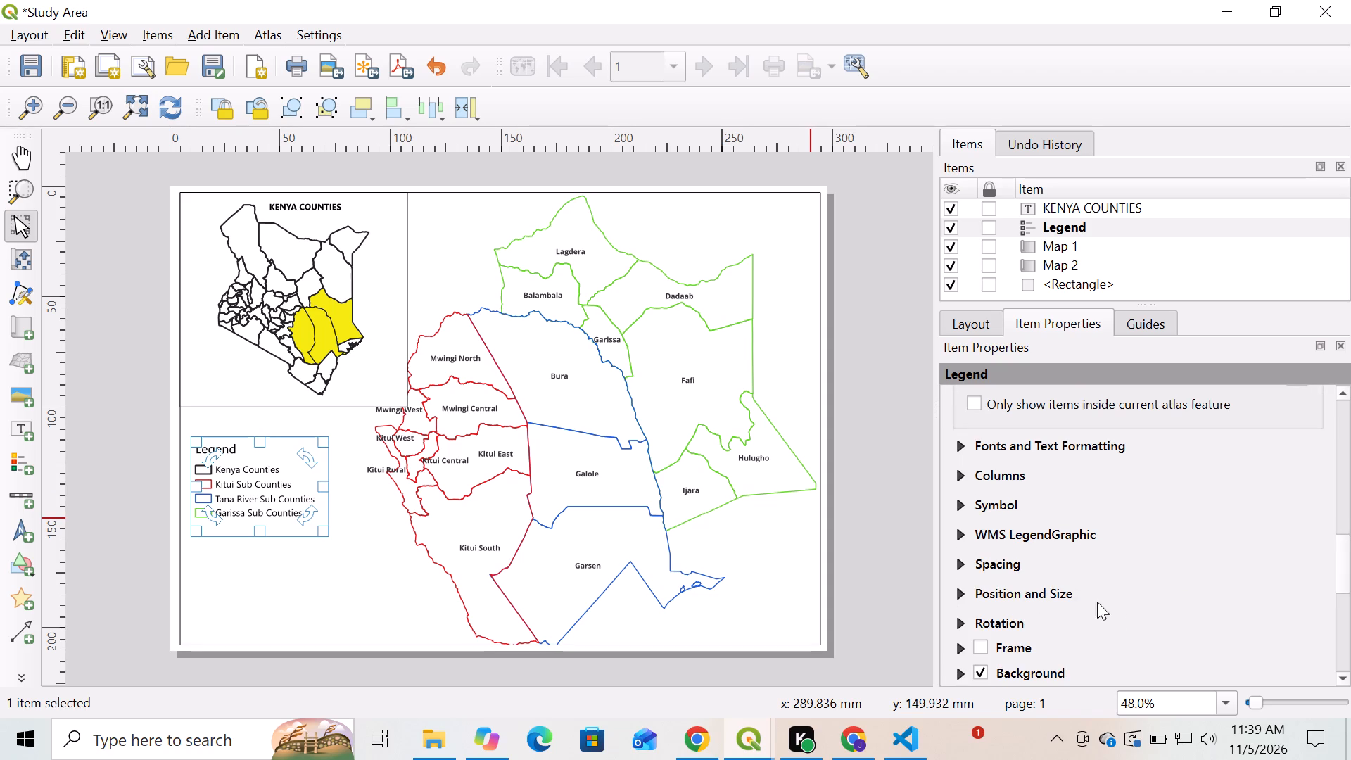
click(979, 644)
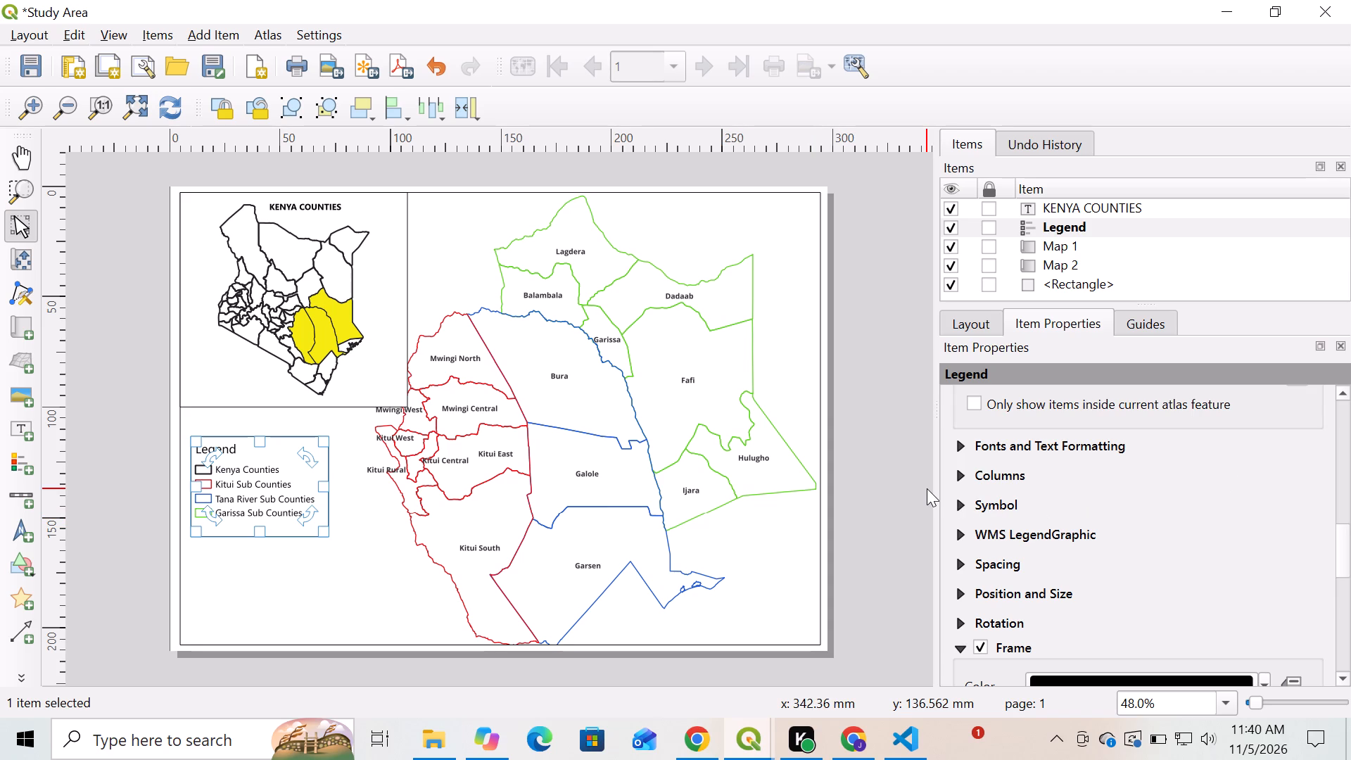
scroll(1347, 556, down, 2)
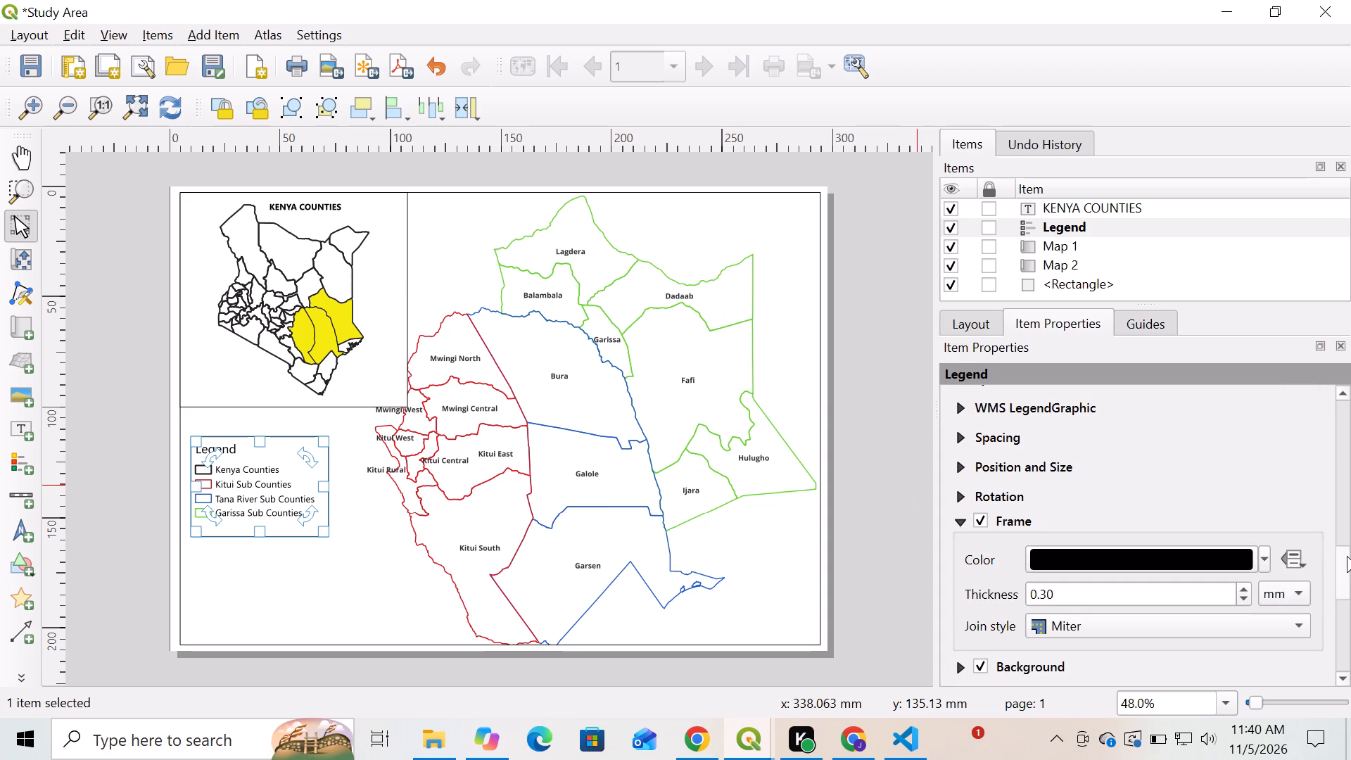
Add a scale bar for Map 2 in the empty area of the page below the legend.
click(231, 32)
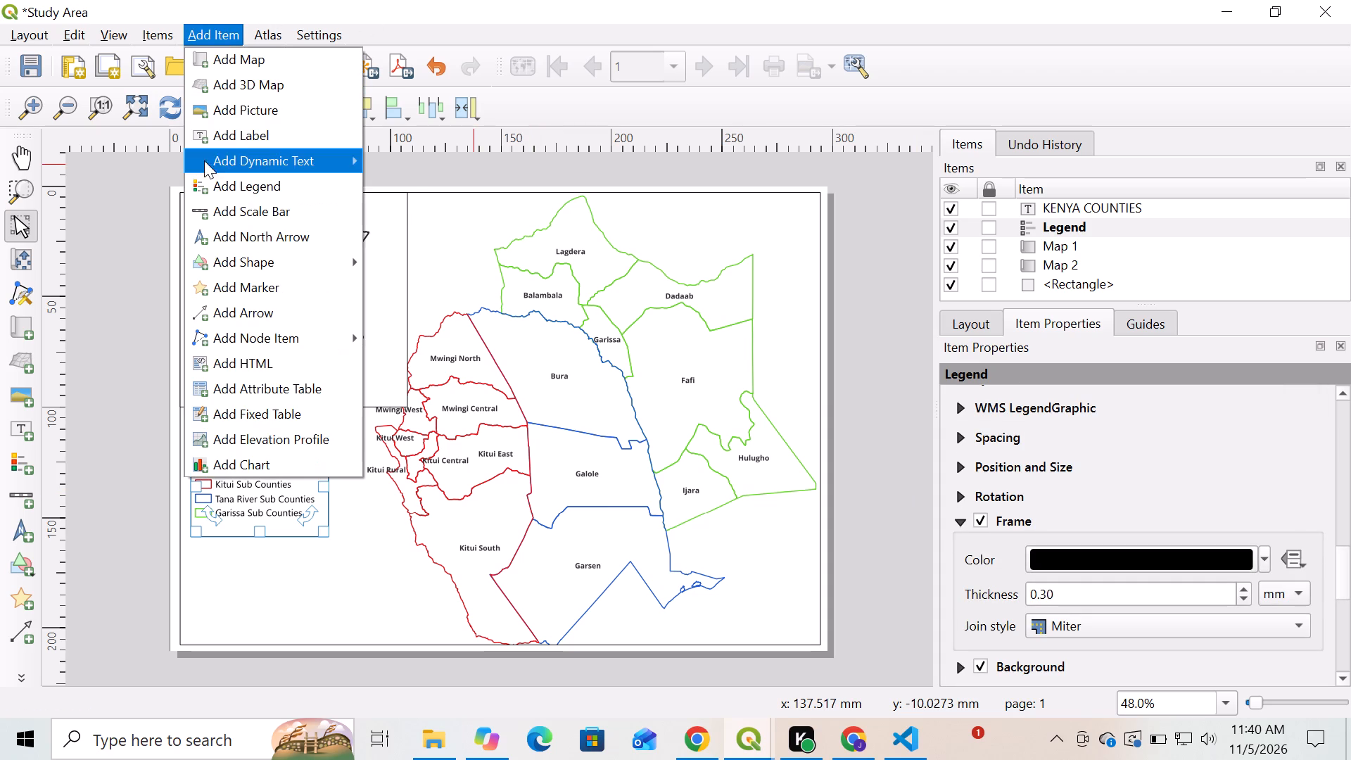
click(267, 212)
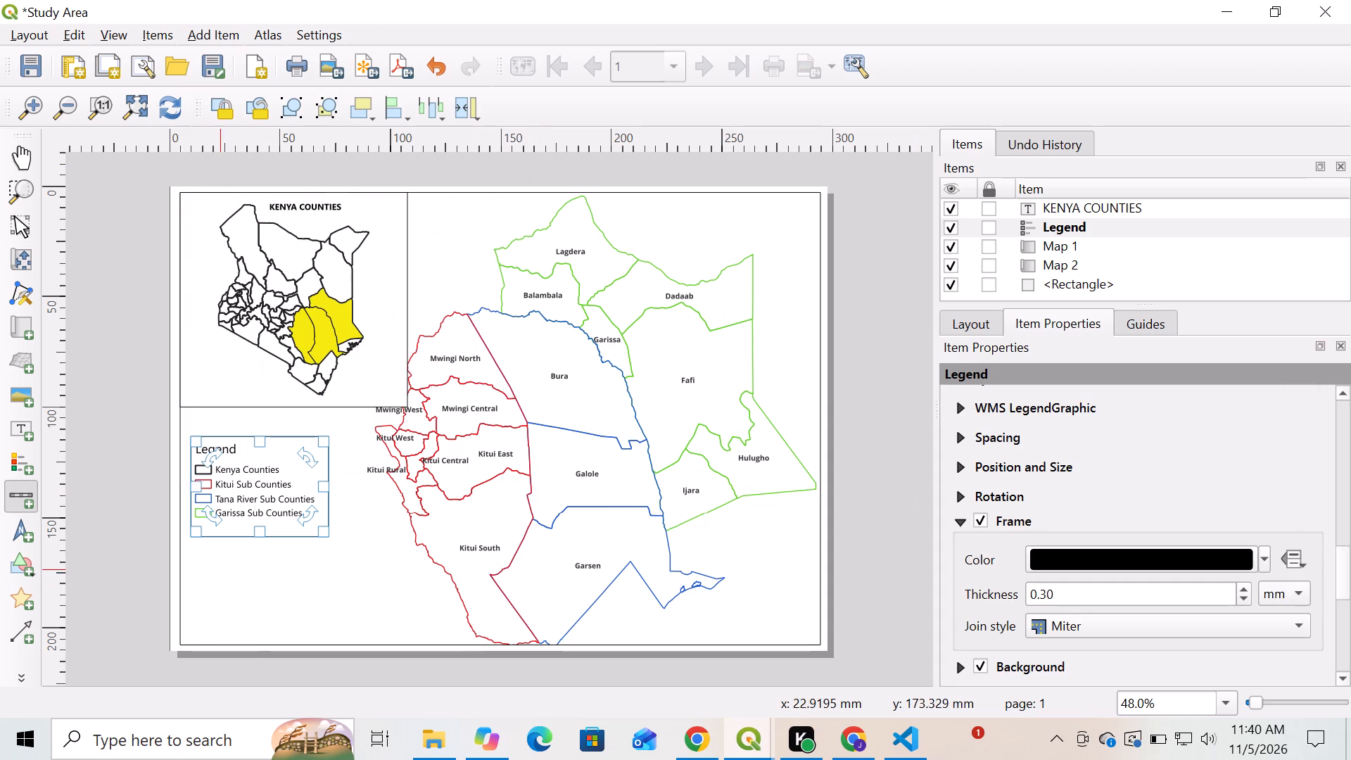
drag(194, 578, 401, 617)
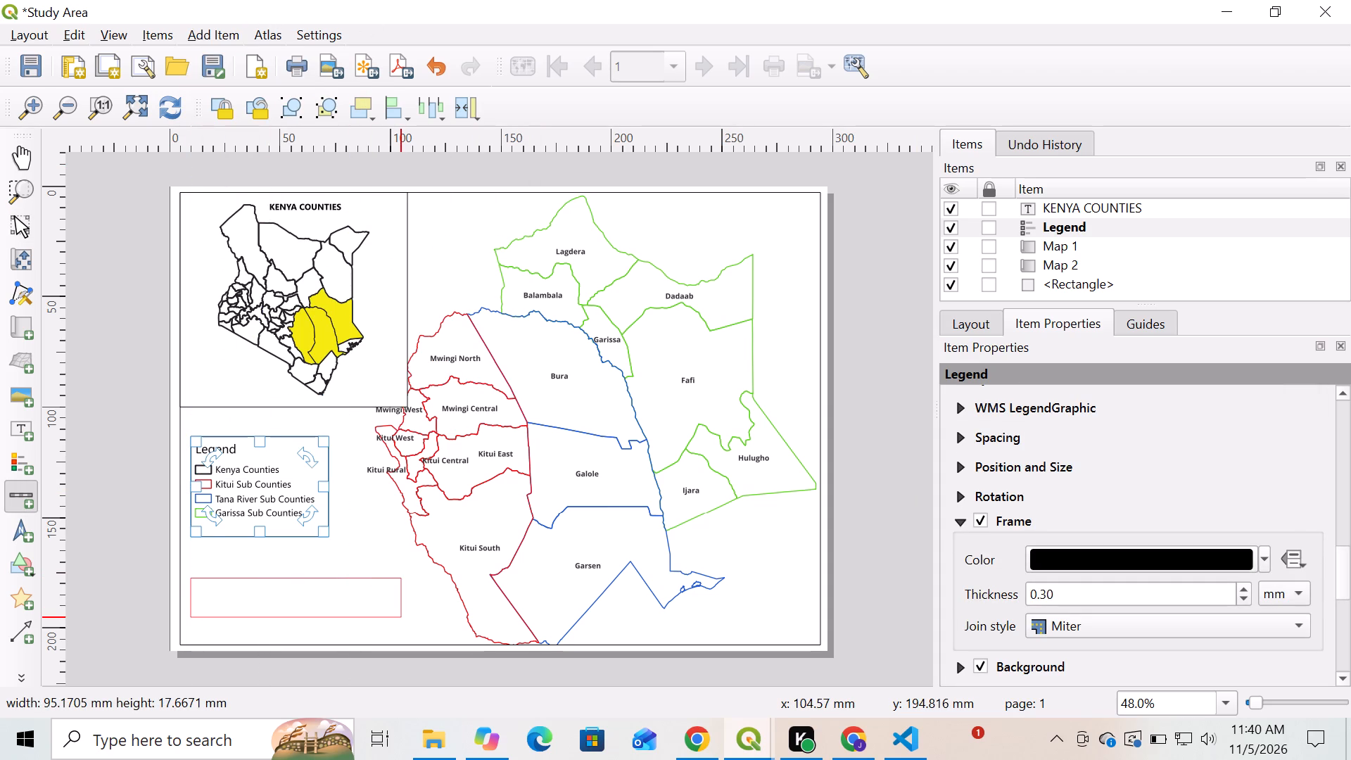
drag(401, 617, 414, 614)
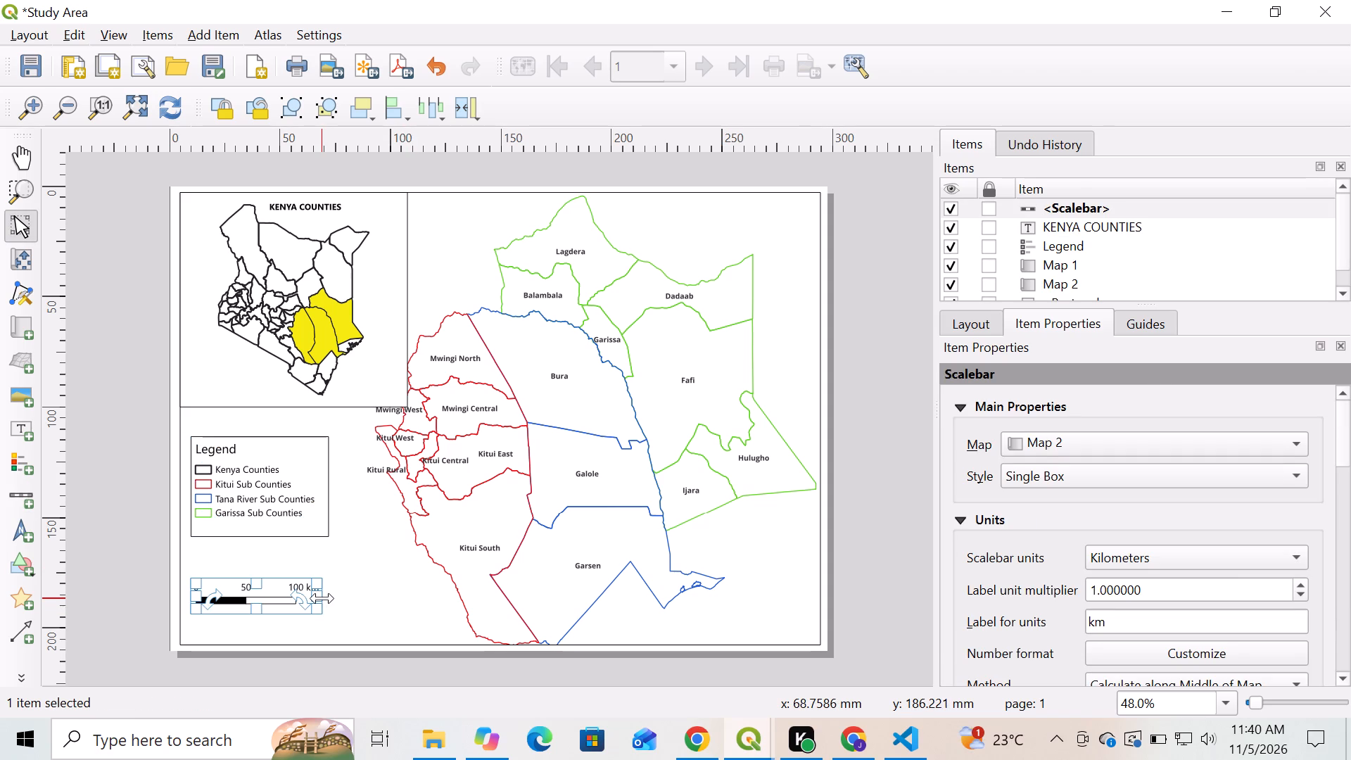
Set the scale bar's right segments to 4.
scroll(1339, 436, down, 2)
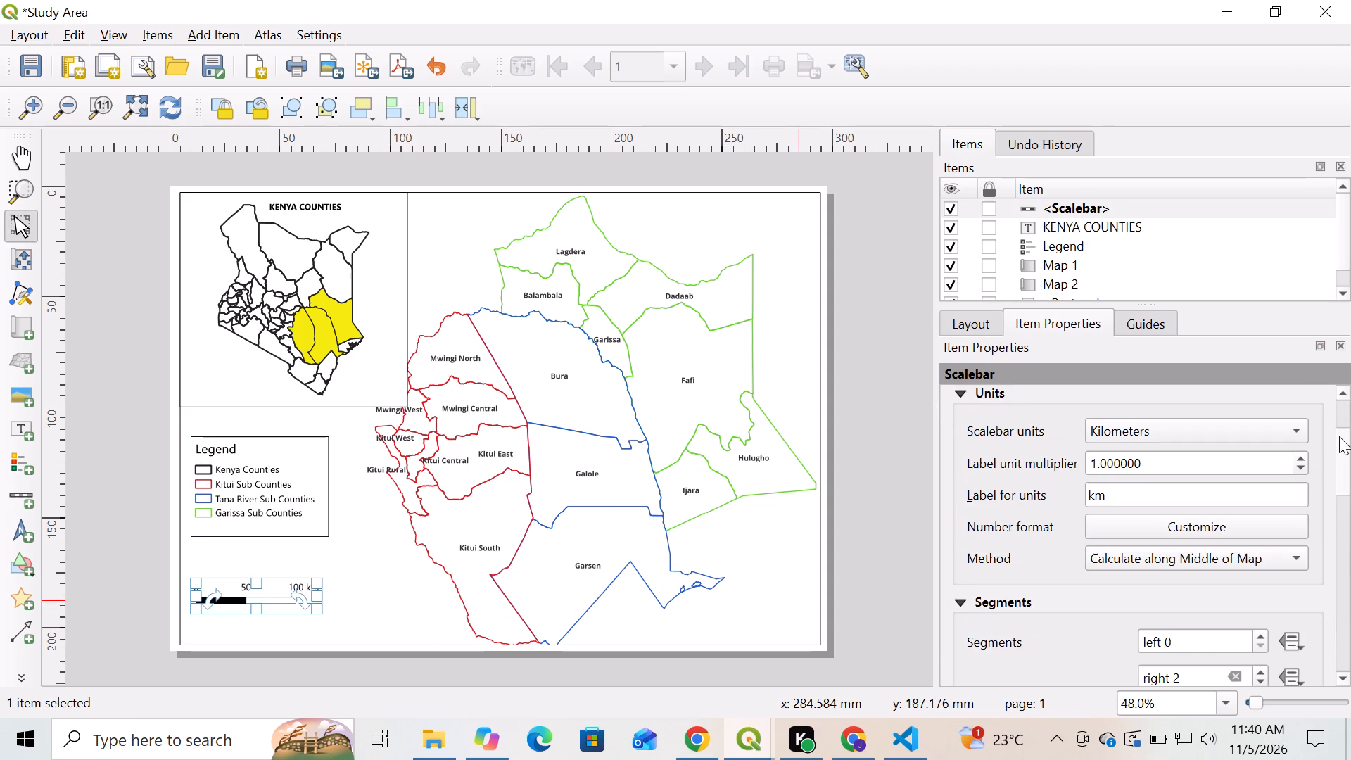
scroll(1339, 436, down, 1)
click(1258, 609)
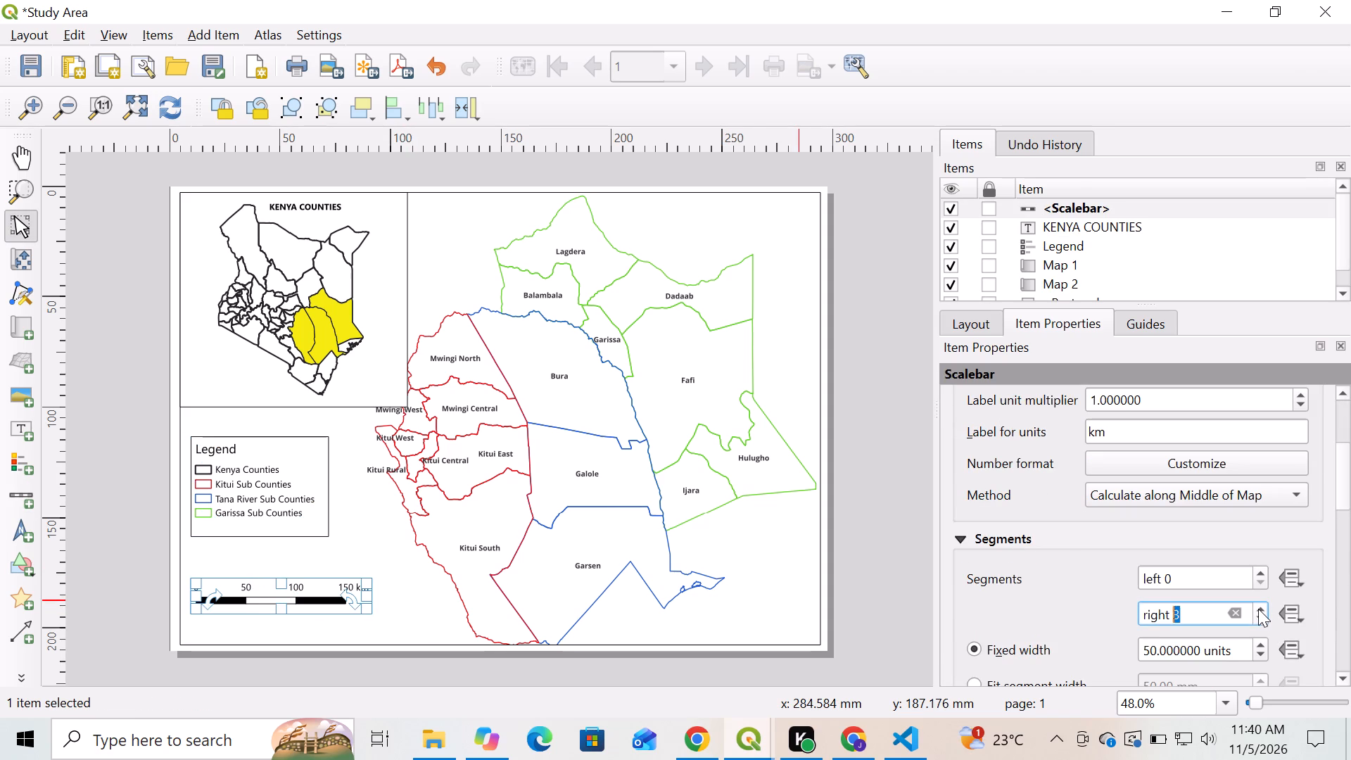
click(1260, 607)
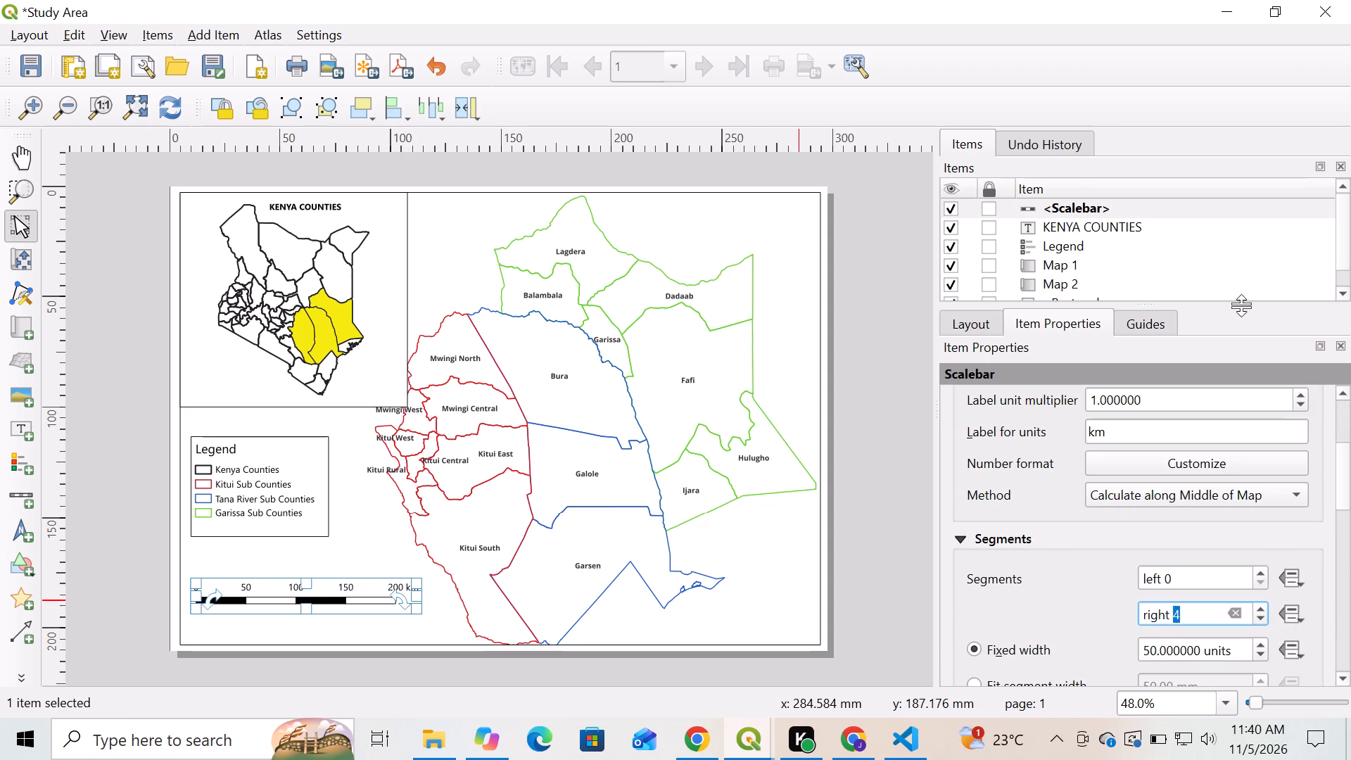
click(1202, 105)
Move the legend slightly down the page, closer to the scale bar.
click(277, 484)
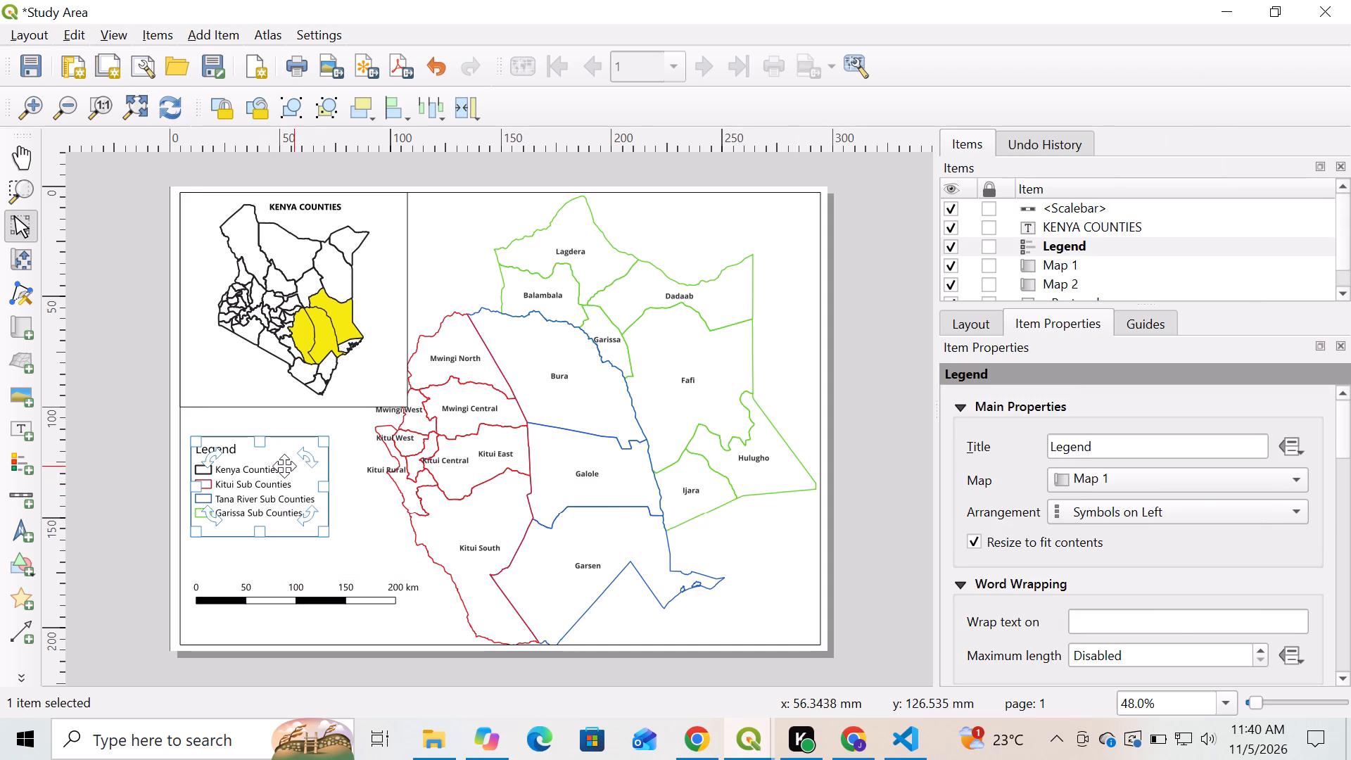
drag(273, 466, 274, 489)
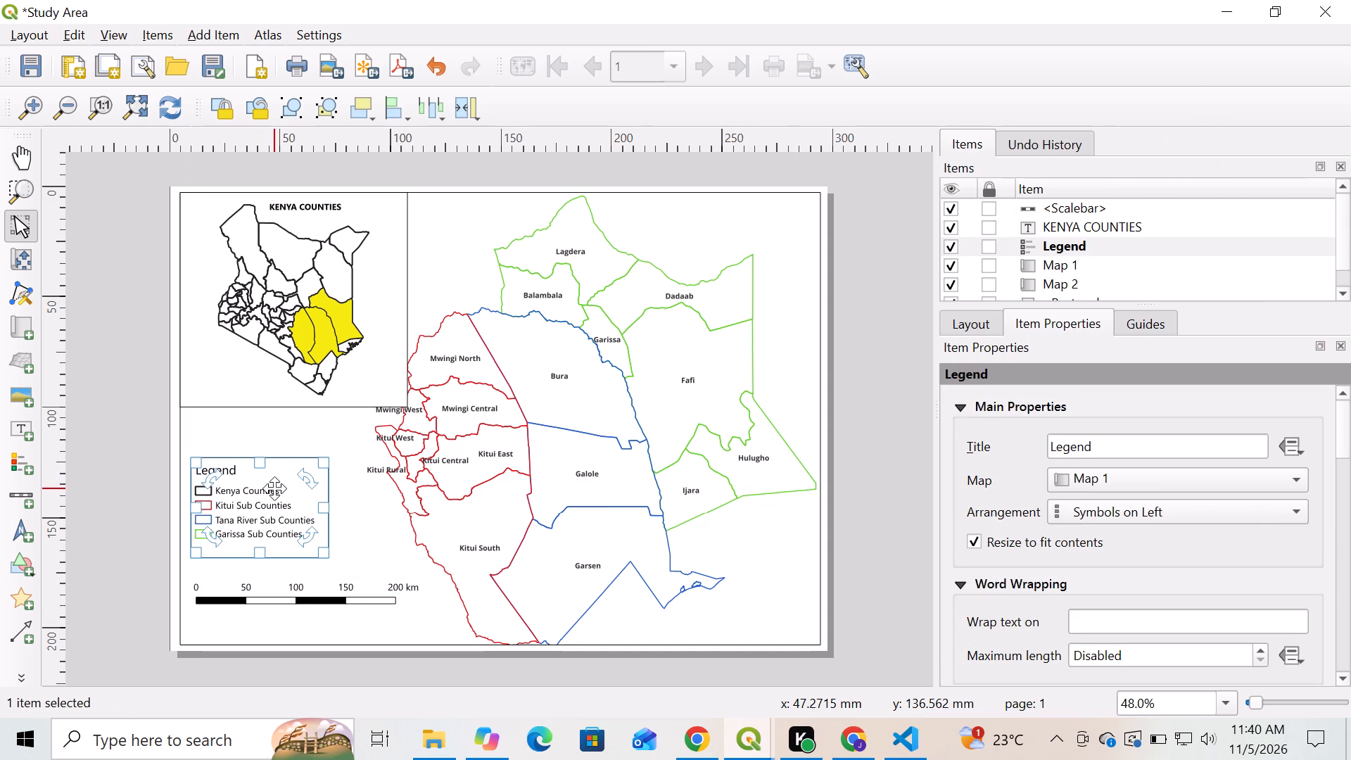
click(516, 668)
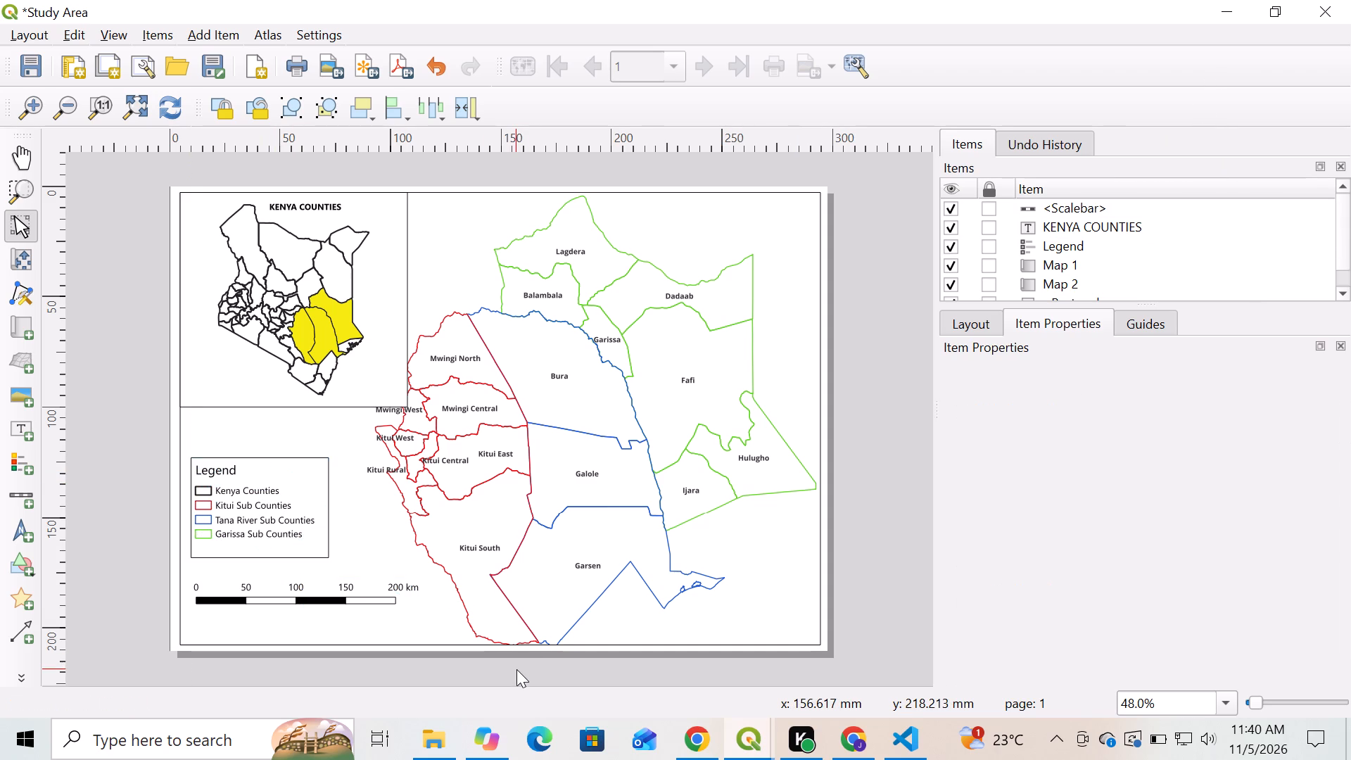
Add a north arrow in the upper-right corner of the page, above the Dadaab area.
click(217, 34)
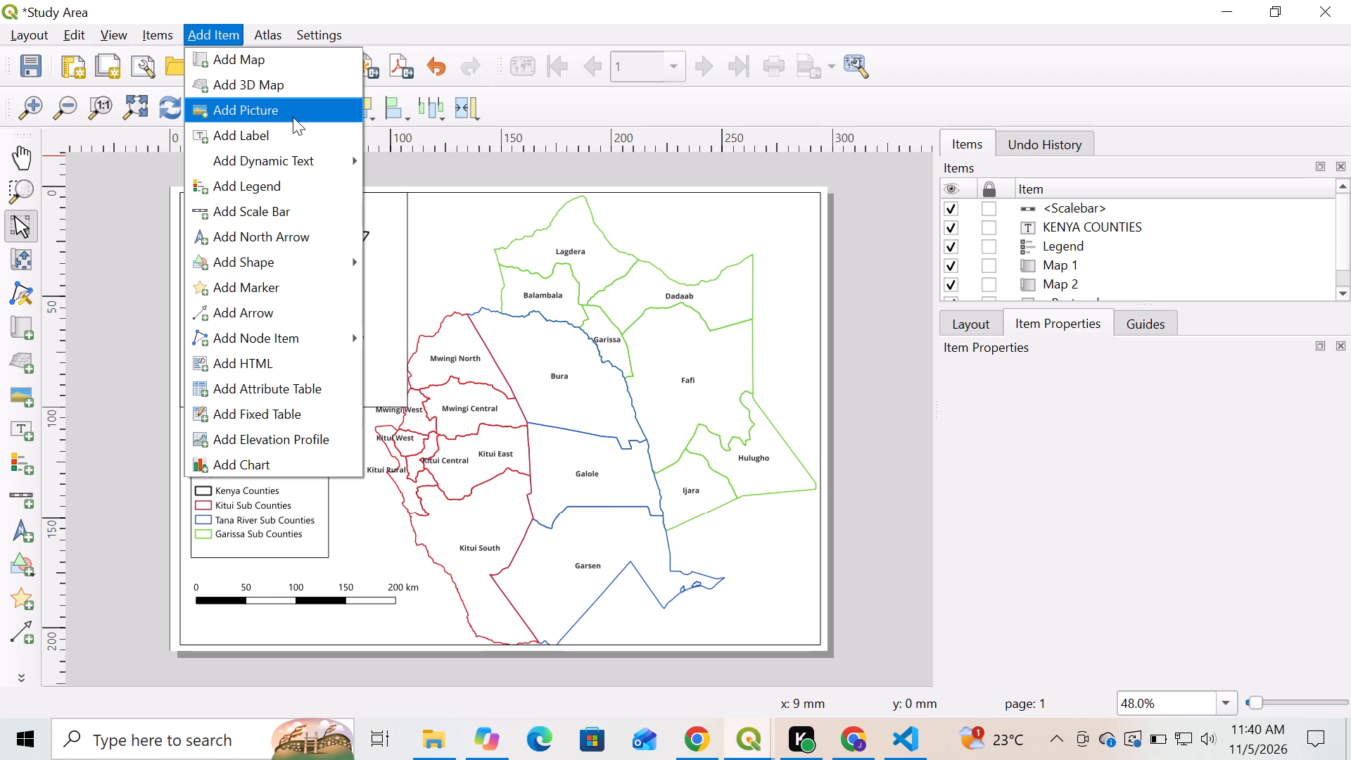
click(237, 228)
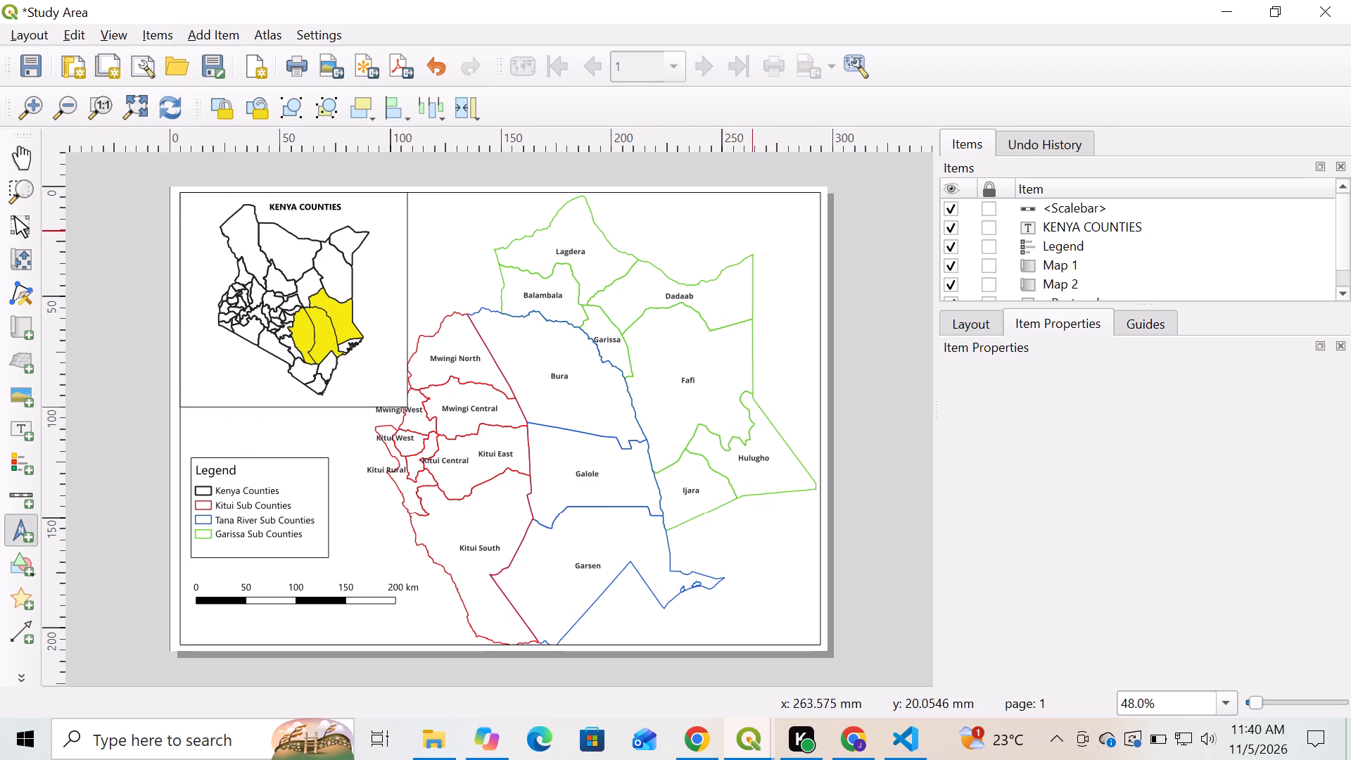
drag(760, 204, 810, 262)
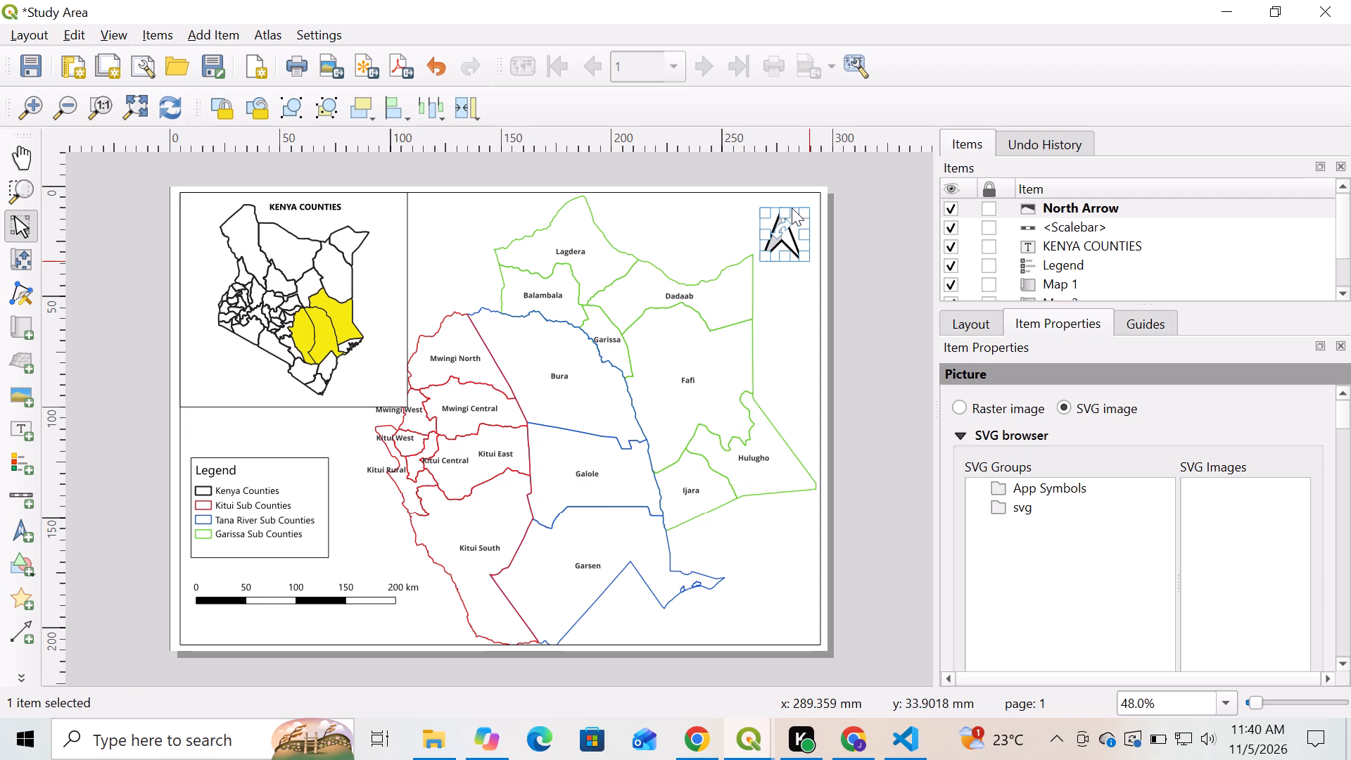
click(860, 283)
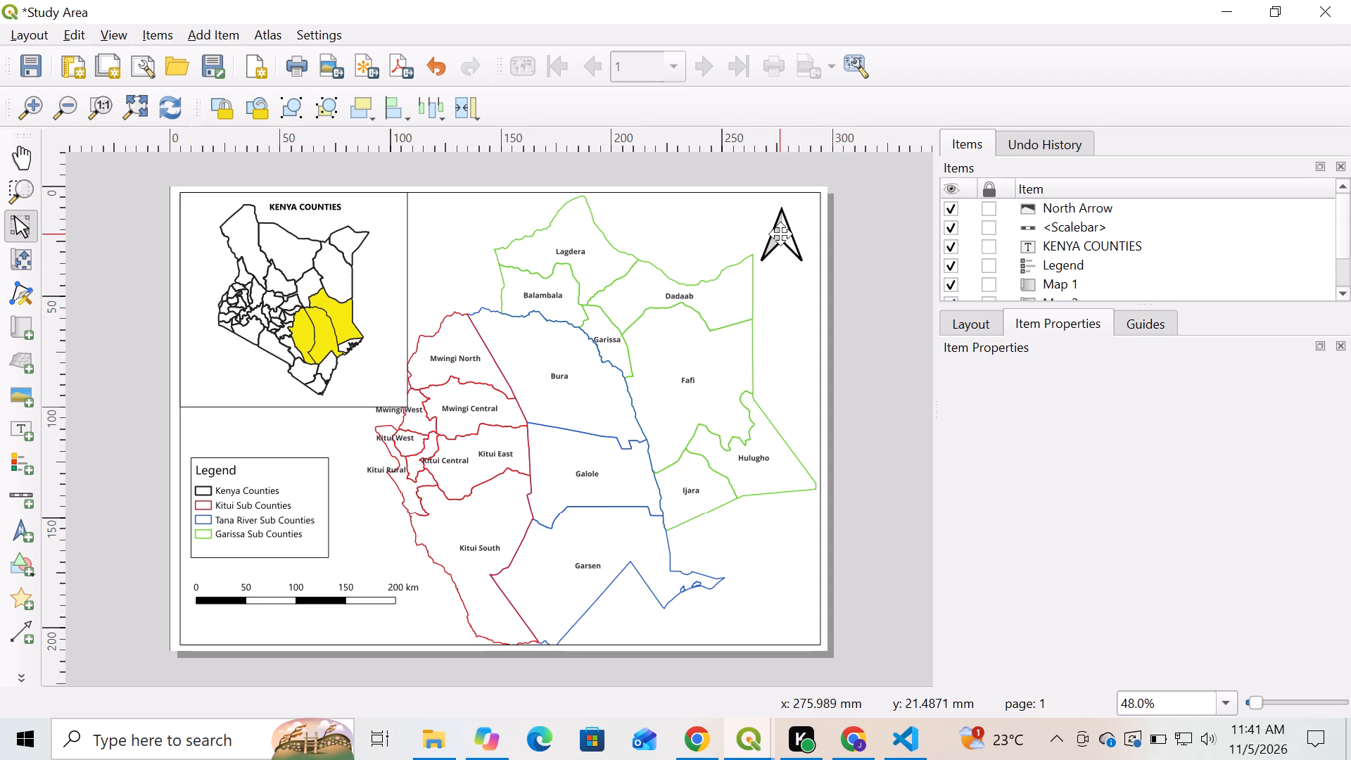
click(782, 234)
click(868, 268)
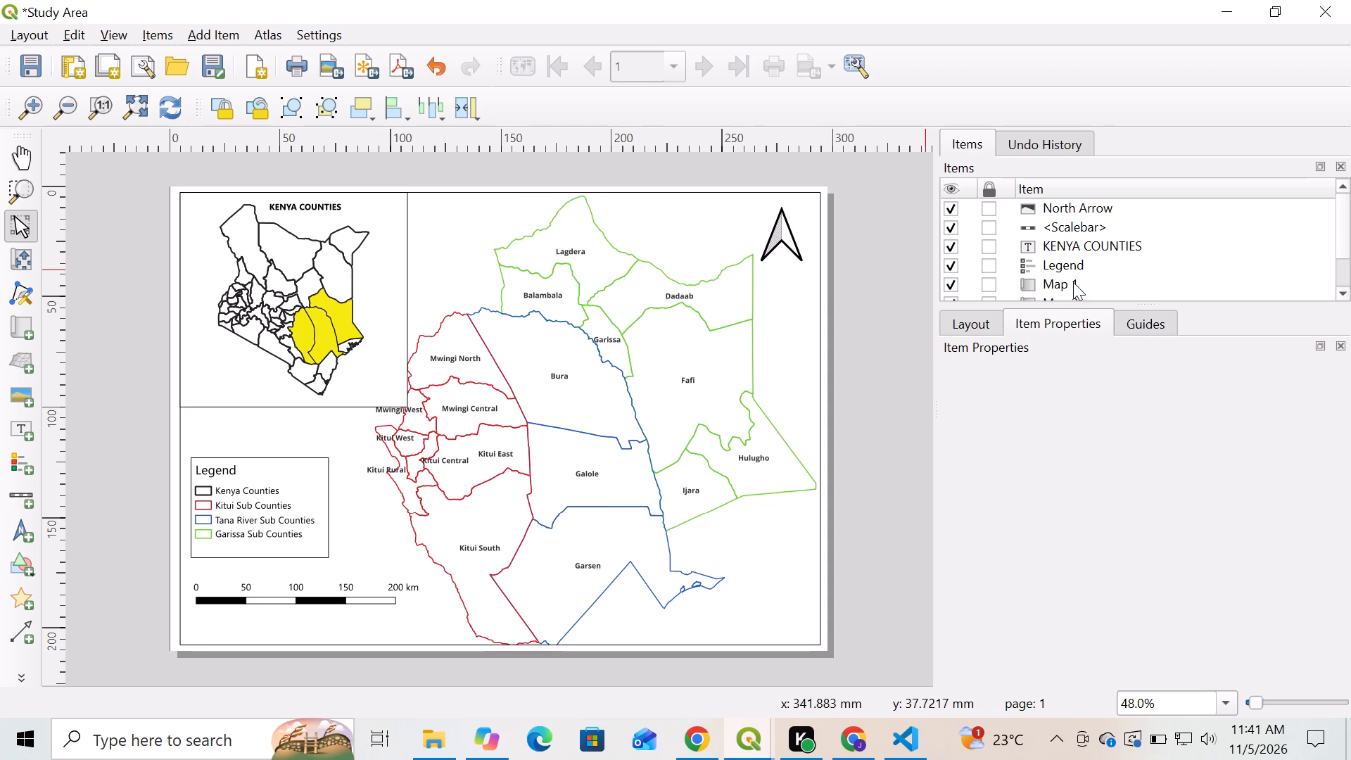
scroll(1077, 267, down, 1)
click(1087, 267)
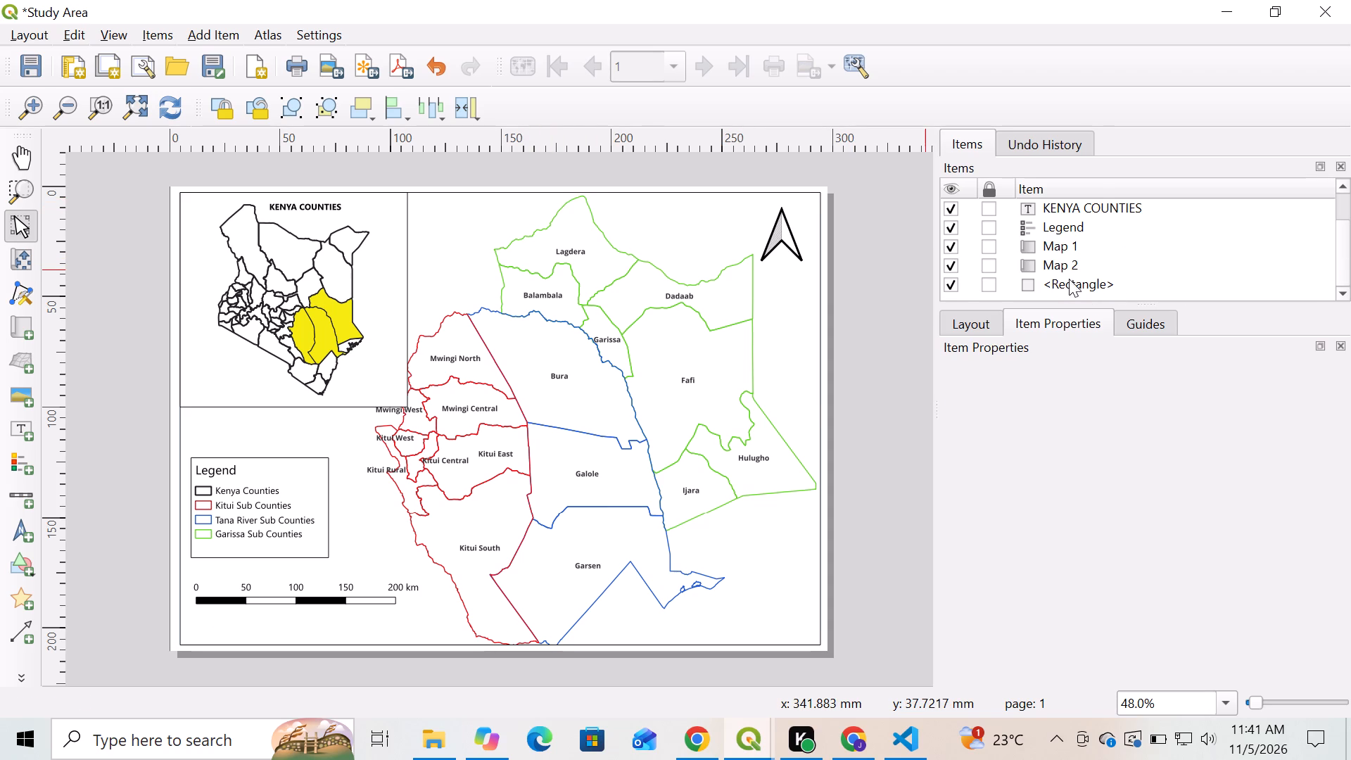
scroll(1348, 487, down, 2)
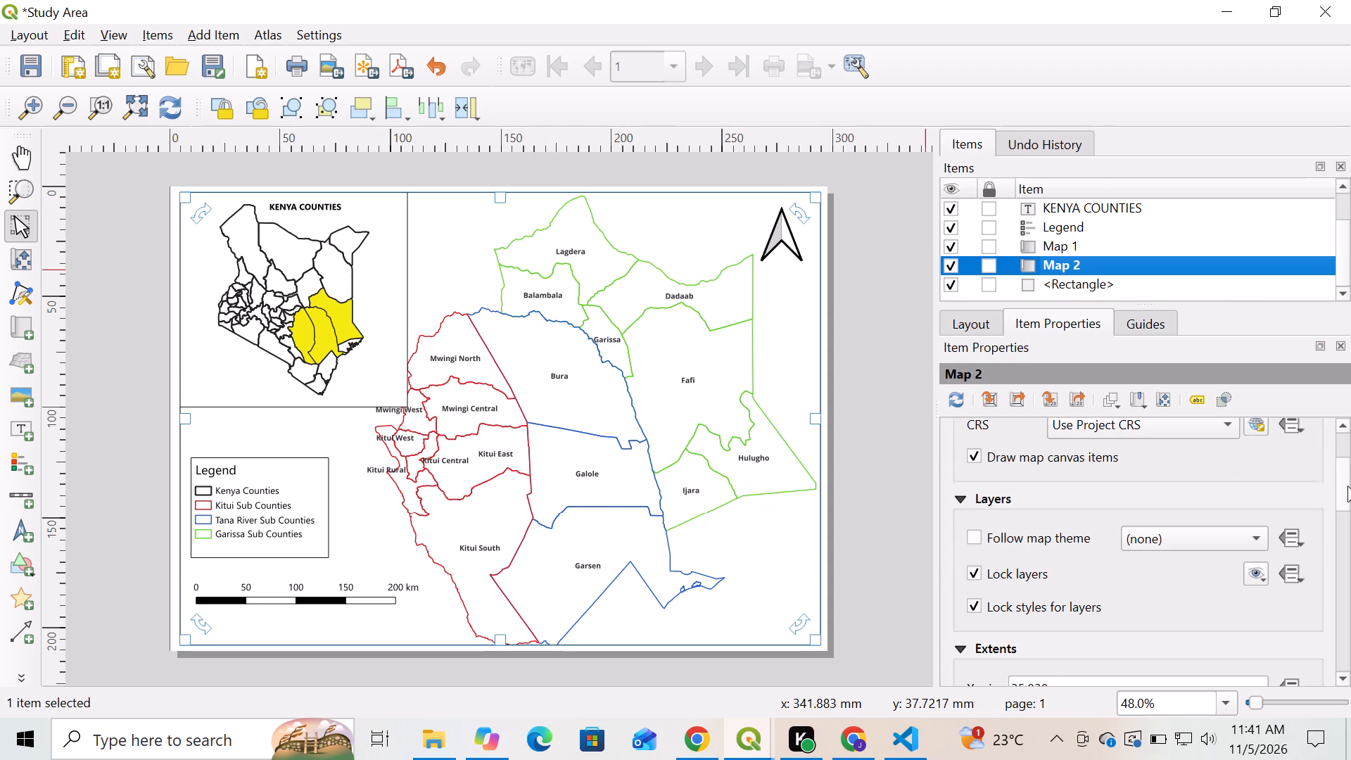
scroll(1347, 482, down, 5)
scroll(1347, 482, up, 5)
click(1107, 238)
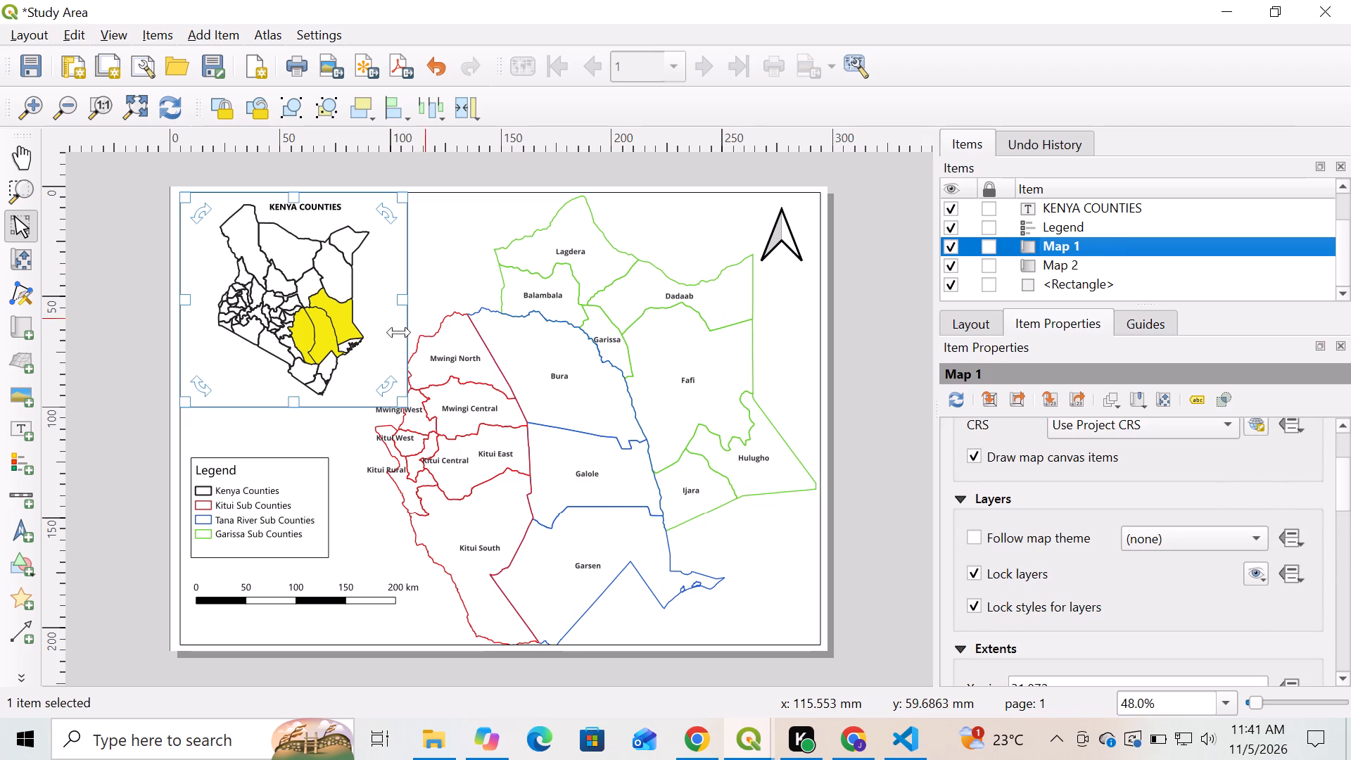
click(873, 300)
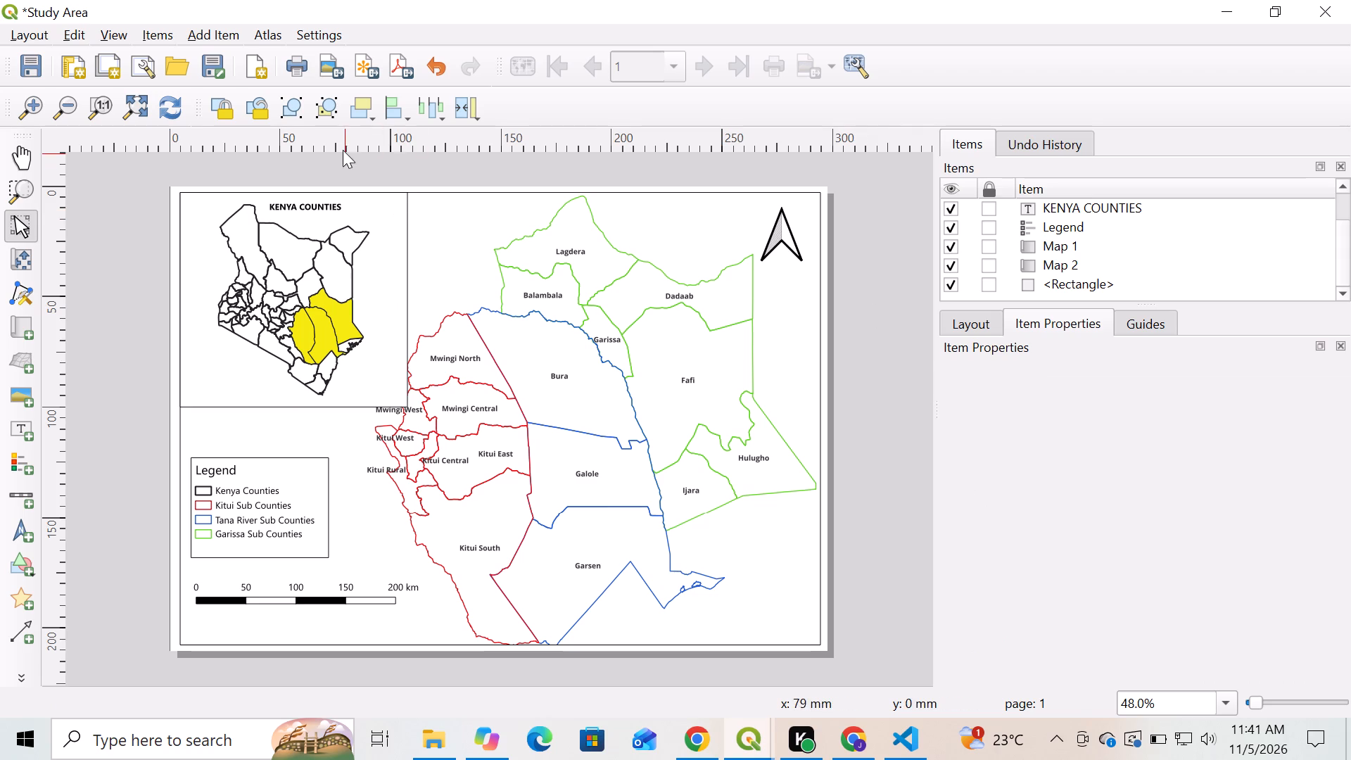
Lower the top edge of Map 2 by about 7 mm, leaving a strip above the sub-county map.
scroll(339, 182, up, 1)
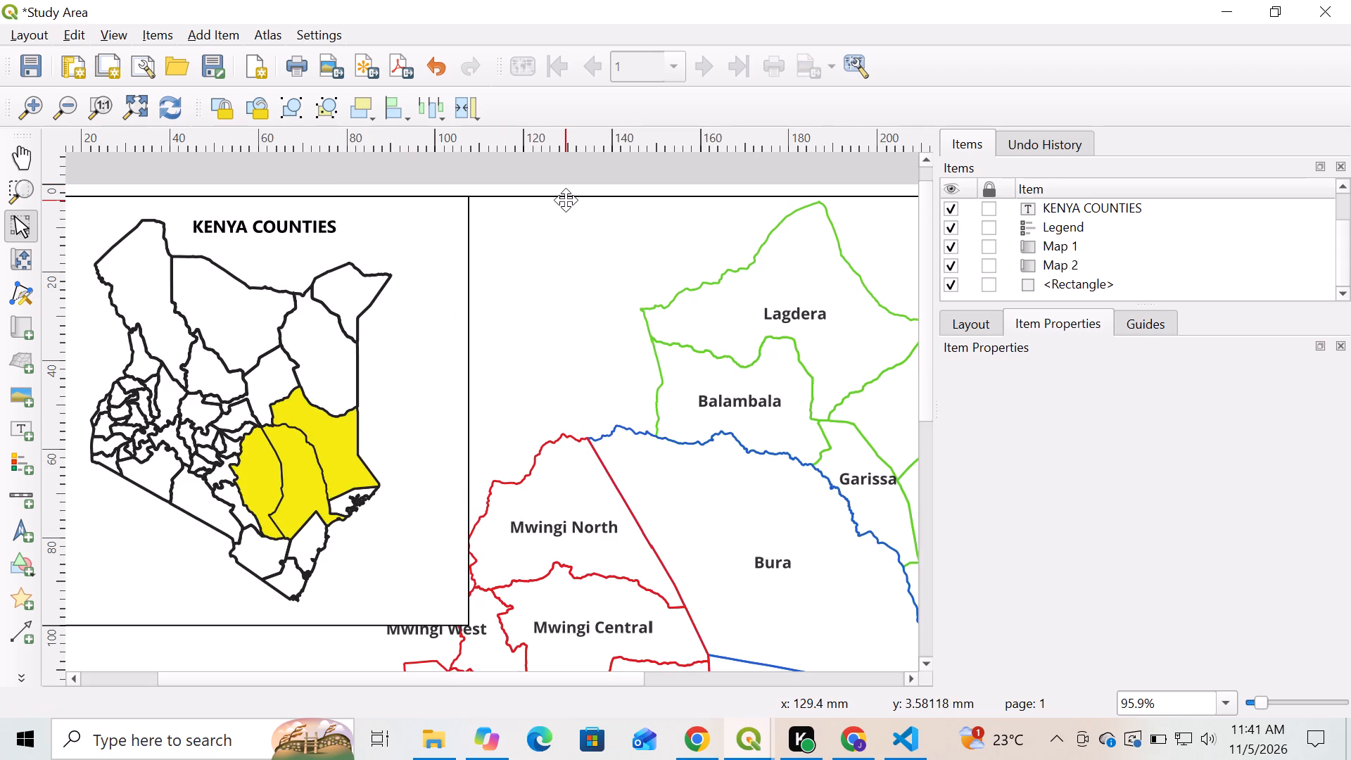
click(566, 200)
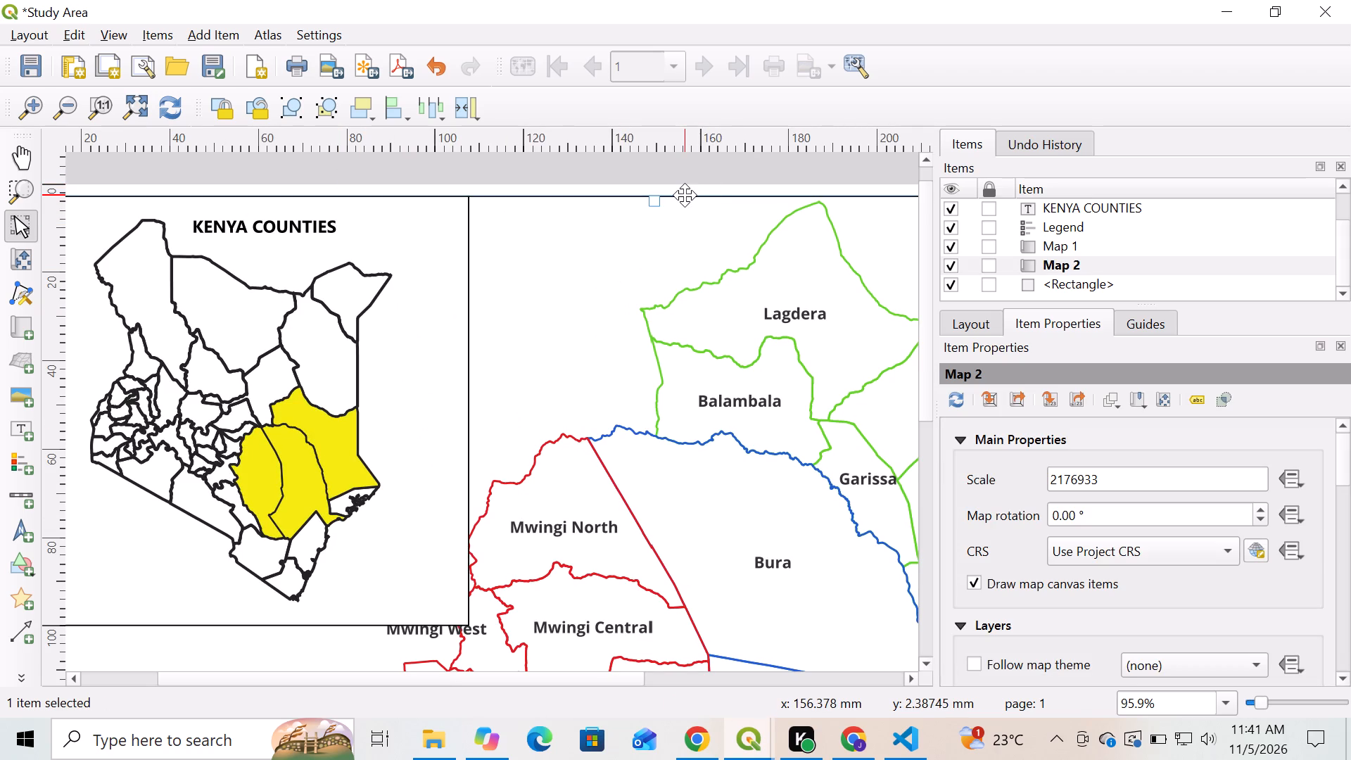
drag(683, 201, 683, 232)
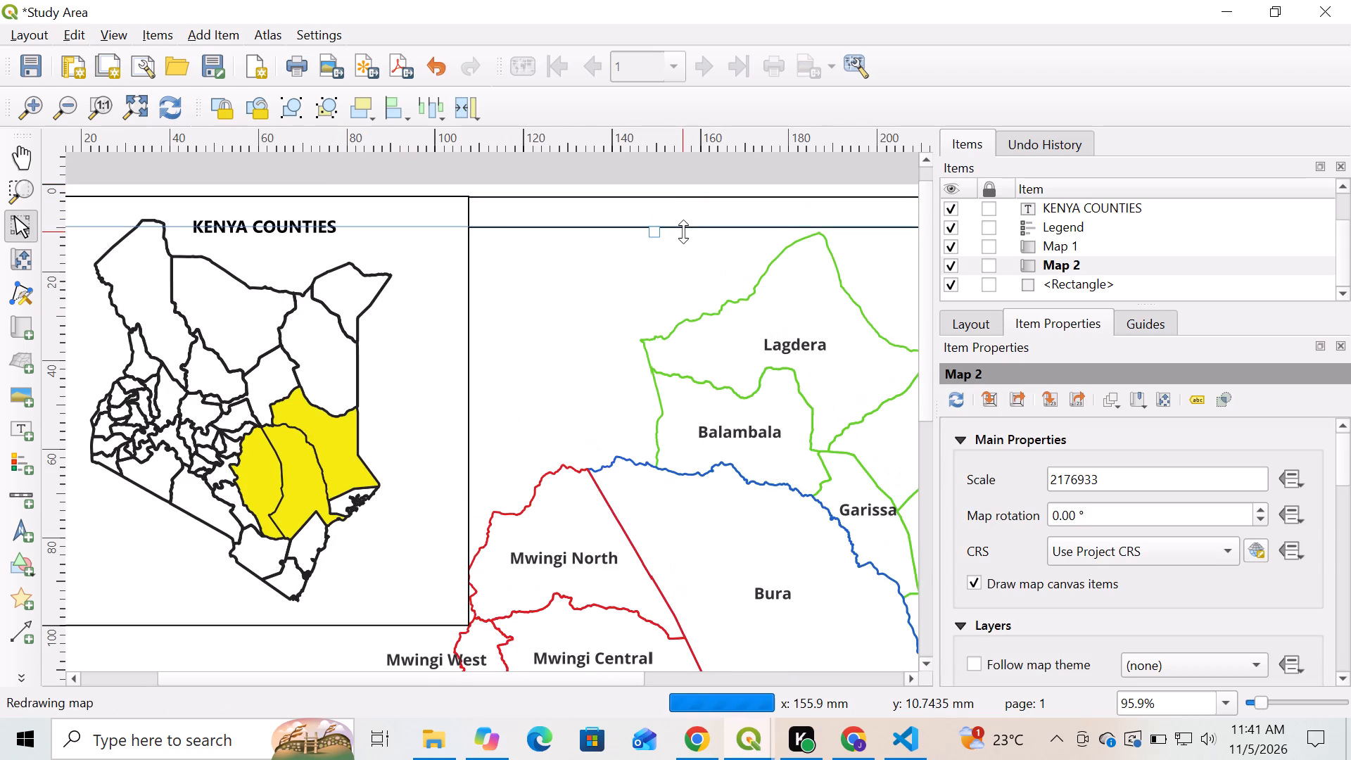
scroll(574, 298, down, 1)
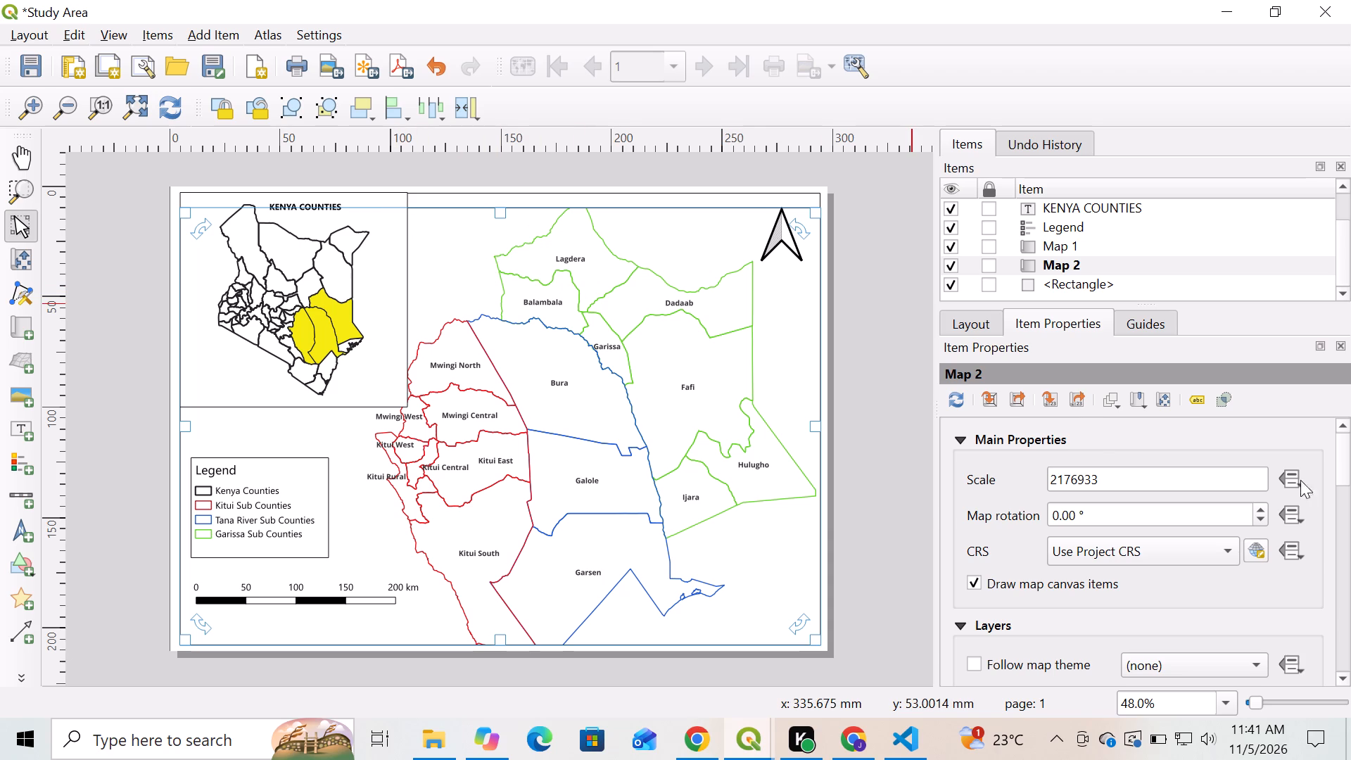
Turn off the frame of Map 2.
scroll(1350, 462, down, 7)
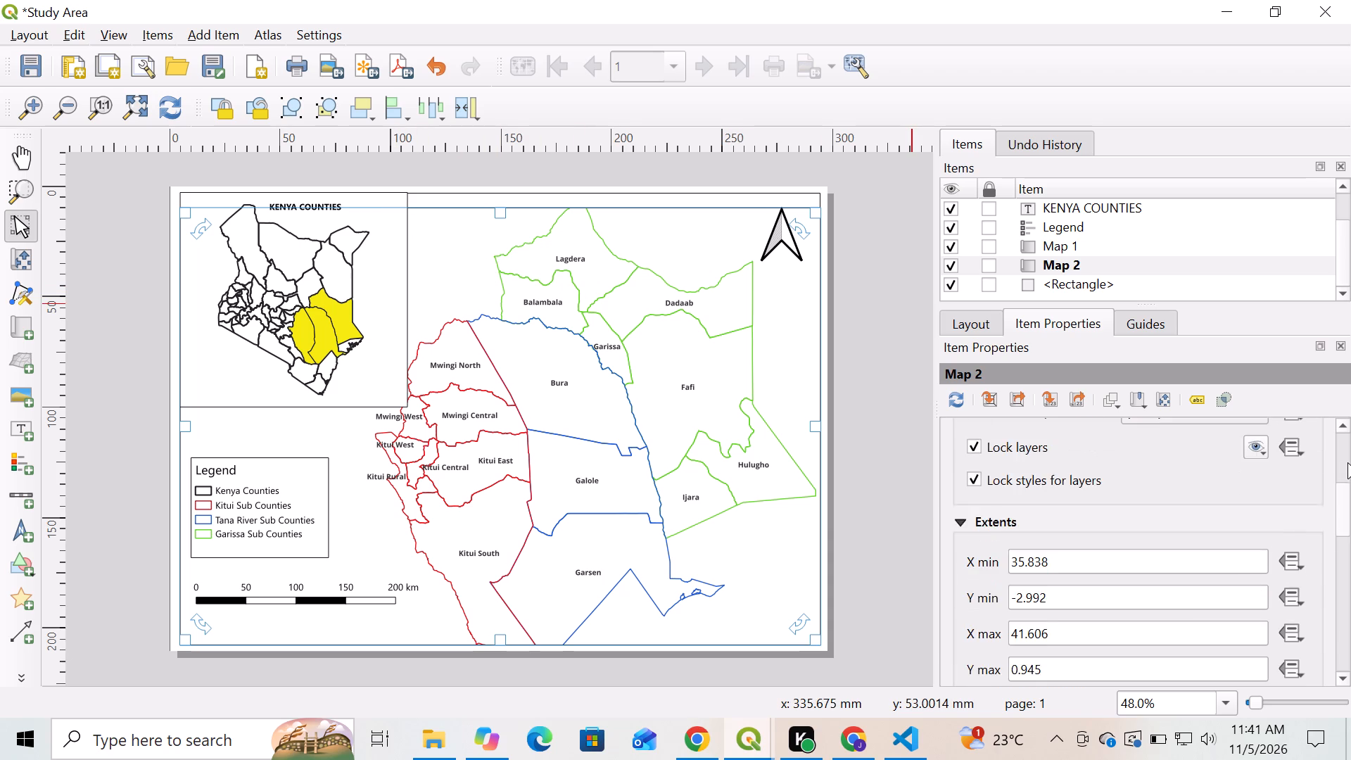
scroll(1347, 462, down, 5)
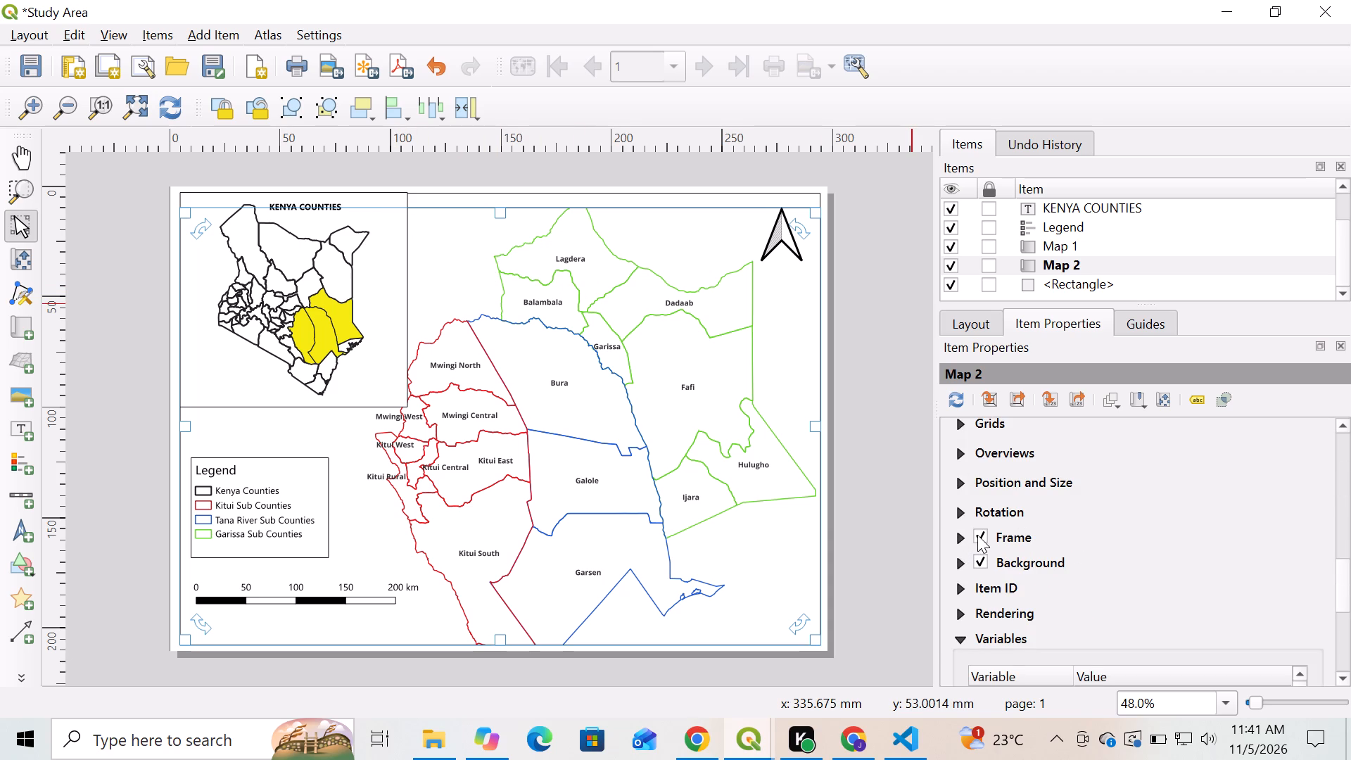
click(980, 535)
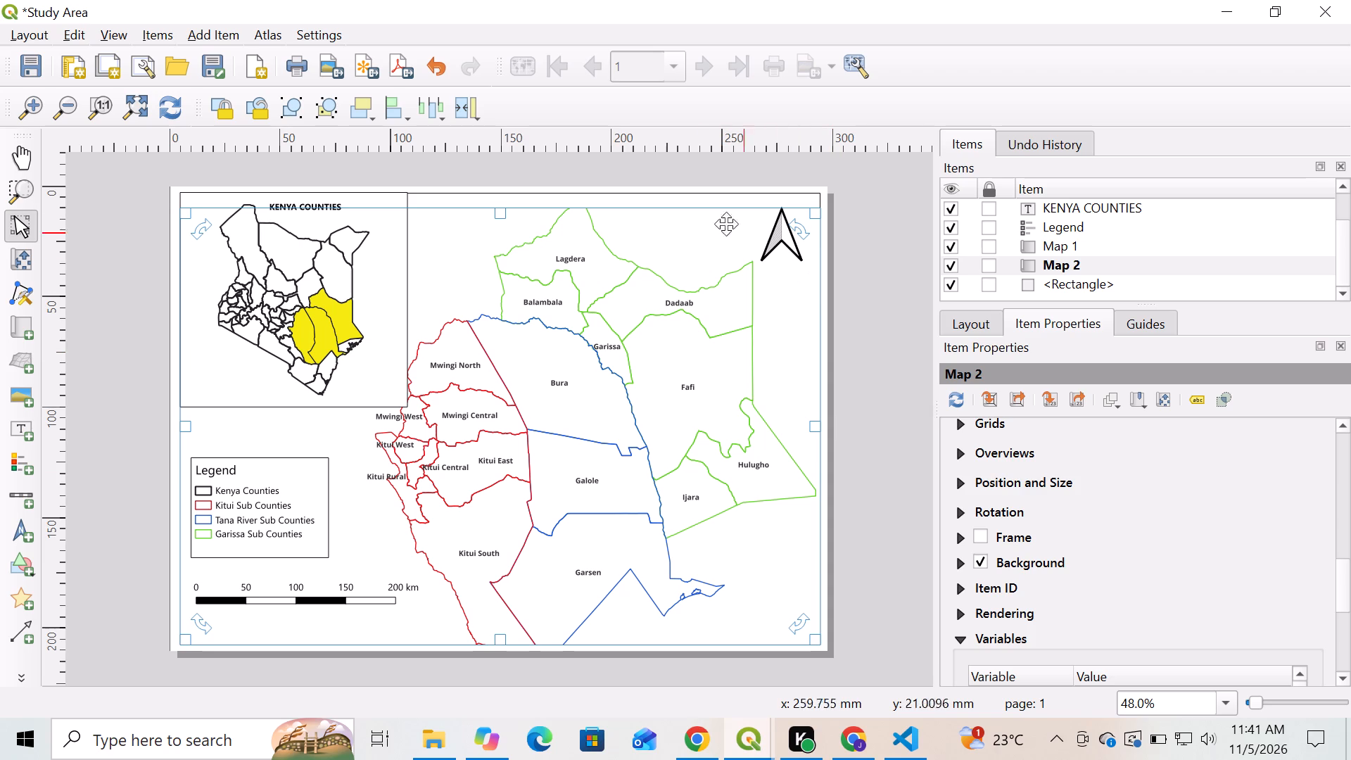
Hide the rectangle item that borders the page contents.
click(690, 193)
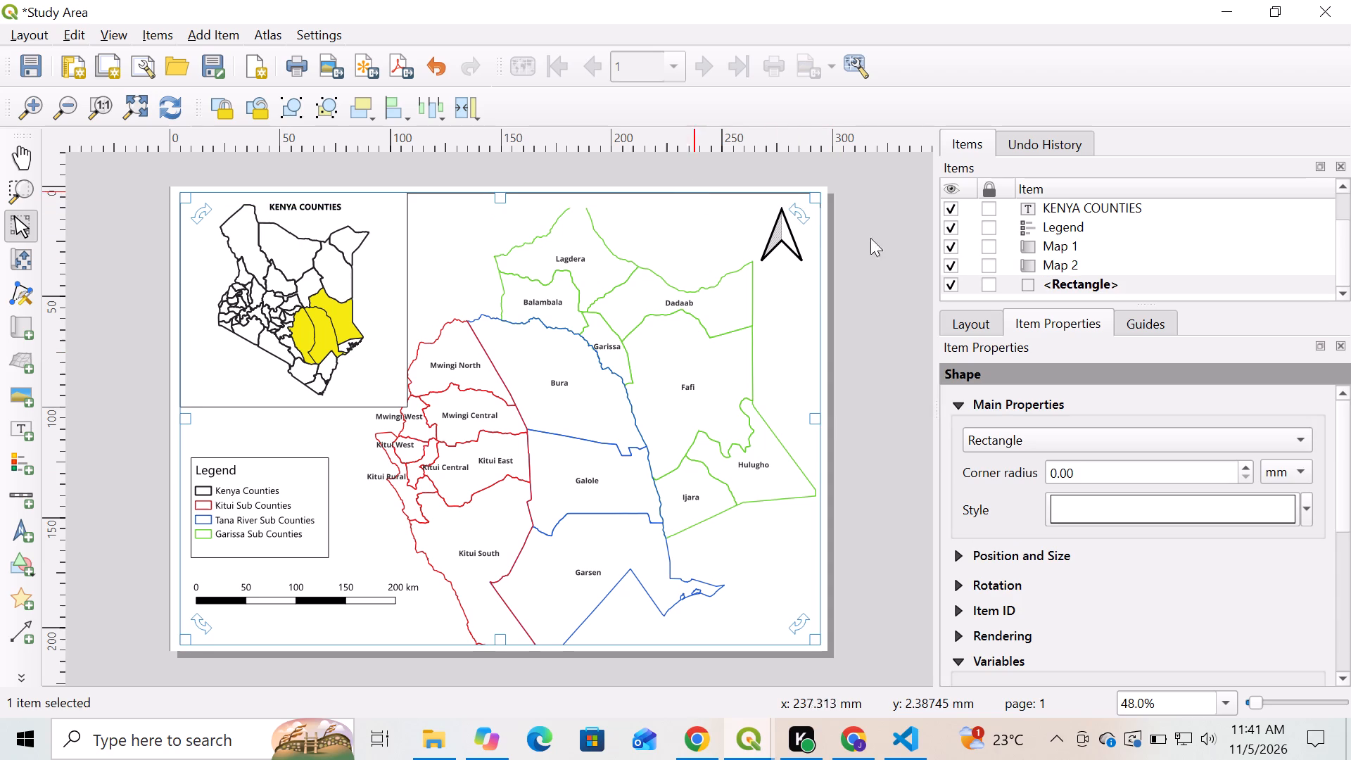
click(948, 282)
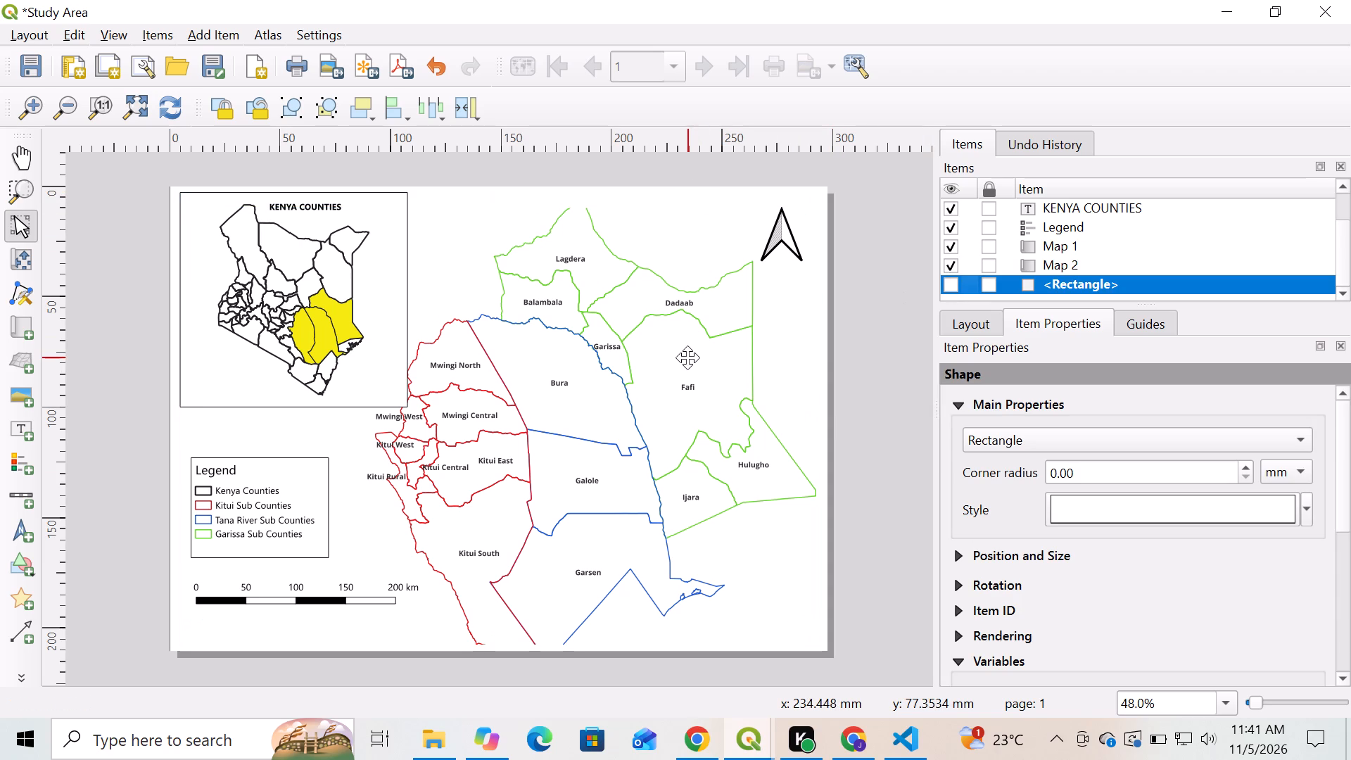
click(687, 357)
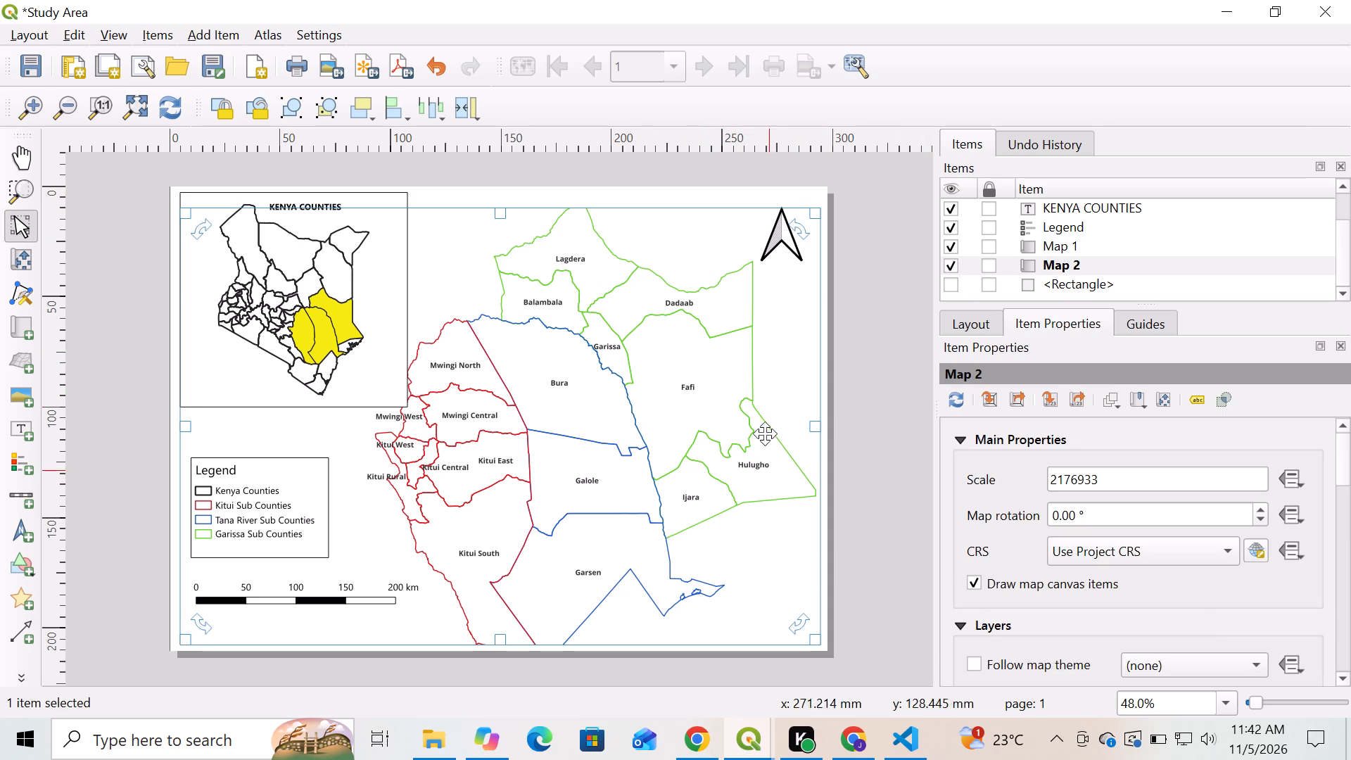
Add a label about 100 mm wide and 7 mm high above the sub-county map, reading "KITUI, GARISSA, TANA RIVER SUBCOUNTIES".
click(214, 34)
click(253, 138)
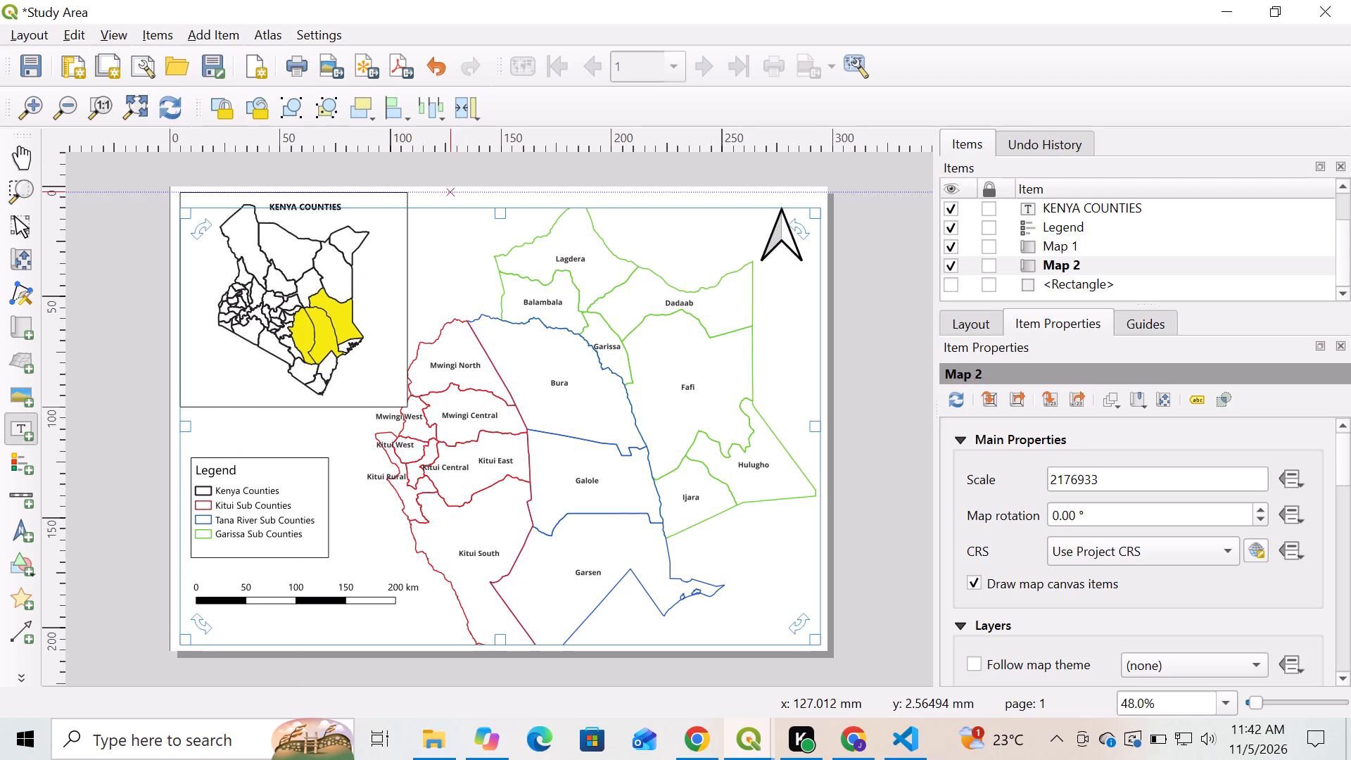
drag(438, 192, 659, 206)
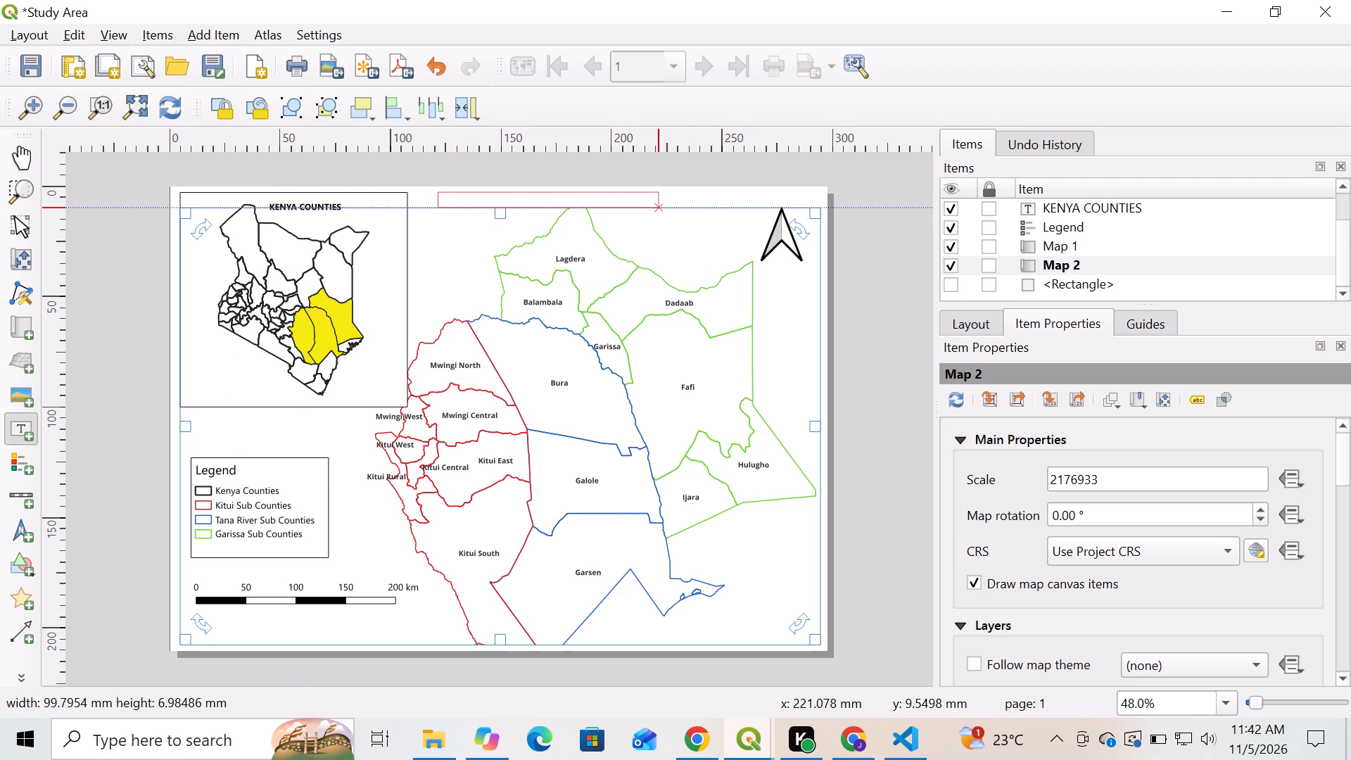
drag(1134, 451, 951, 436)
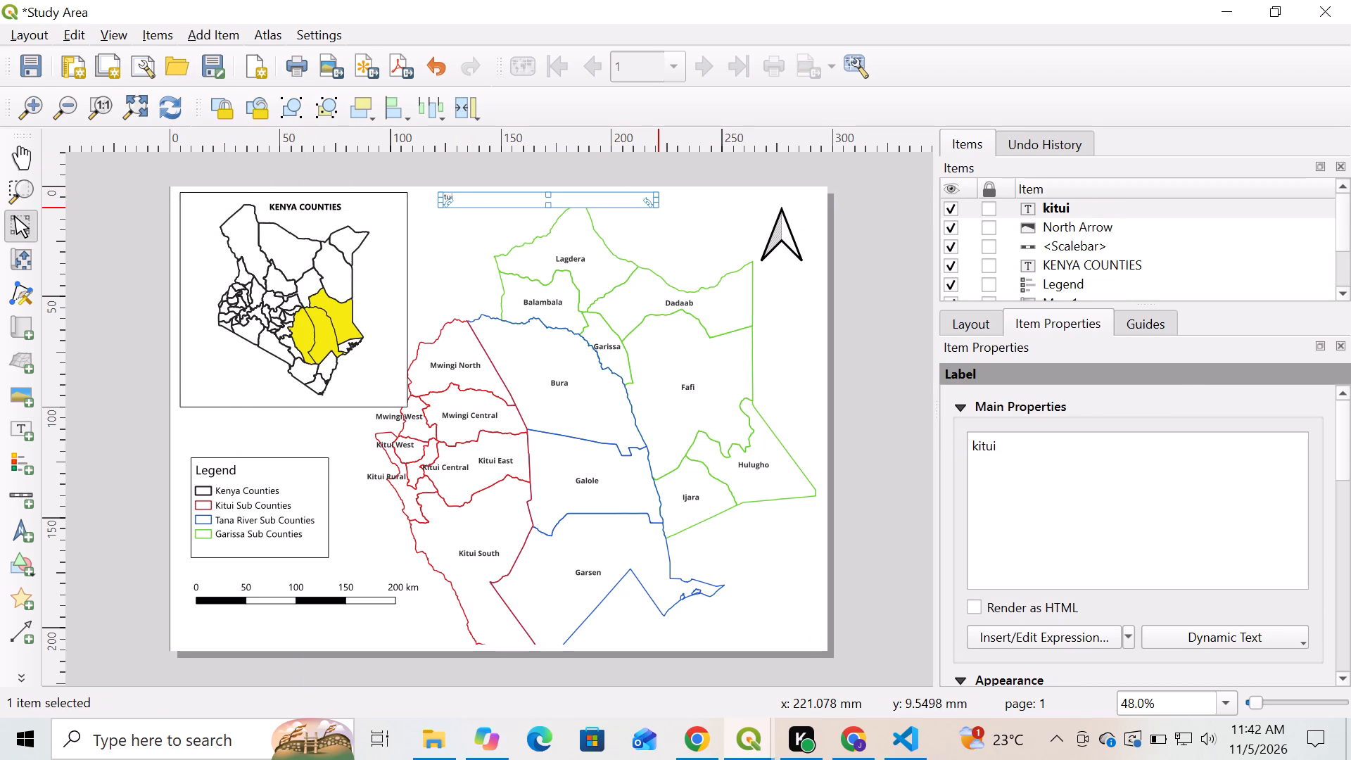
key(BackSpace)
key(BackSpace)
key(BackSpace)
key(BackSpace)
key(BackSpace)
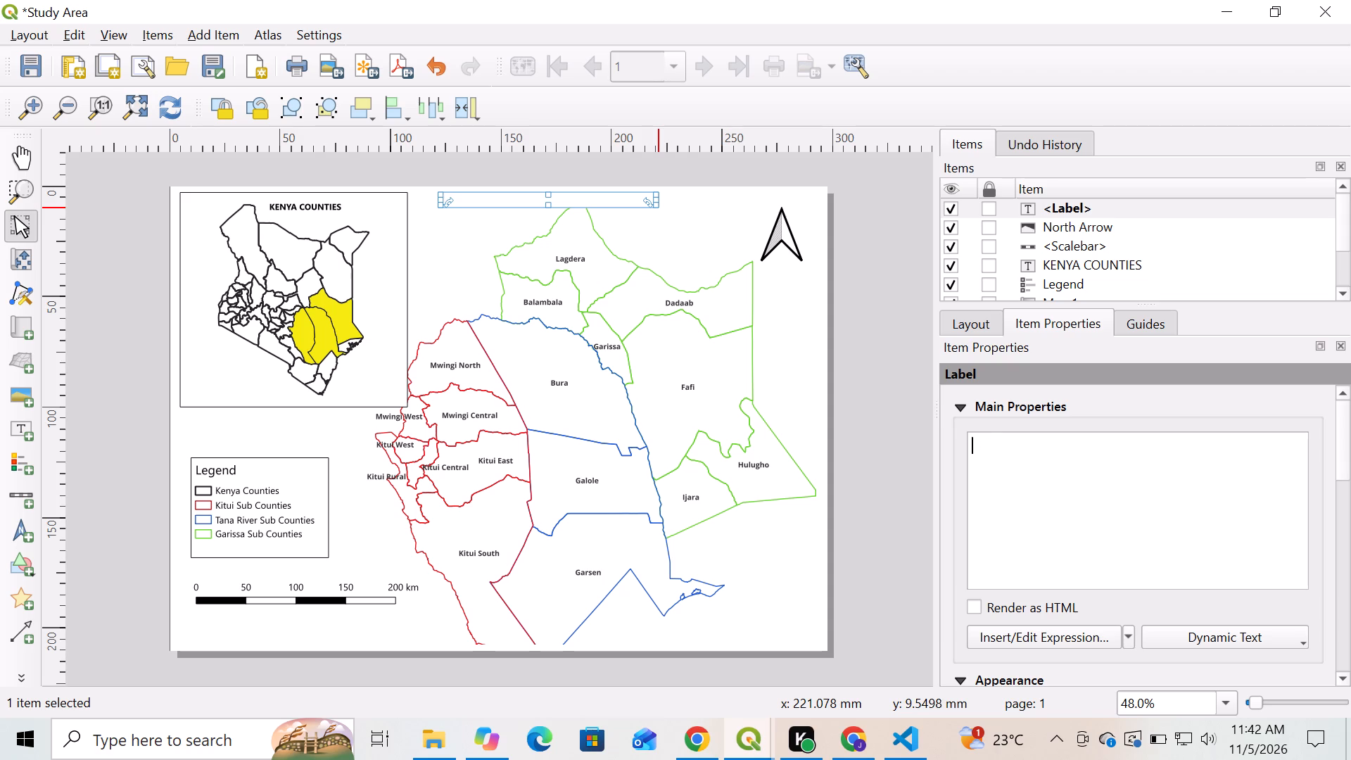
text(KITUI)
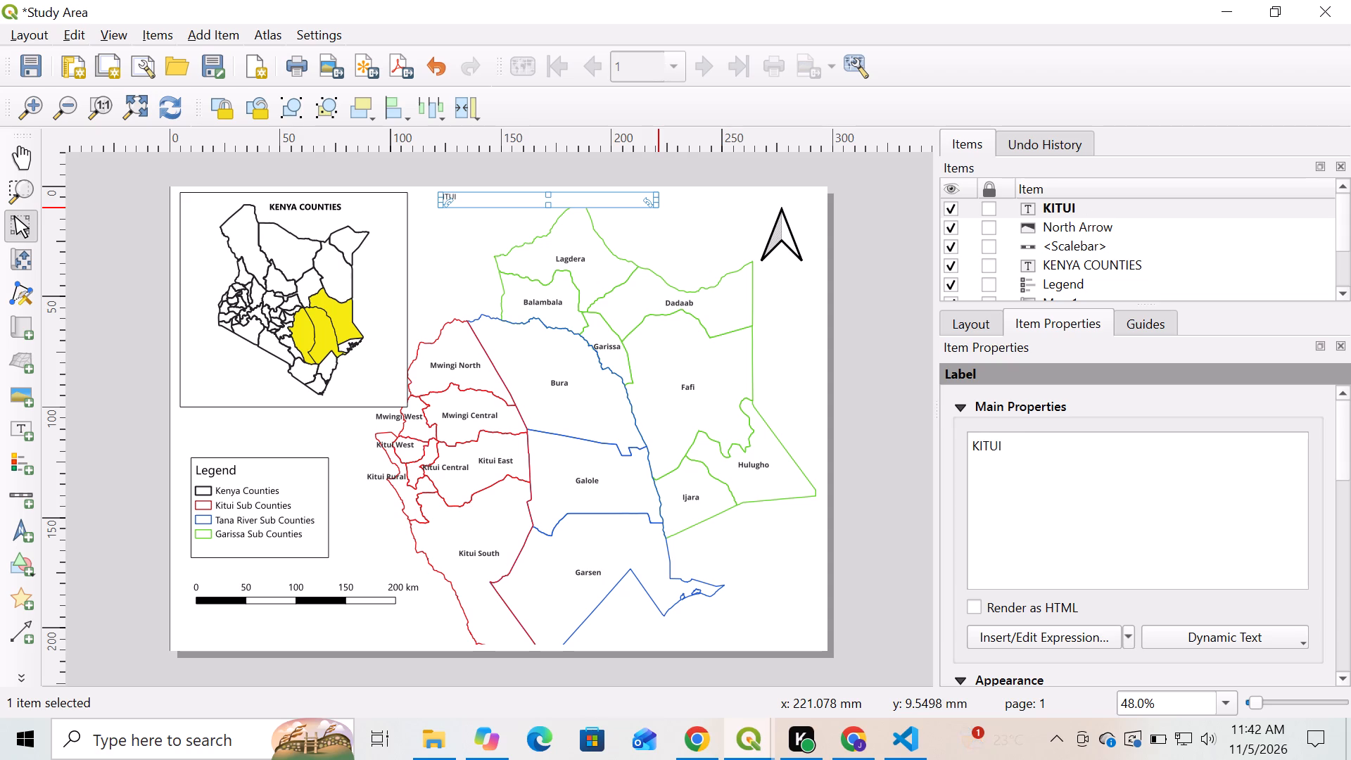
key(comma)
key(space)
text(GARISSA, TANA RIVER SUBCOUNTIES)
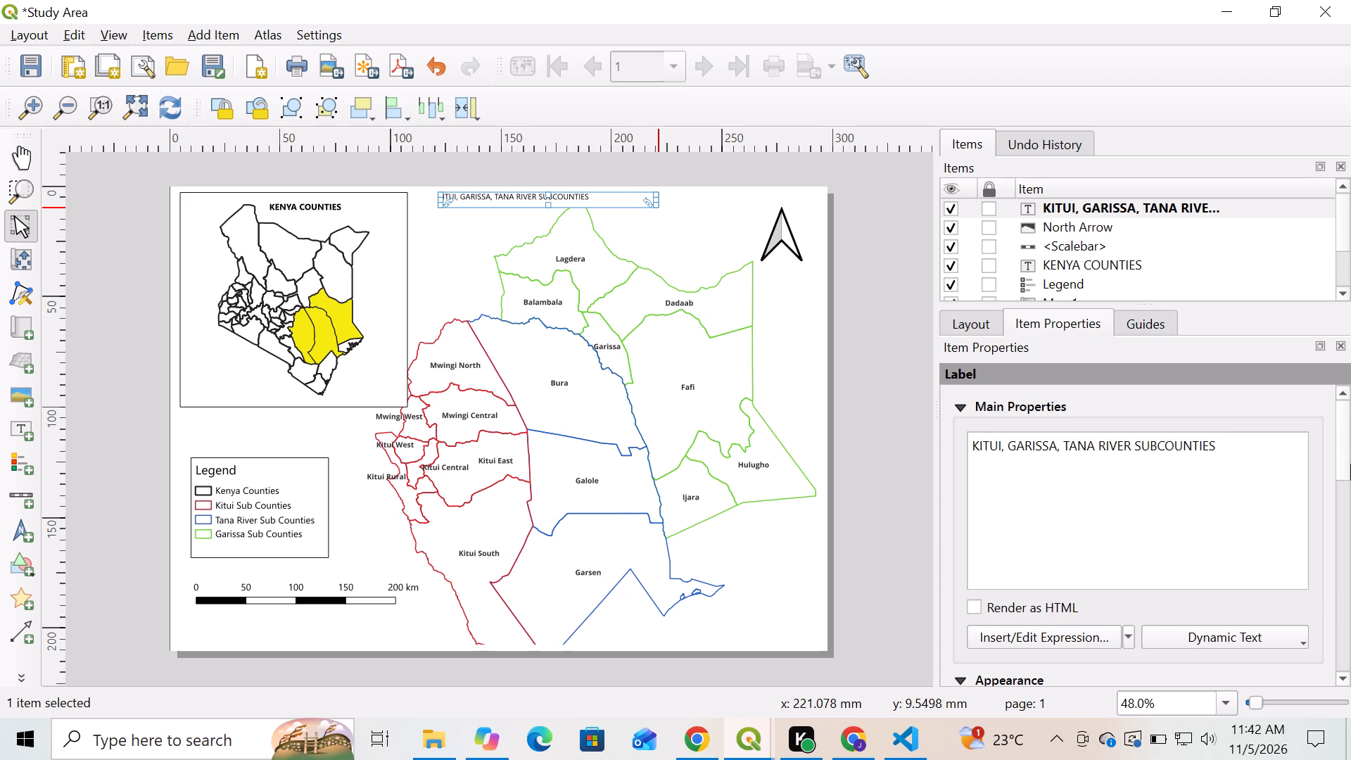
Set the sub-county title label's font to Bold at 13 points.
scroll(1345, 439, down, 3)
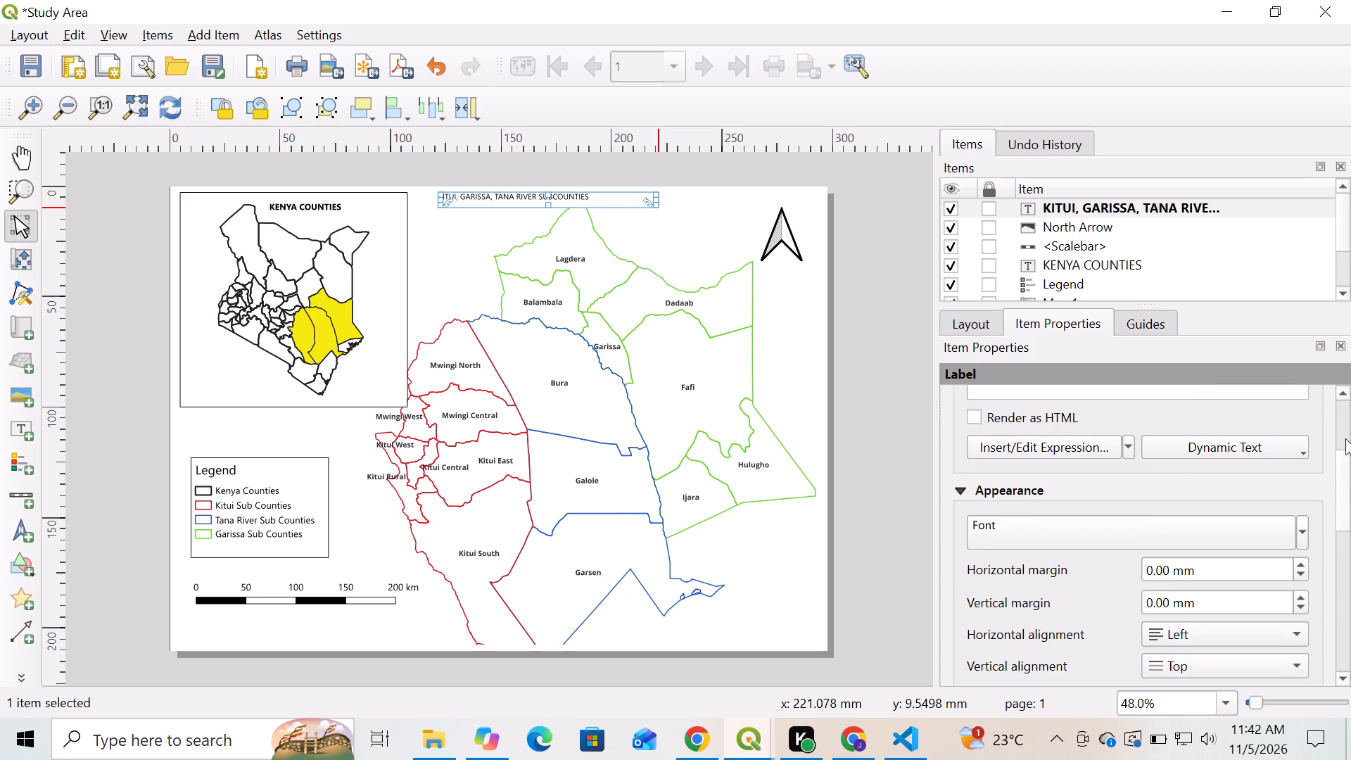
click(1192, 524)
click(1052, 520)
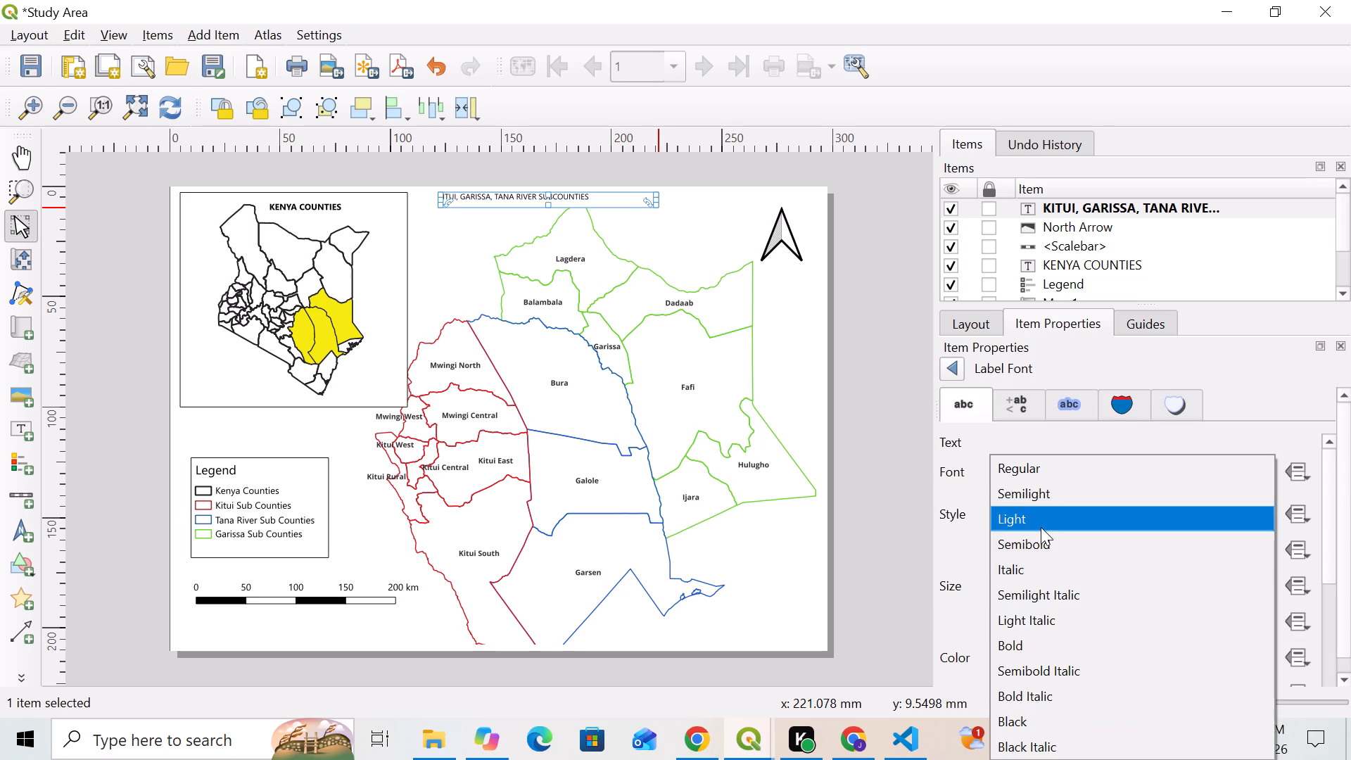
click(1036, 646)
scroll(1345, 496, down, 3)
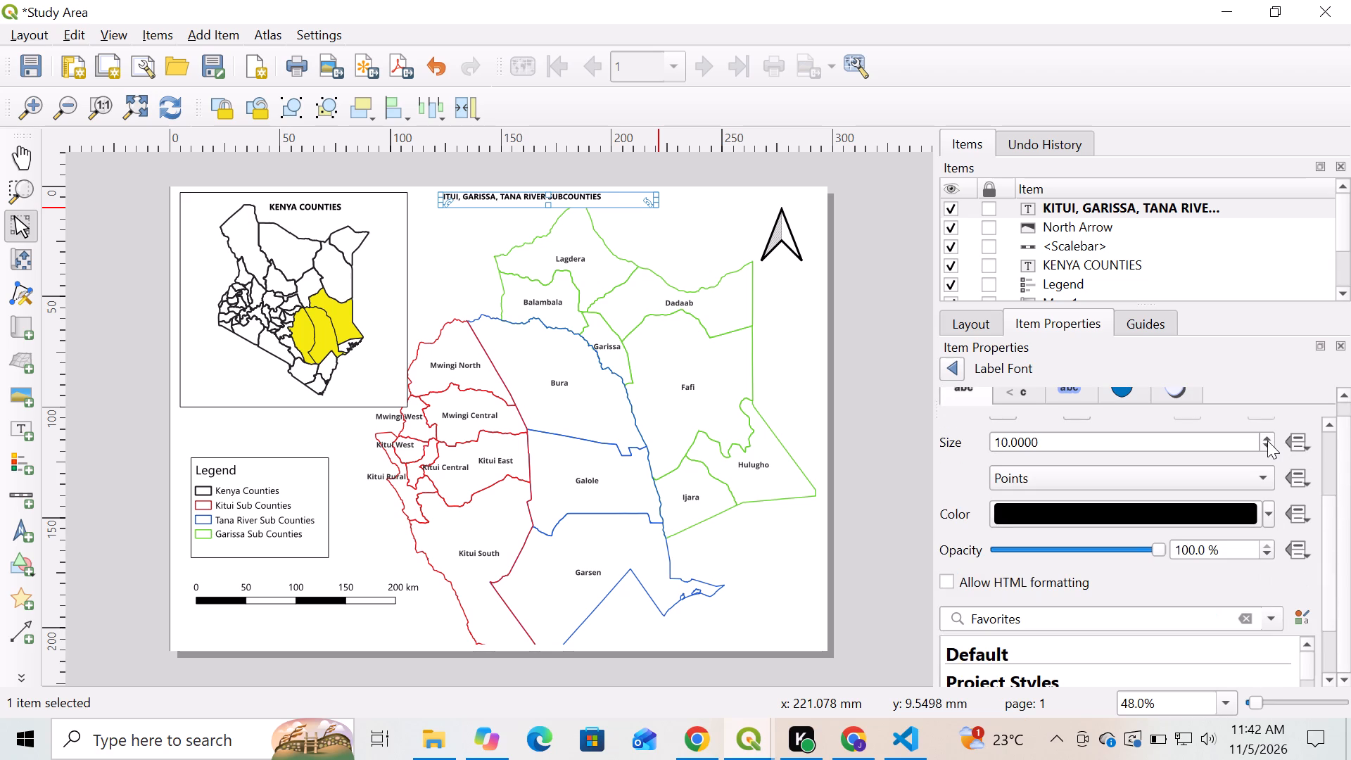
double_click(1267, 441)
double_click(1264, 441)
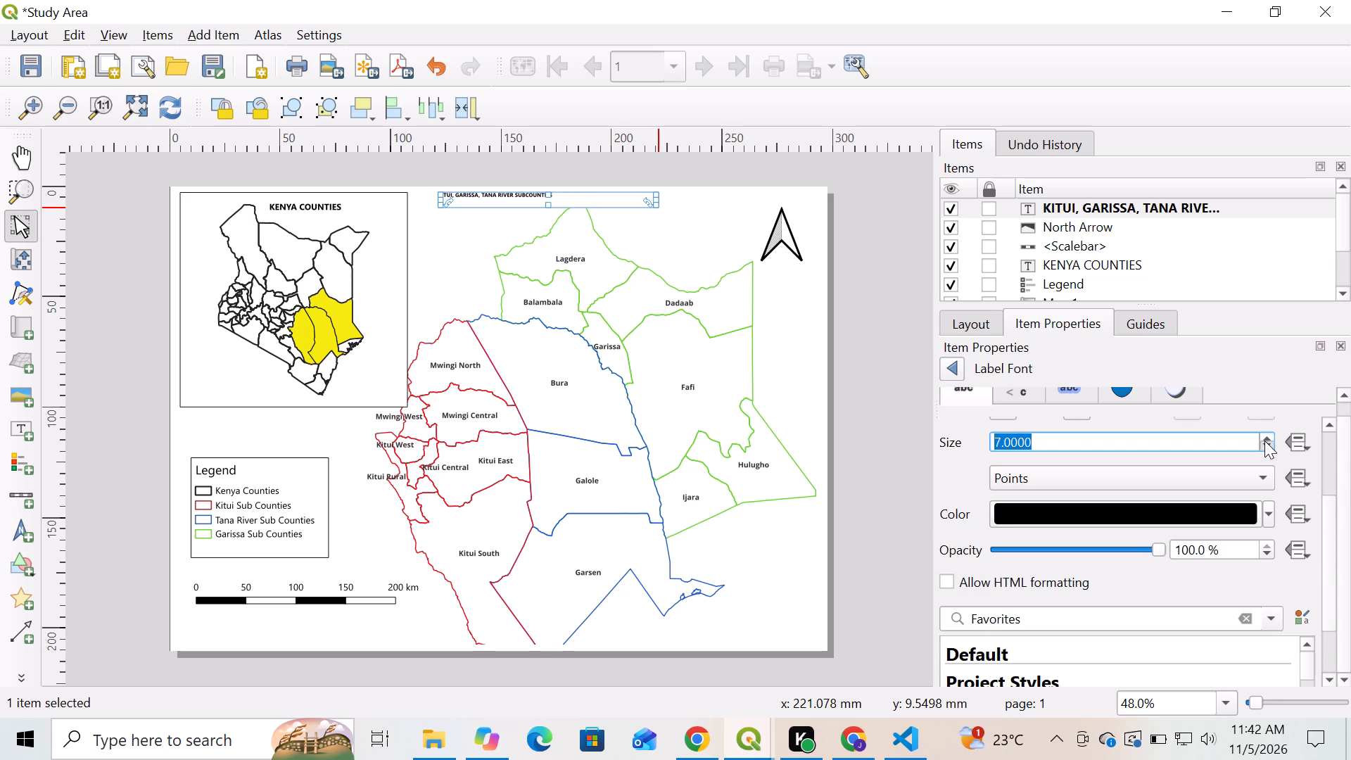
click(1264, 438)
click(1262, 438)
double_click(1262, 440)
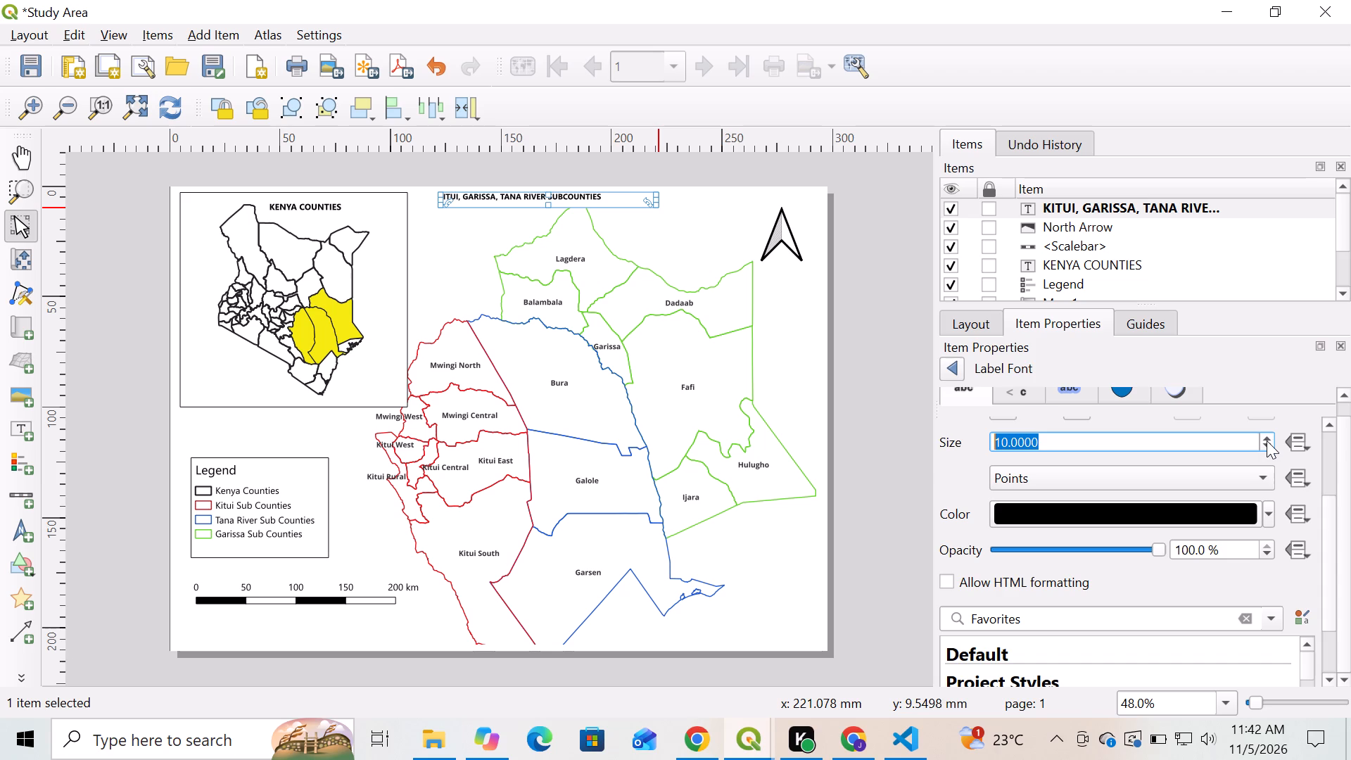
click(1267, 441)
triple_click(1267, 436)
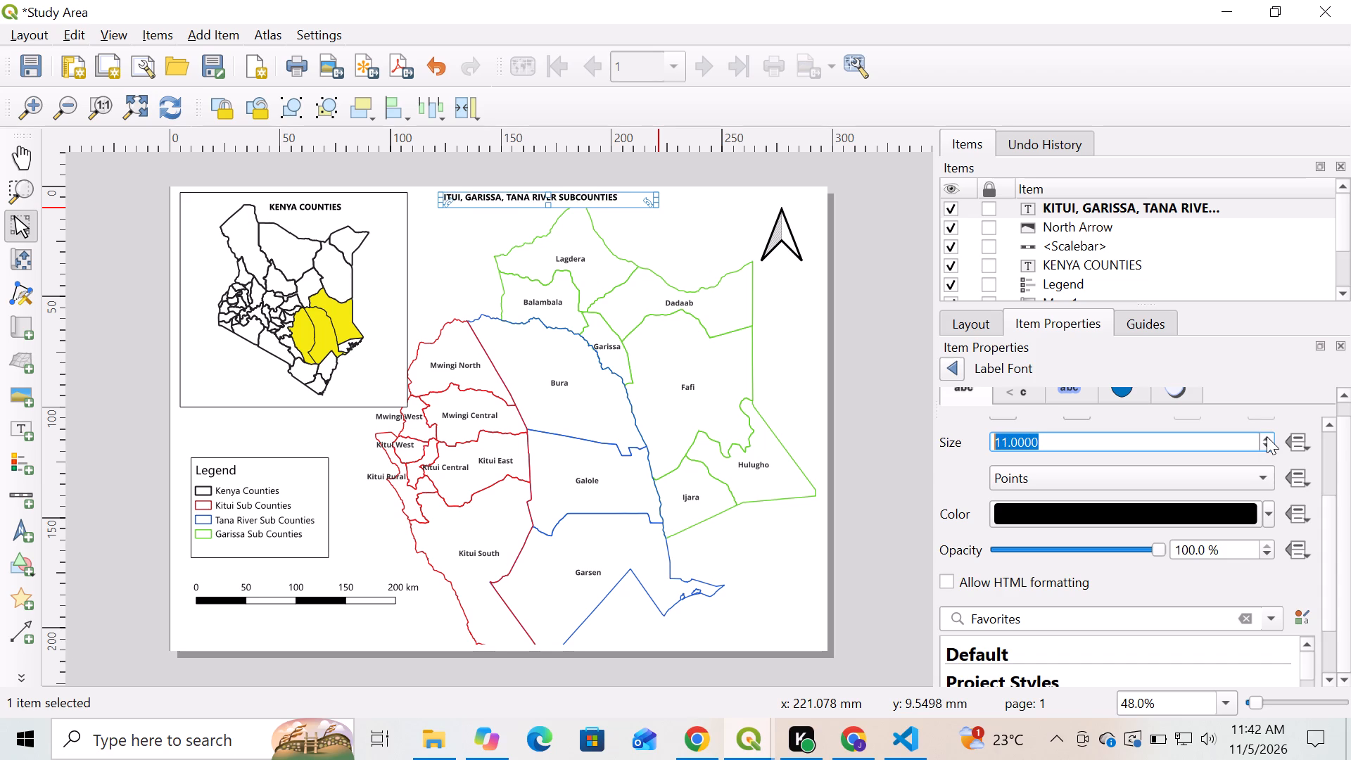
click(1267, 436)
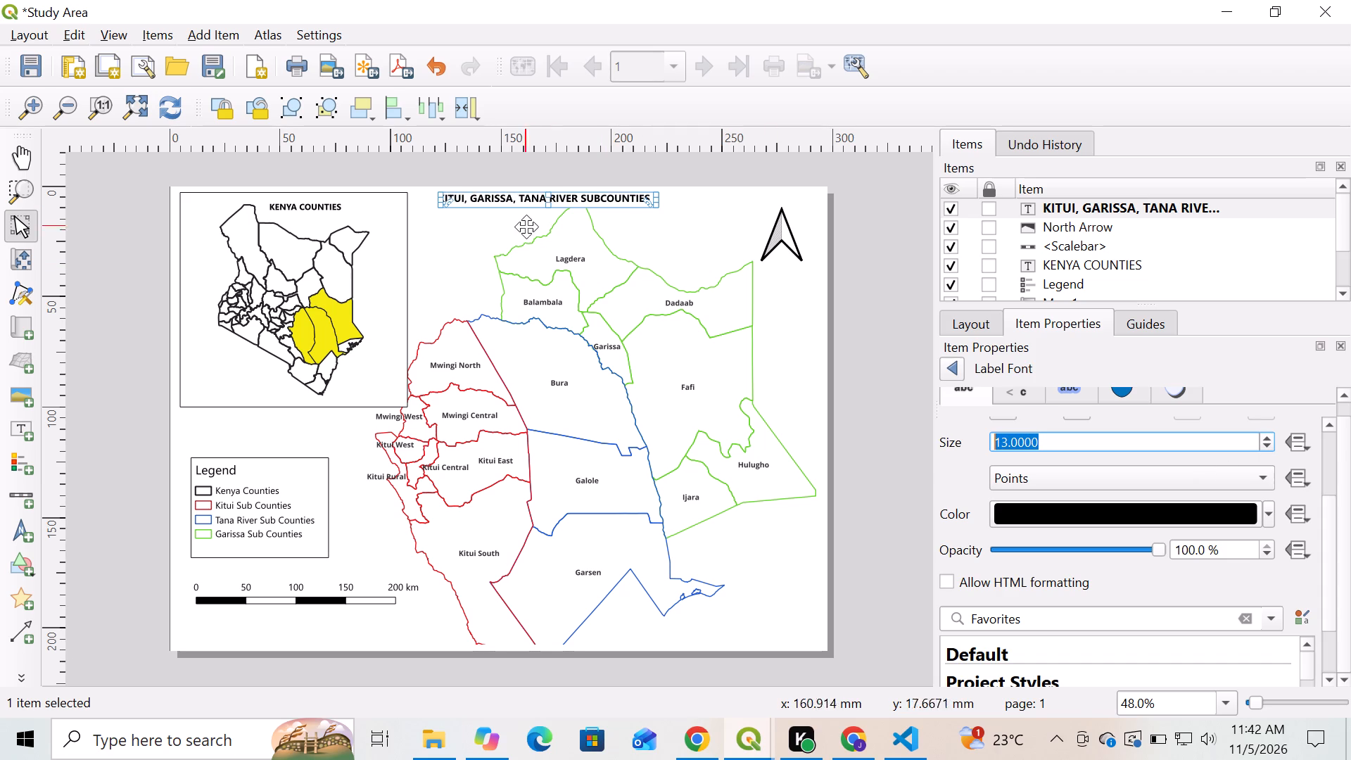
click(955, 371)
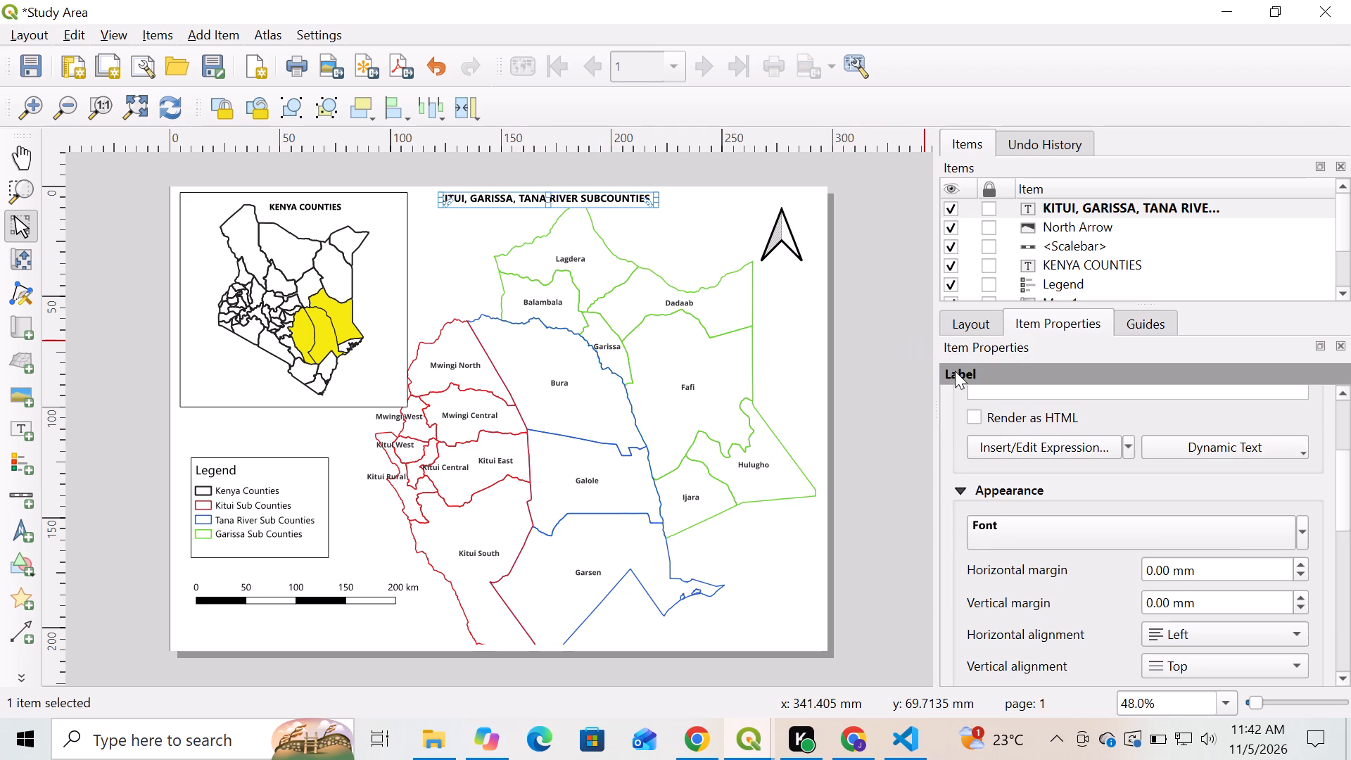
Set the title label's horizontal alignment to Center and its vertical alignment to Vertical Center.
scroll(1347, 517, down, 1)
click(1233, 566)
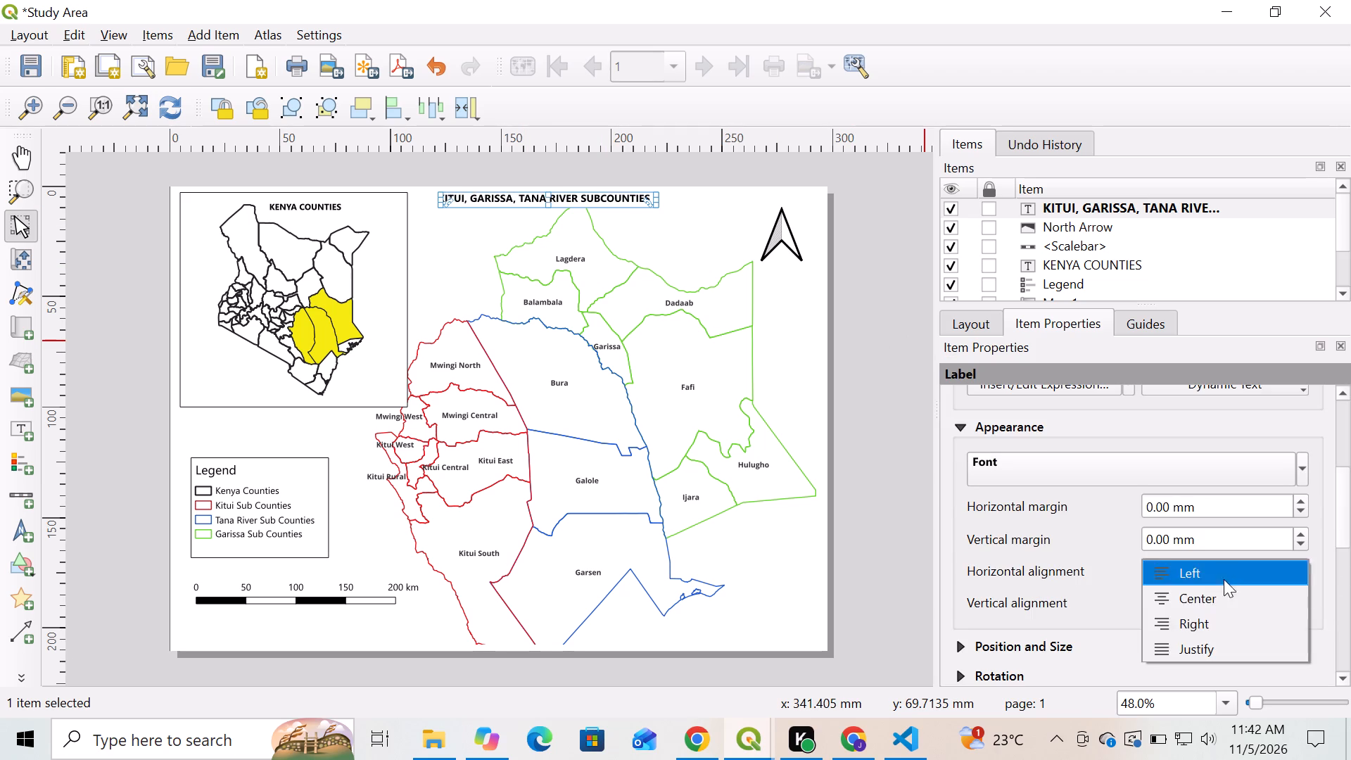
click(1219, 598)
click(1217, 609)
click(1217, 626)
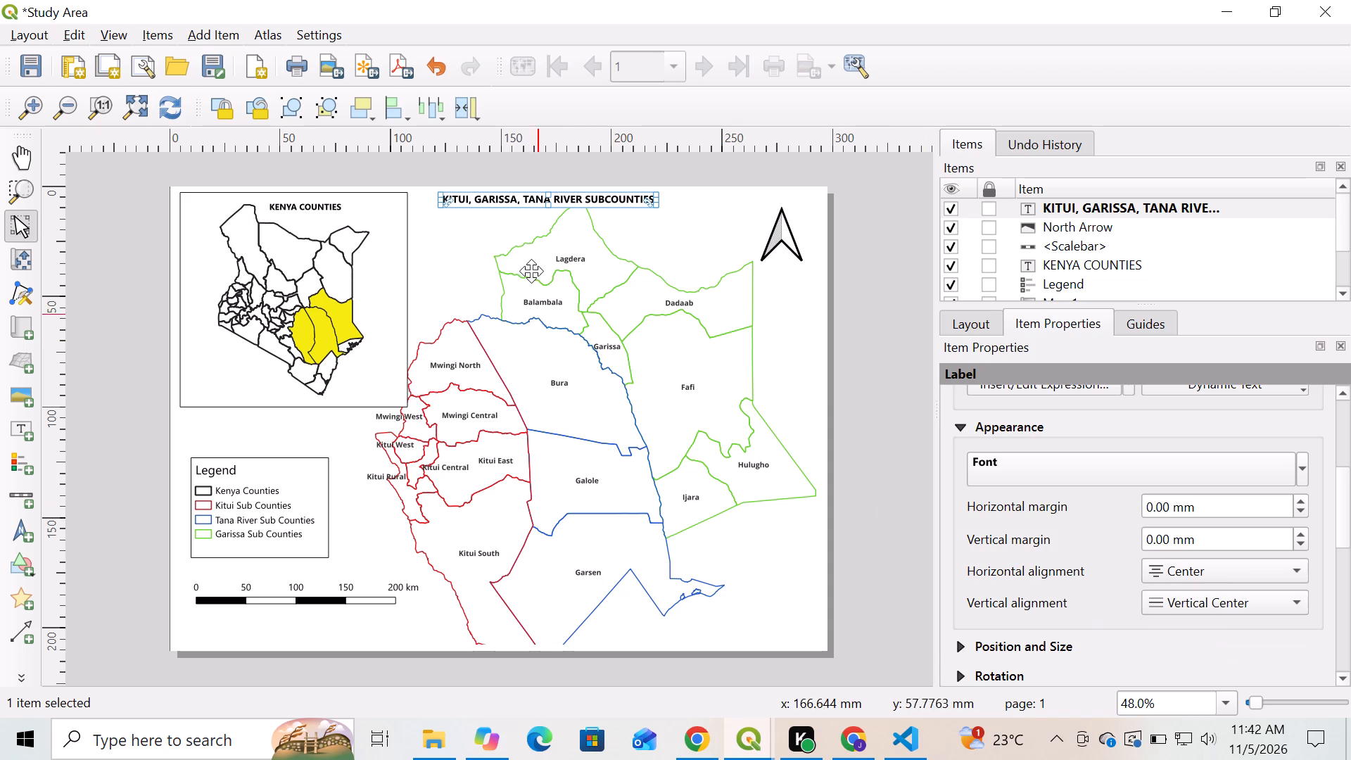
Widen the title label by moving its left edge closer to the Kenya counties map frame.
scroll(440, 203, up, 1)
drag(429, 192, 402, 188)
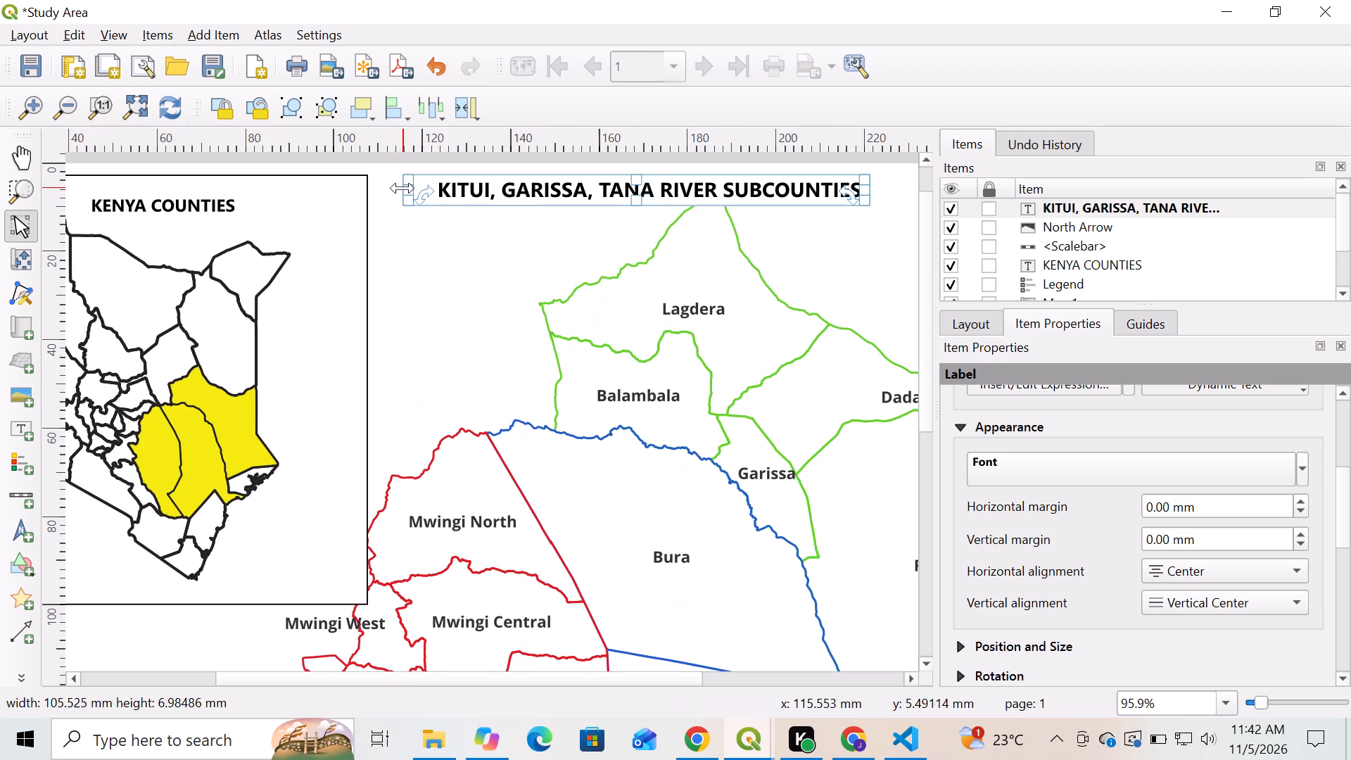
drag(402, 188, 394, 186)
scroll(480, 265, down, 1)
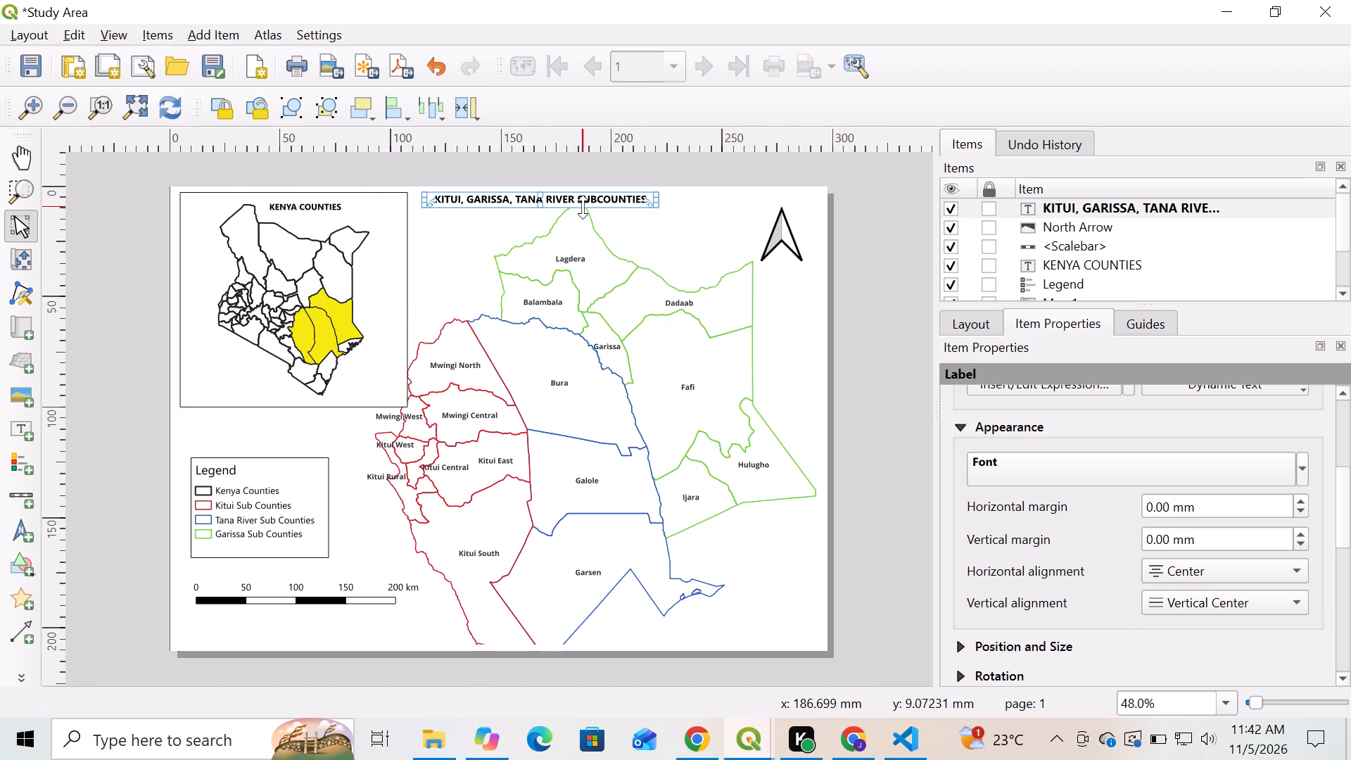
Widen the sub-county title label by extending its right edge toward the north arrow.
scroll(583, 207, up, 1)
drag(727, 188, 825, 185)
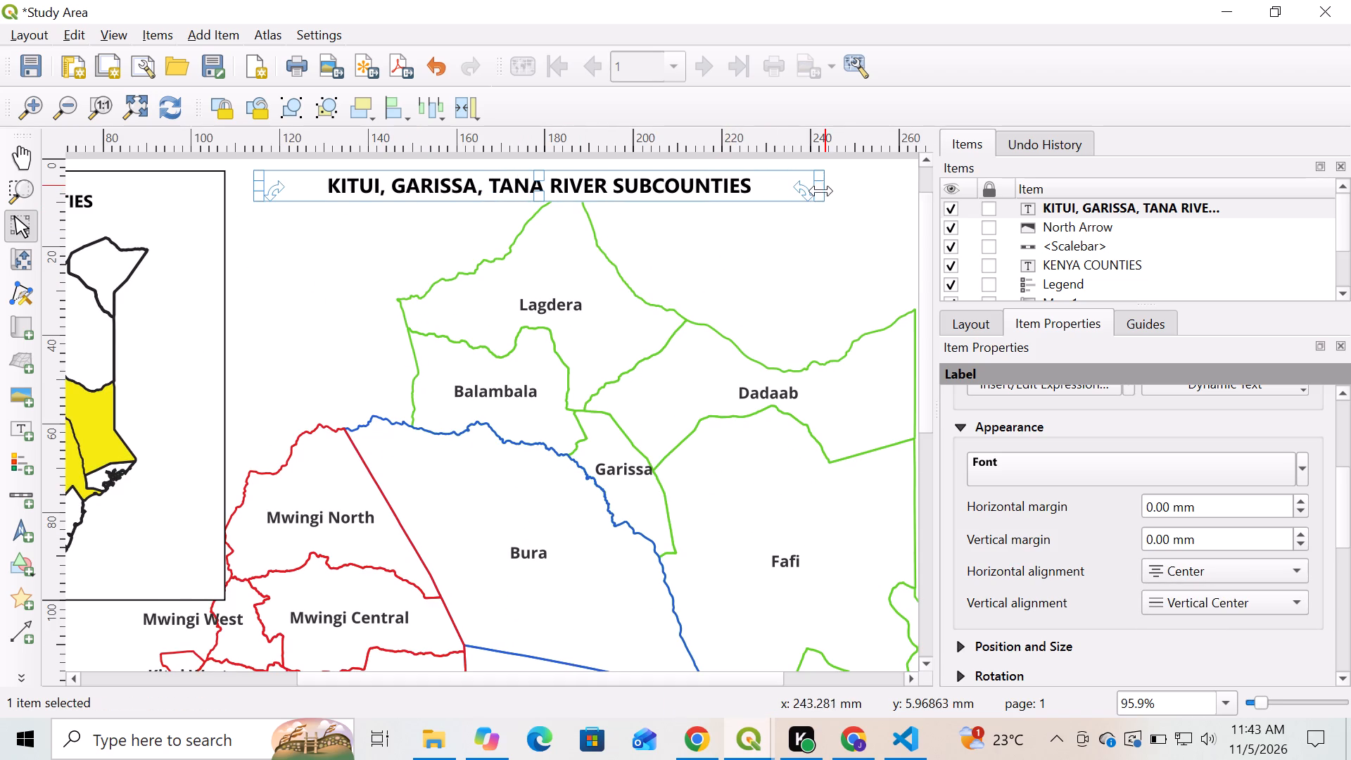
scroll(712, 275, down, 1)
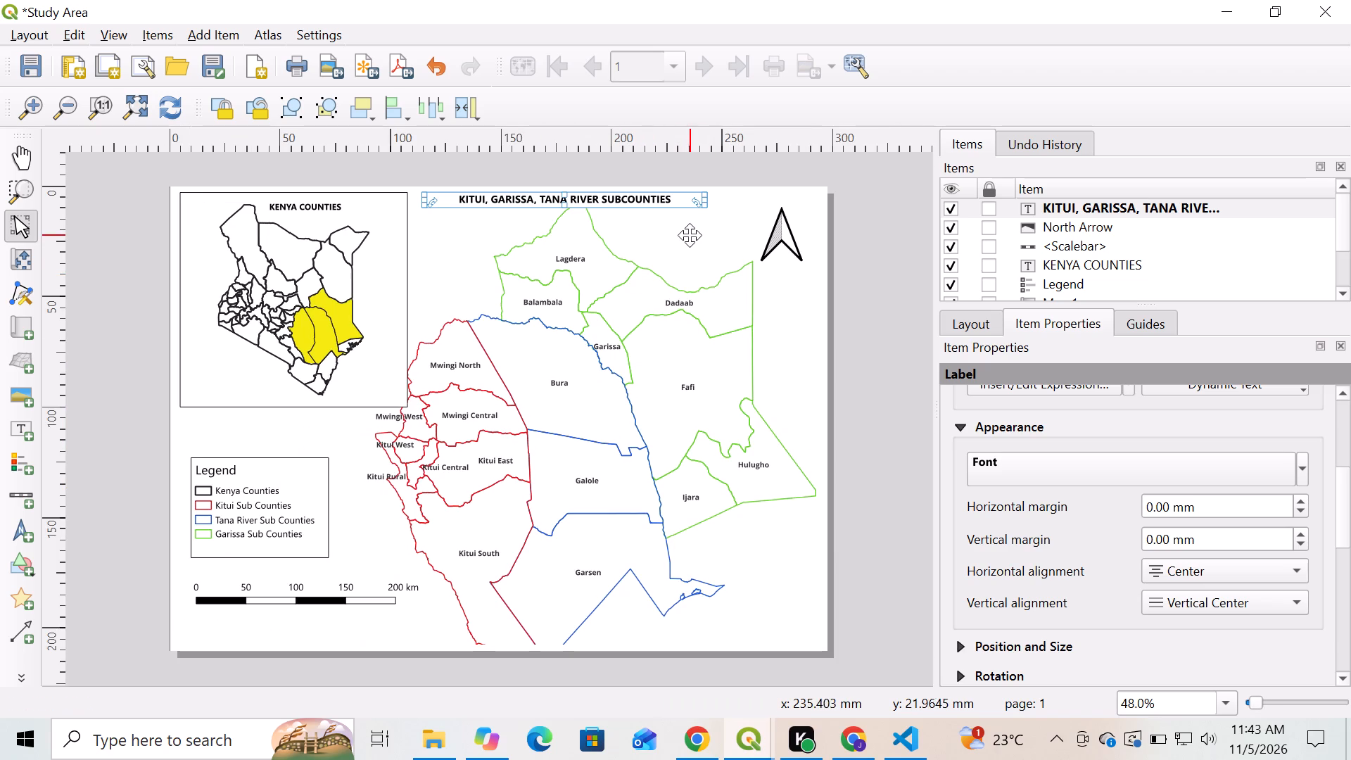
Set the font size of the "KITUI, GARISSA, TANA RIVER SUBCOUNTIES" title label to 15 points.
scroll(1341, 523, up, 2)
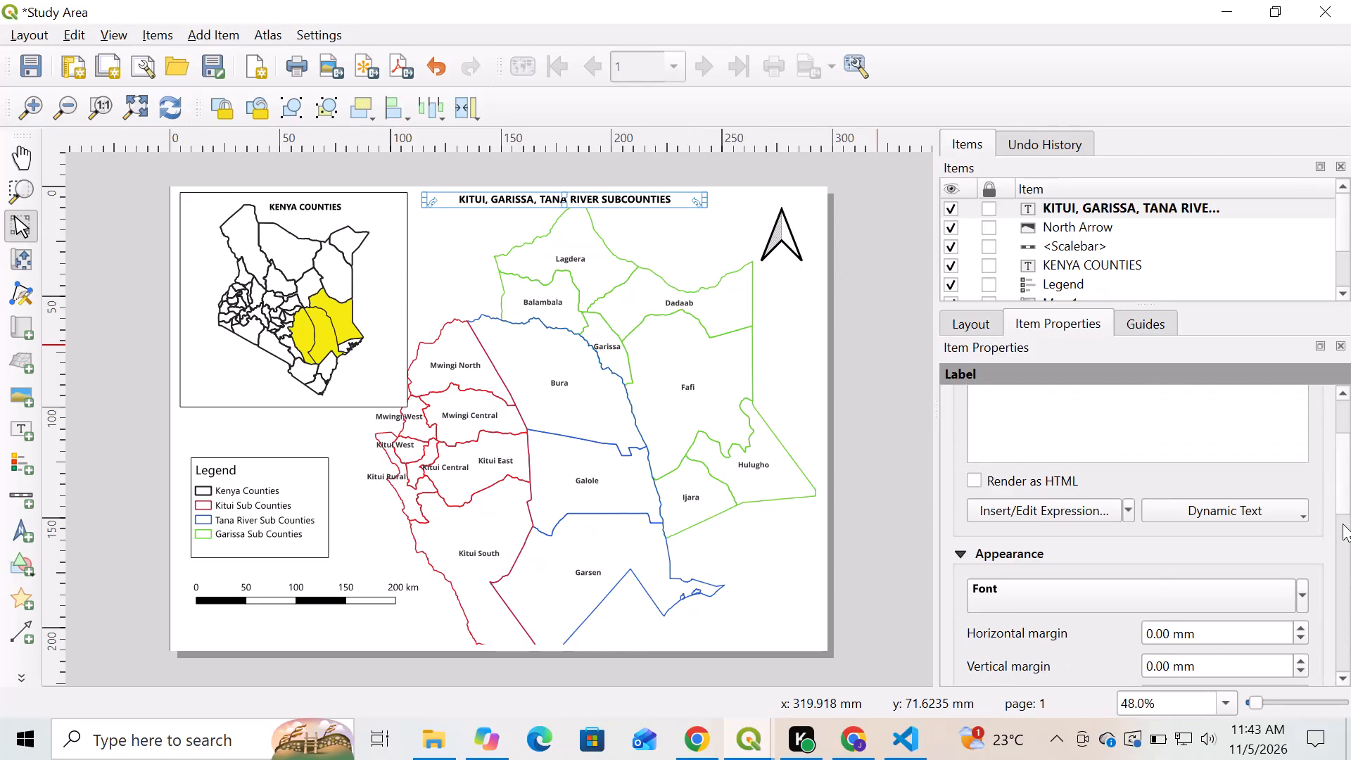
scroll(1345, 524, down, 4)
scroll(1345, 524, up, 10)
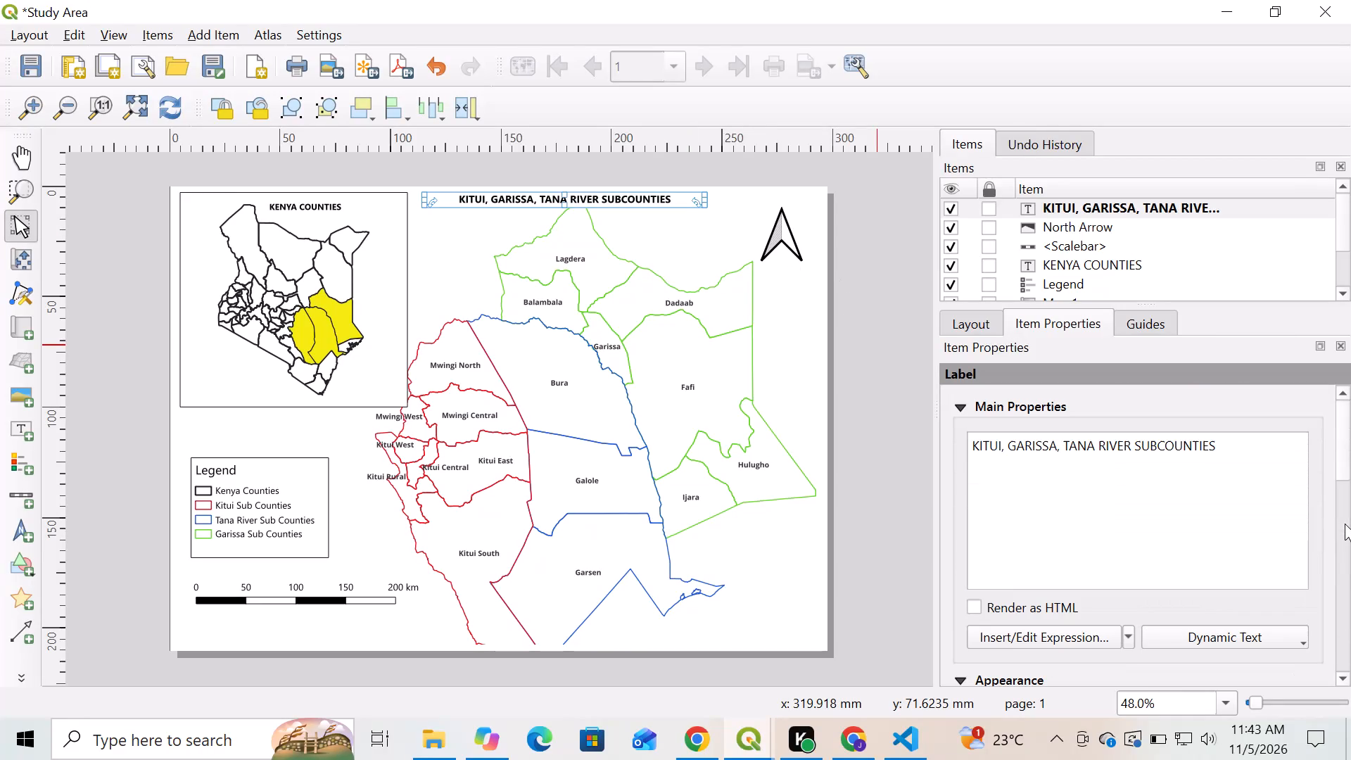
scroll(1344, 457, down, 2)
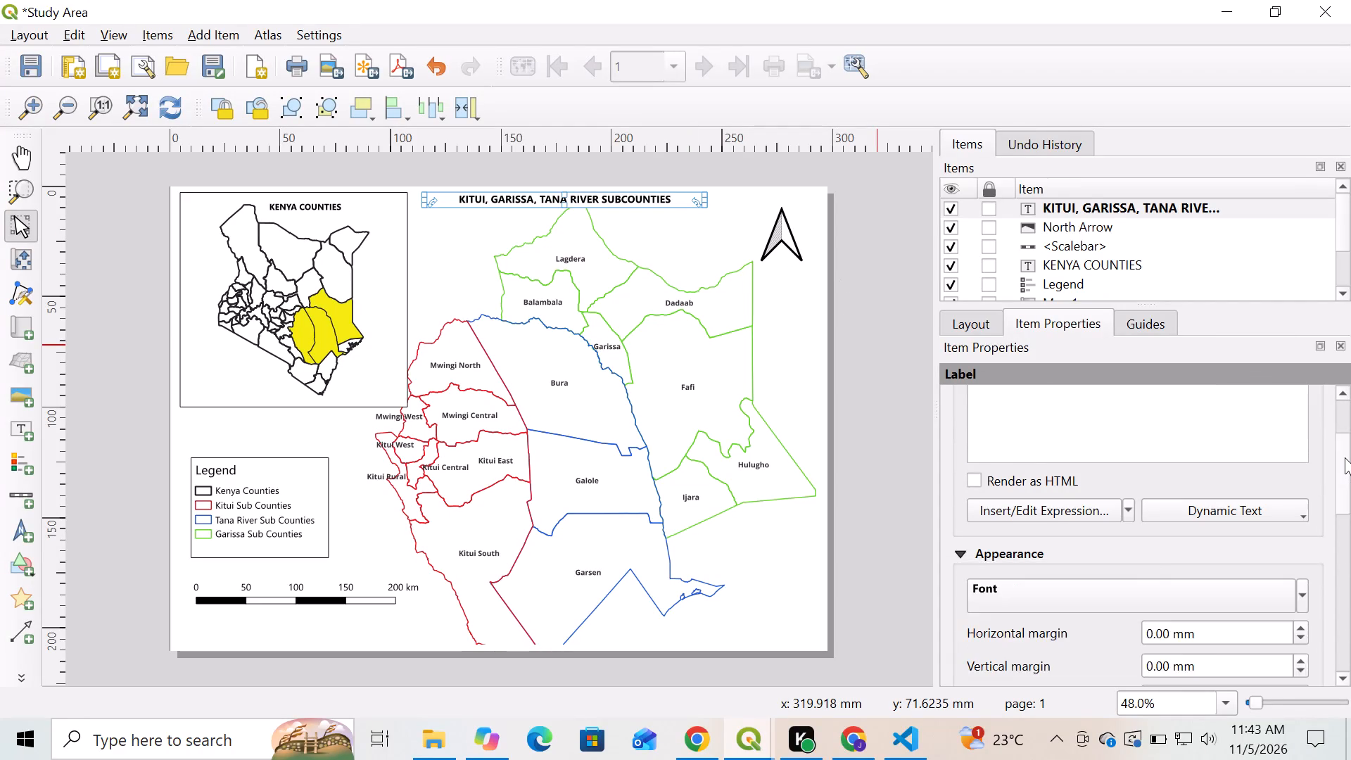
scroll(1345, 457, down, 3)
click(1134, 411)
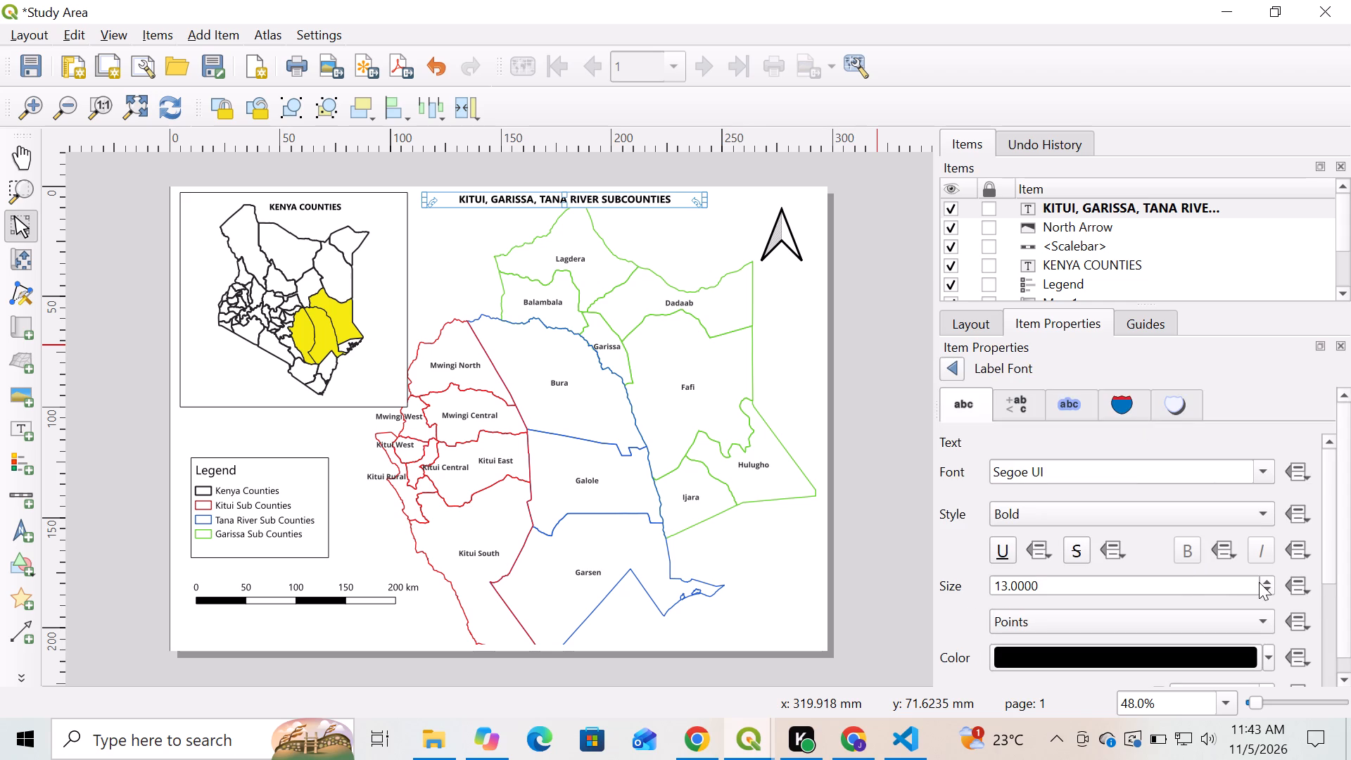
click(1267, 581)
click(1267, 581)
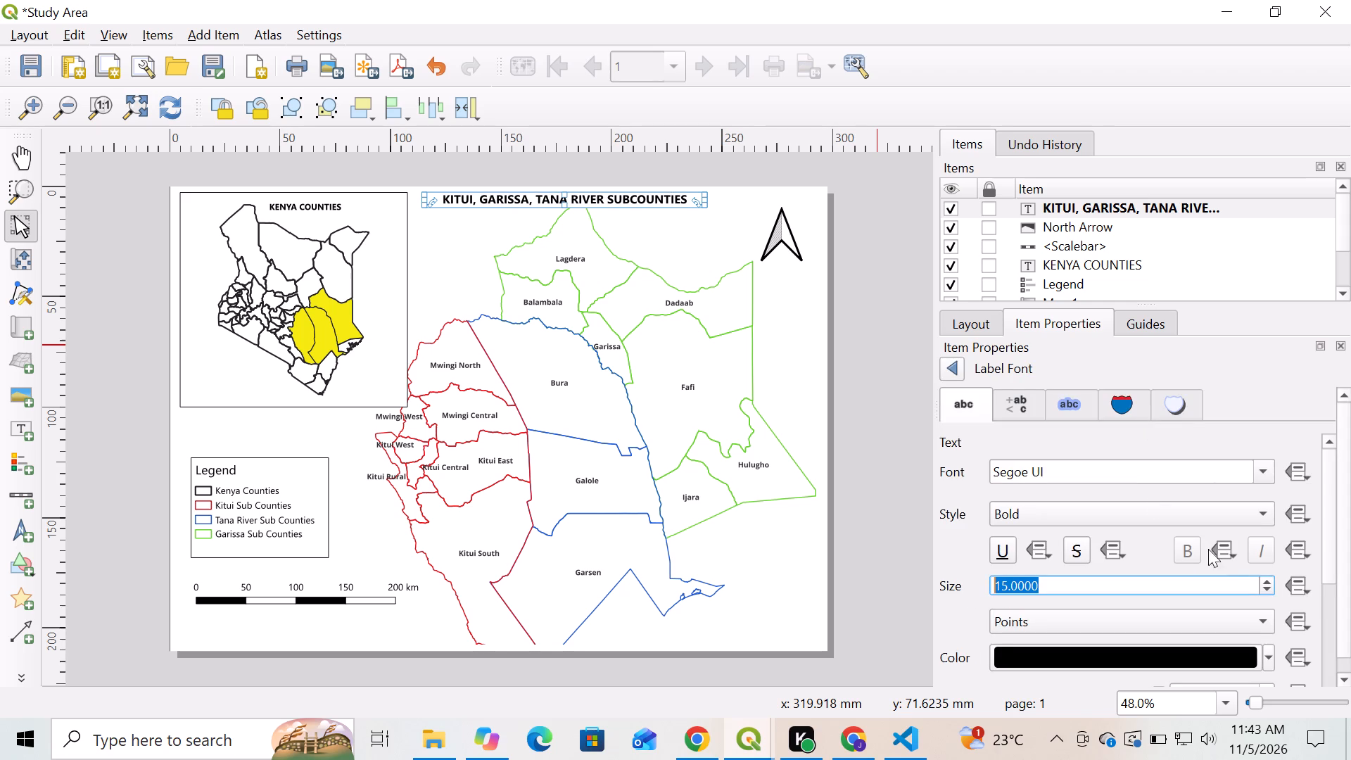
click(885, 333)
Turn on the frame around the sub-county map, Map 2.
click(581, 363)
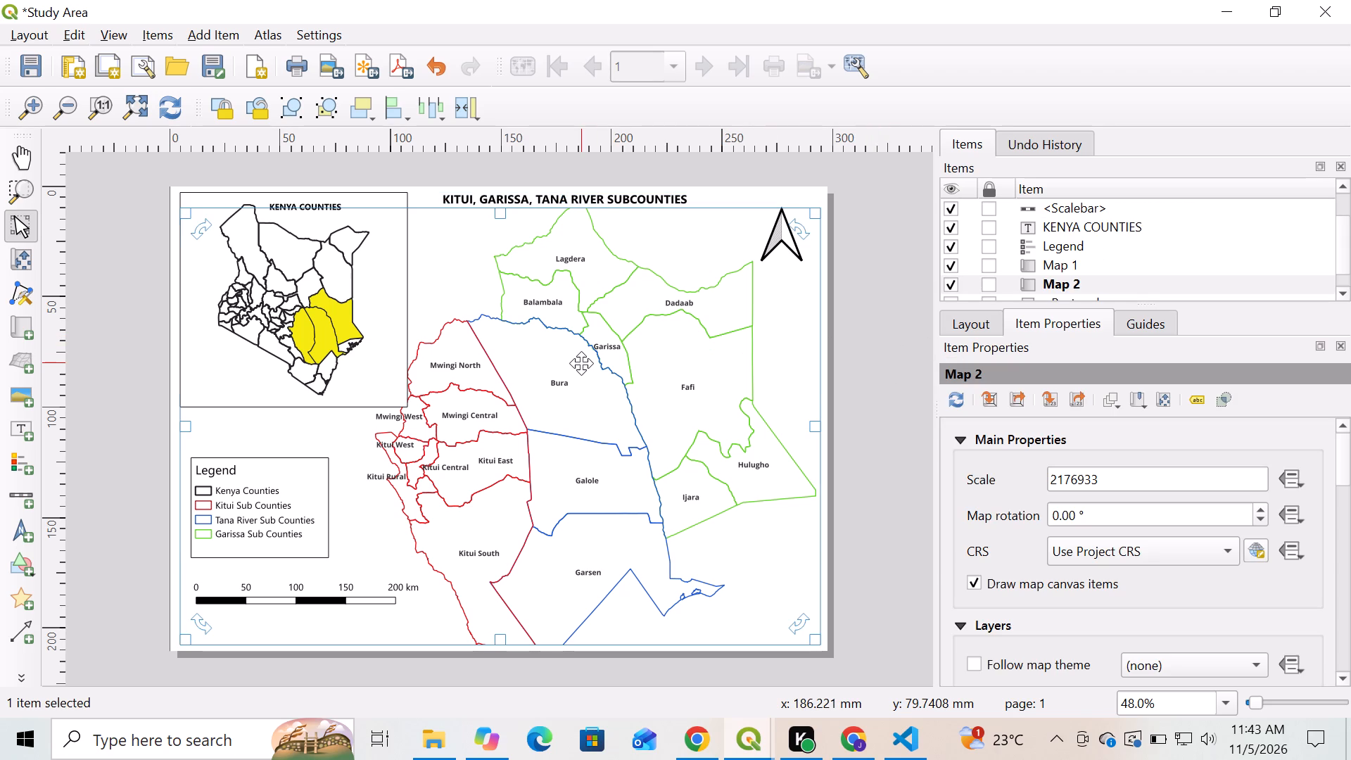
scroll(1349, 460, down, 1)
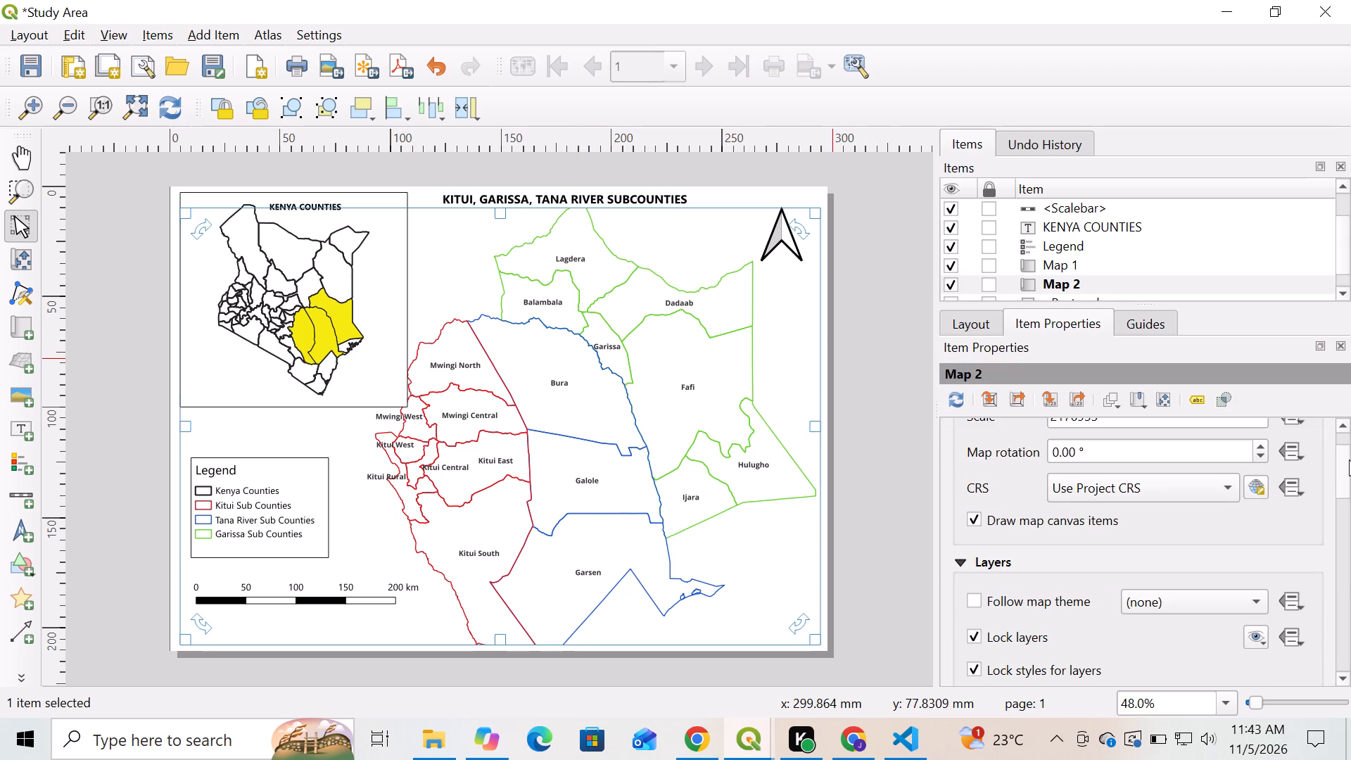
scroll(1350, 460, down, 4)
scroll(1350, 461, up, 1)
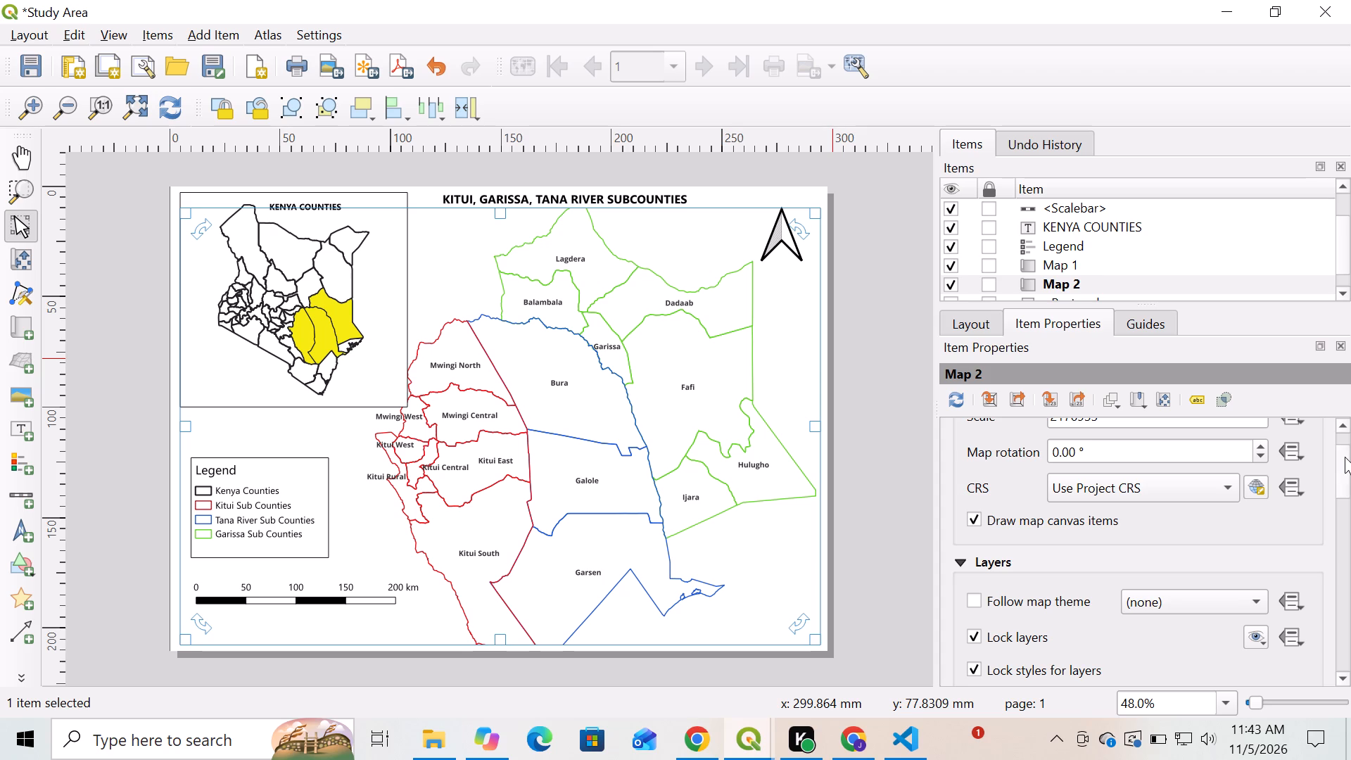
scroll(1345, 457, up, 2)
scroll(1345, 459, down, 4)
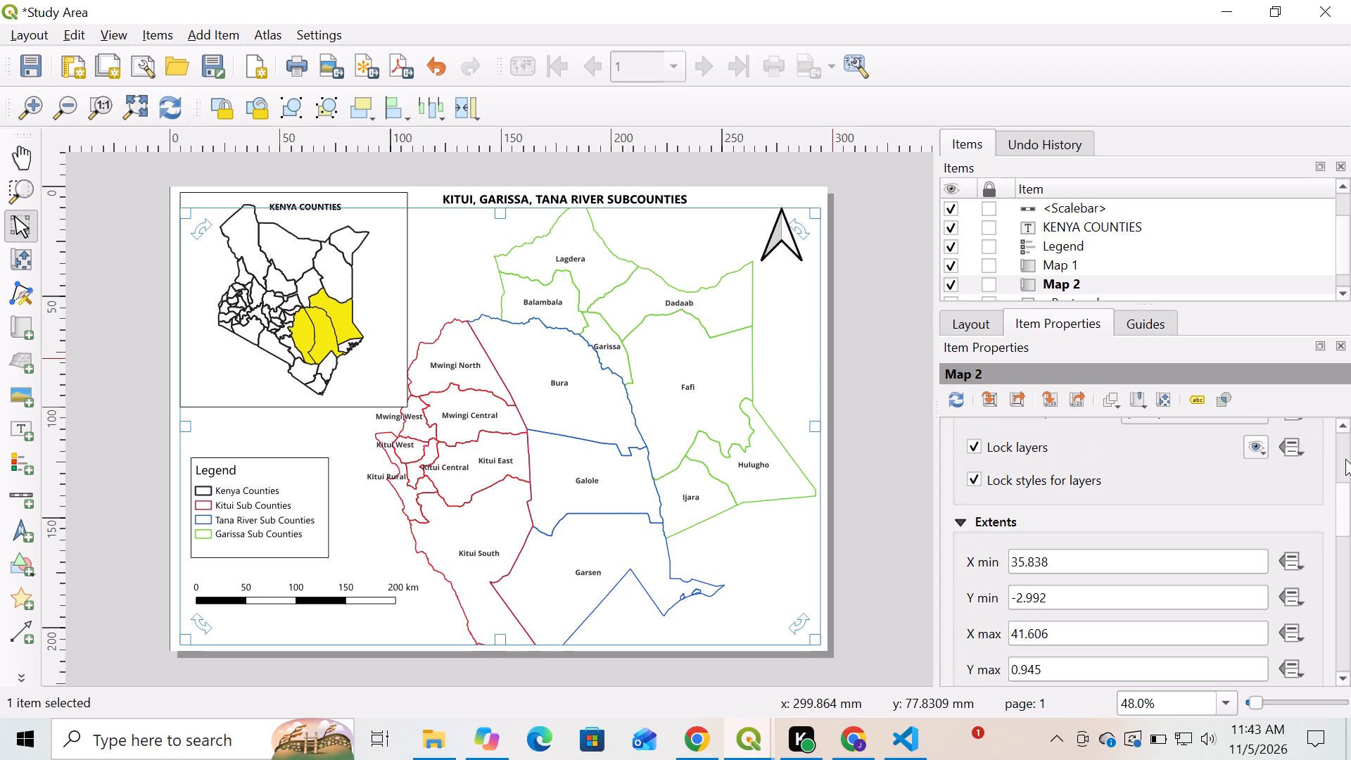
scroll(1345, 459, down, 4)
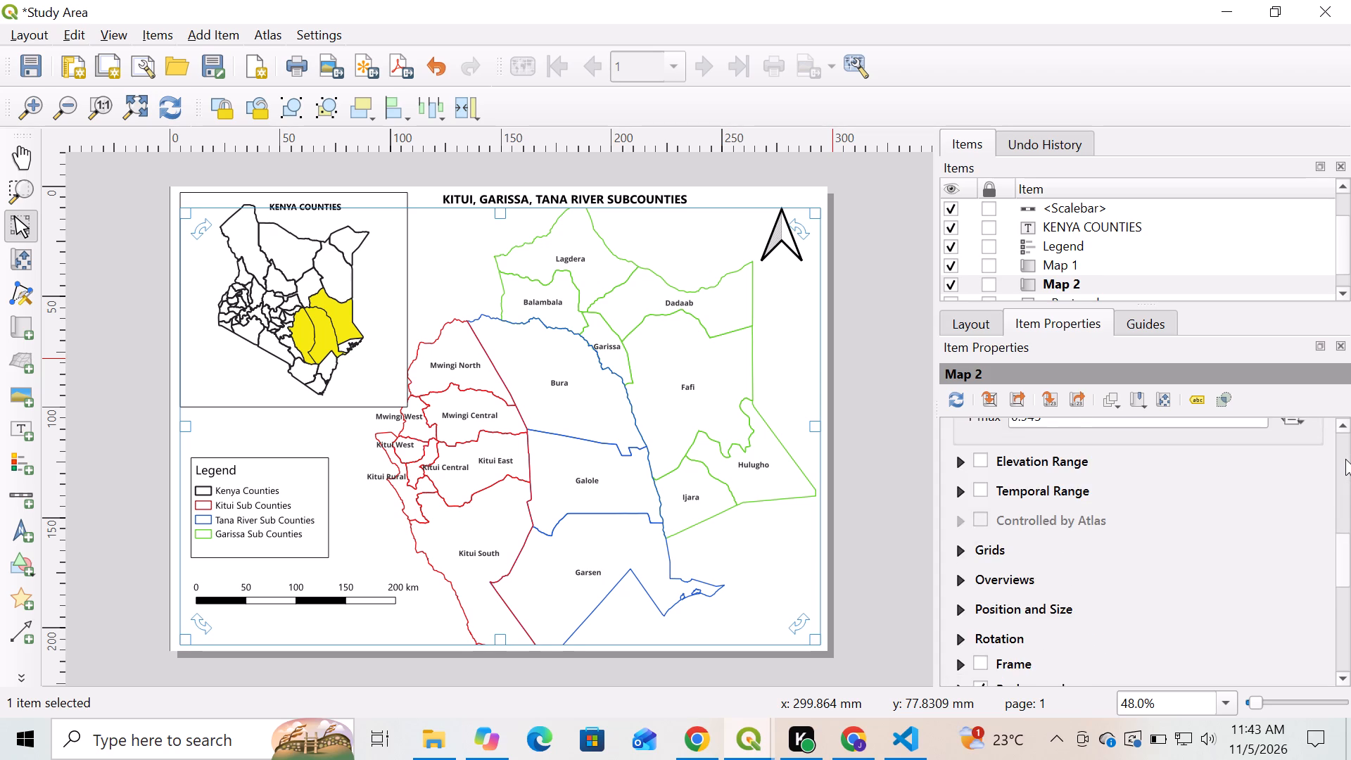
scroll(1345, 459, down, 2)
click(981, 535)
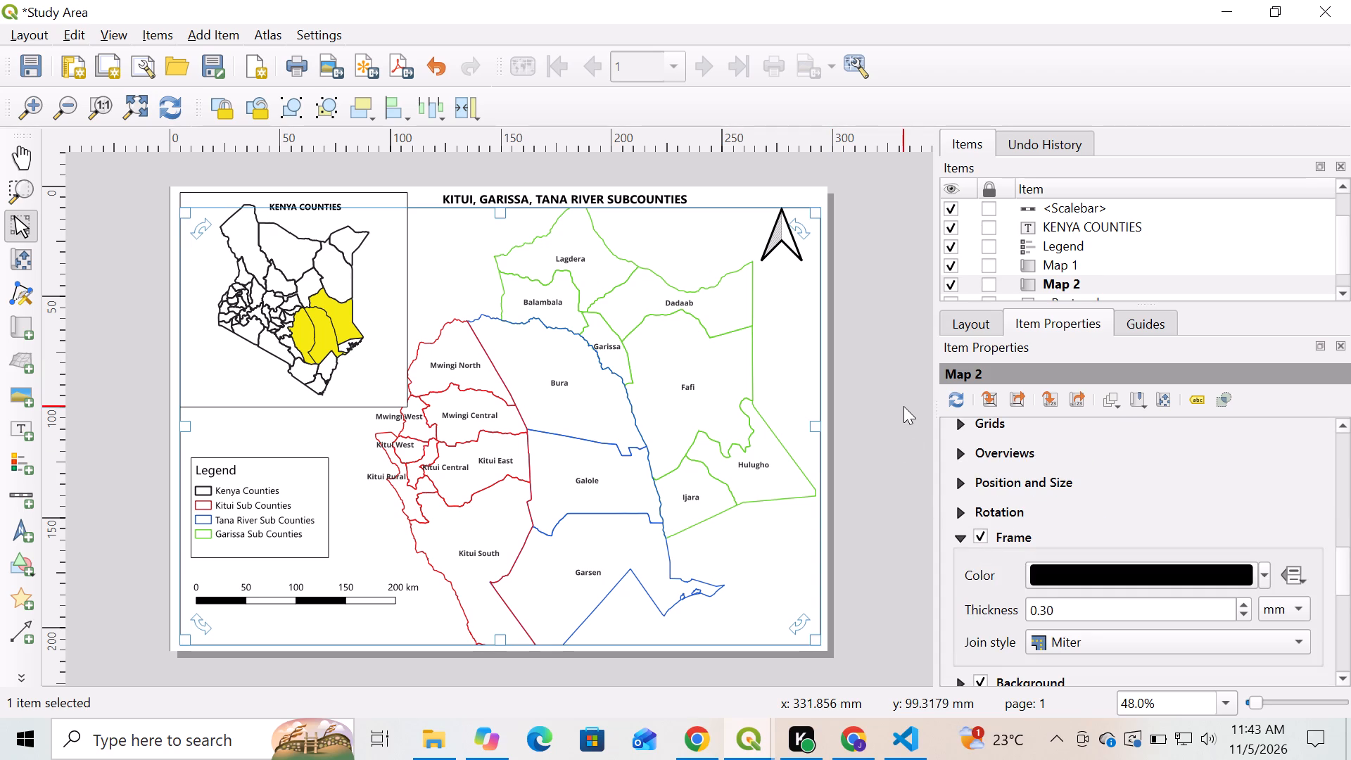
Move the Kenya counties map, Map 1, down so its top edge aligns with the sub-county map's frame.
click(326, 299)
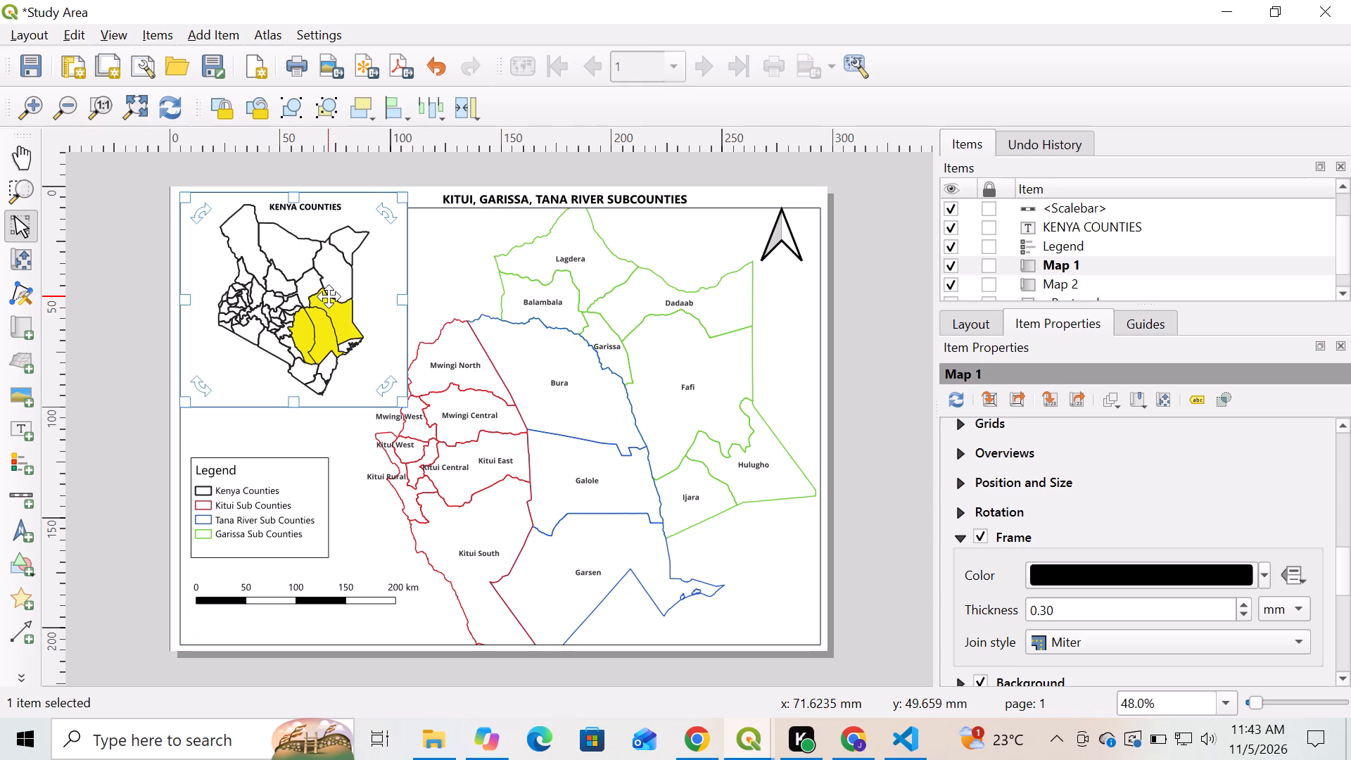
drag(324, 291, 322, 308)
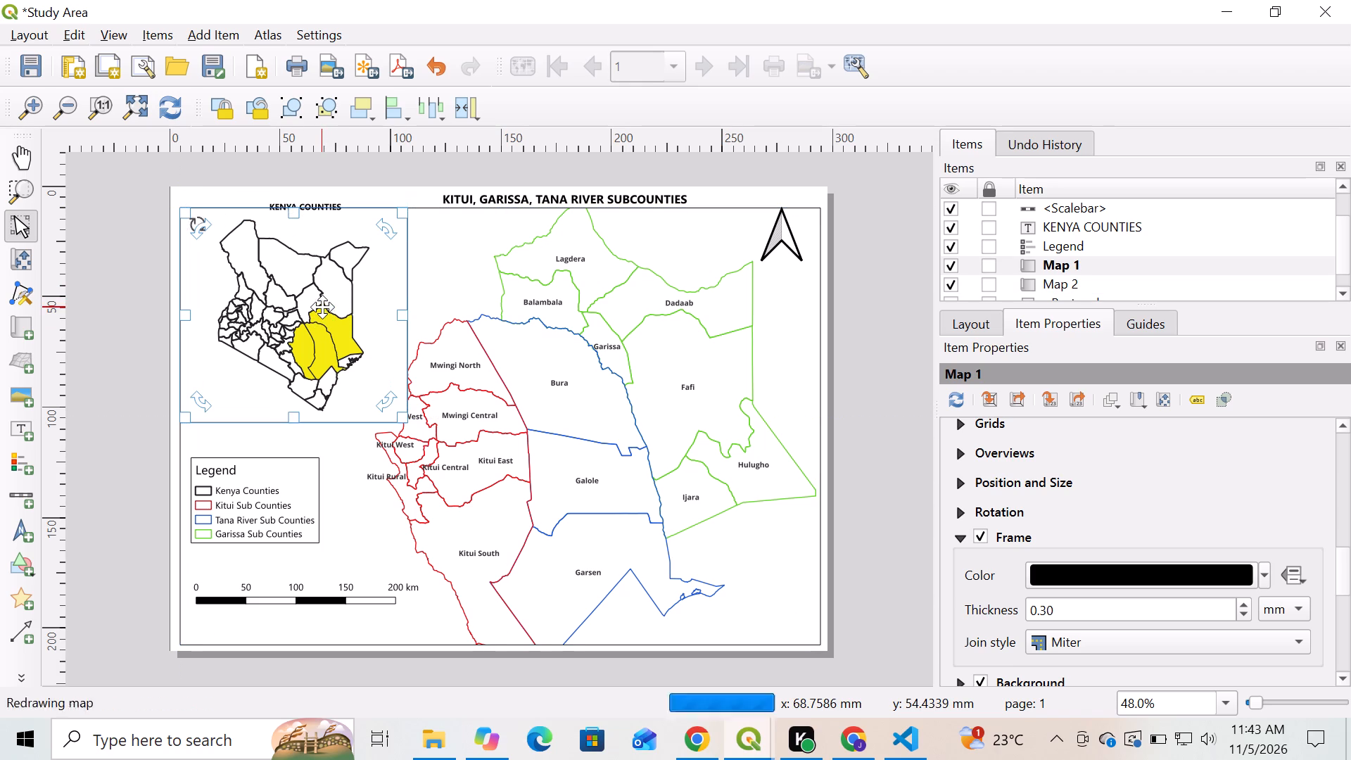
Move the "KENYA COUNTIES" label down so it sits inside the Kenya map frame.
scroll(299, 206, up, 1)
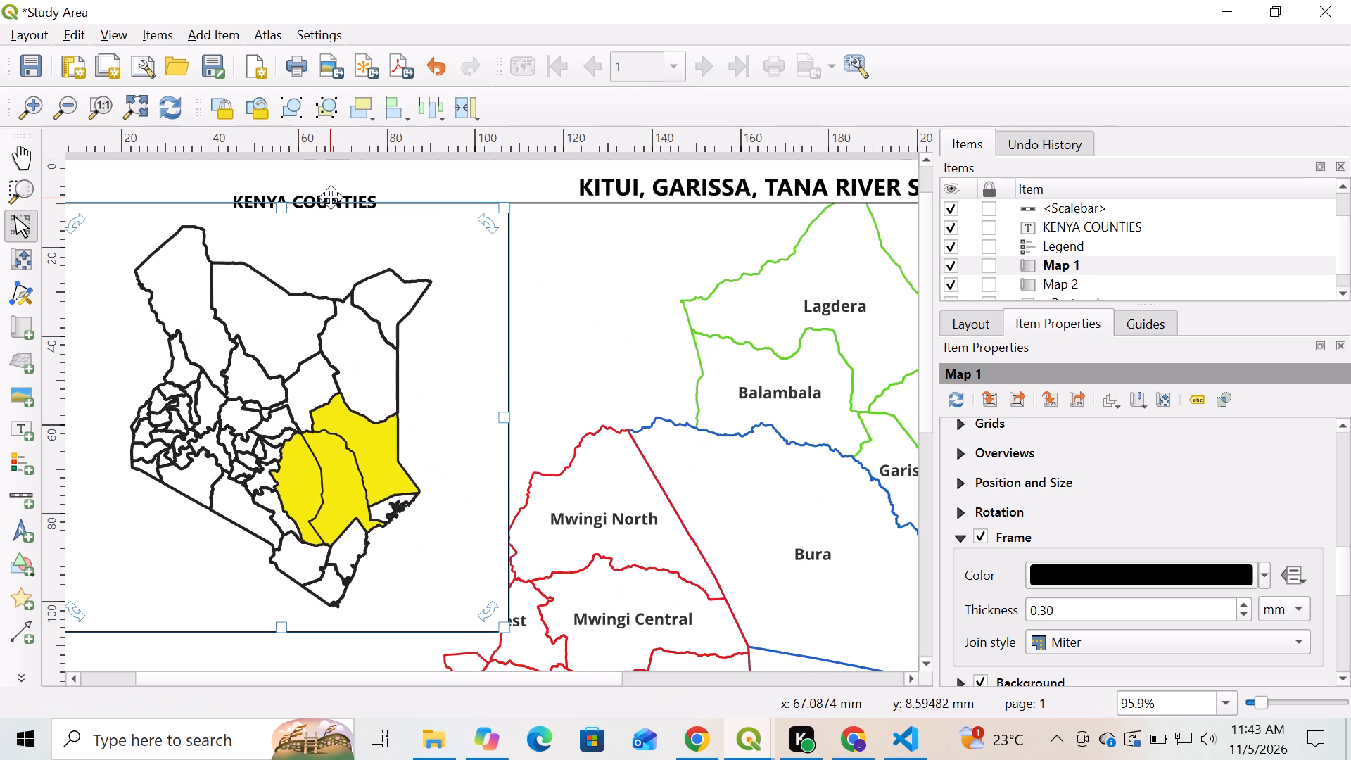
click(331, 196)
drag(325, 196, 322, 221)
scroll(558, 254, down, 1)
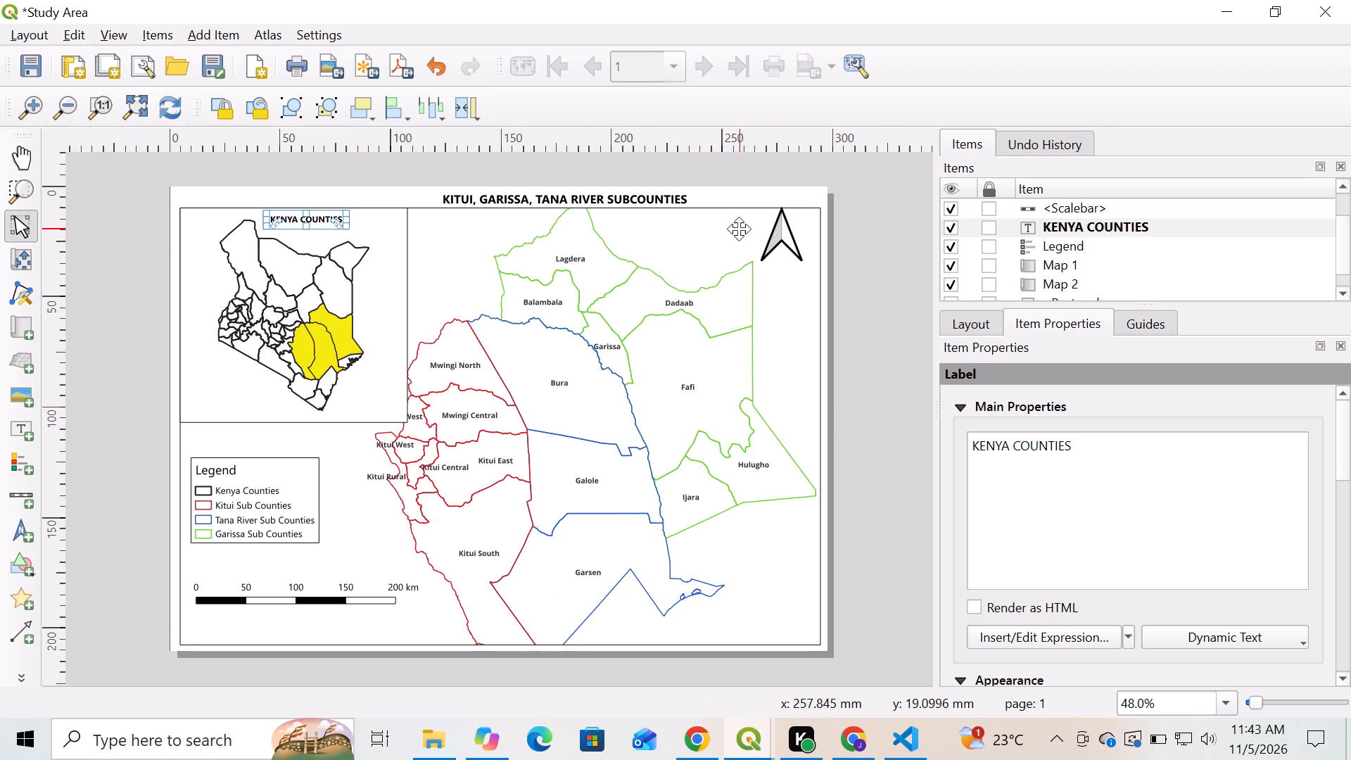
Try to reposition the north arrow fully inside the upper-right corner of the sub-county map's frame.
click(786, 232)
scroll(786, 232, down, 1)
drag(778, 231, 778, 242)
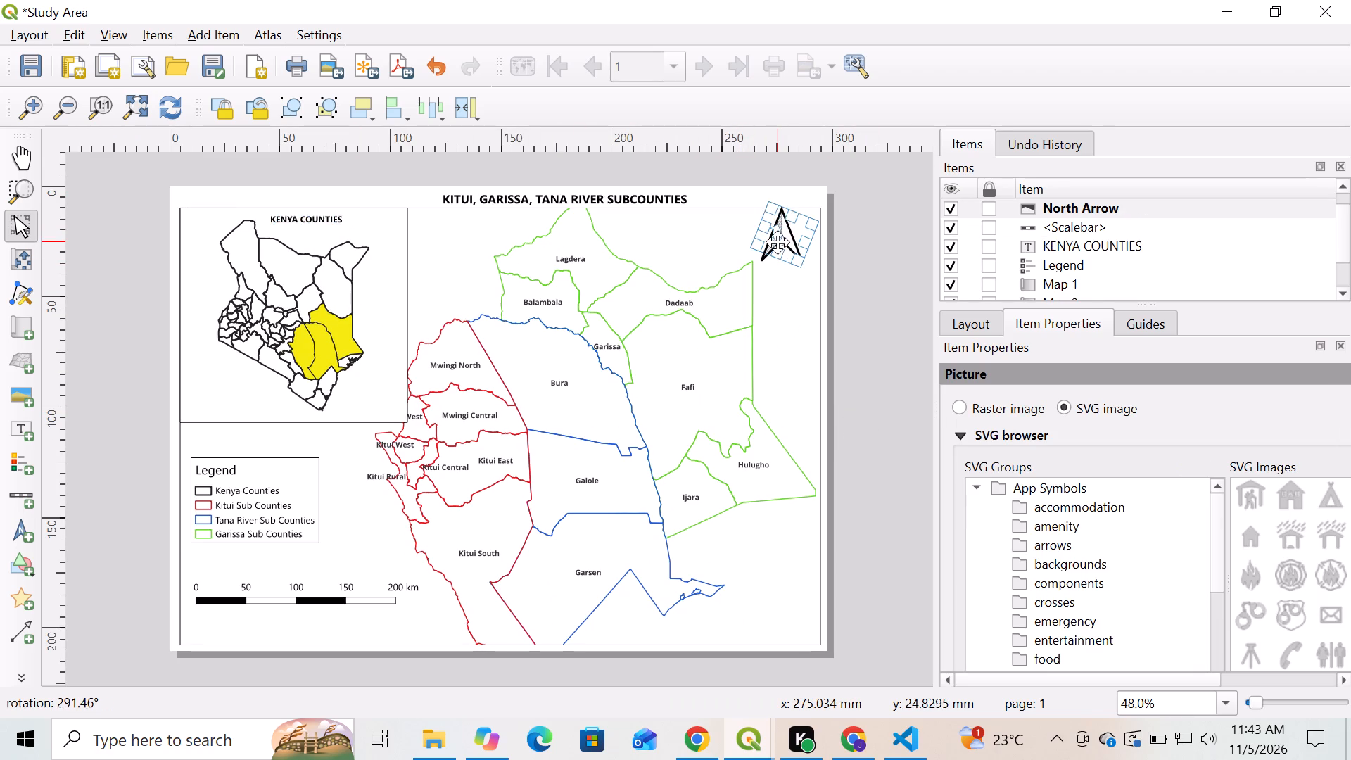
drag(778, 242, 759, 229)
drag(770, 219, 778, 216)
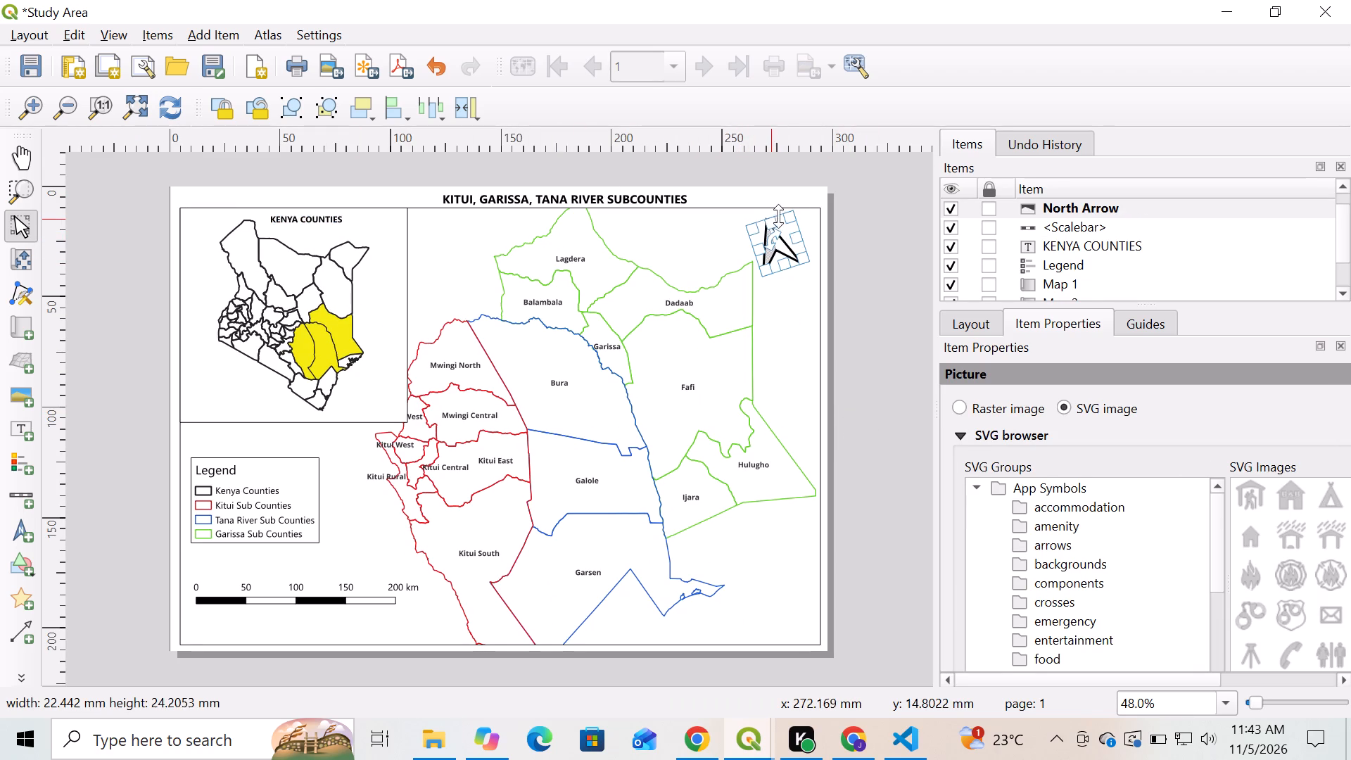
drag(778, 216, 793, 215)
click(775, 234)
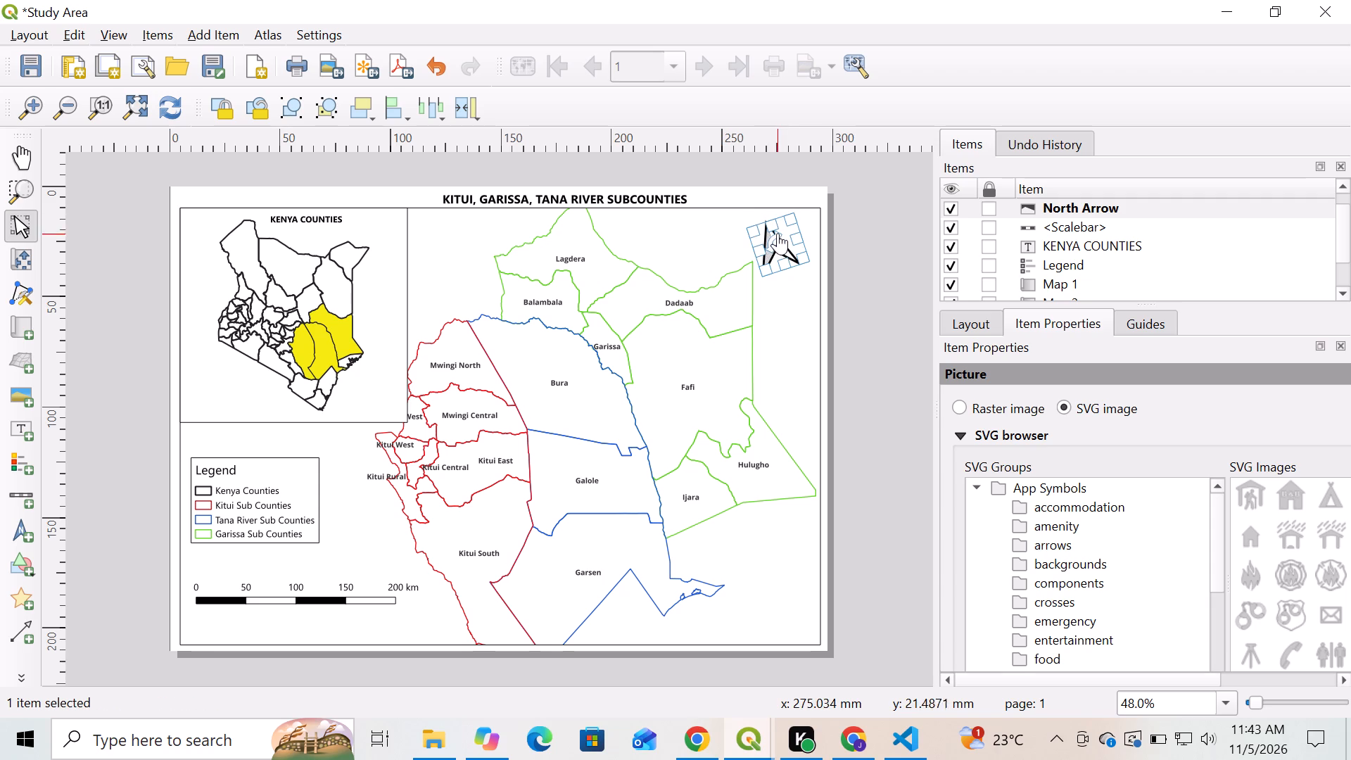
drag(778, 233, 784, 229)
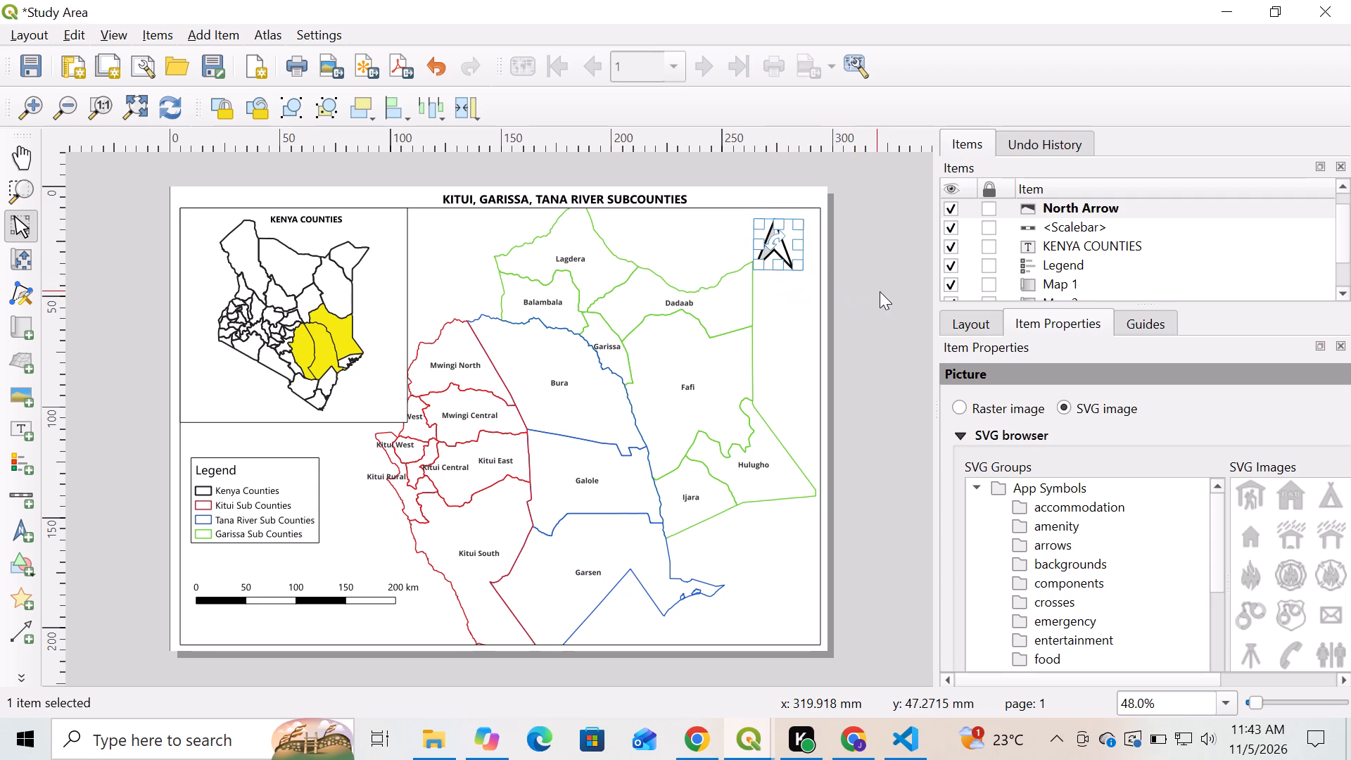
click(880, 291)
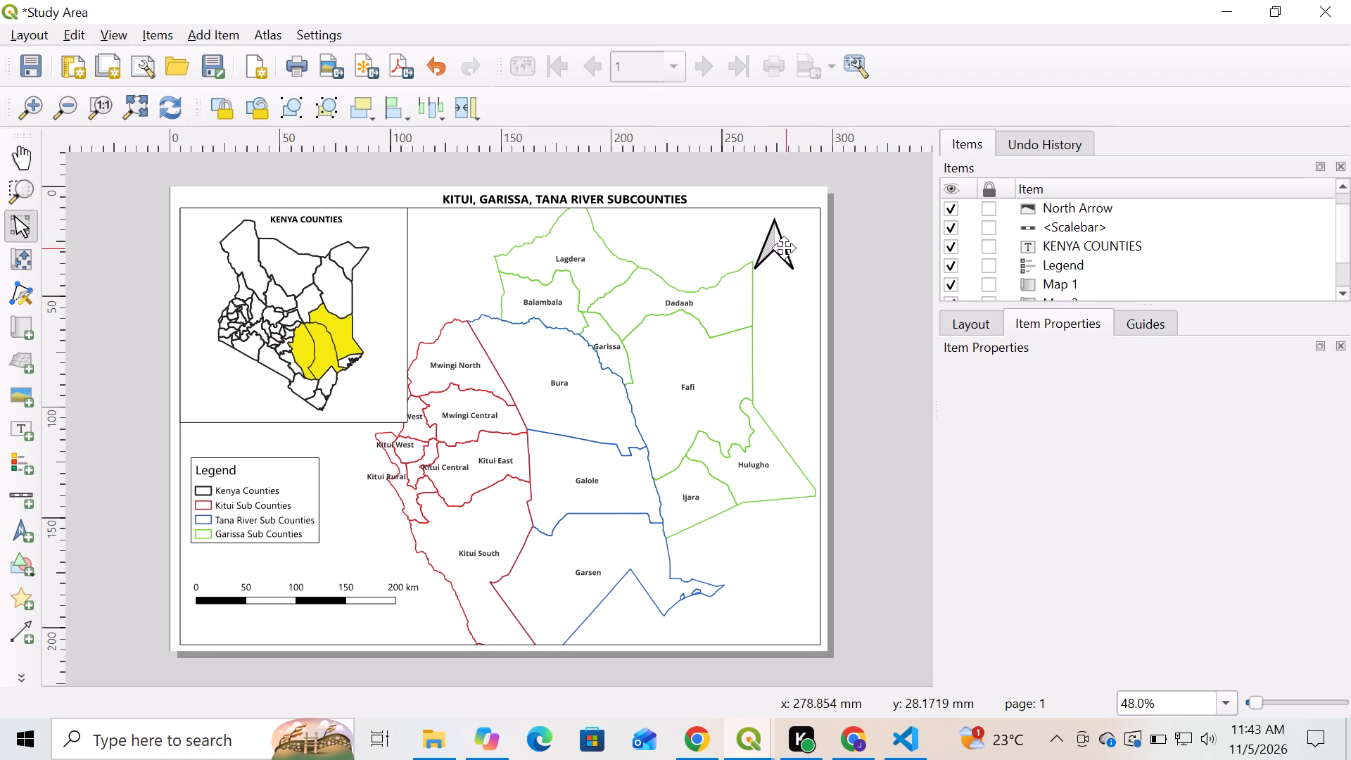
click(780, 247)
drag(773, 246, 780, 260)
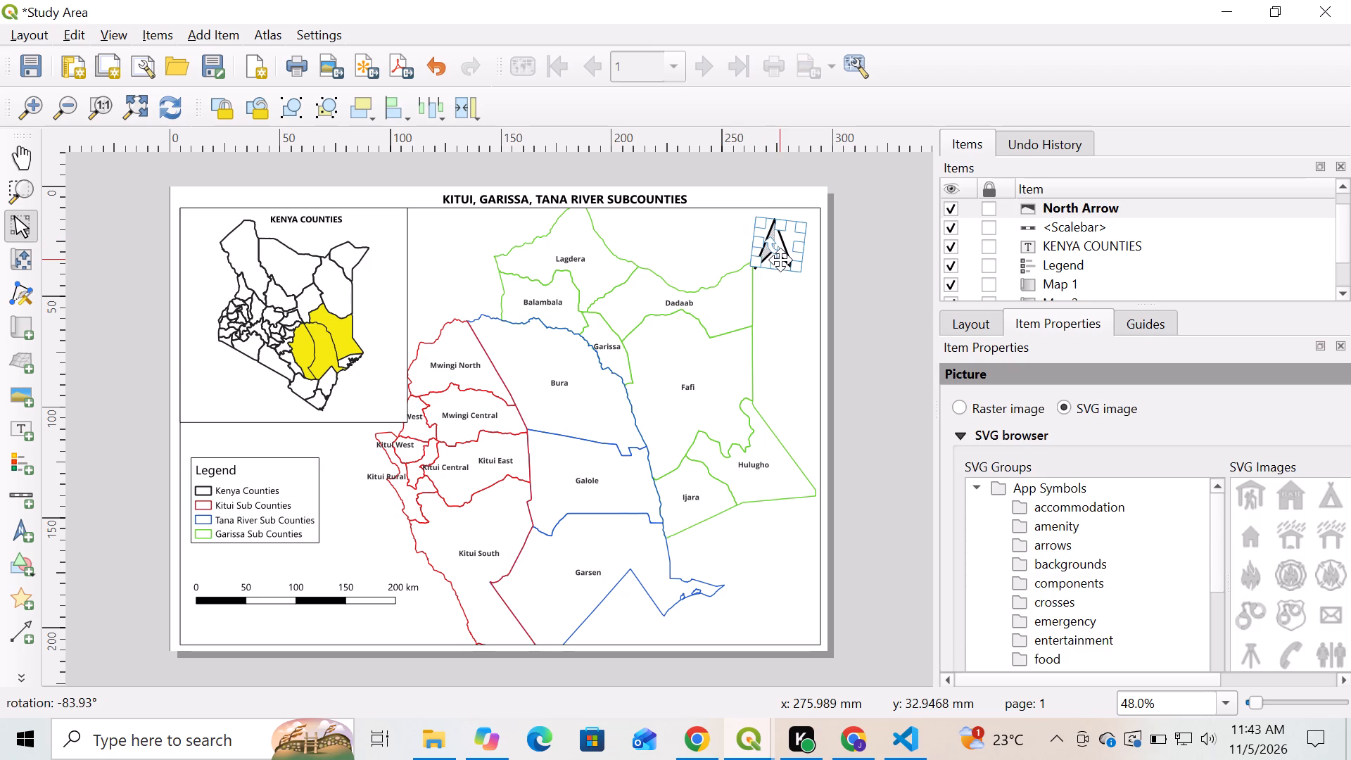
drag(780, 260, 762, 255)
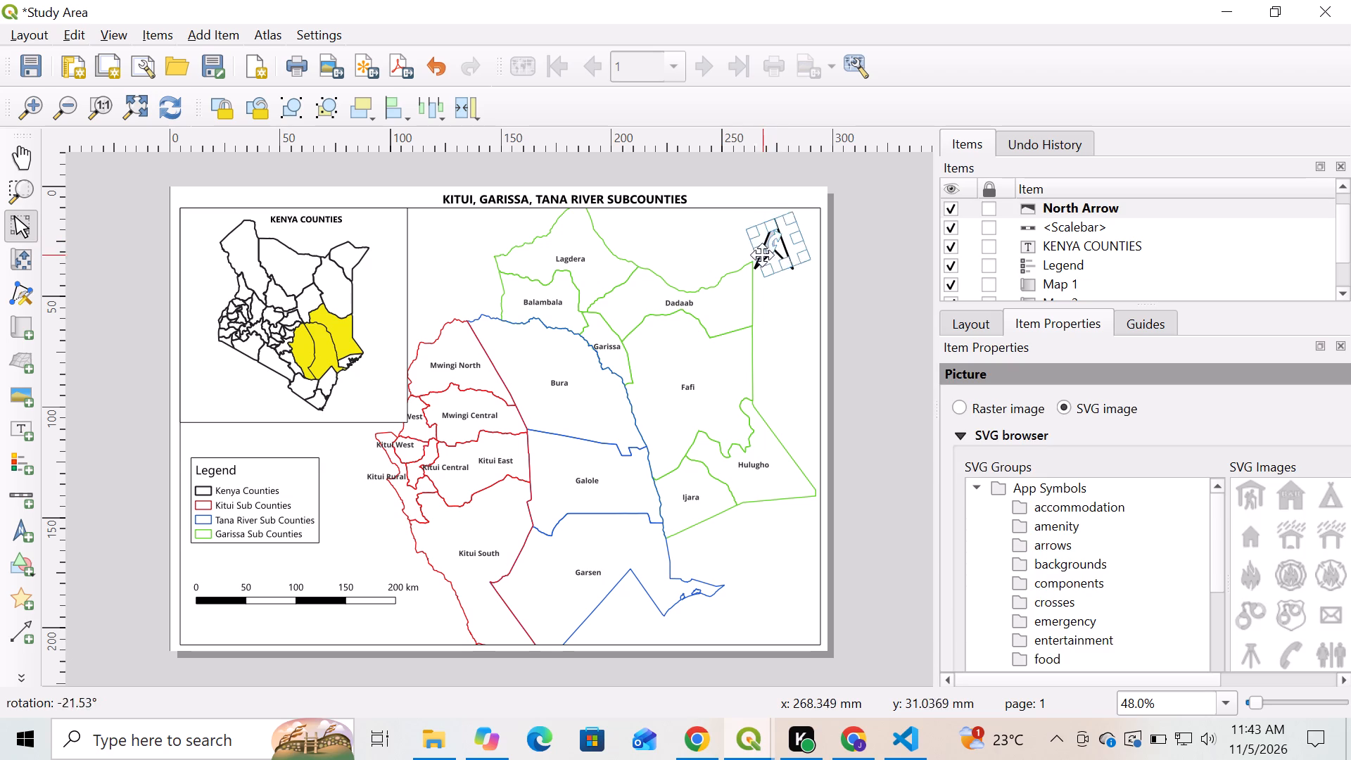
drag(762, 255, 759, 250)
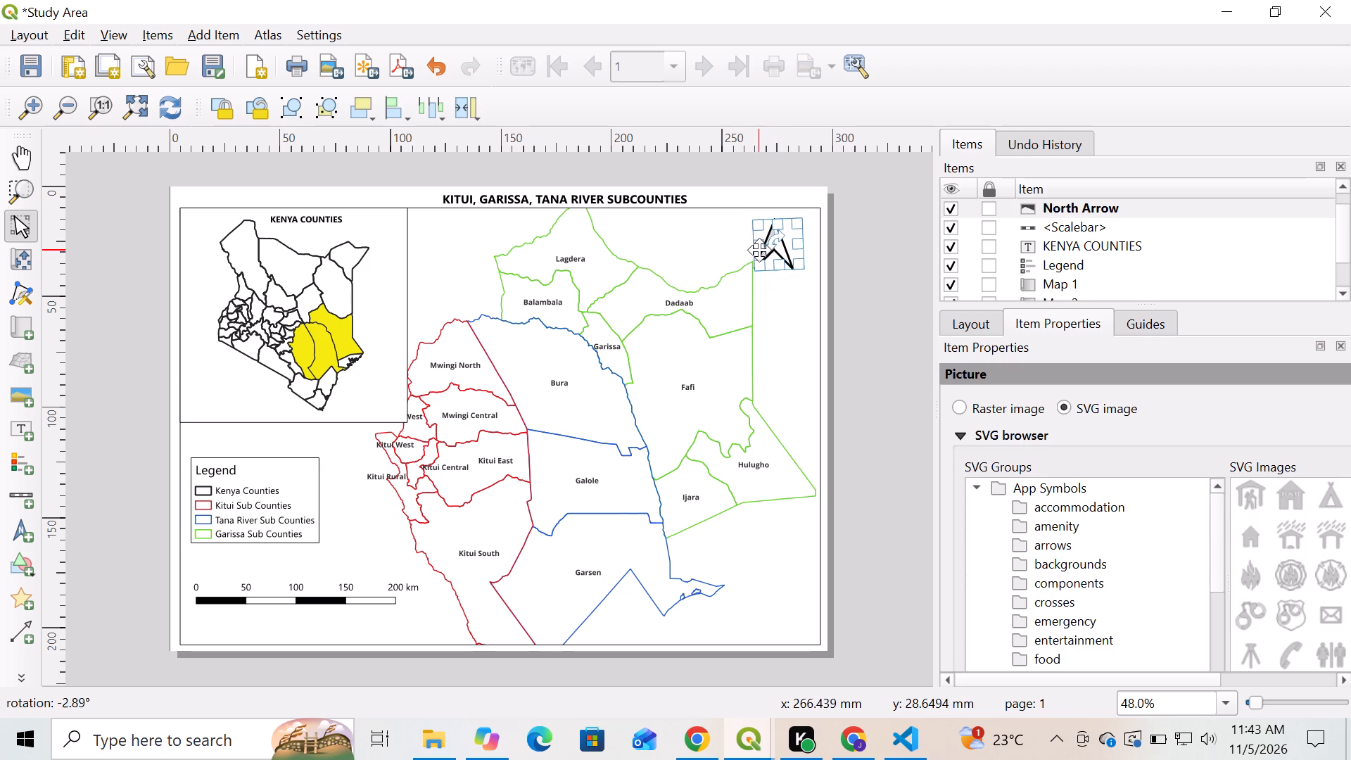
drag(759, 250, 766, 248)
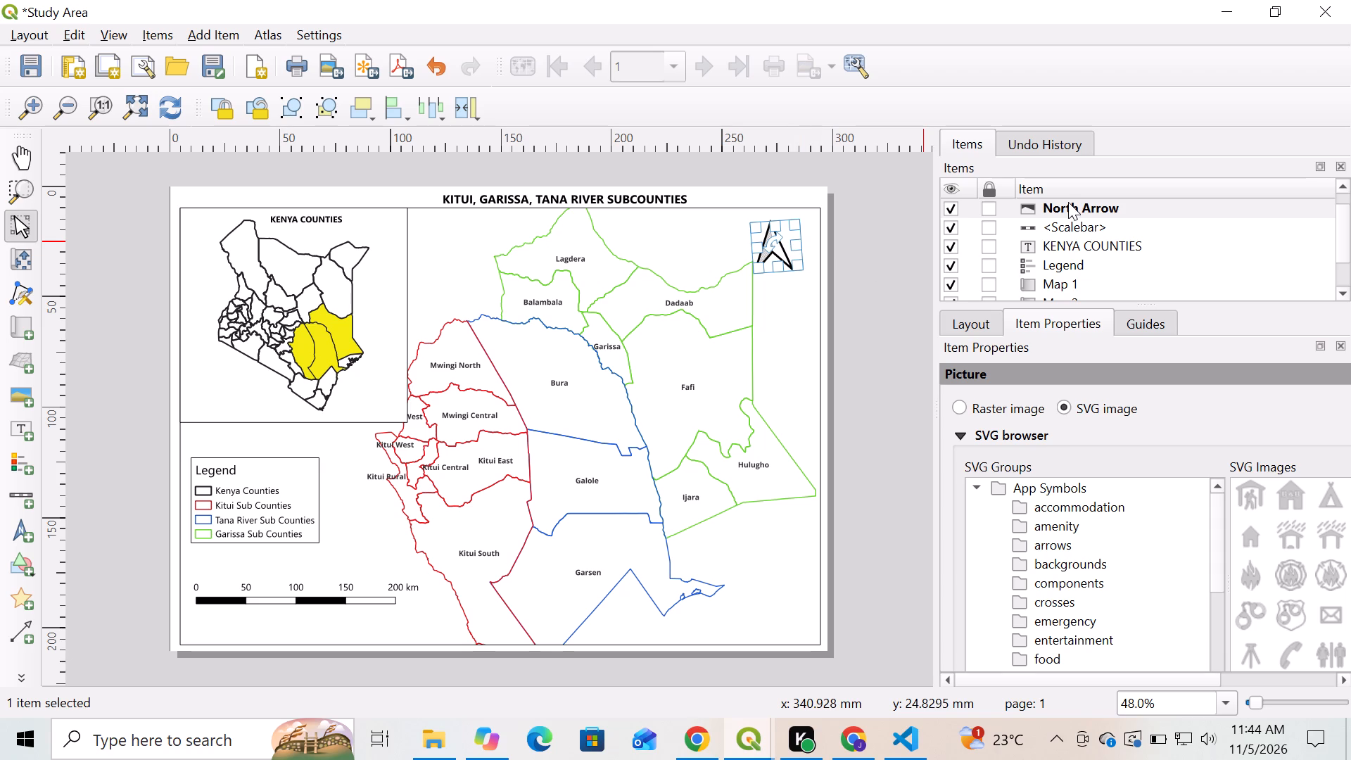
Delete the North Arrow item from the layout.
right_click(1120, 210)
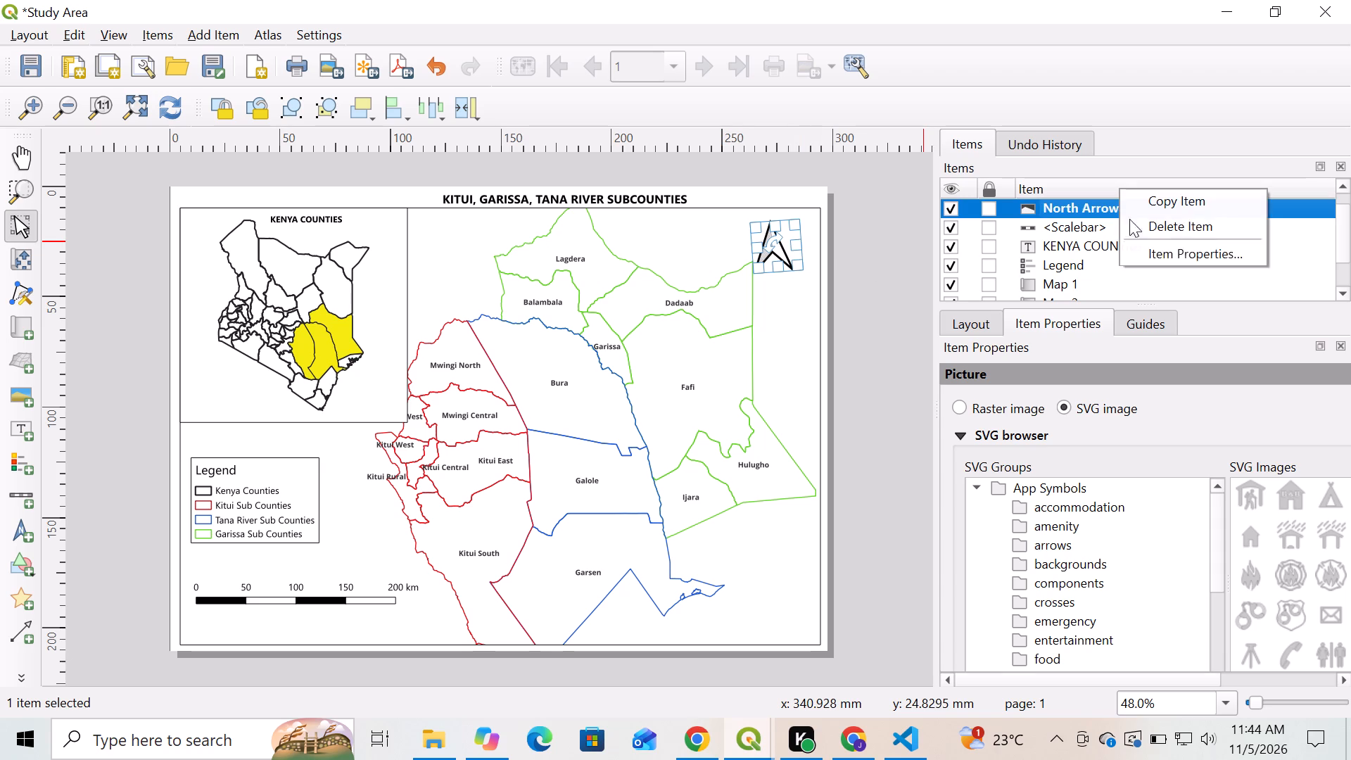
click(1184, 235)
Add a new north arrow about 23 mm wide and high inside the sub-county map frame's upper-right corner.
click(220, 37)
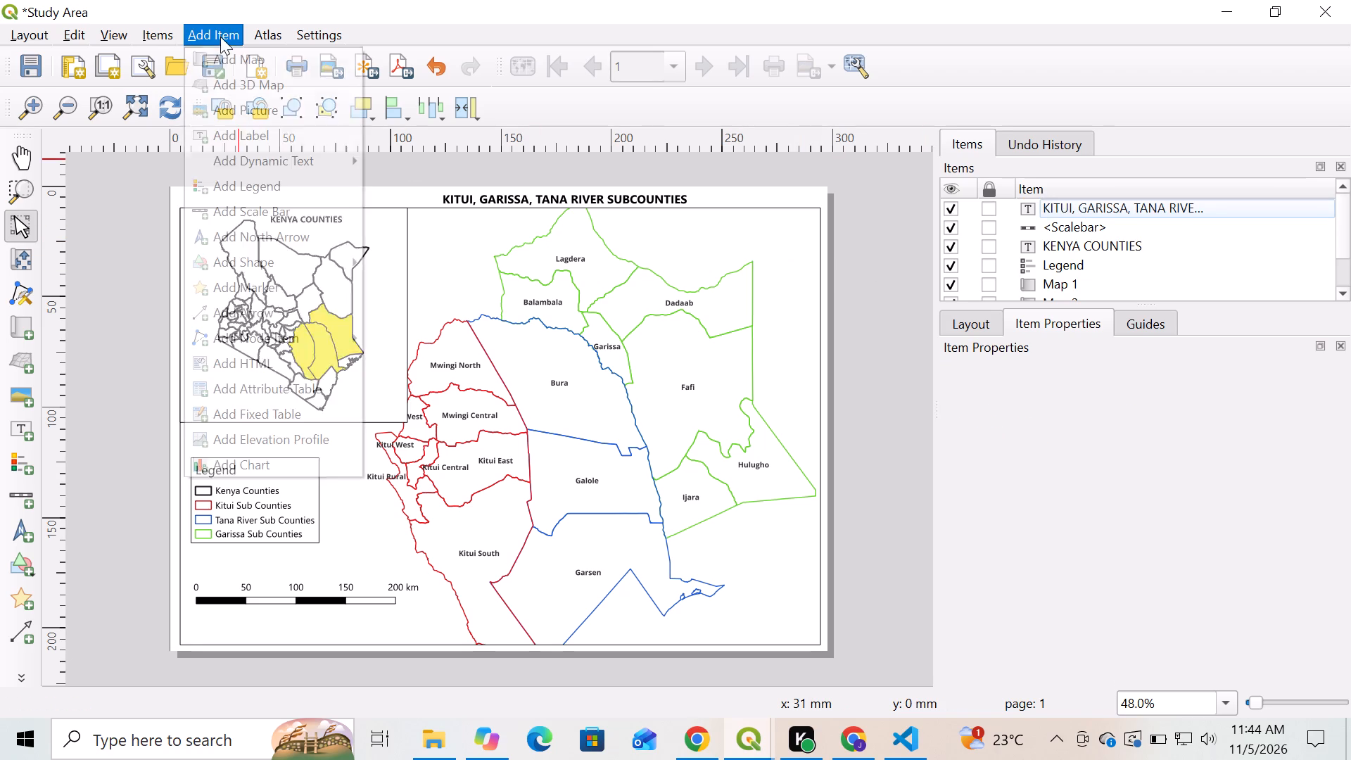
click(250, 229)
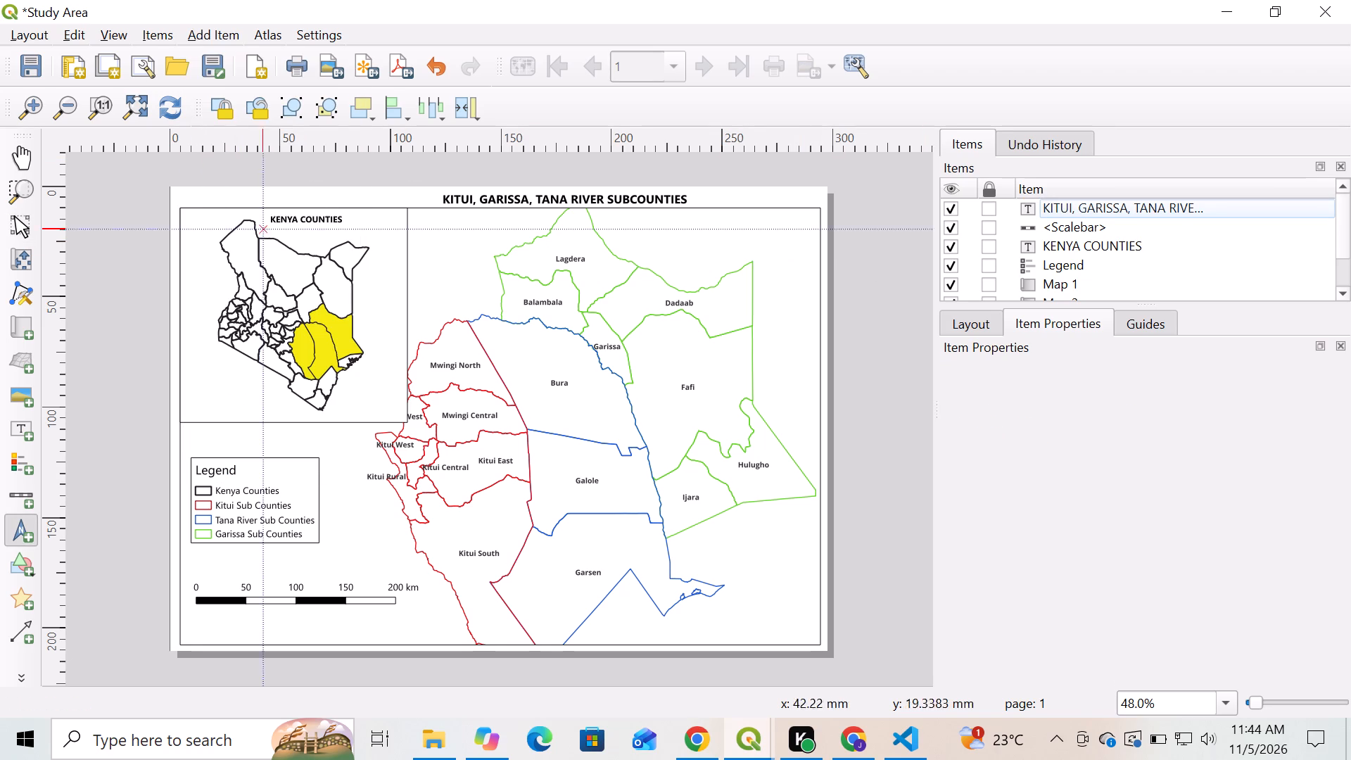
drag(761, 219, 804, 270)
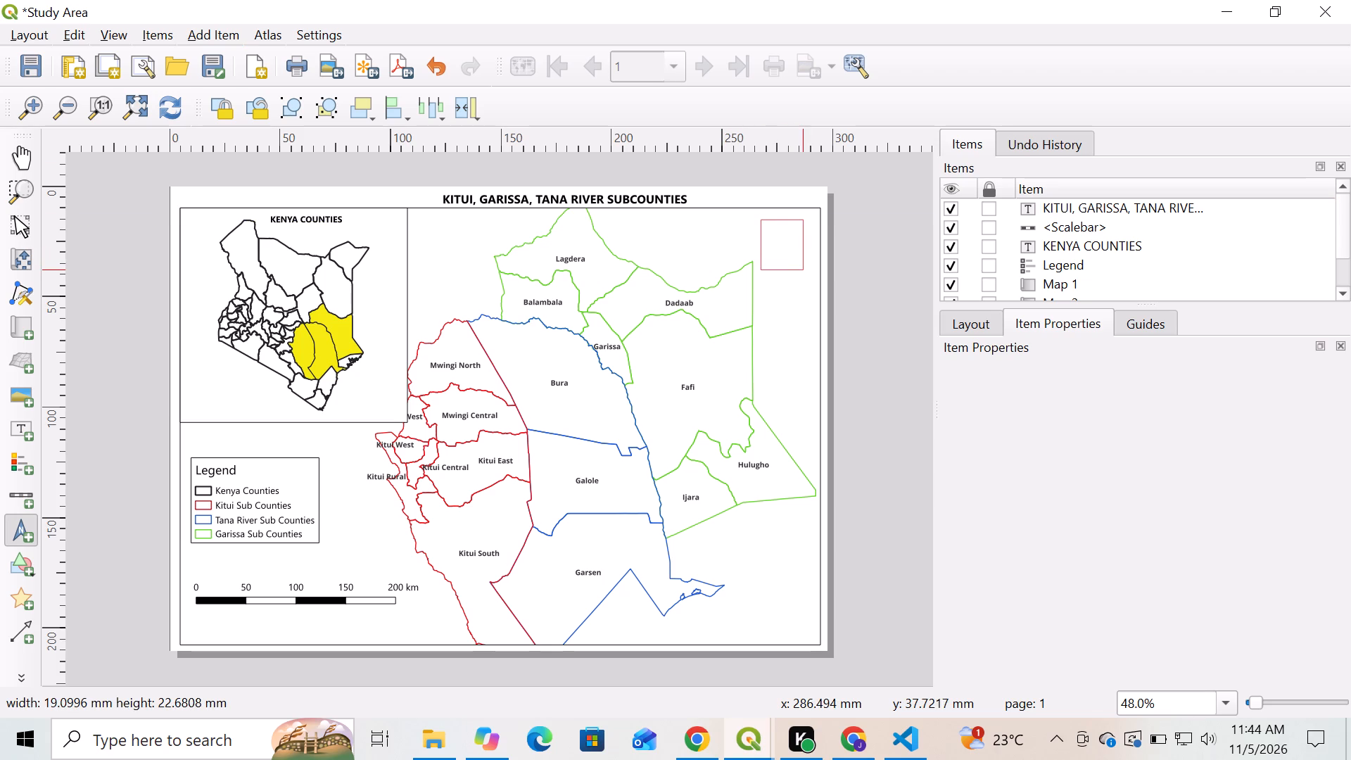
drag(804, 270, 813, 272)
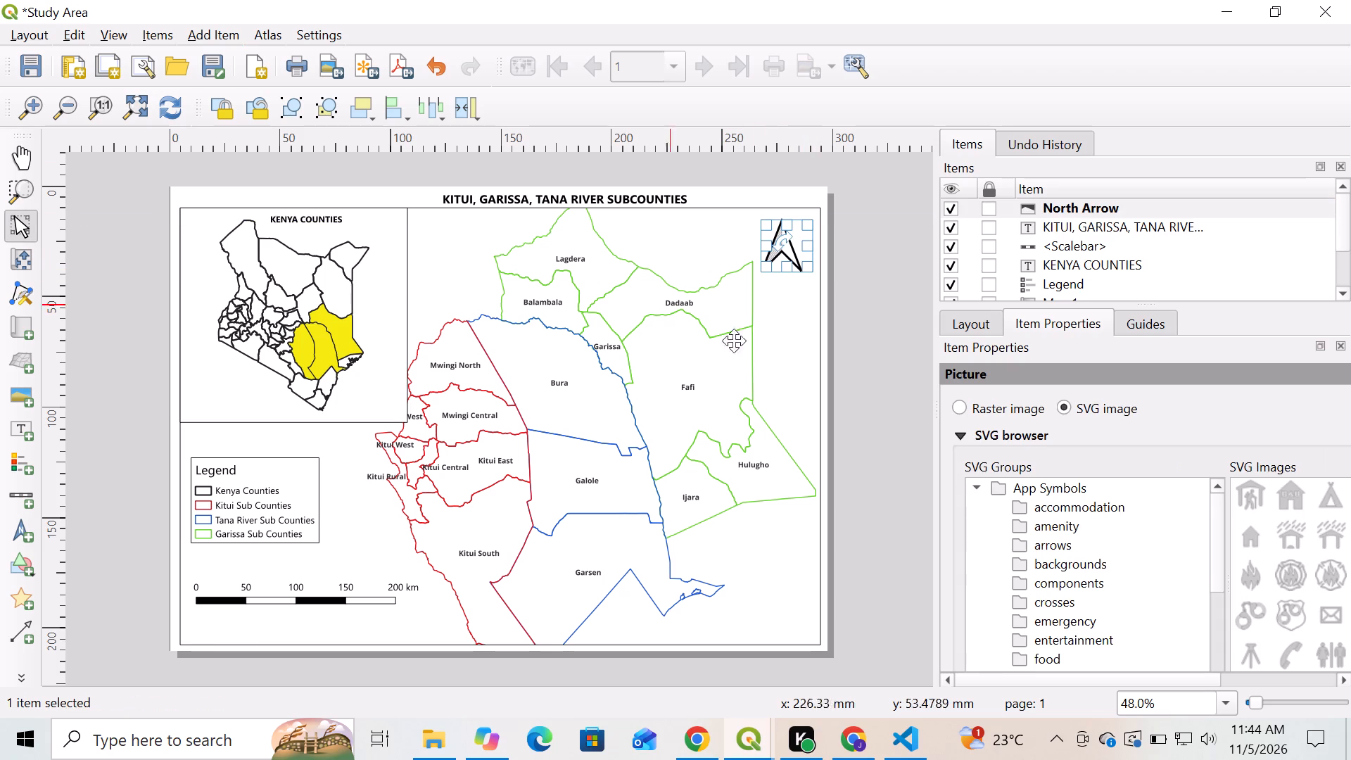
click(903, 338)
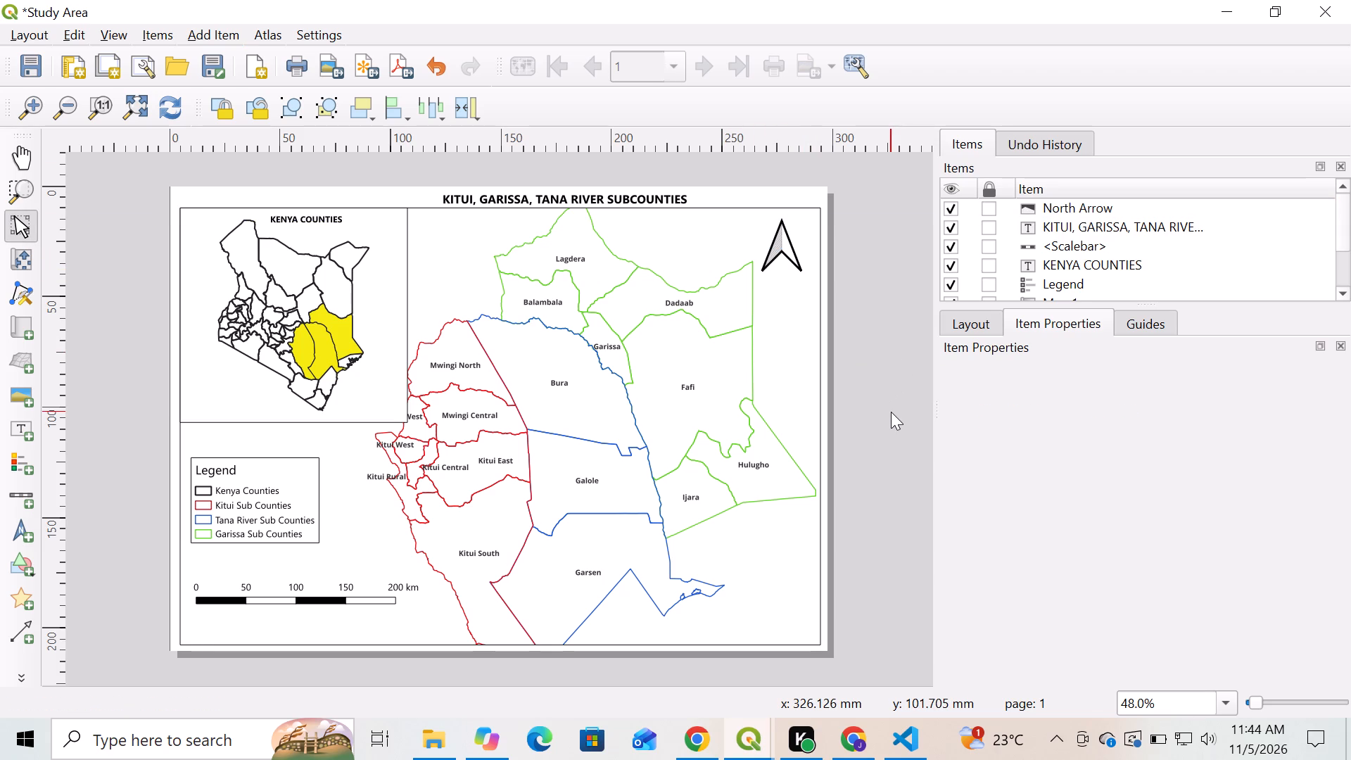
Move the sub-county title label slightly up and left, away from the map frame's top edge.
scroll(448, 199, up, 1)
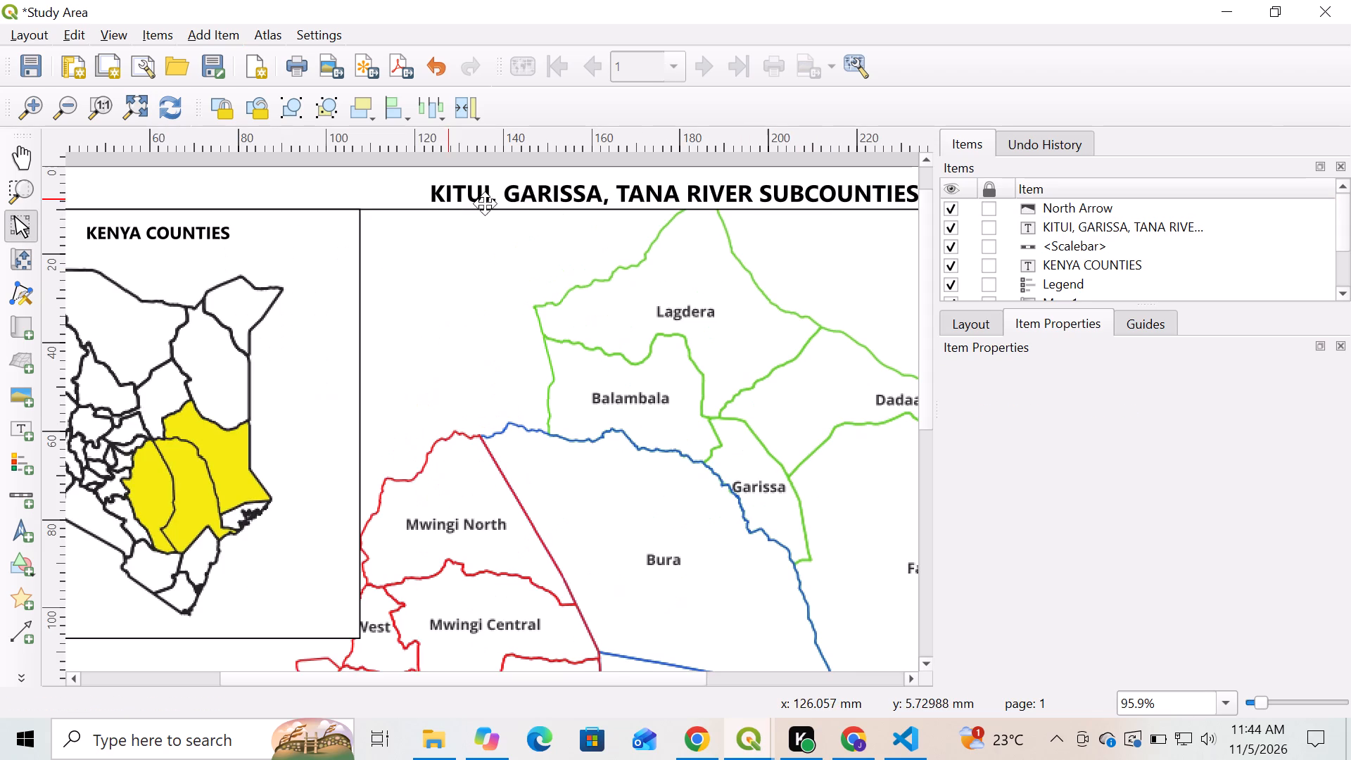
click(520, 195)
drag(521, 191, 504, 183)
Raise the top edge of the sub-county map, Map 2, closer to the title label.
click(510, 210)
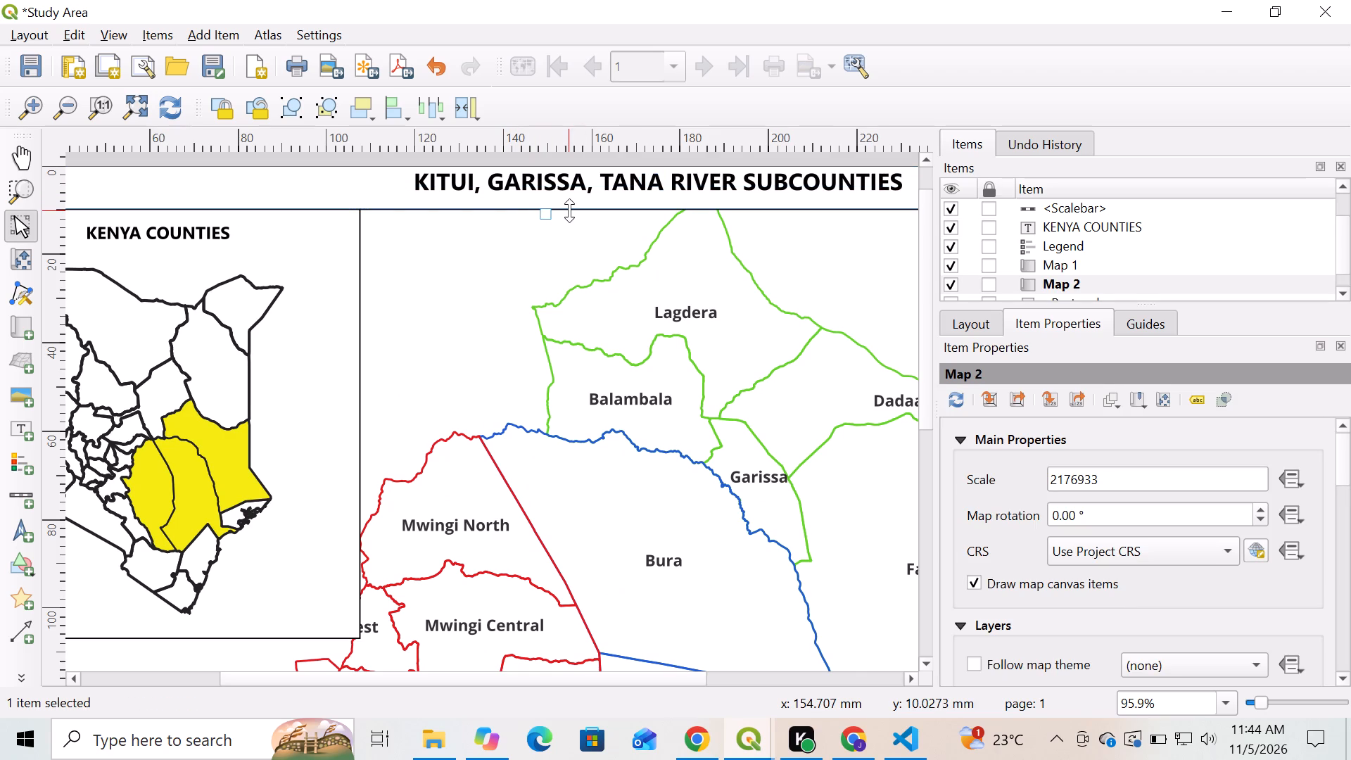
drag(569, 210, 566, 201)
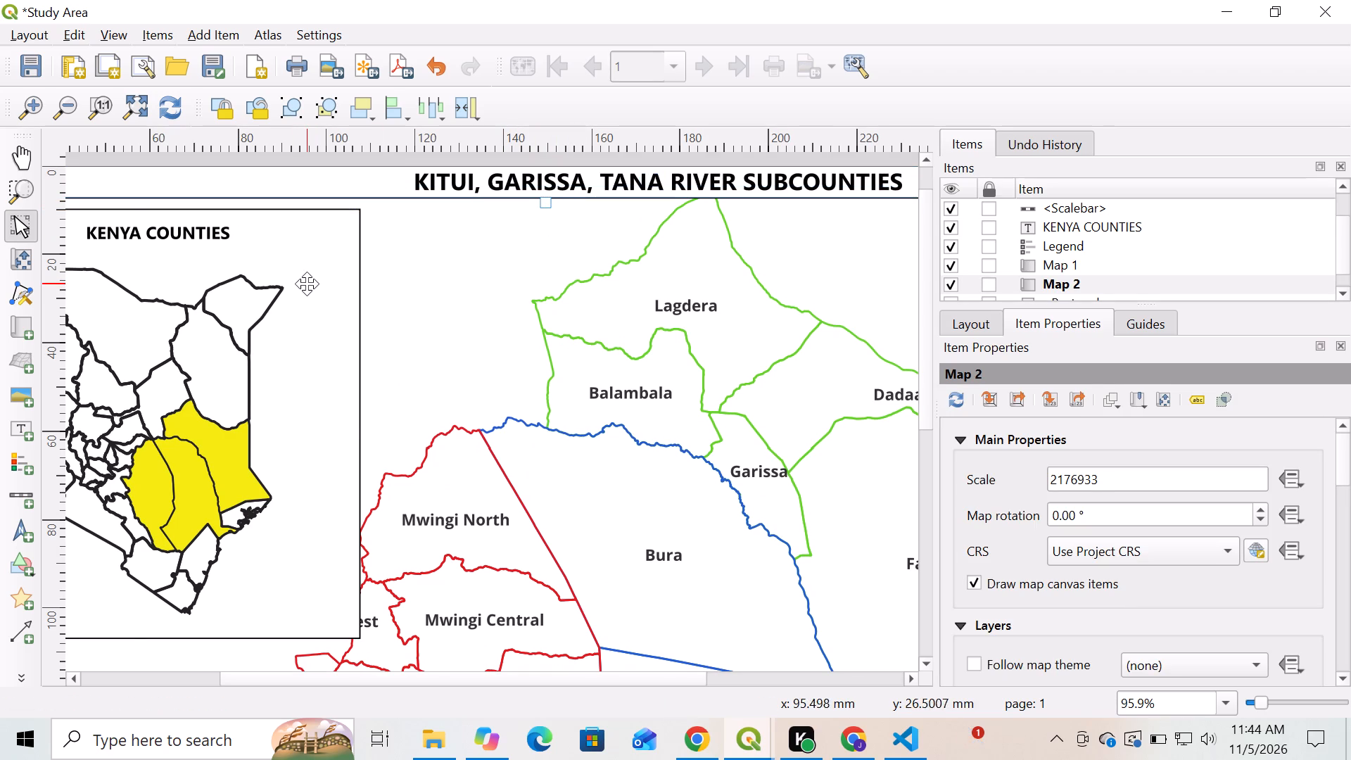
Move the Kenya counties map, Map 1, slightly up so its top edge aligns with the sub-county map frame.
click(307, 284)
drag(303, 281, 298, 235)
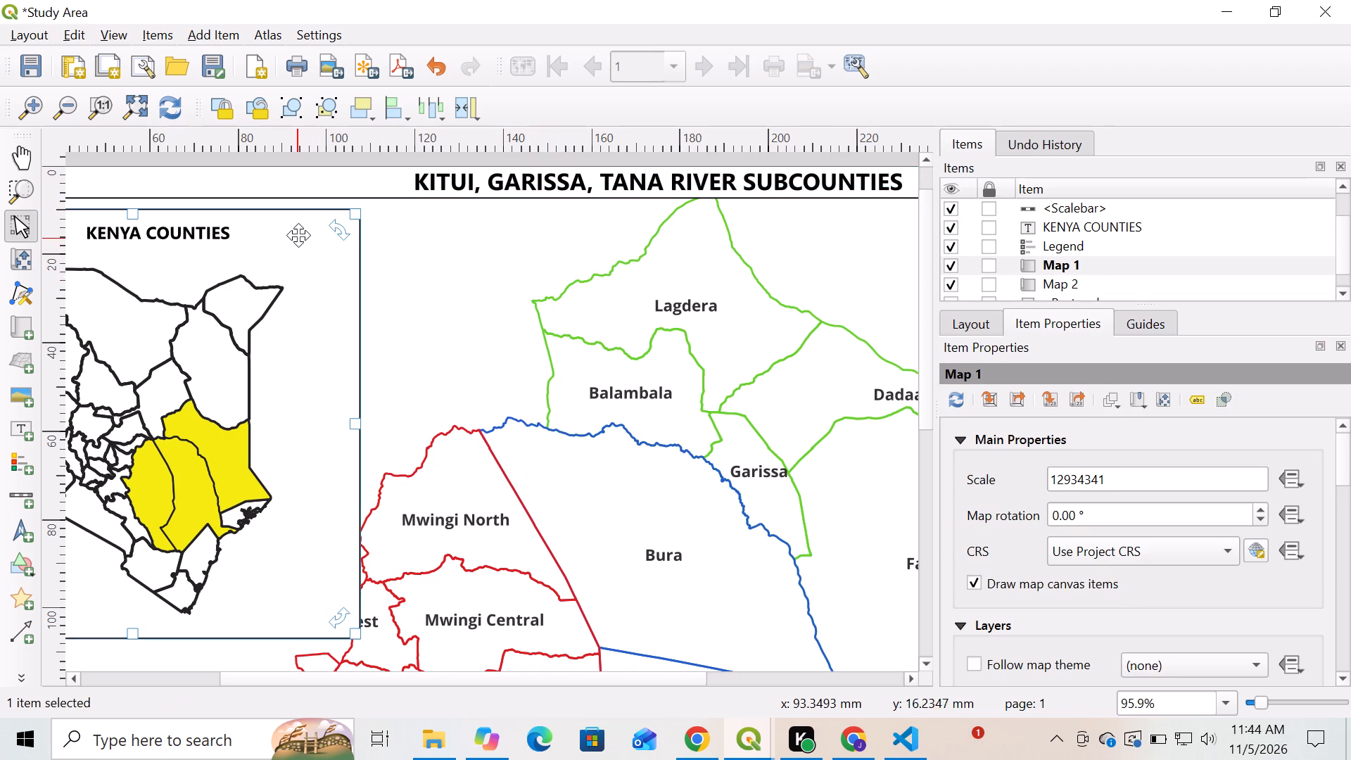
drag(298, 235, 300, 203)
drag(304, 281, 300, 263)
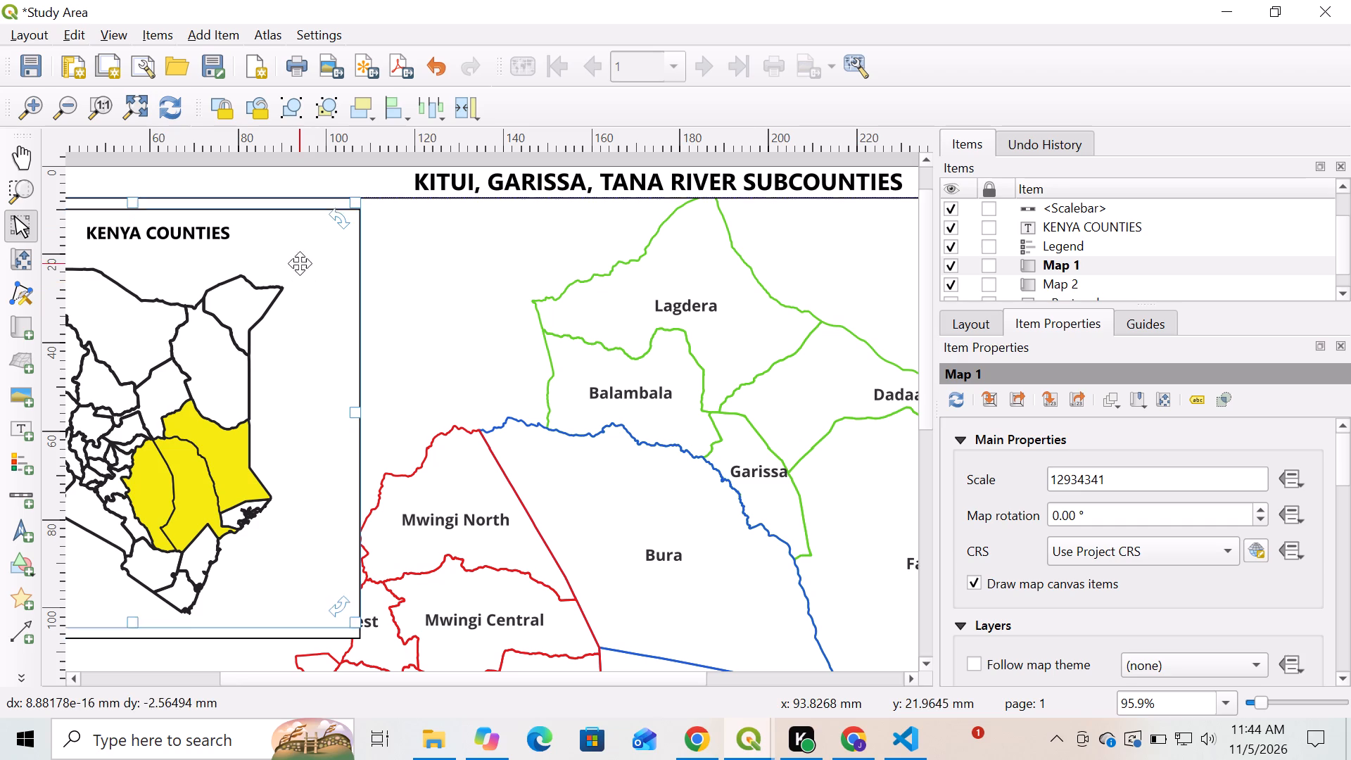
drag(300, 263, 303, 268)
Shift the title label KITUI, GARISSA, TANA RIVER SUBCOUNTIES slightly left along the top of the page.
scroll(511, 286, down, 1)
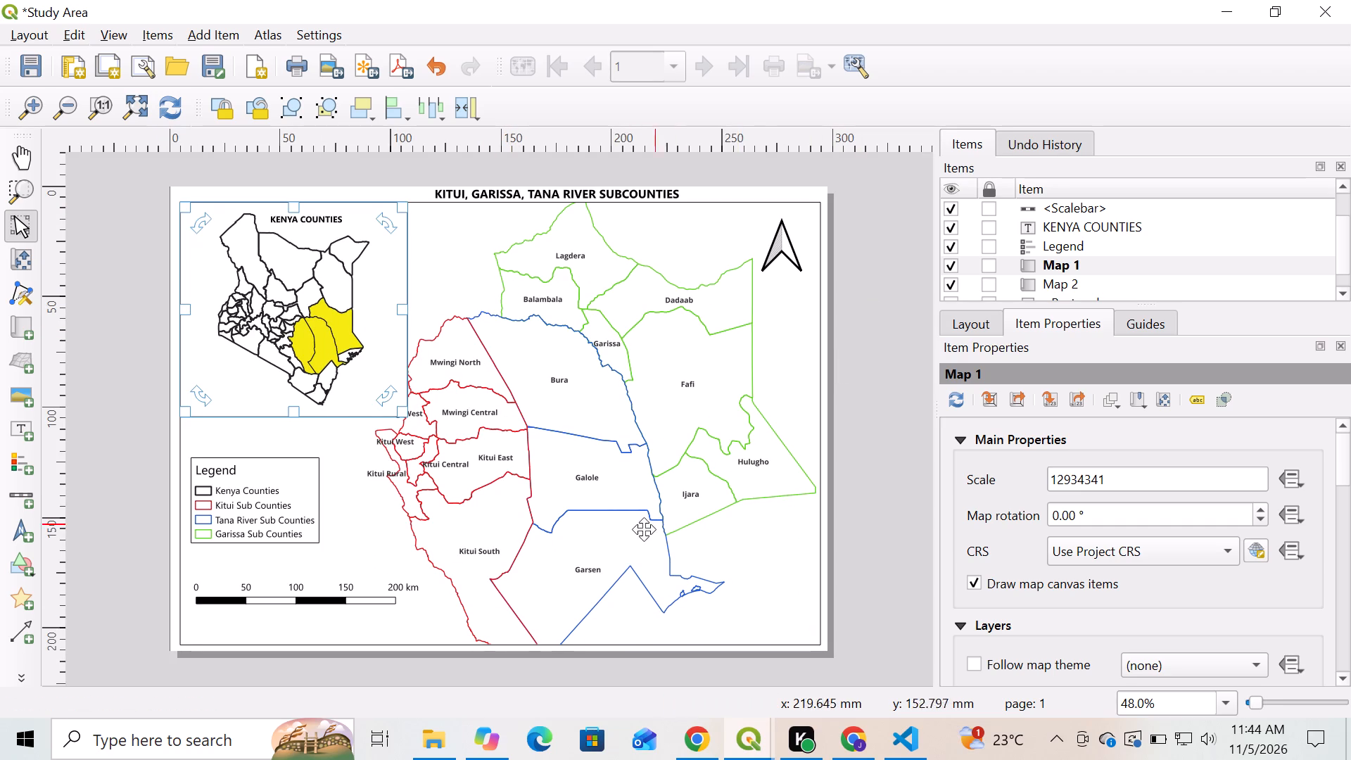
click(545, 191)
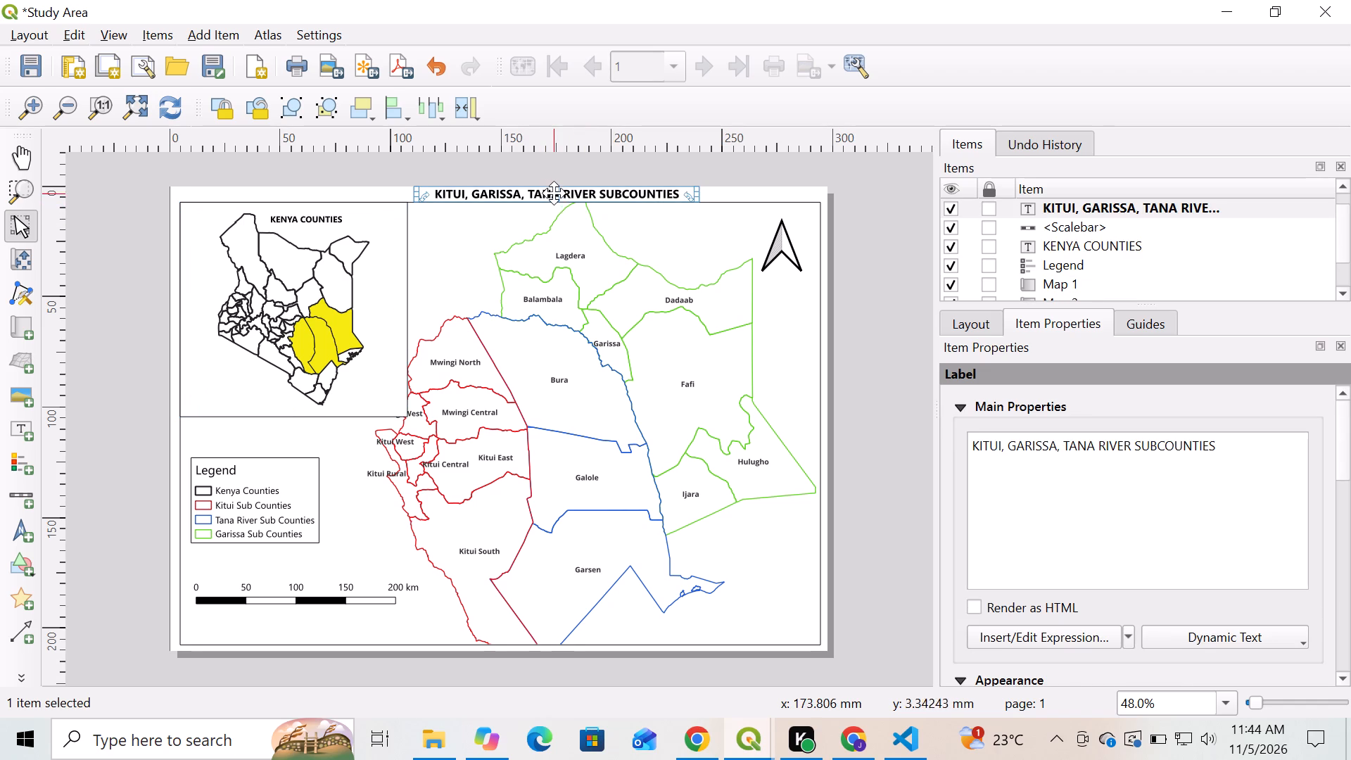
drag(560, 191, 547, 192)
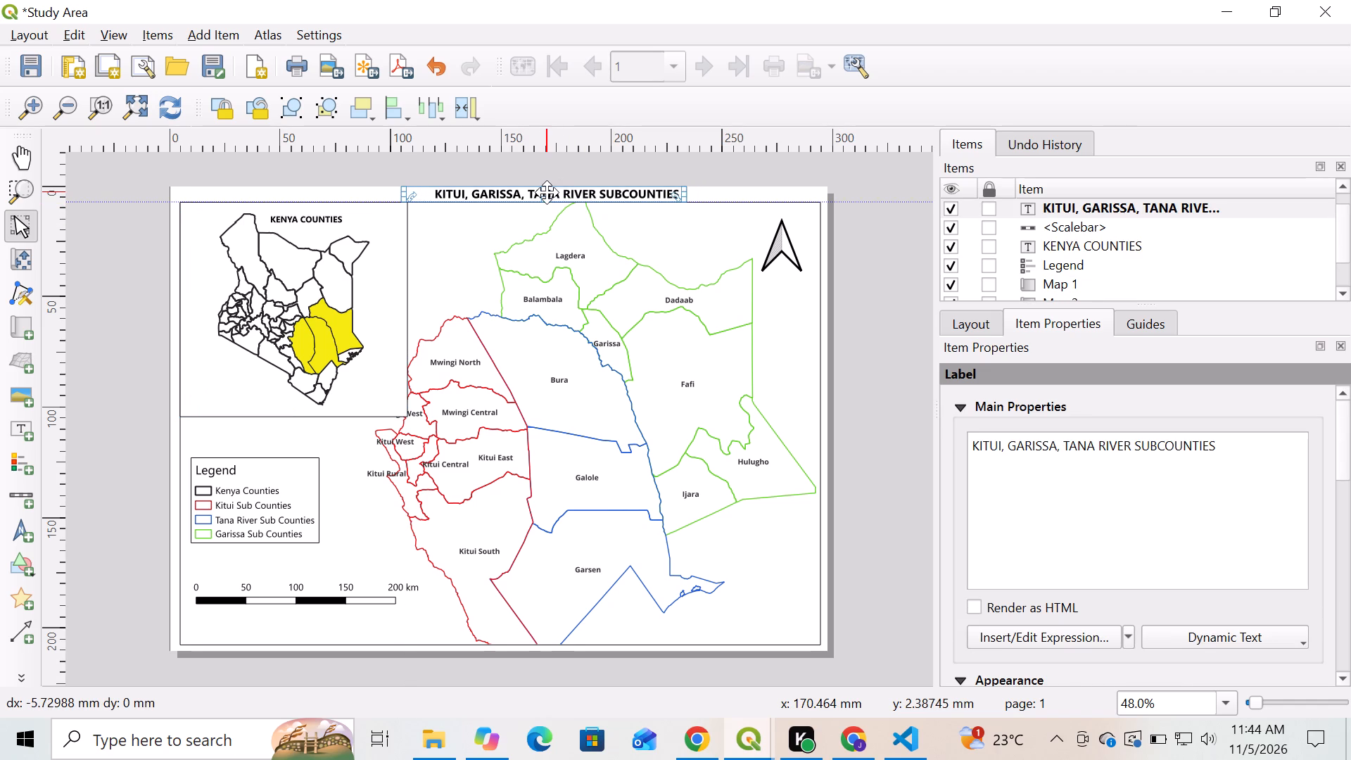
drag(547, 192, 552, 192)
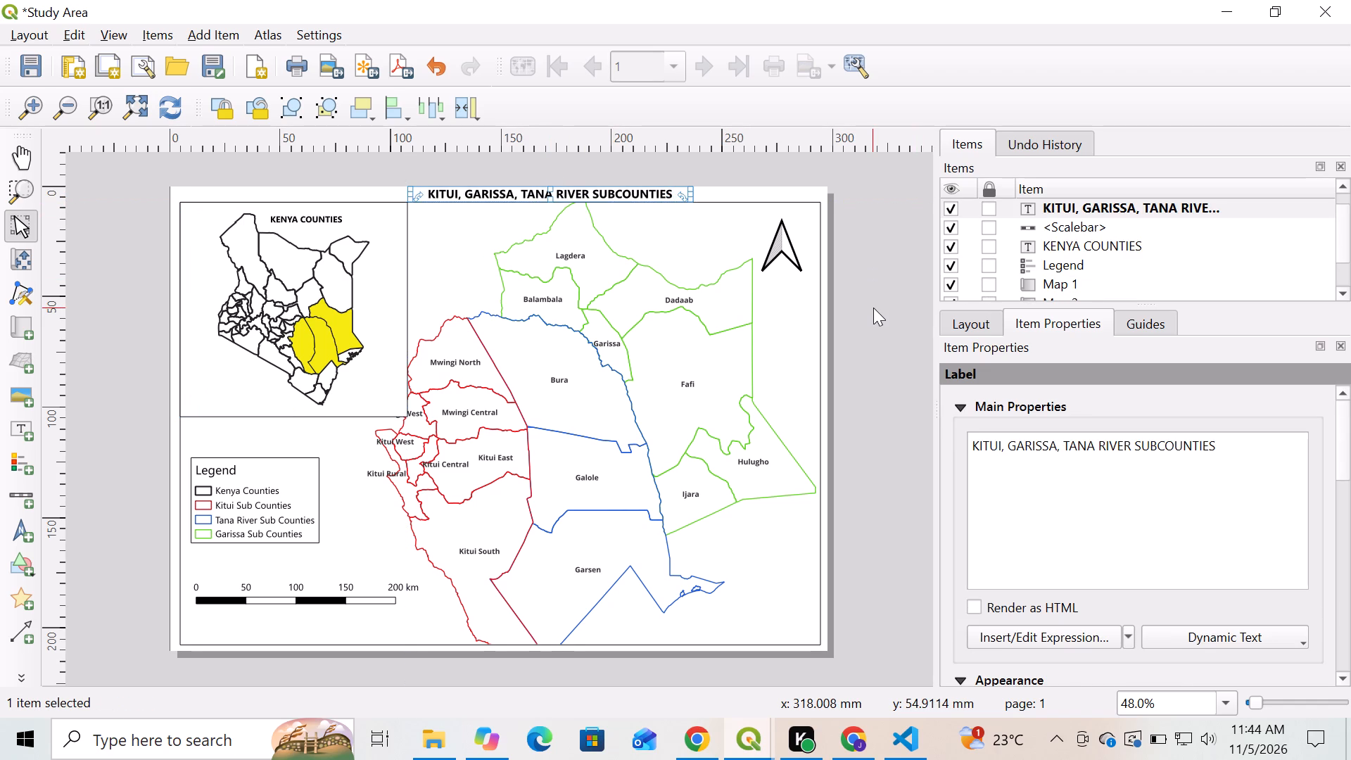
click(873, 308)
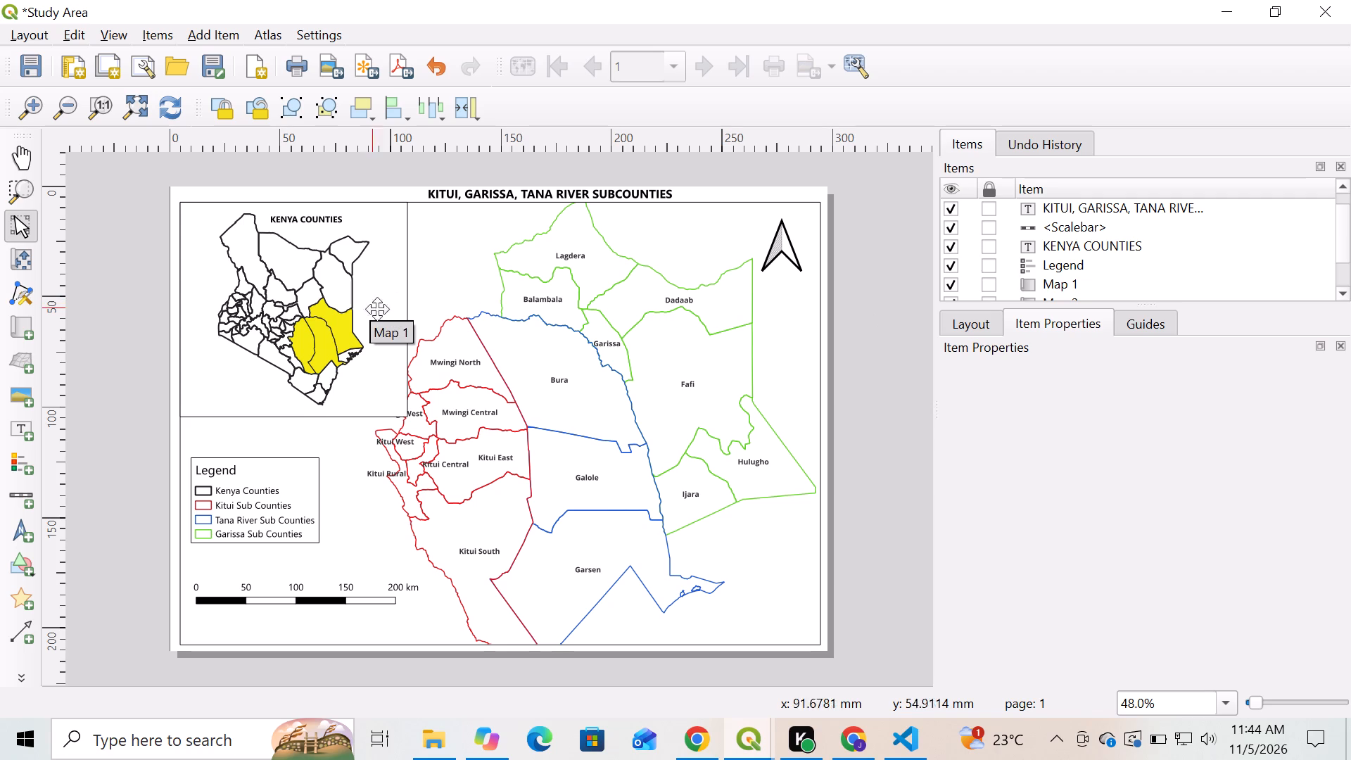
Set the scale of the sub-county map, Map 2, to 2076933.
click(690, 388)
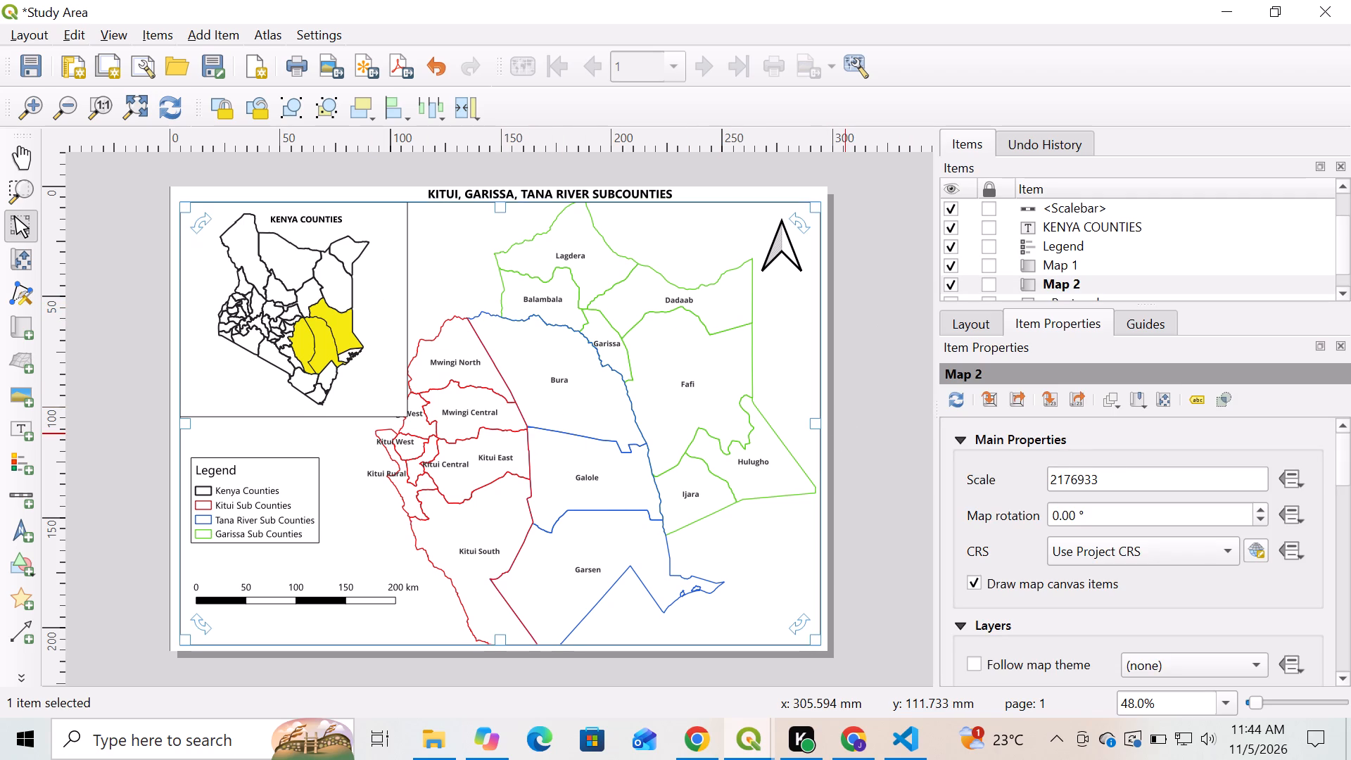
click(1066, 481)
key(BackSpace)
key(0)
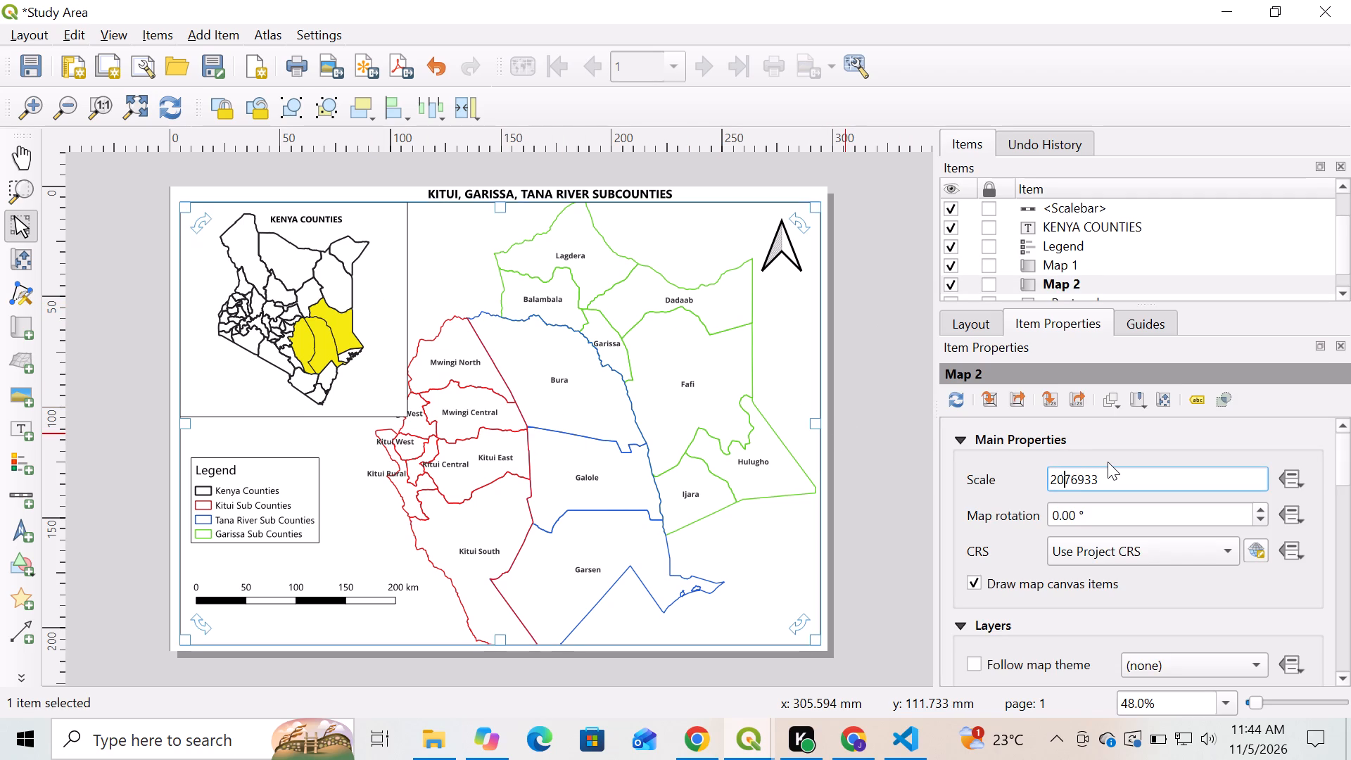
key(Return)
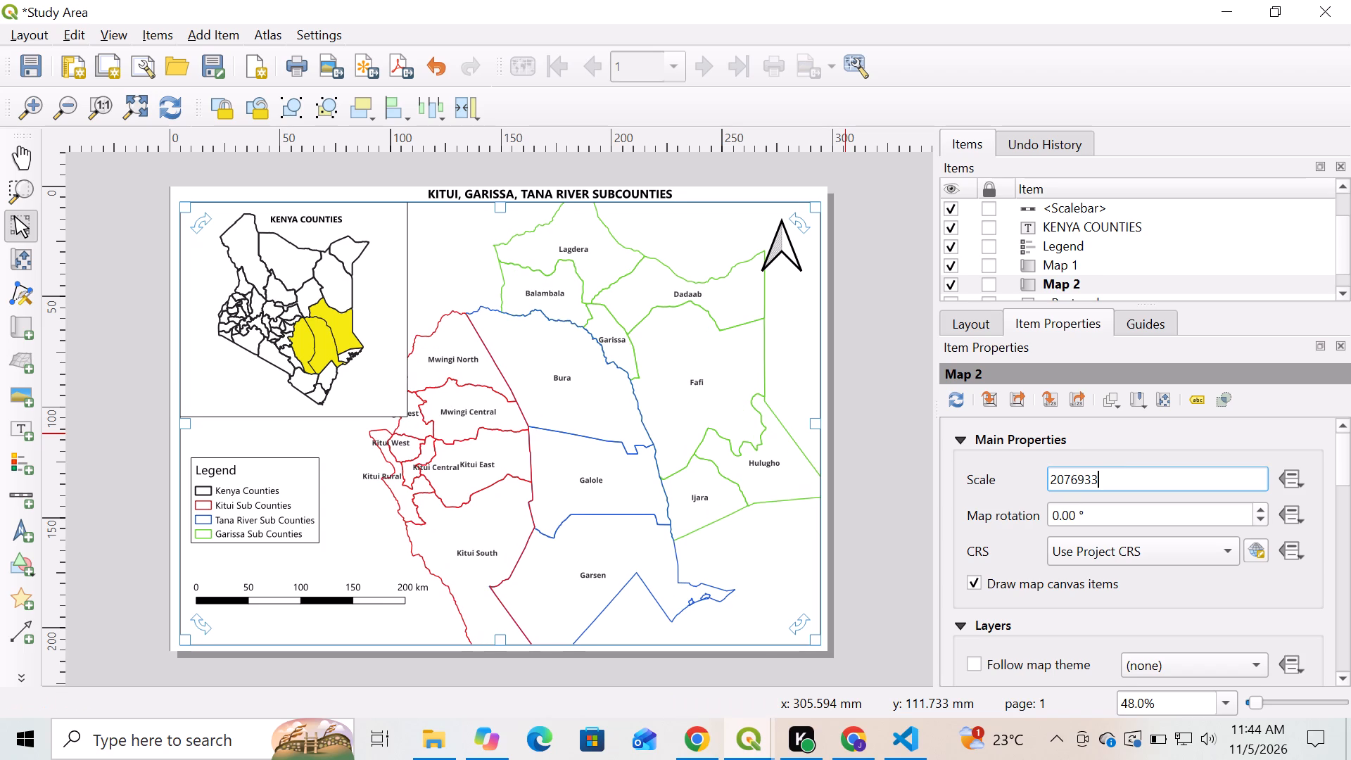
Set the scale of the sub-county map, Map 2, to 2276933 and deselect it.
click(1065, 482)
key(BackSpace)
key(2)
key(Return)
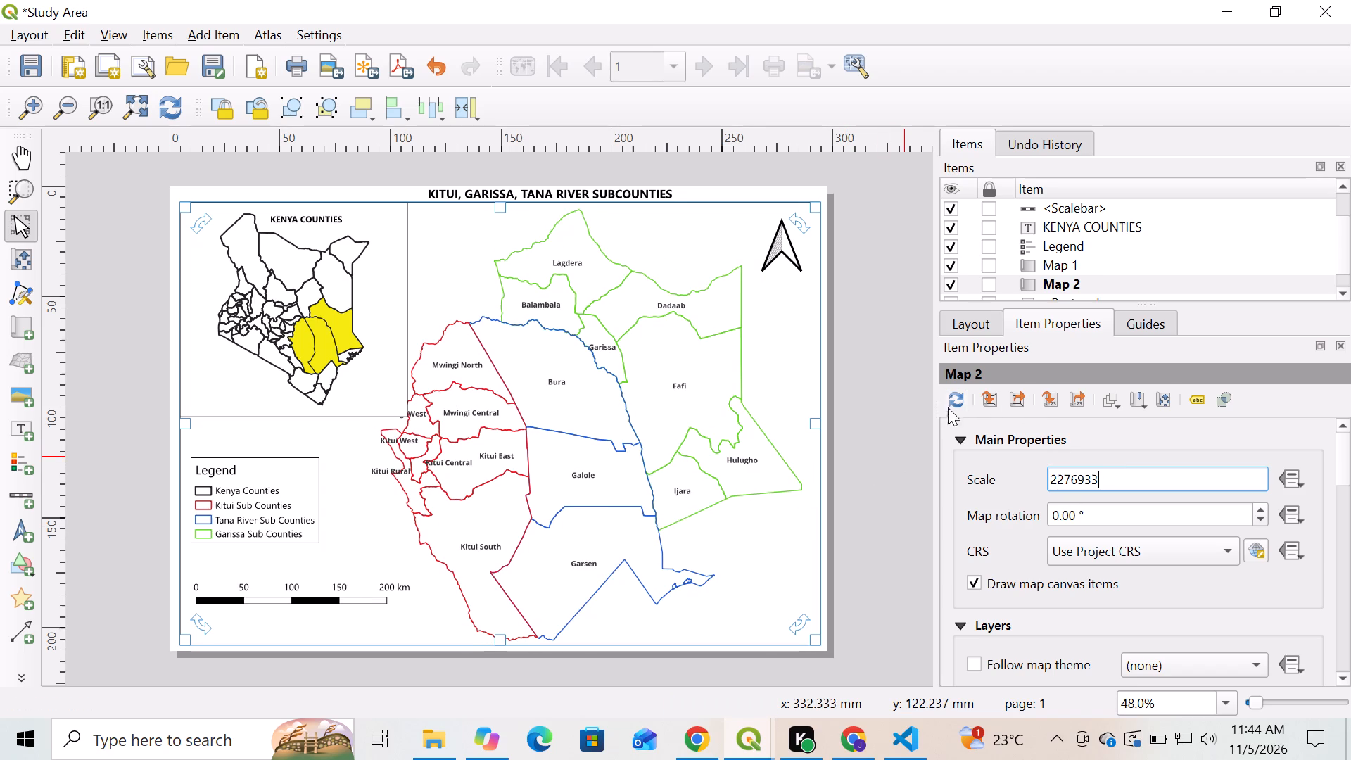
click(904, 403)
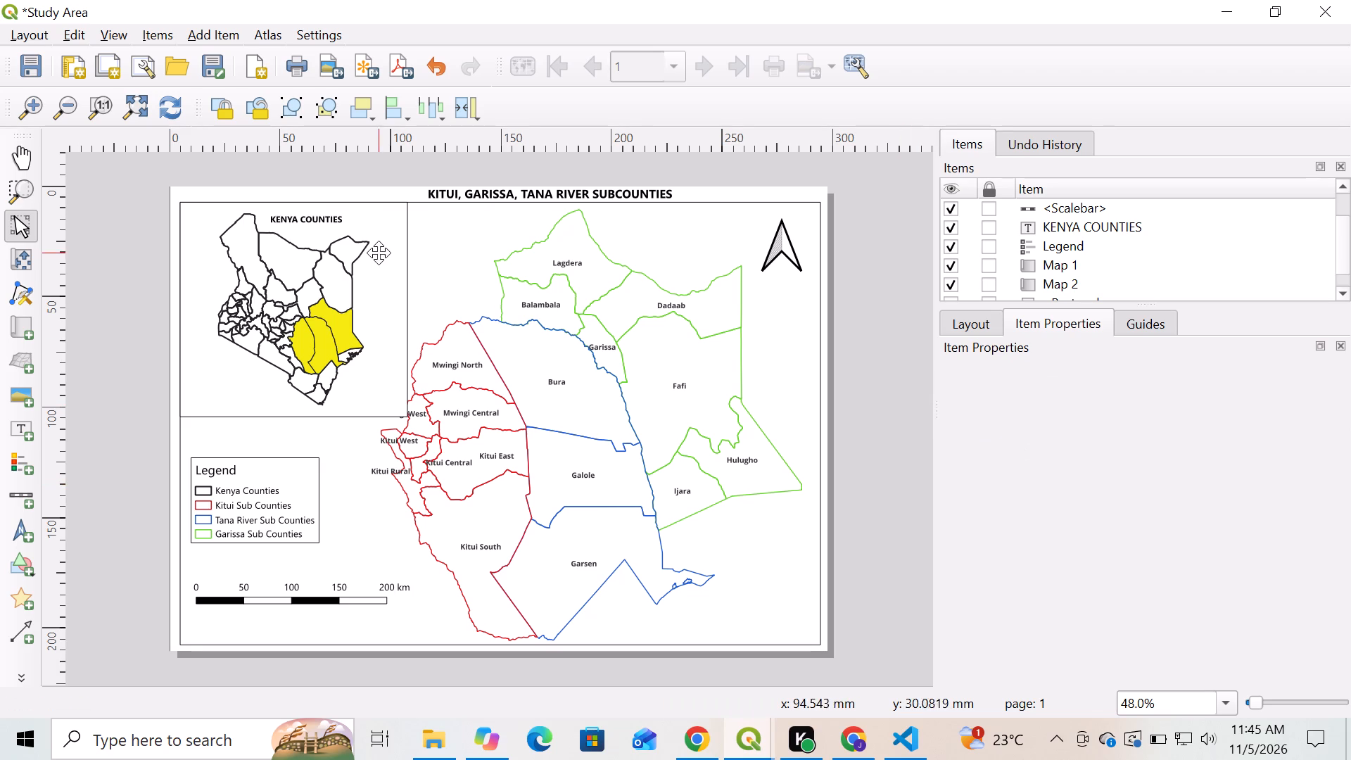
Export the layout as an image named Study Area to the Downloads folder at 300 dpi.
click(37, 32)
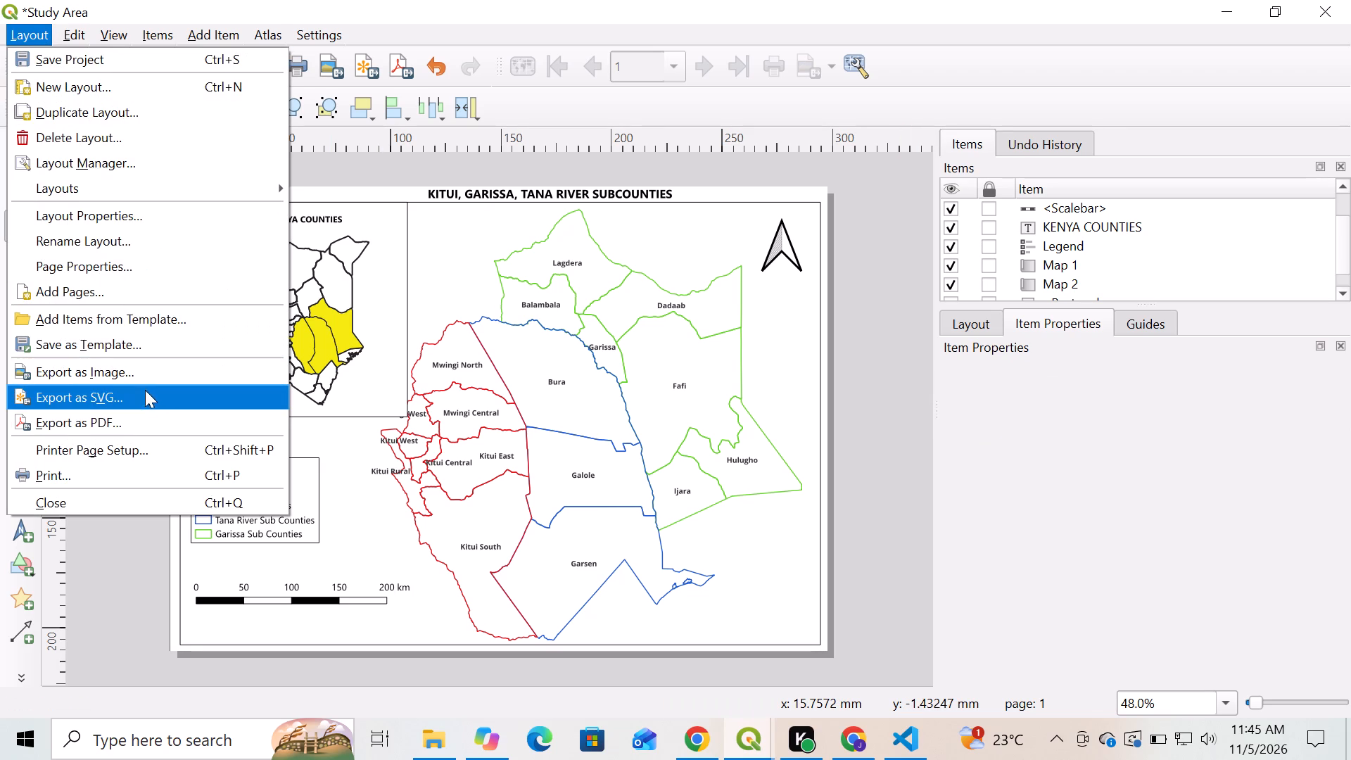
click(131, 373)
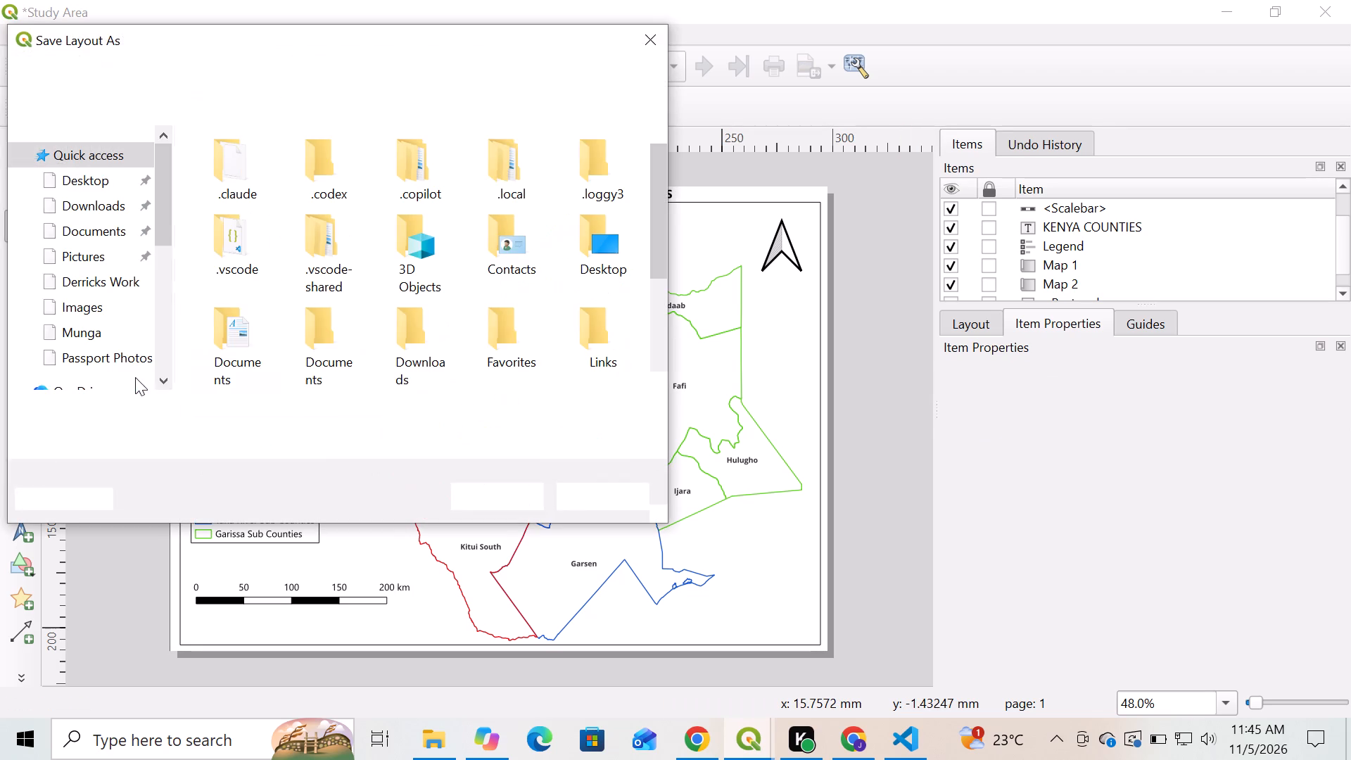
click(107, 202)
click(492, 496)
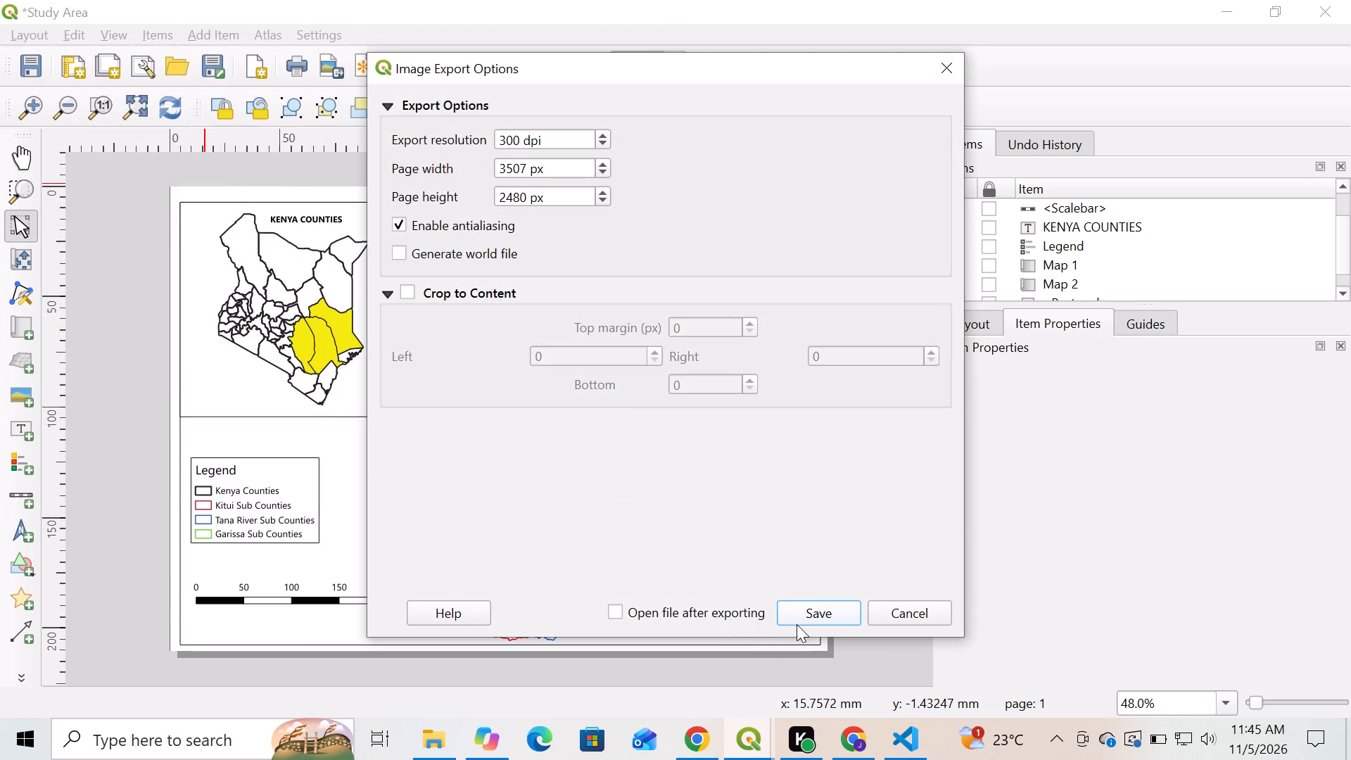
click(804, 614)
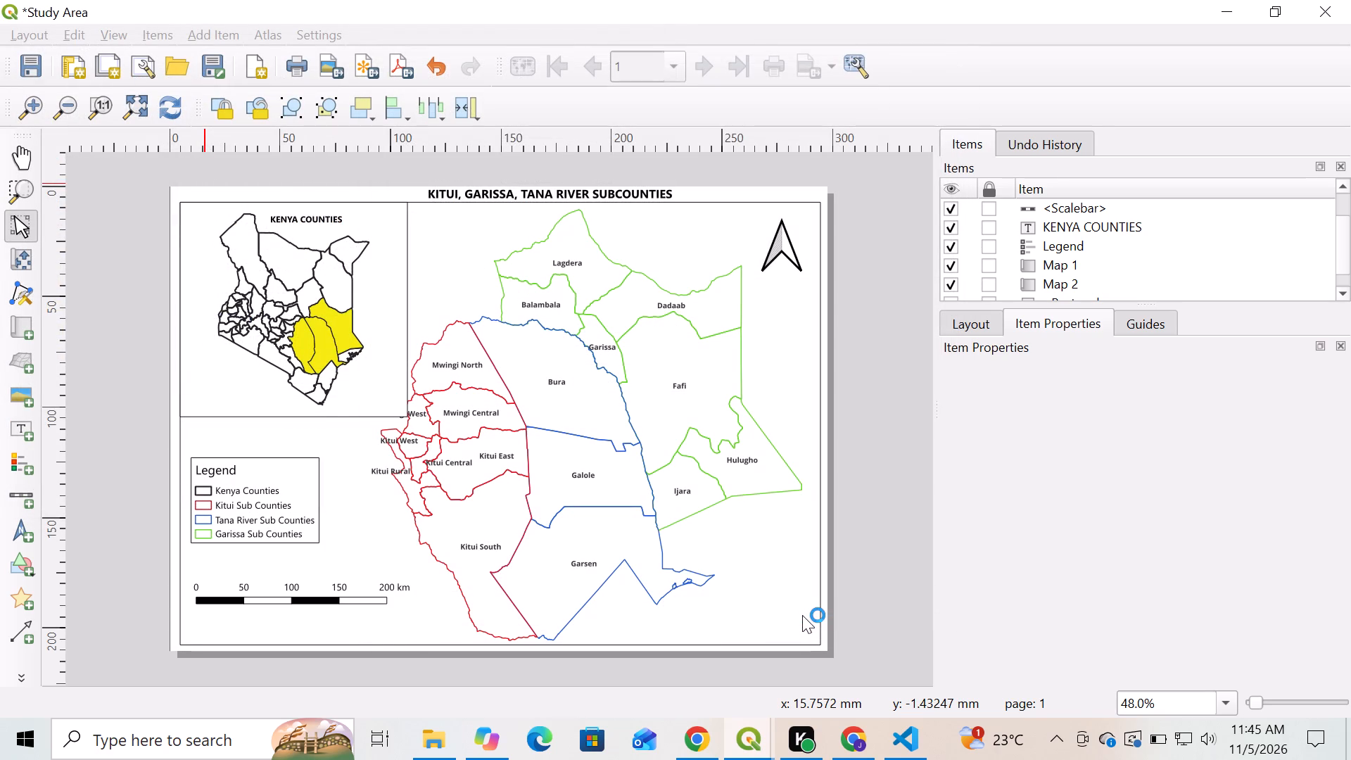
Switch to File Explorer, open the exported Study Area image from Downloads in Photos, and view it maximized.
click(443, 741)
click(82, 96)
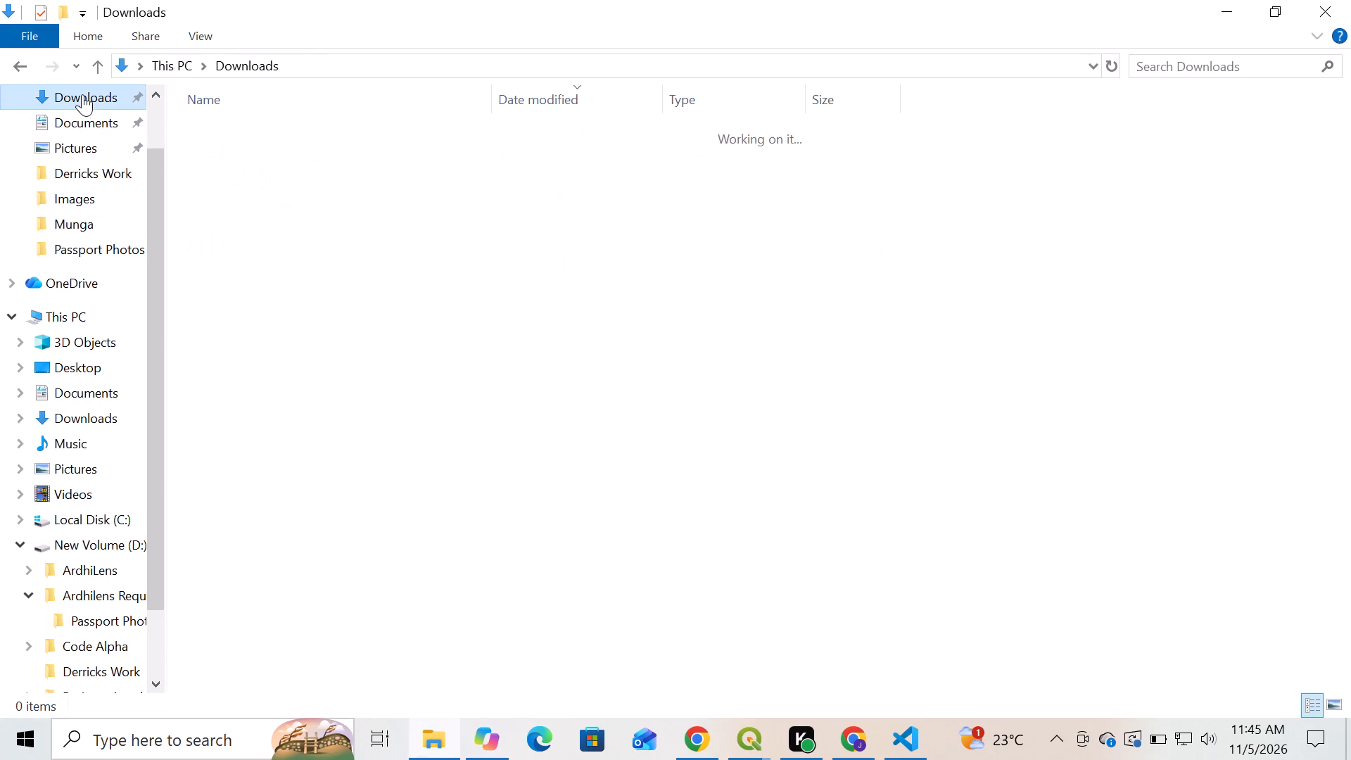
double_click(249, 152)
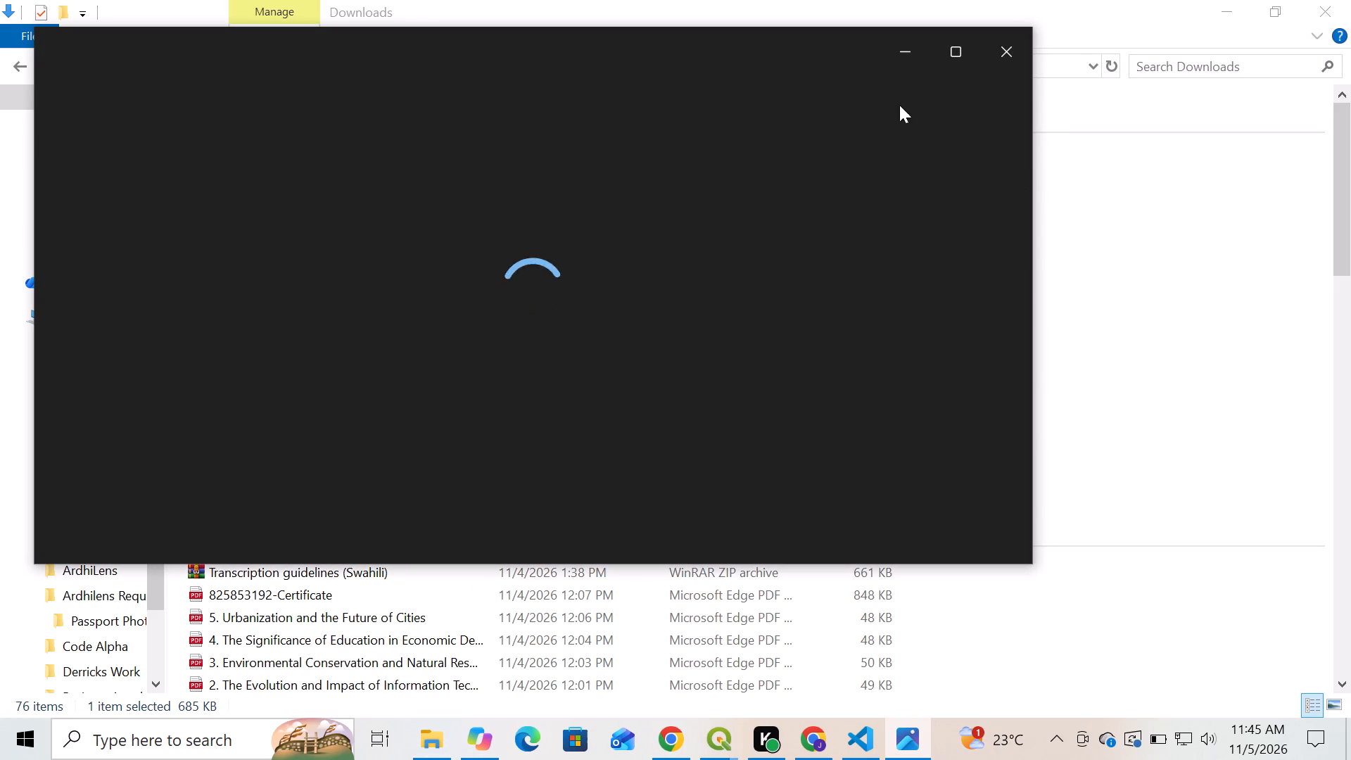
click(957, 50)
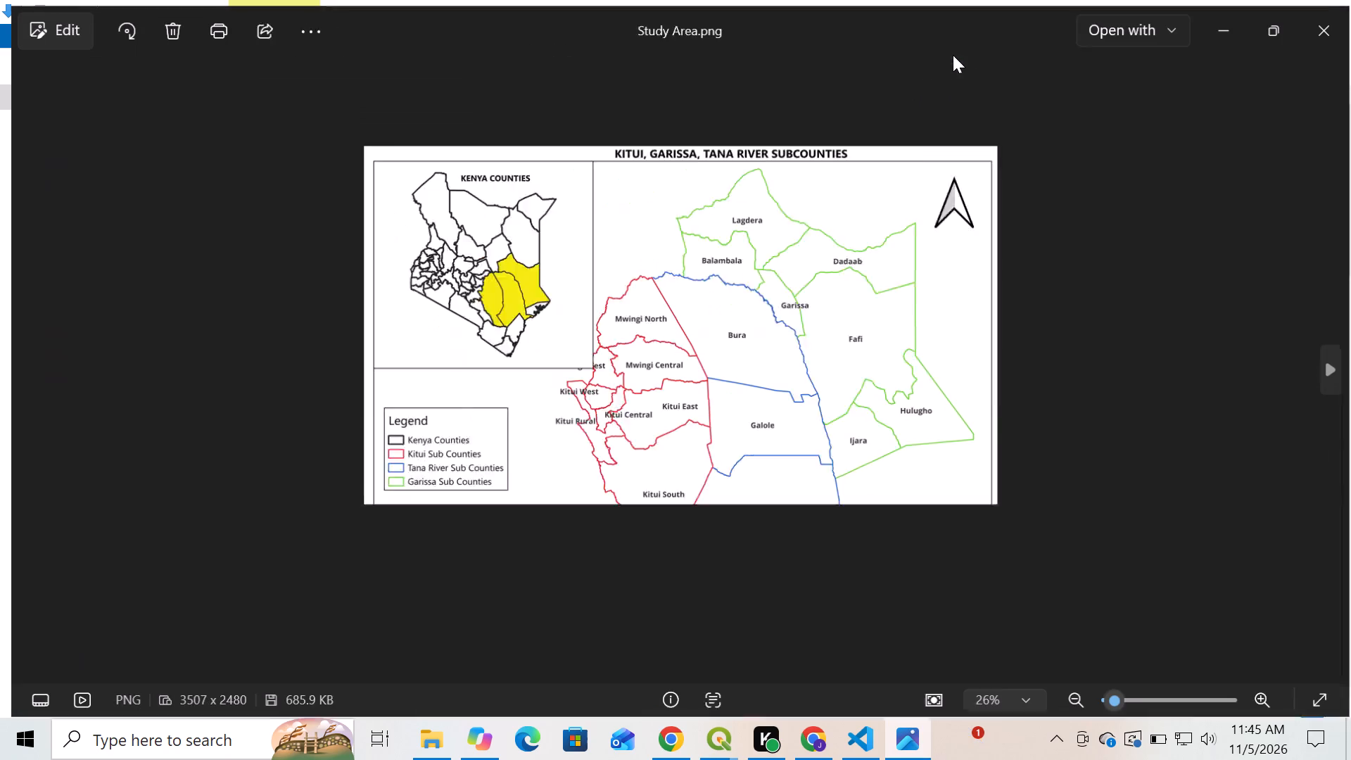
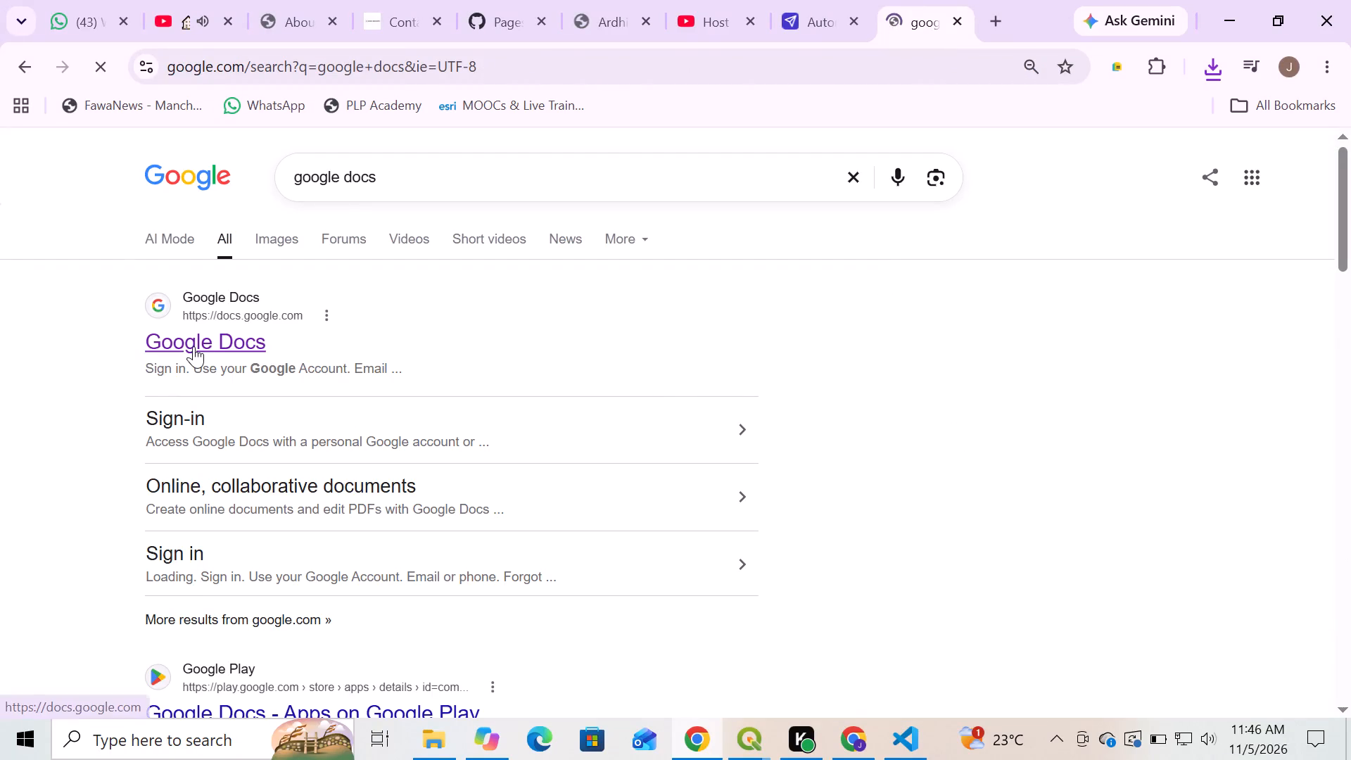
Open the Google Docs home page from the search results for google docs.
click(194, 346)
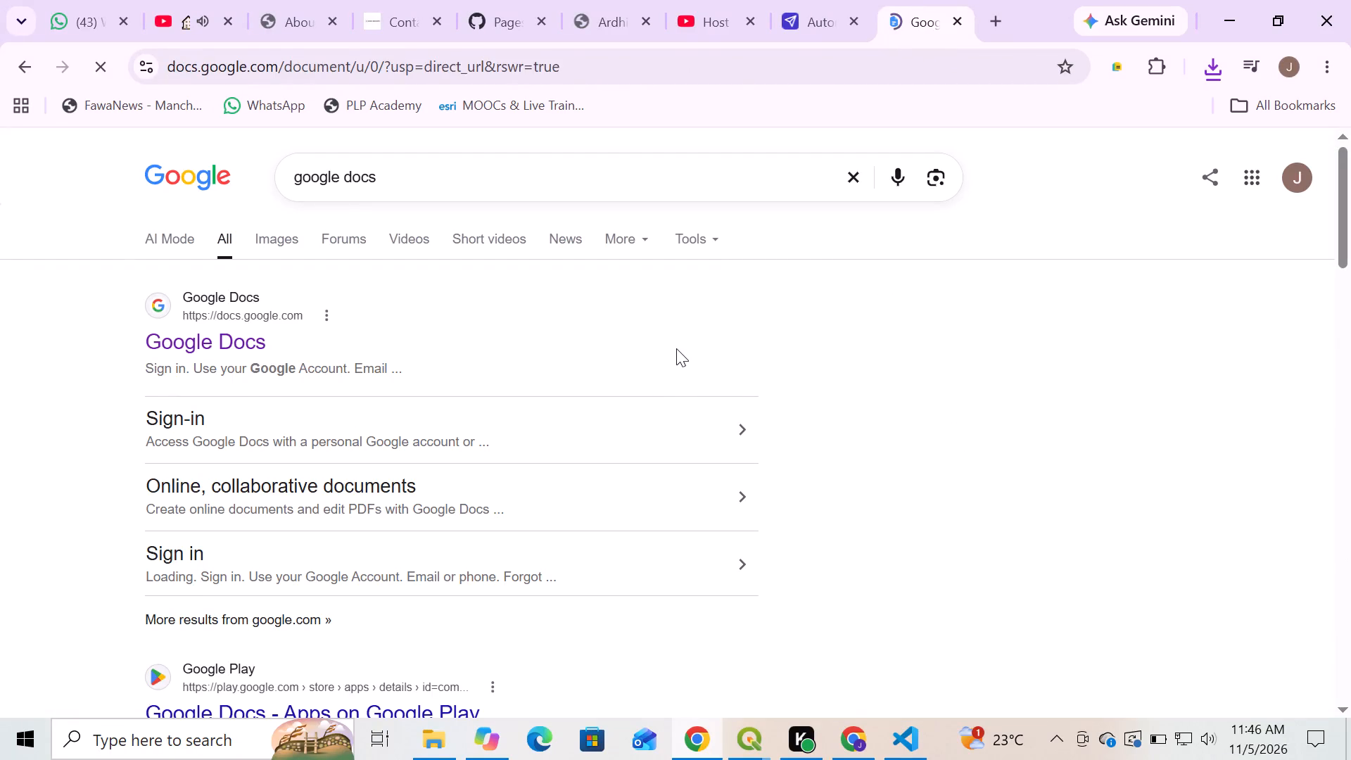
Switch to the open WhatsApp page in the browser.
click(77, 12)
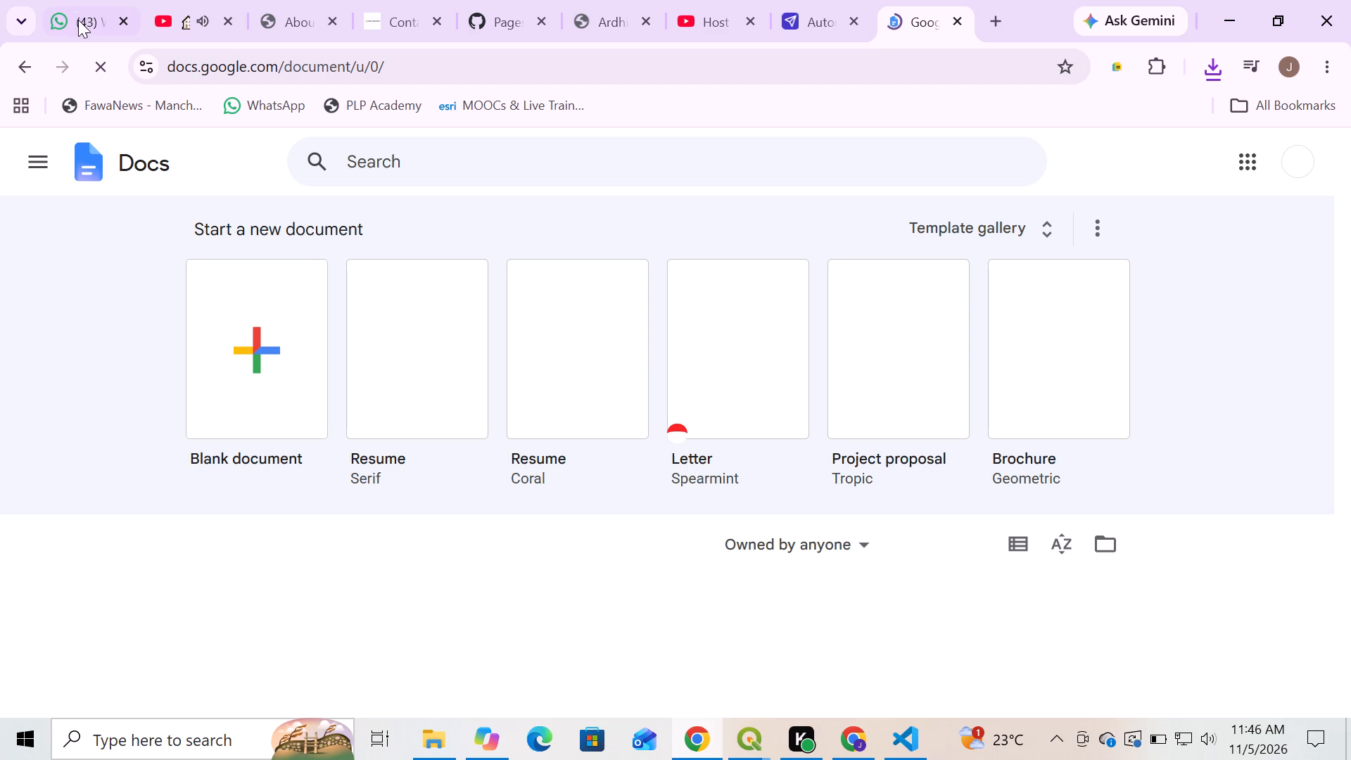